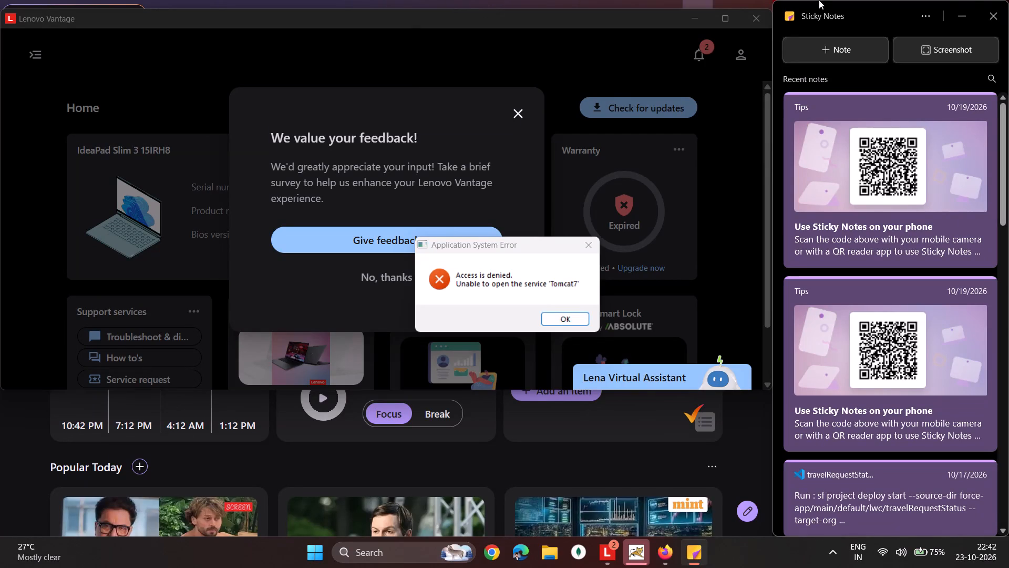
# Close the Sticky Notes, Lenovo Vantage and Firefox windows and dismiss the Tomcat7 service error dialog.
pyautogui.click(979, 6)
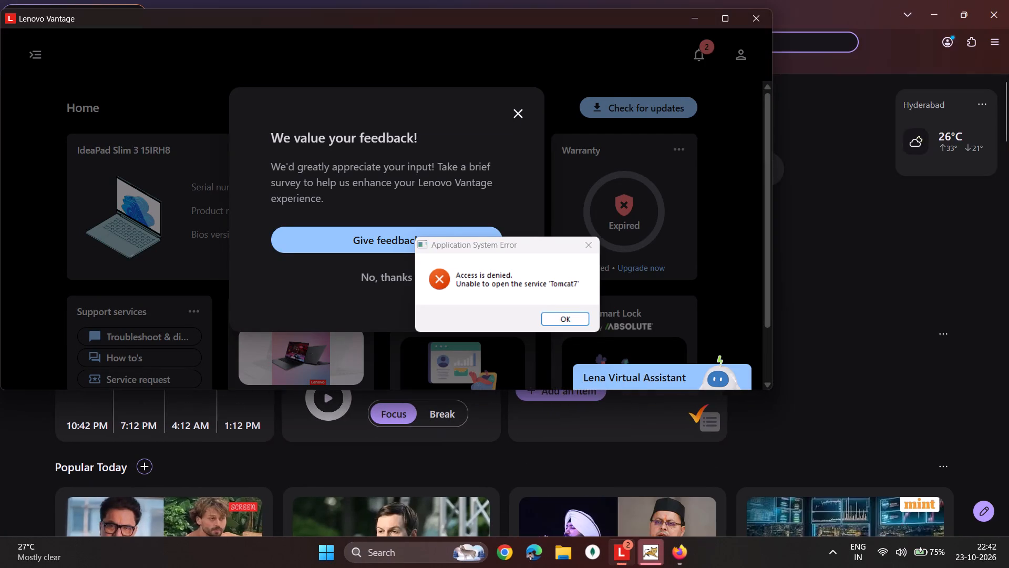
pyautogui.click(985, 14)
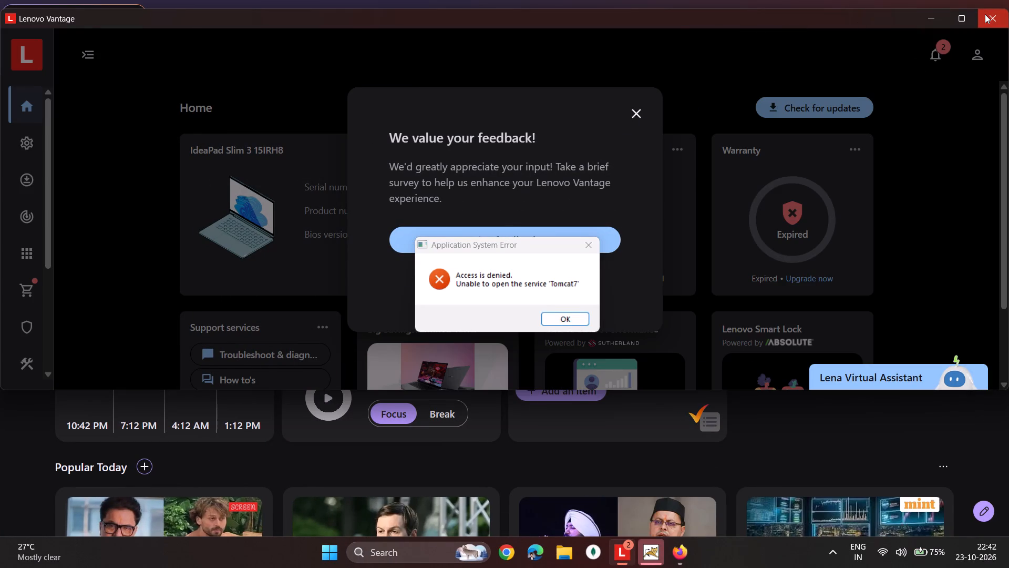
pyautogui.click(1006, 8)
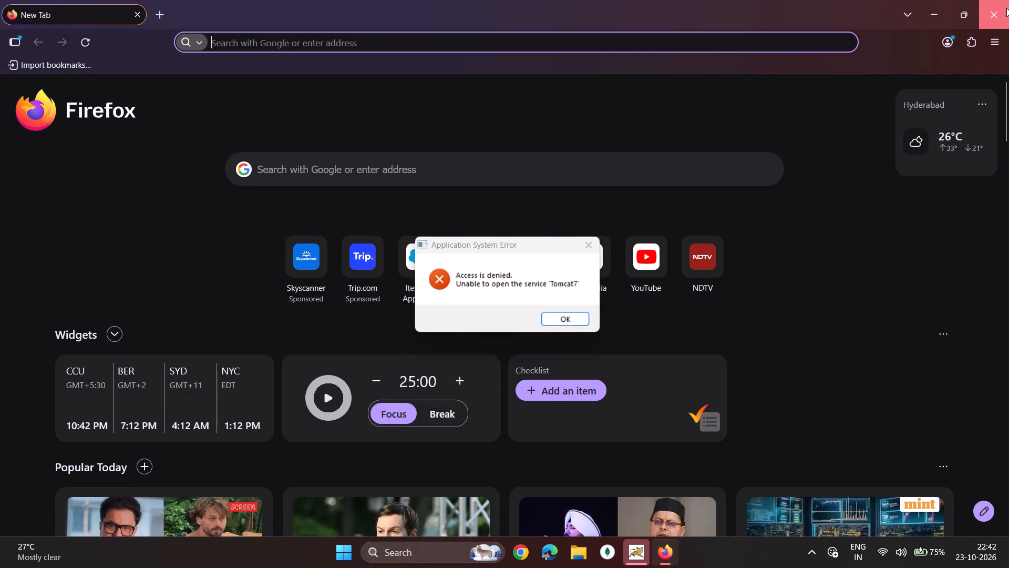
pyautogui.click(562, 316)
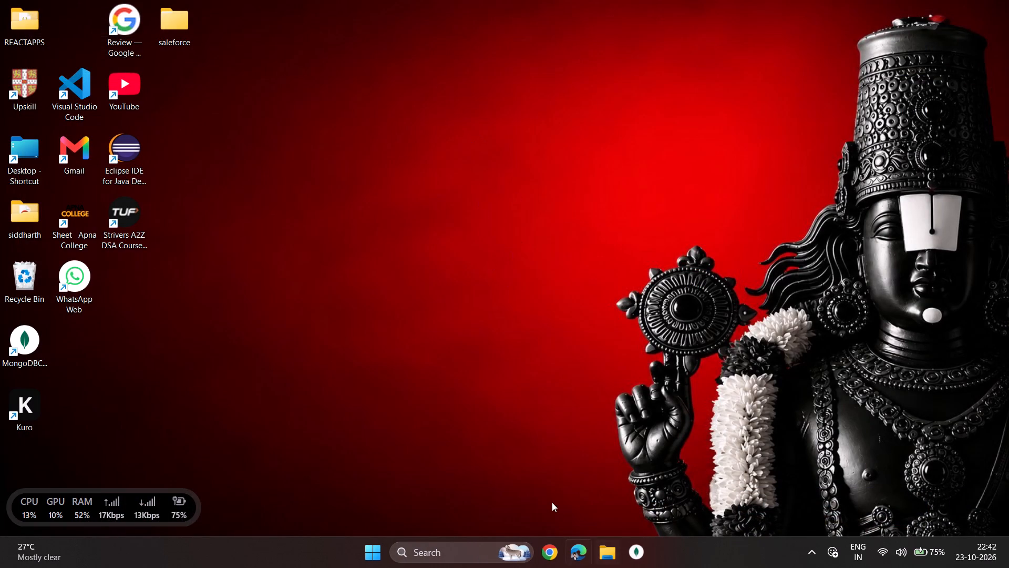
# Open Google Chrome with the first profile, maximize its window and load the bookmarked Trailhead Today page.
pyautogui.click(556, 546)
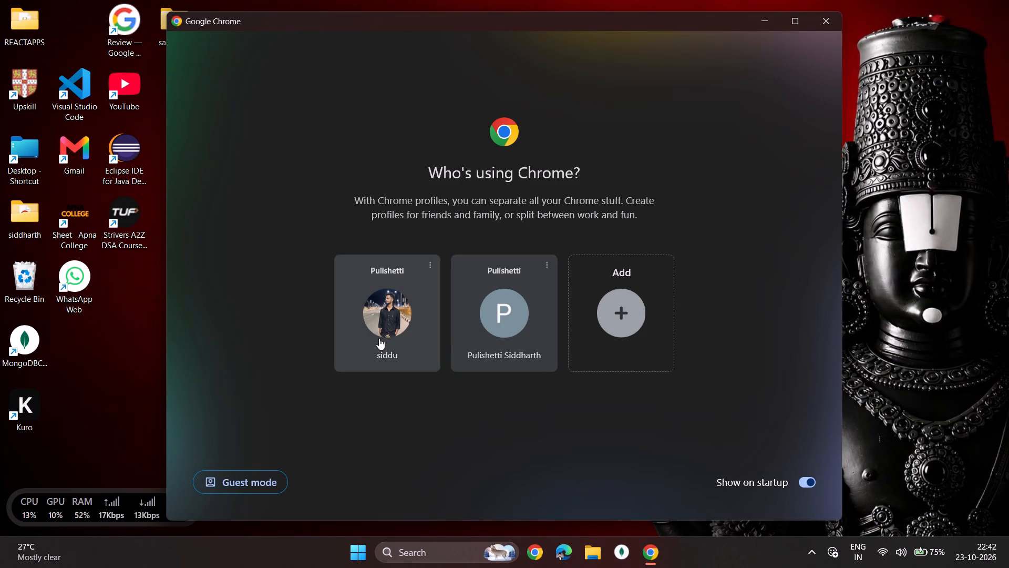
pyautogui.click(379, 338)
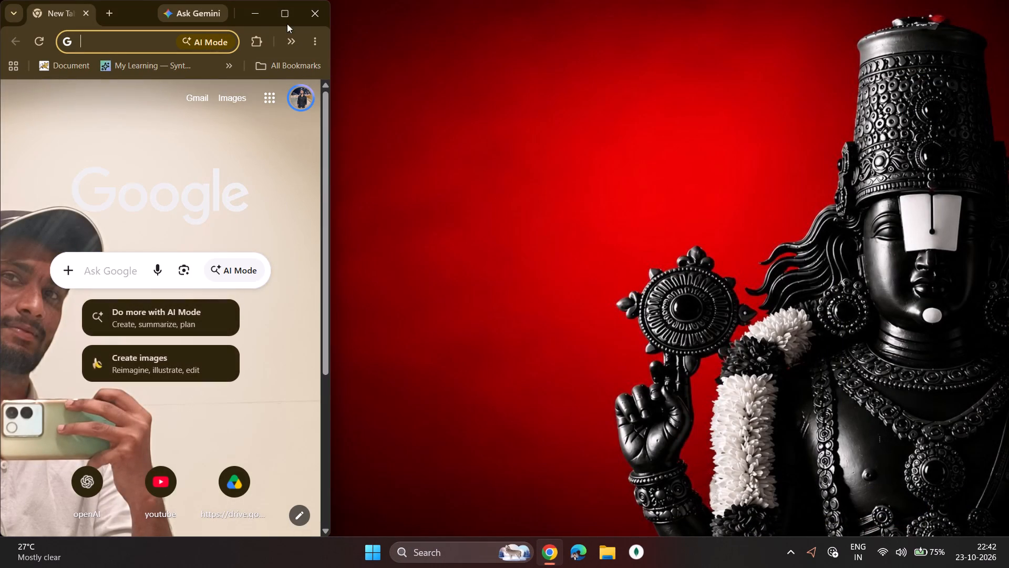
pyautogui.click(282, 14)
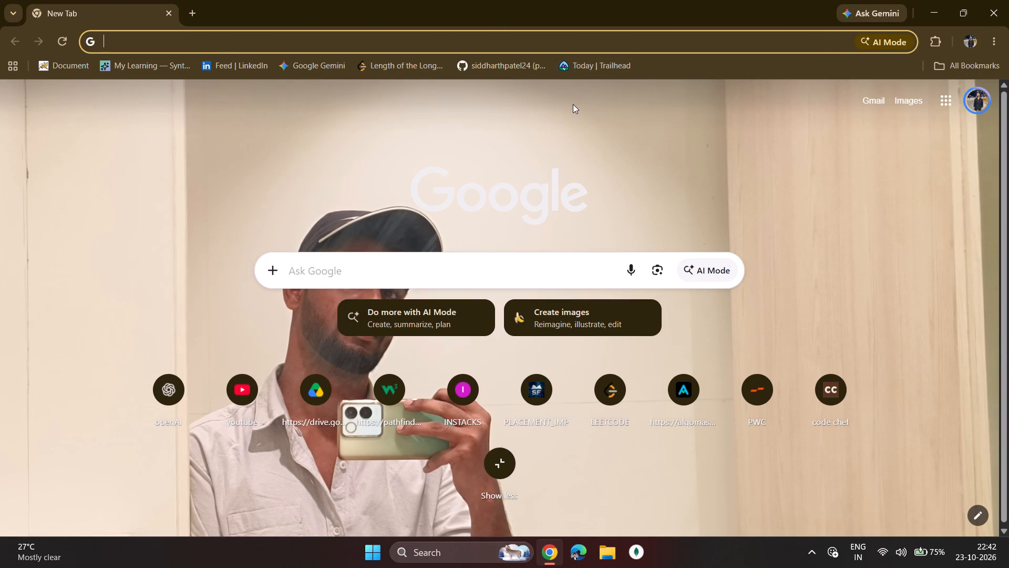
pyautogui.click(573, 62)
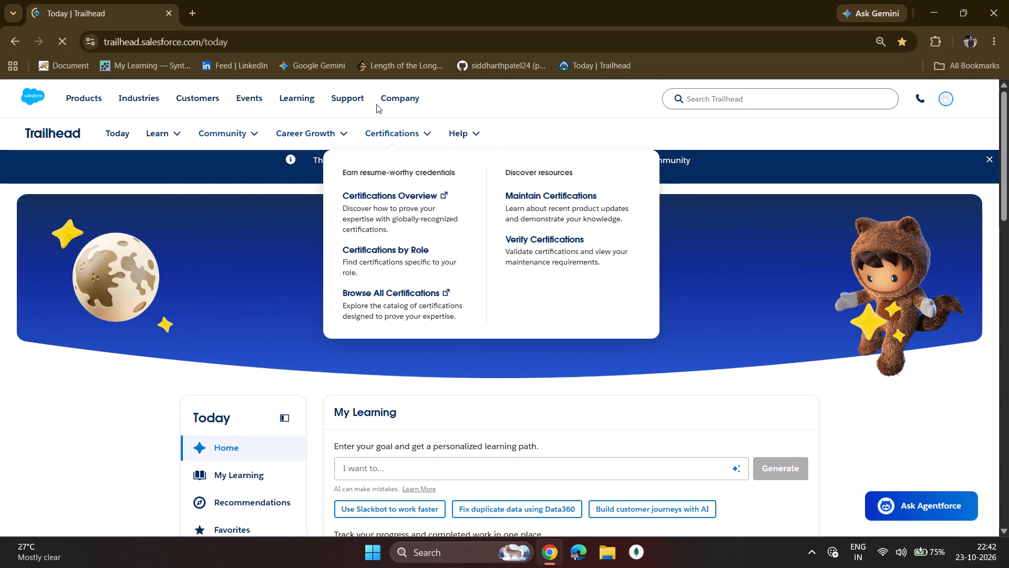
pyautogui.click(573, 59)
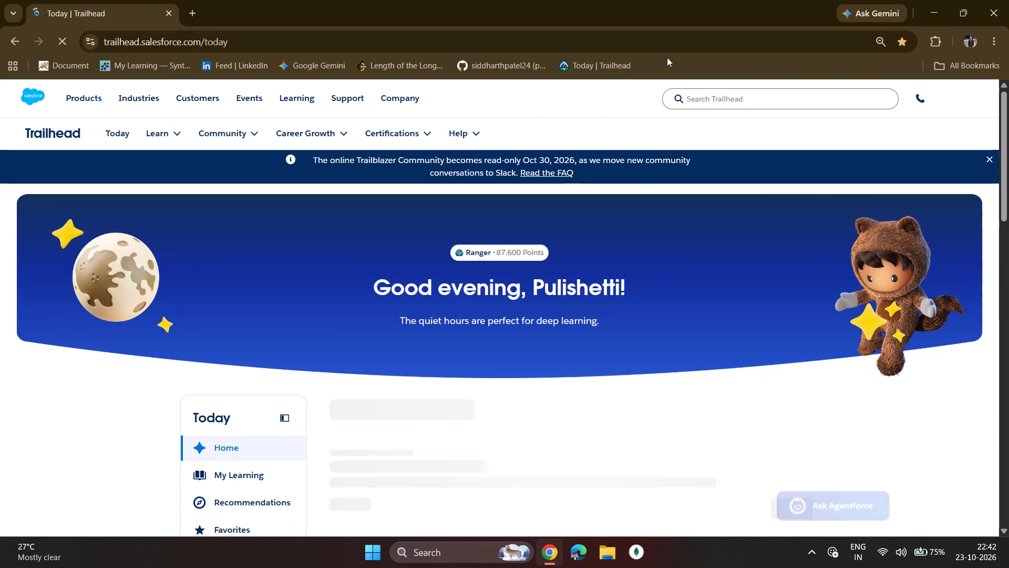
# Launch the Wander_Roster_prj playground from the Trailhead account's Hands-On Orgs.
pyautogui.click(950, 99)
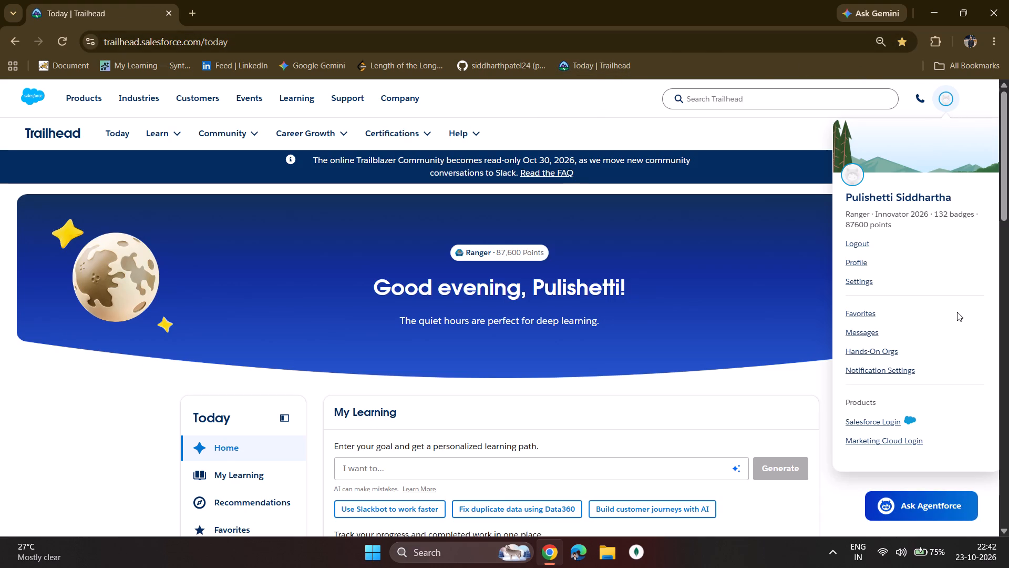
pyautogui.click(886, 349)
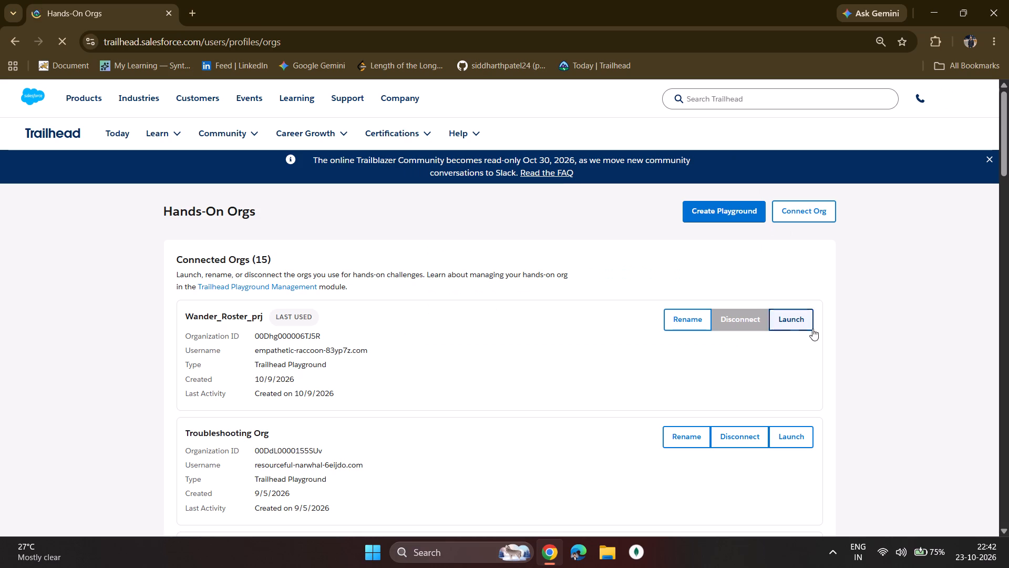
pyautogui.click(799, 327)
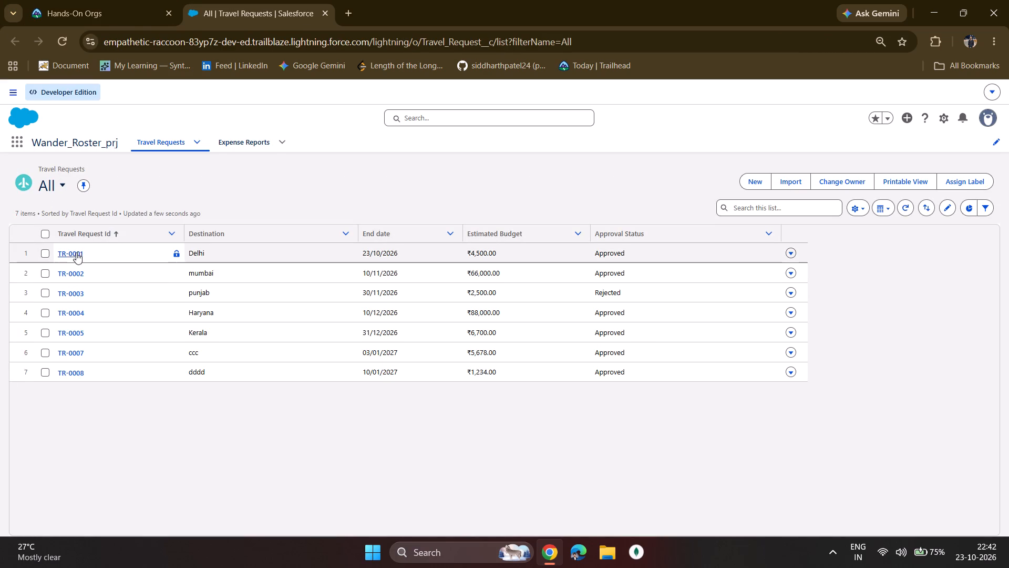
# Open travel request TR-0001 and examine its approval status and end date.
pyautogui.click(75, 253)
pyautogui.click(55, 214)
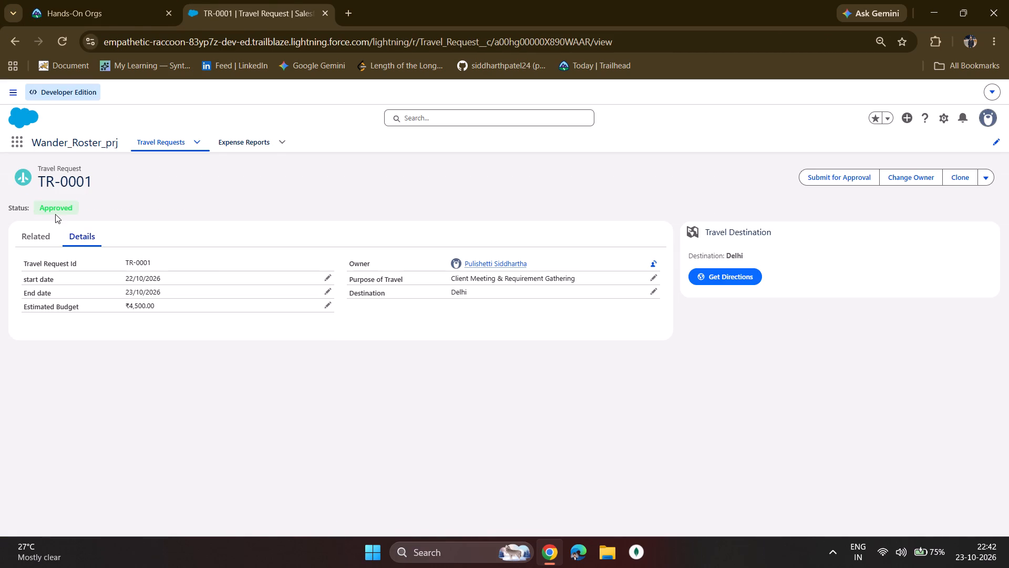
pyautogui.click(156, 148)
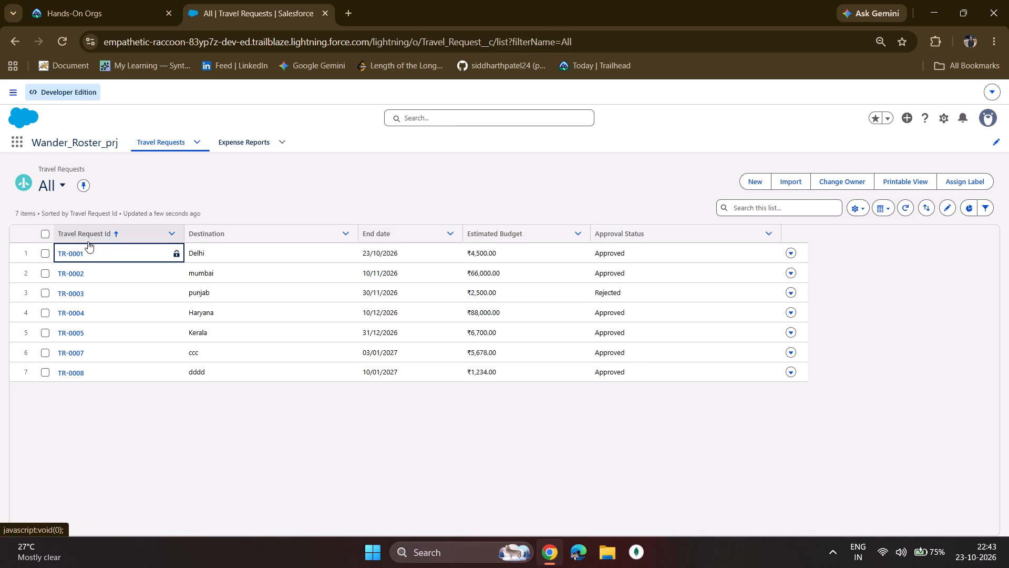
pyautogui.click(75, 252)
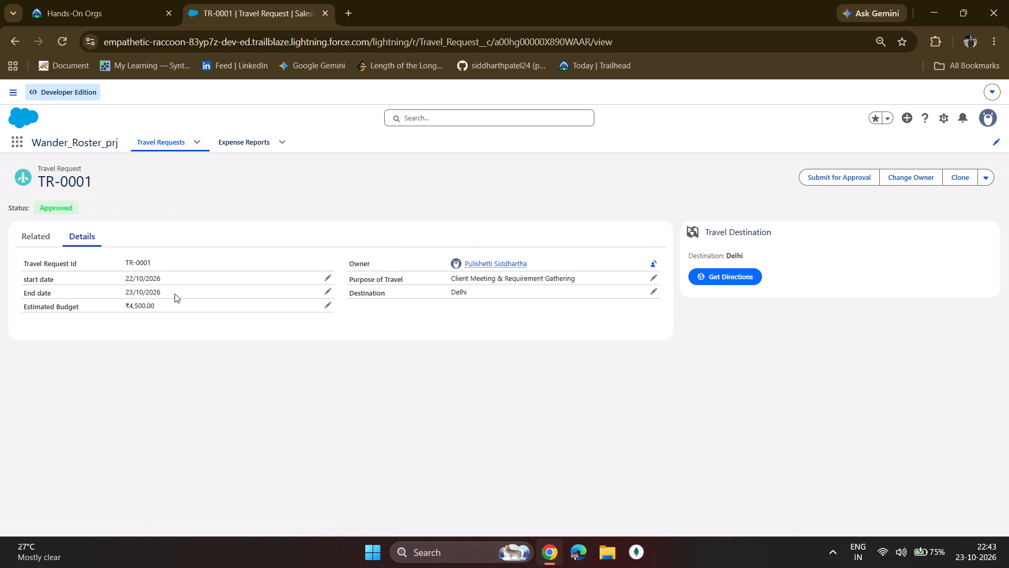
pyautogui.moveTo(173, 293); pyautogui.dragTo(97, 292)
pyautogui.click(107, 289)
pyautogui.moveTo(110, 288); pyautogui.dragTo(164, 292)
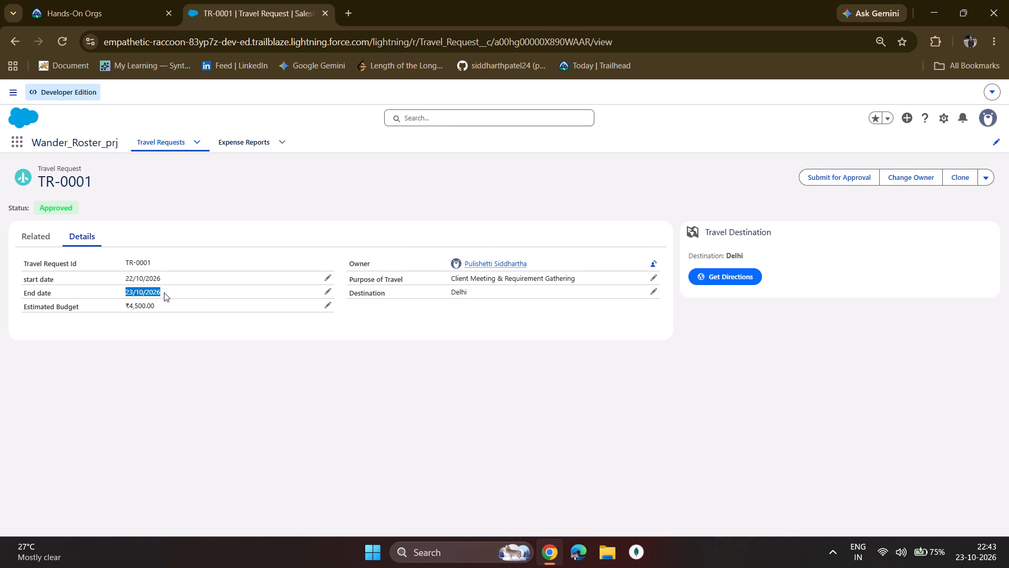
pyautogui.moveTo(164, 292); pyautogui.dragTo(171, 292)
pyautogui.click(172, 292)
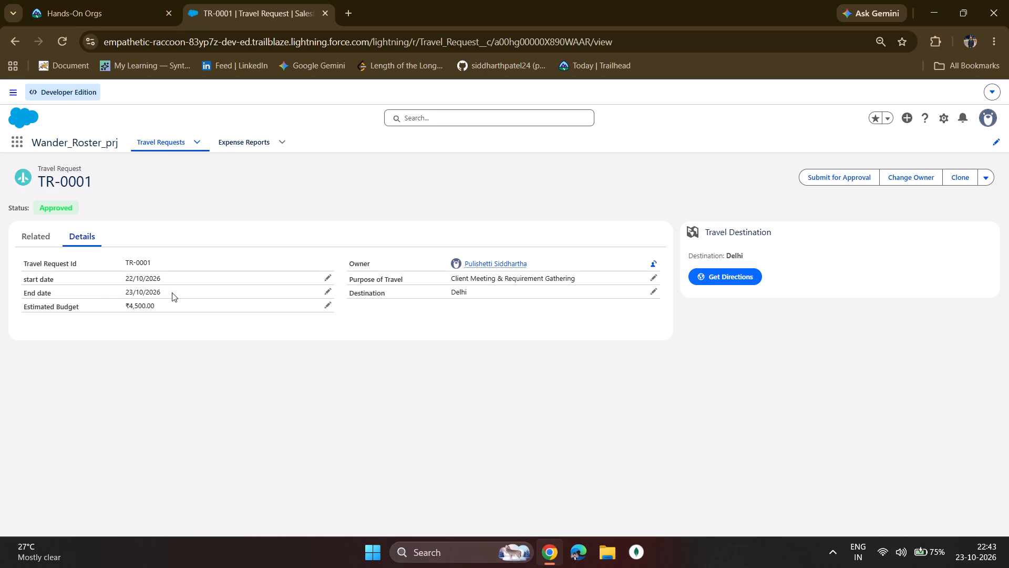
pyautogui.moveTo(172, 292); pyautogui.dragTo(123, 297)
pyautogui.click(123, 297)
# Open Salesforce Setup and find the Flows page under Process Automation by searching for "flows".
pyautogui.click(945, 126)
pyautogui.click(937, 124)
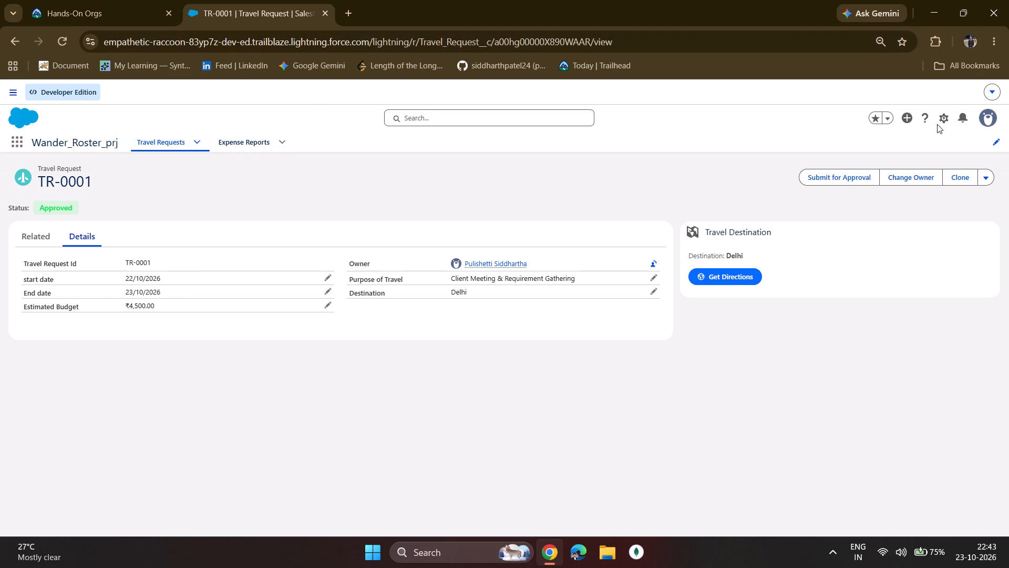
pyautogui.click(939, 117)
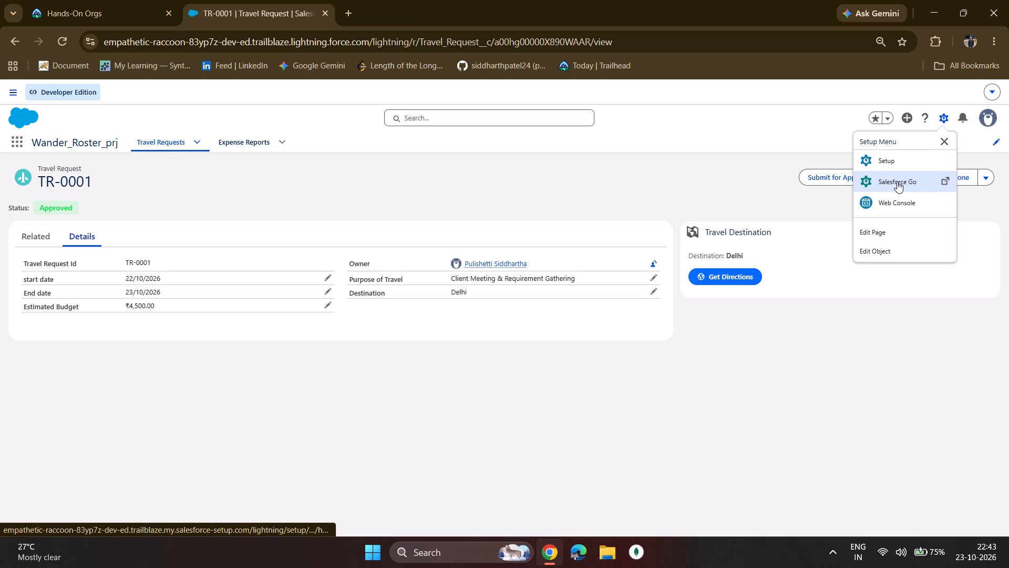
pyautogui.click(886, 159)
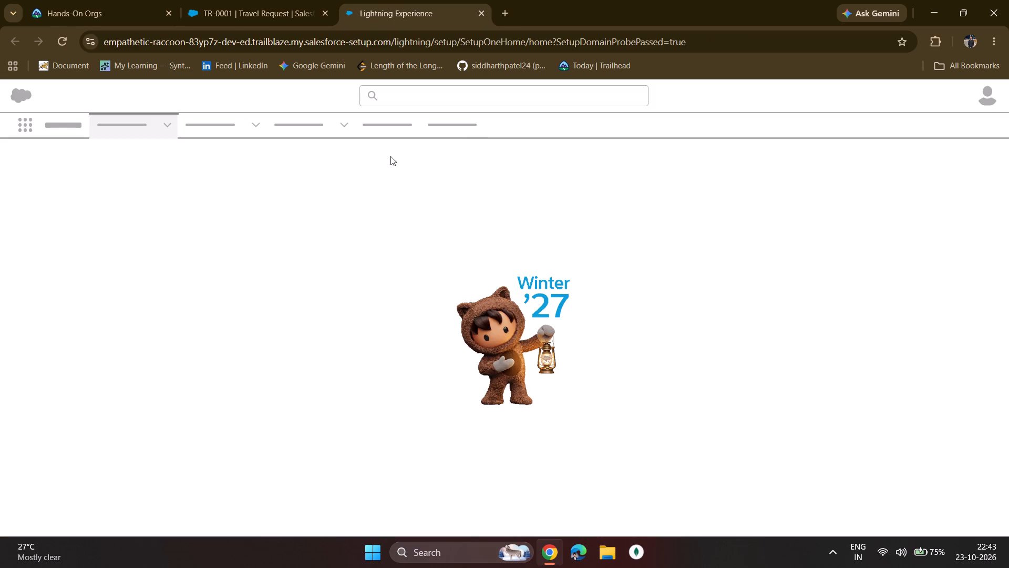
pyautogui.click(89, 186)
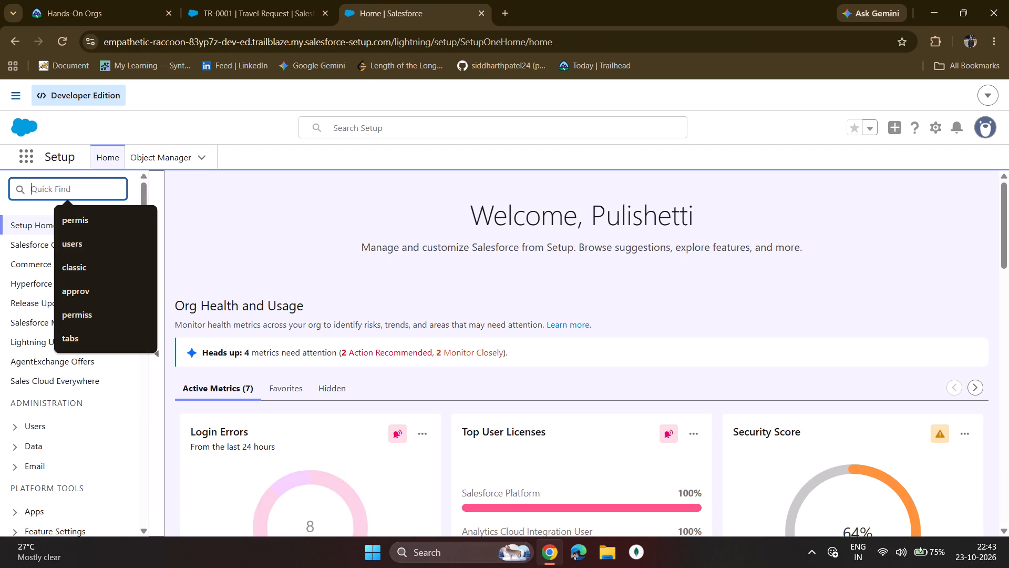
pyautogui.write('flows')
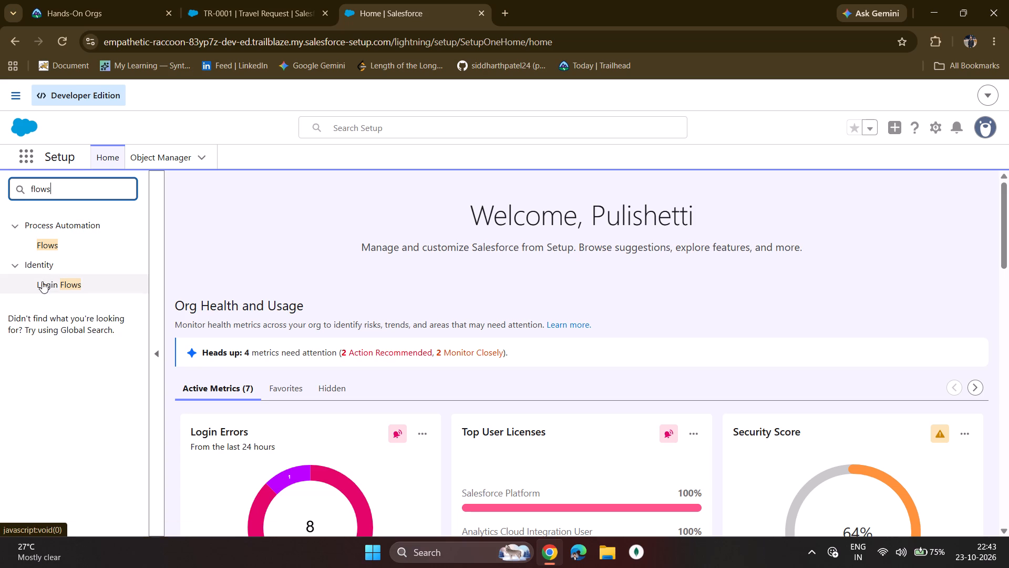
pyautogui.click(54, 248)
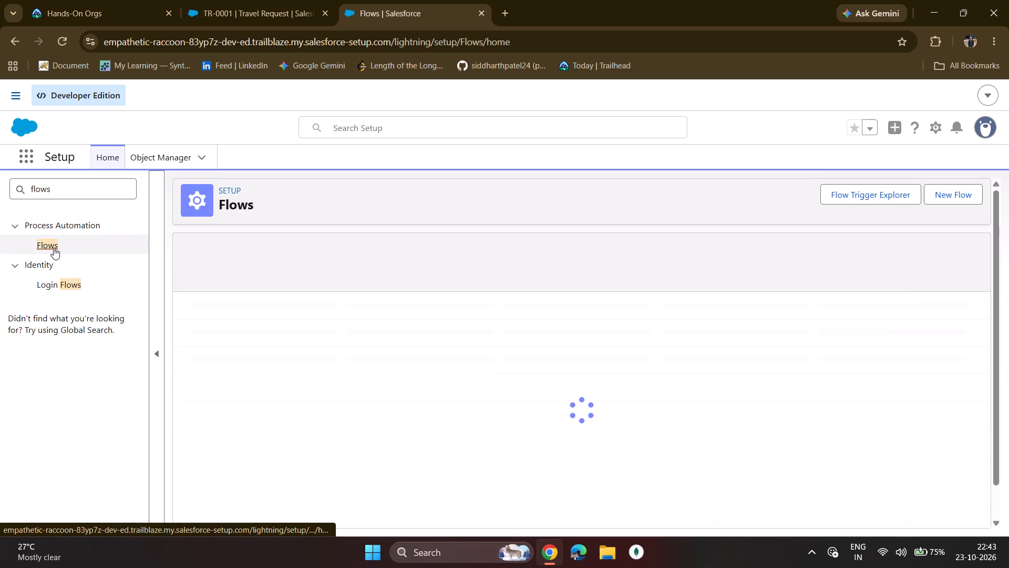
# Open the "update status to completed" flow from the All Flows list in Flow Builder.
pyautogui.scroll(-13, 220, 378)
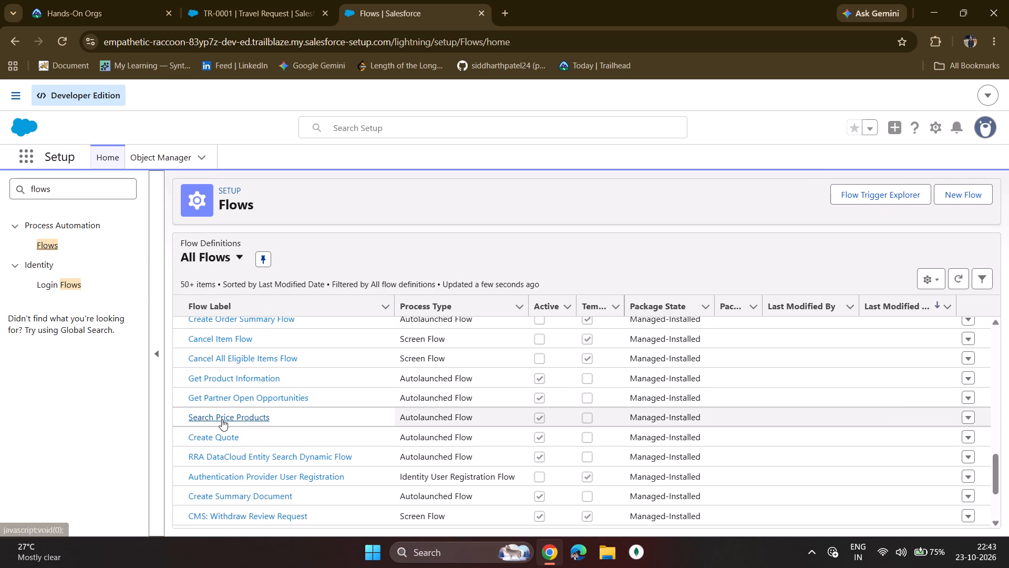
pyautogui.scroll(-15, 222, 419)
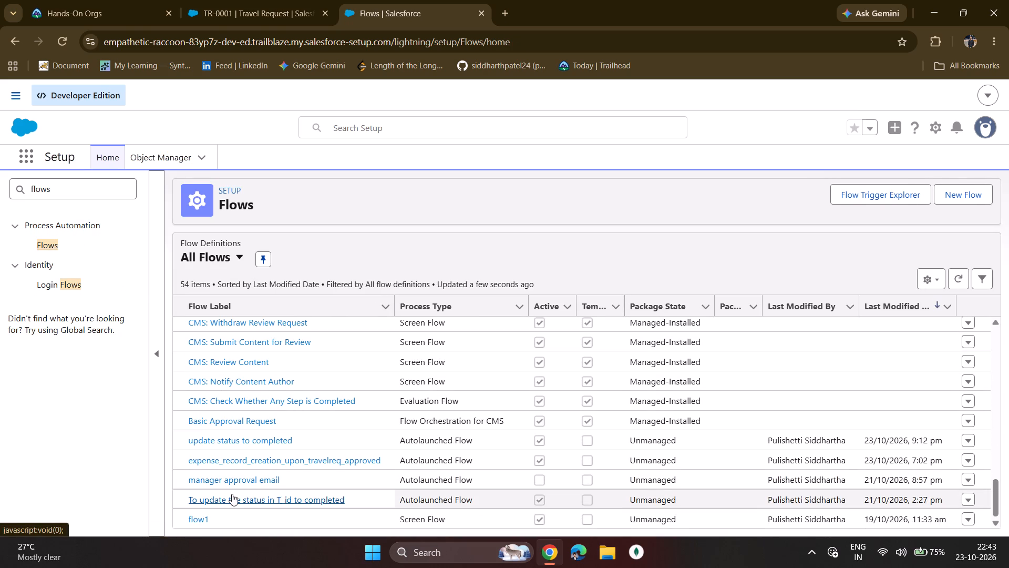
pyautogui.scroll(-6, 233, 489)
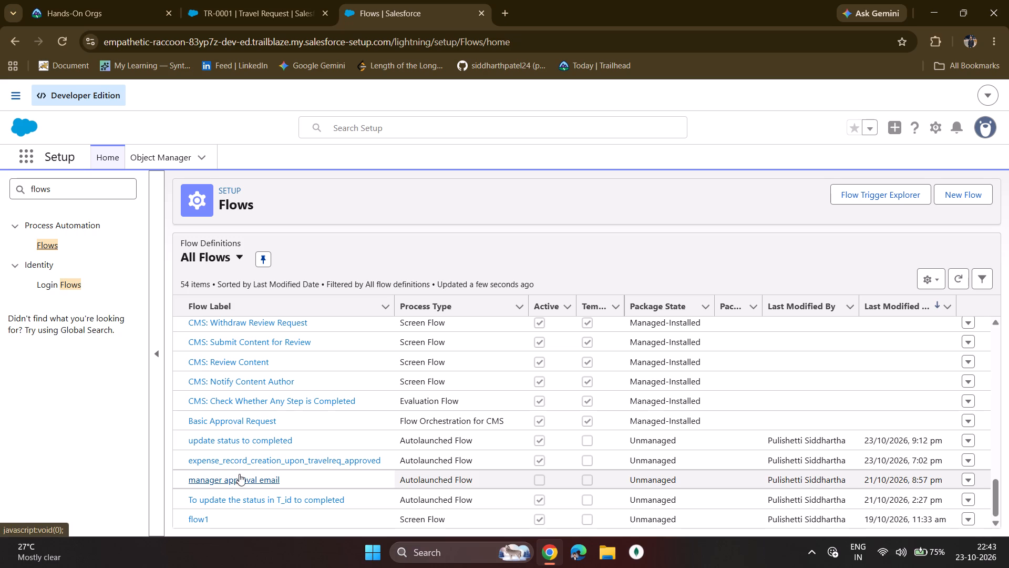
pyautogui.click(257, 442)
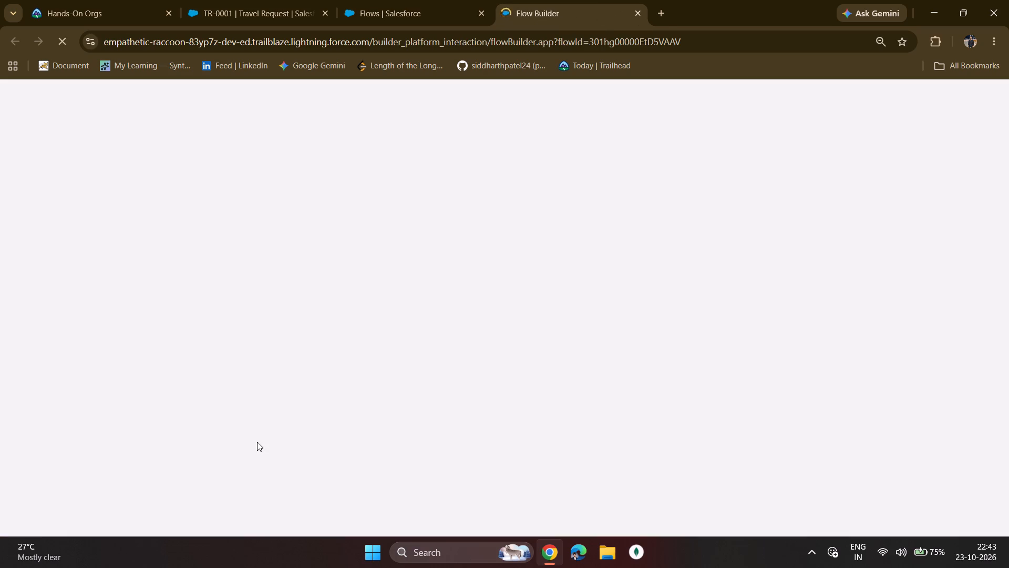
pyautogui.click(401, 0)
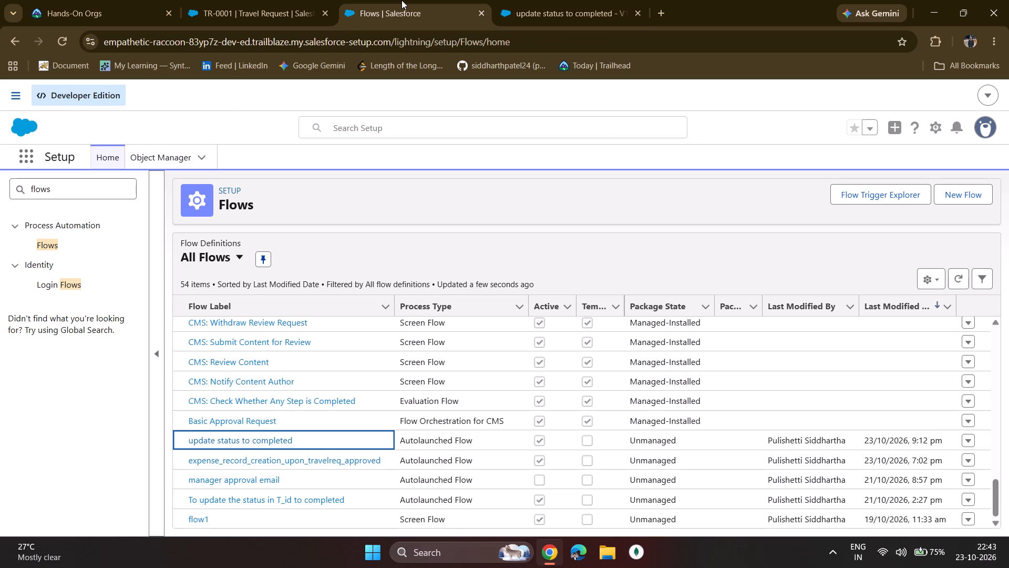
pyautogui.click(508, 3)
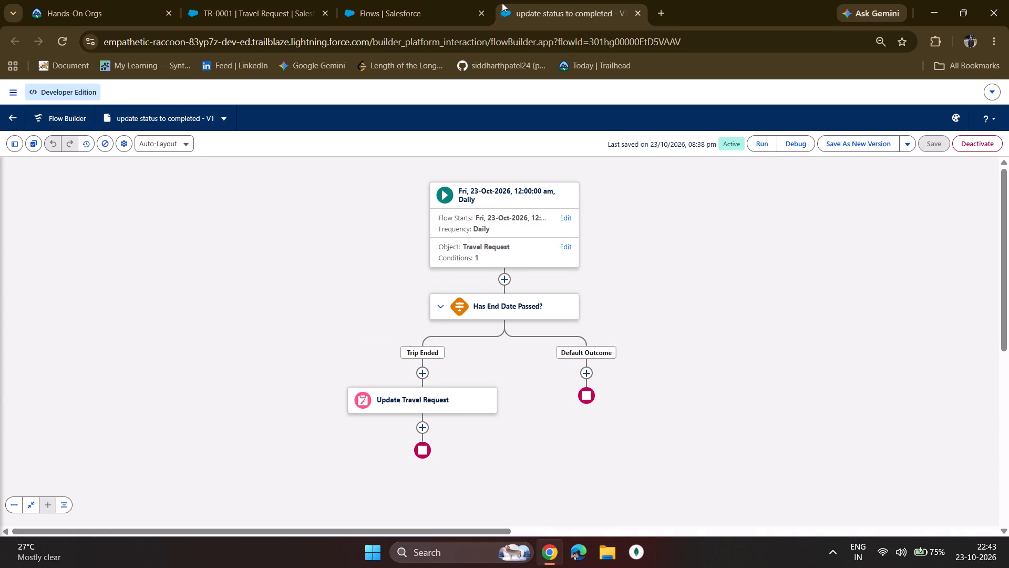
# Debug the flow with TR-0001 as the triggering record and expand the Start Condition Requirements details in the debug log.
pyautogui.click(789, 146)
pyautogui.click(77, 285)
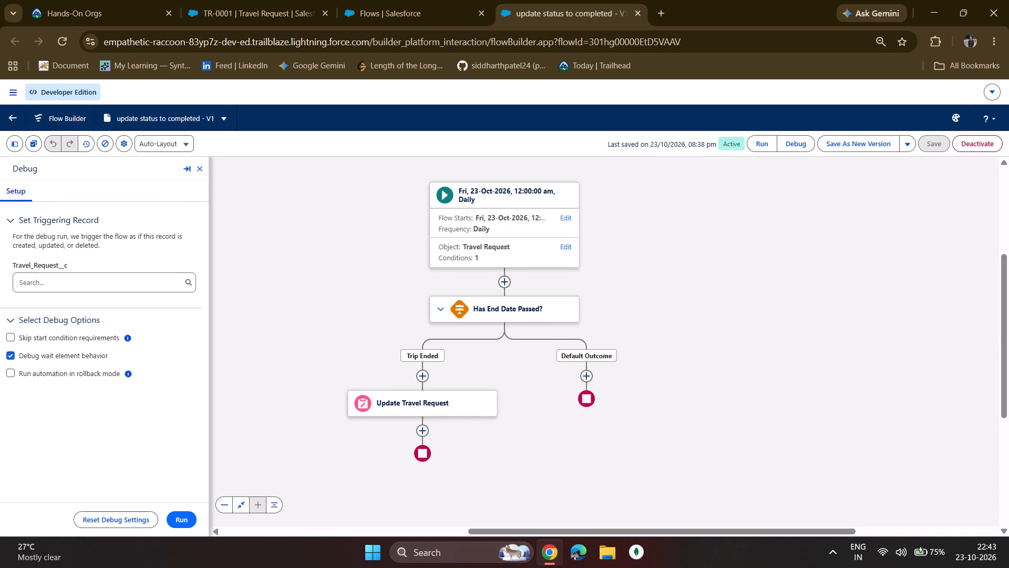
pyautogui.click(80, 306)
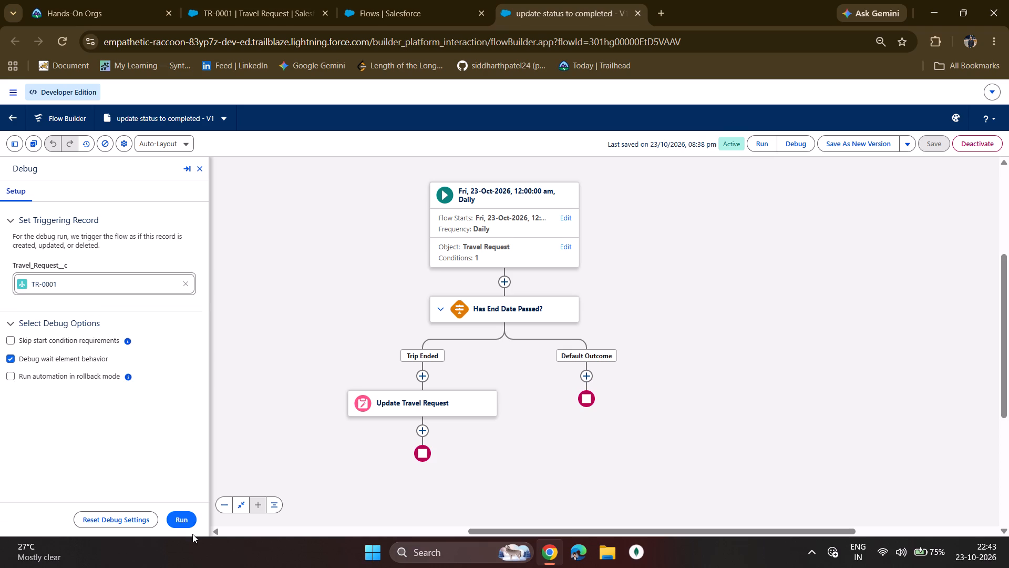
pyautogui.click(180, 526)
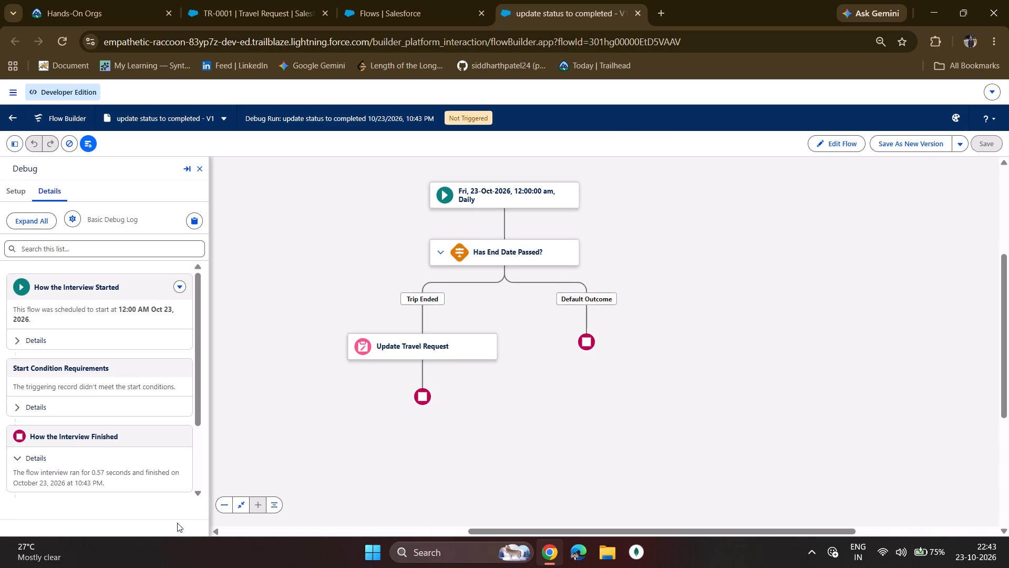
pyautogui.scroll(-5, 126, 437)
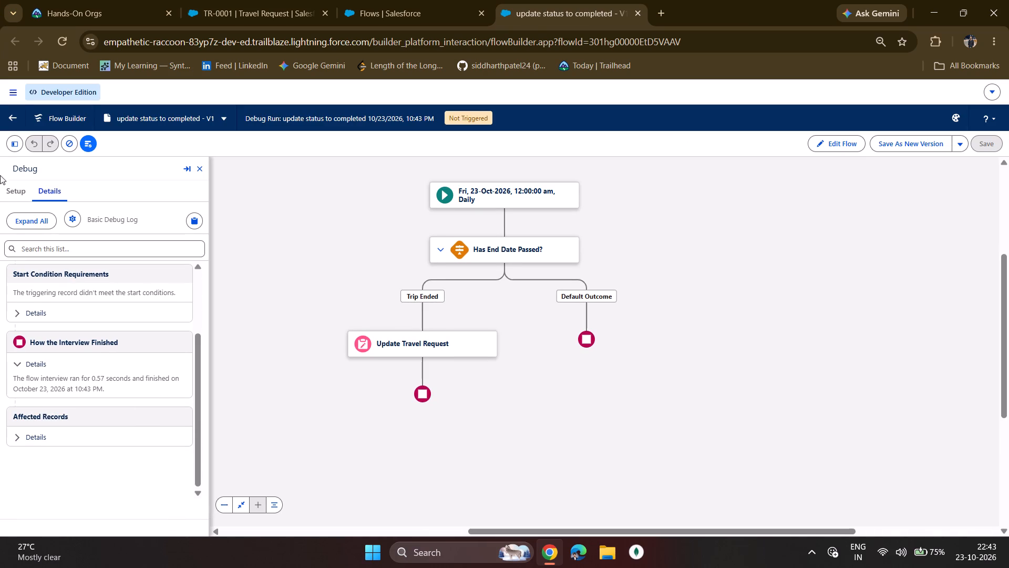
pyautogui.click(27, 308)
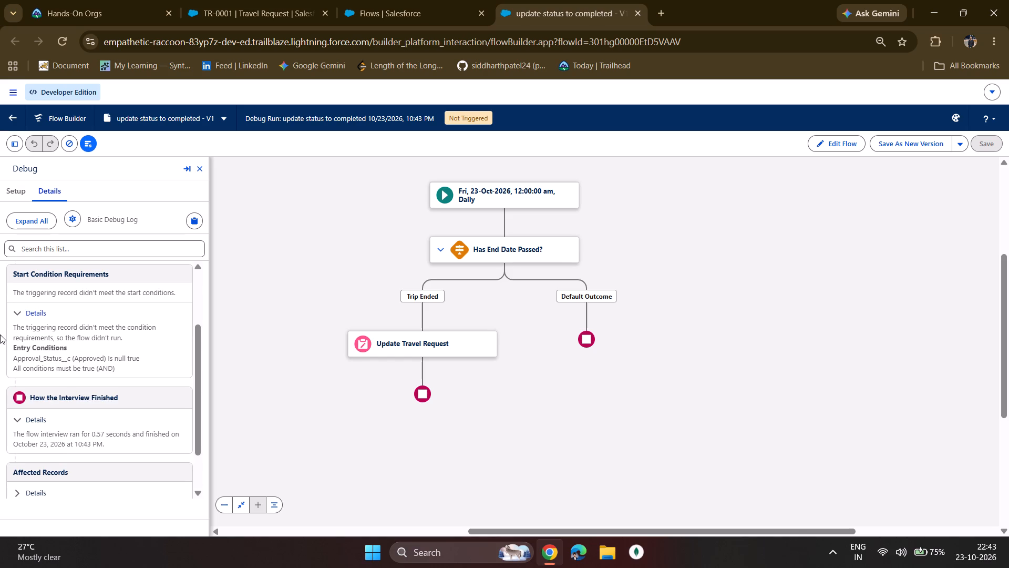
# Examine the entry conditions in the debug log, the TR-0001 record and the conditions of the "Has End Date Passed?" decision.
pyautogui.moveTo(13, 359); pyautogui.dragTo(26, 362)
pyautogui.moveTo(26, 362); pyautogui.dragTo(119, 371)
pyautogui.click(119, 370)
pyautogui.moveTo(119, 370); pyautogui.dragTo(69, 363)
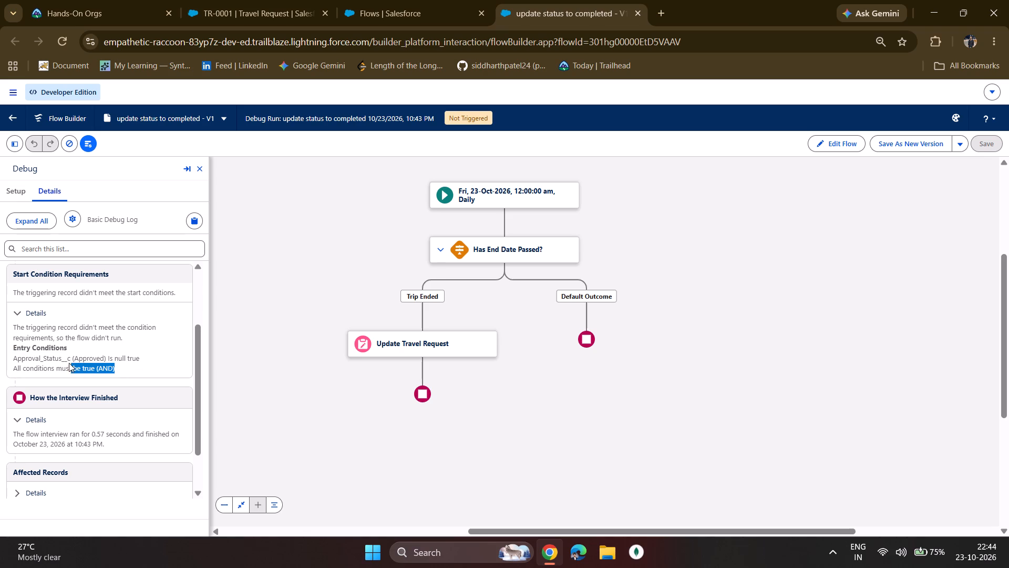
pyautogui.moveTo(69, 363); pyautogui.dragTo(20, 361)
pyautogui.click(19, 356)
pyautogui.click(220, 0)
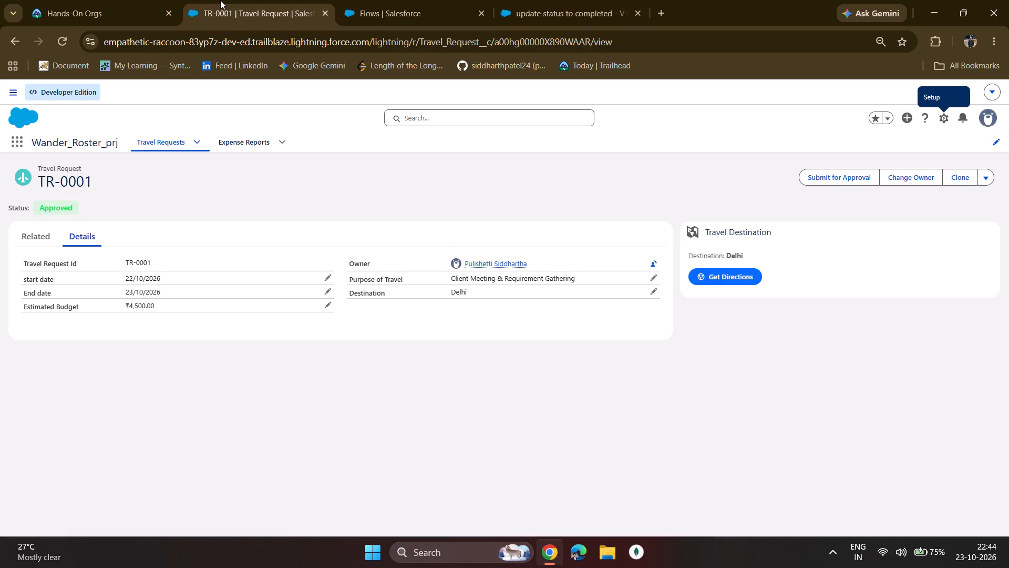
pyautogui.click(366, 6)
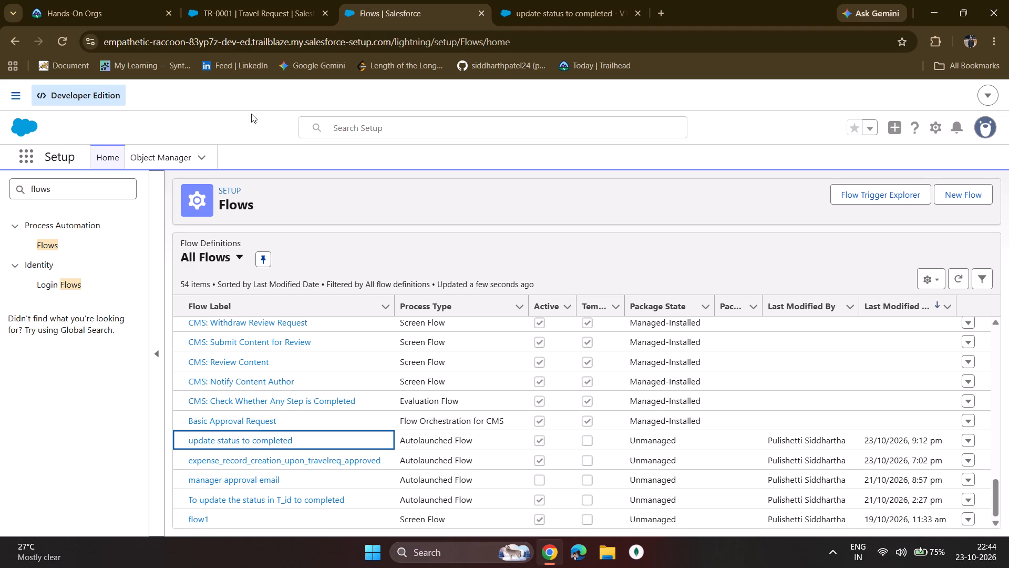
pyautogui.click(529, 0)
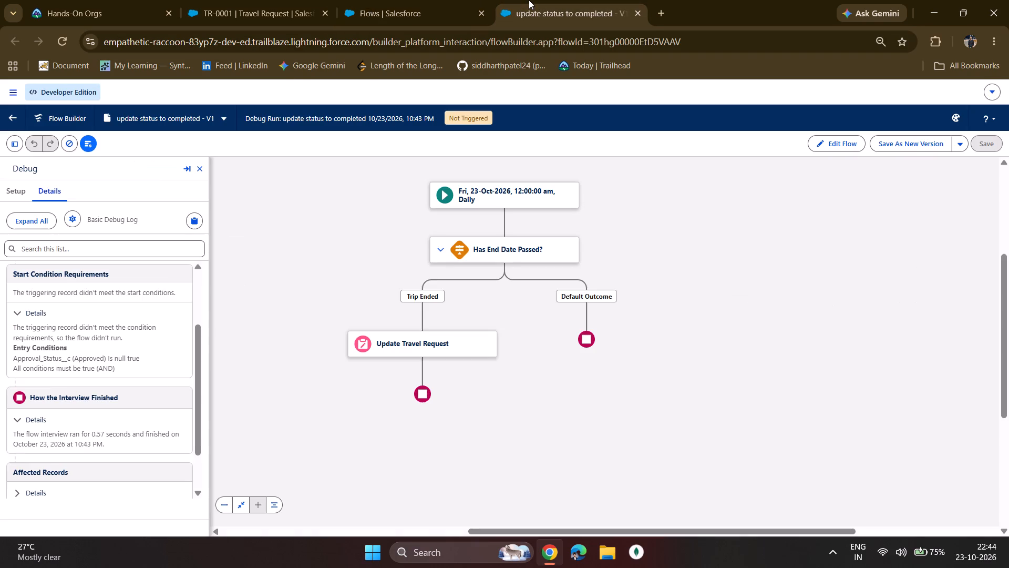
pyautogui.scroll(-1, 15, 350)
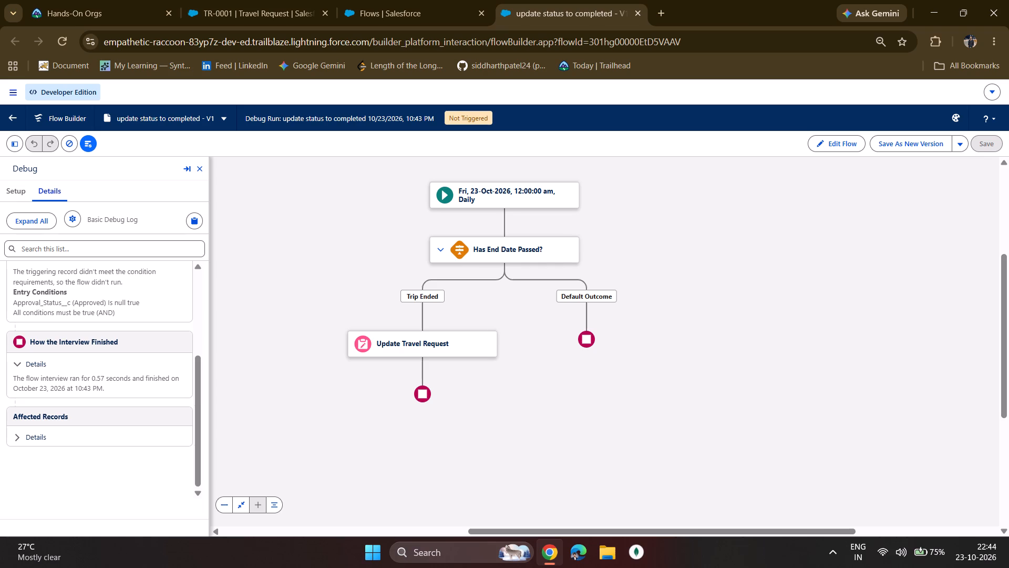
pyautogui.click(493, 250)
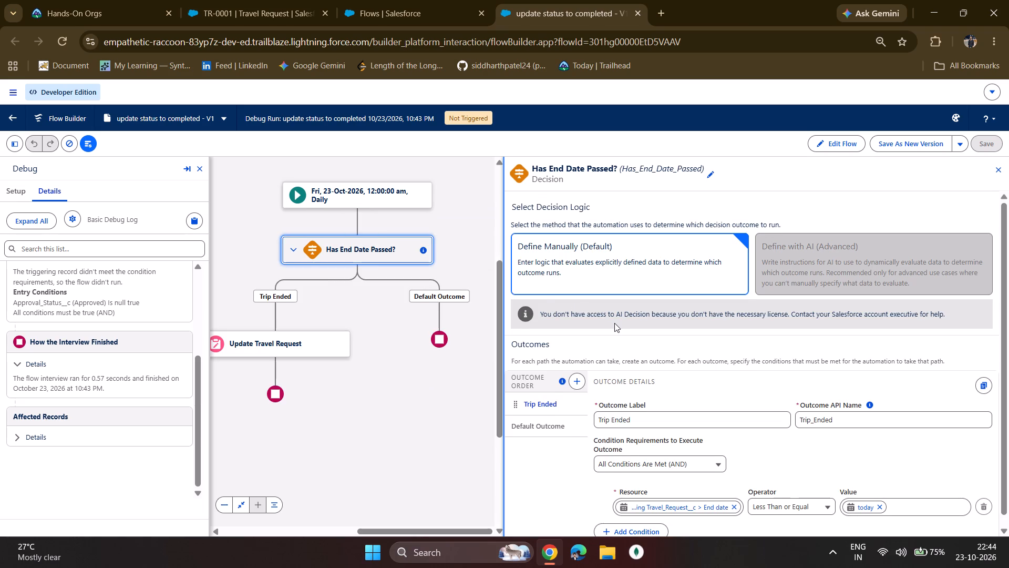
pyautogui.scroll(-2, 614, 324)
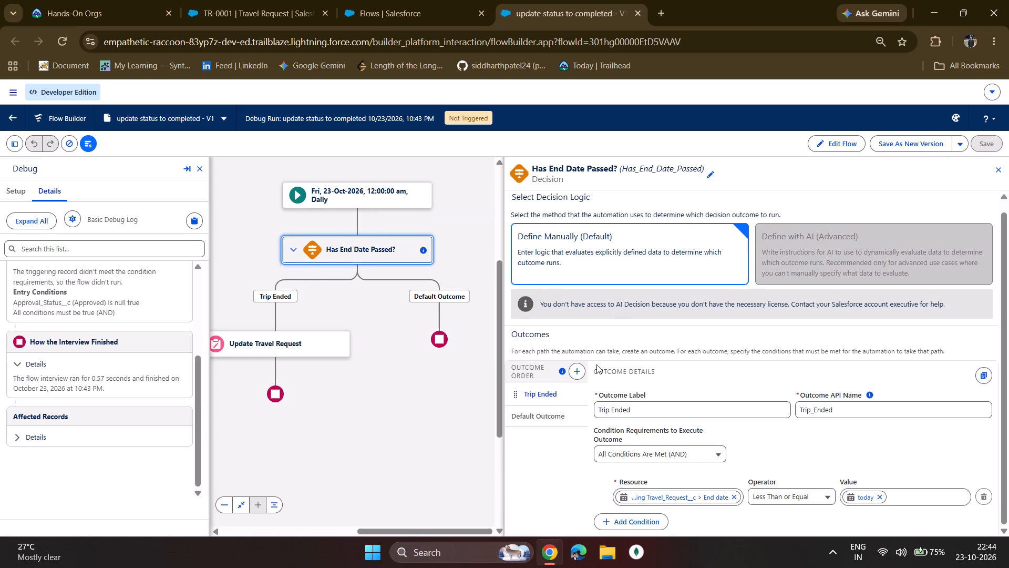
pyautogui.scroll(-1, 615, 453)
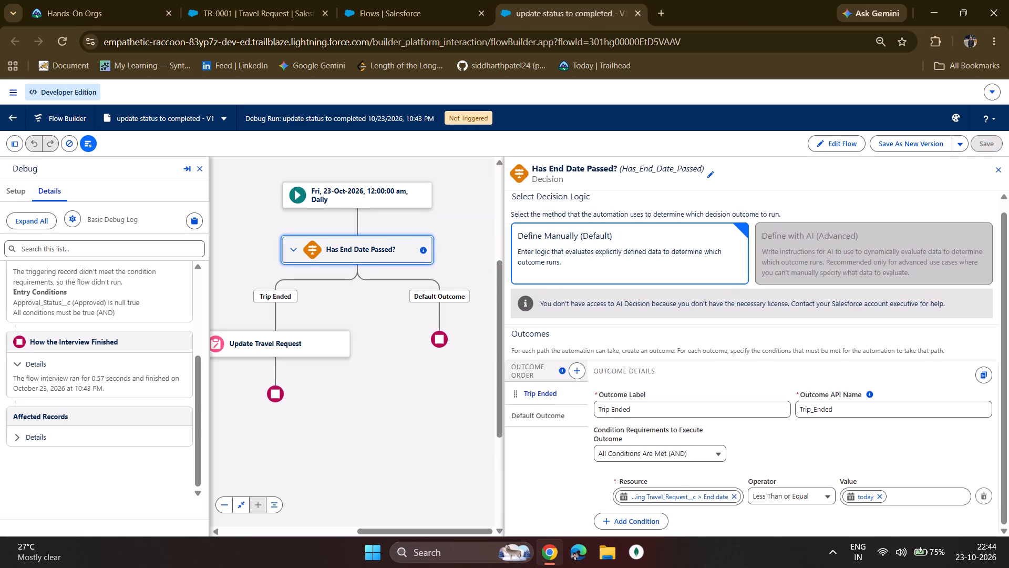
# Set the scheduled start's Travel Request filter to Approval Status Equals Approved, return to flow editing, and recheck the condition.
pyautogui.click(325, 196)
pyautogui.click(354, 242)
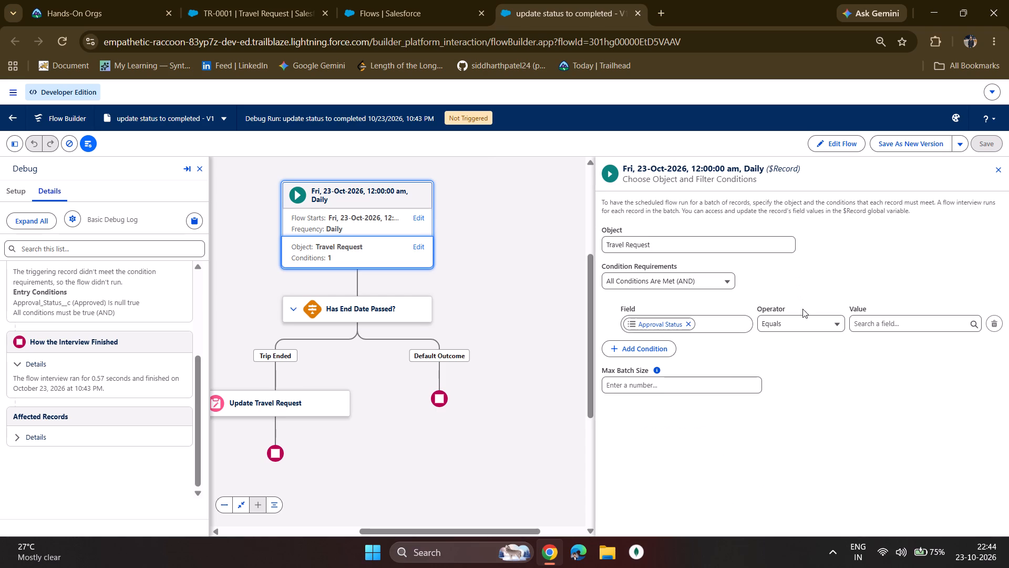
pyautogui.click(862, 320)
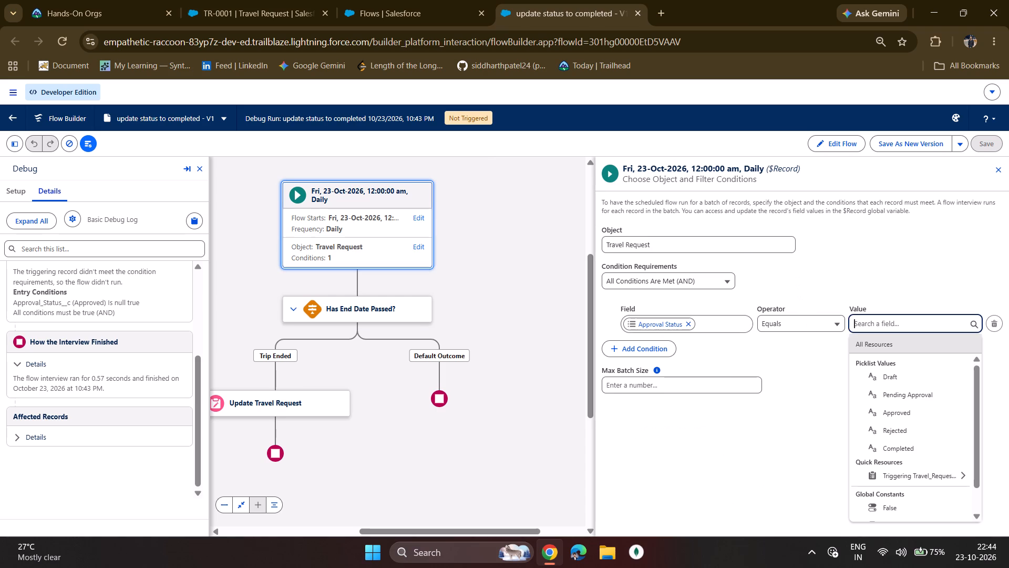
pyautogui.click(897, 418)
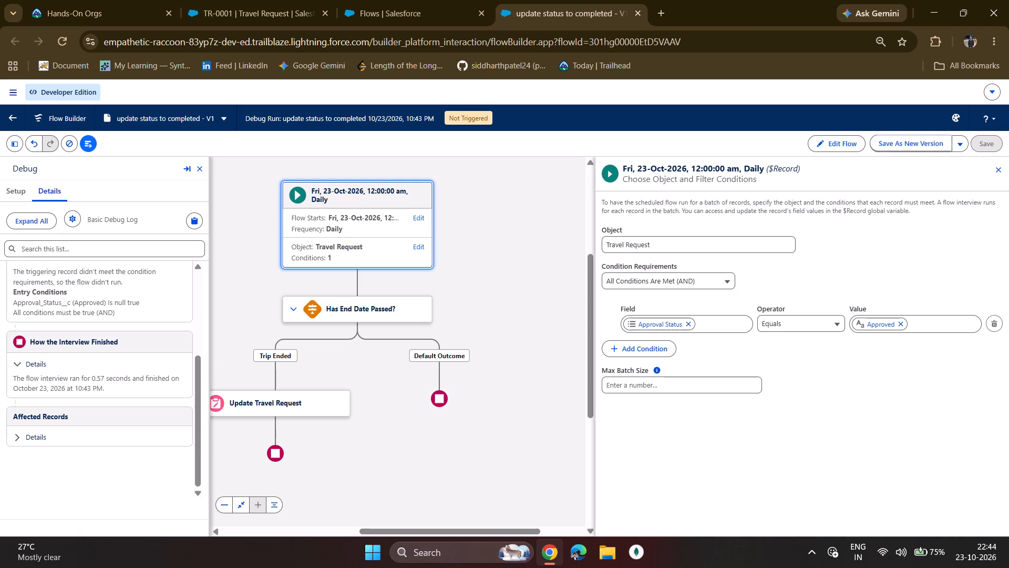
pyautogui.click(996, 169)
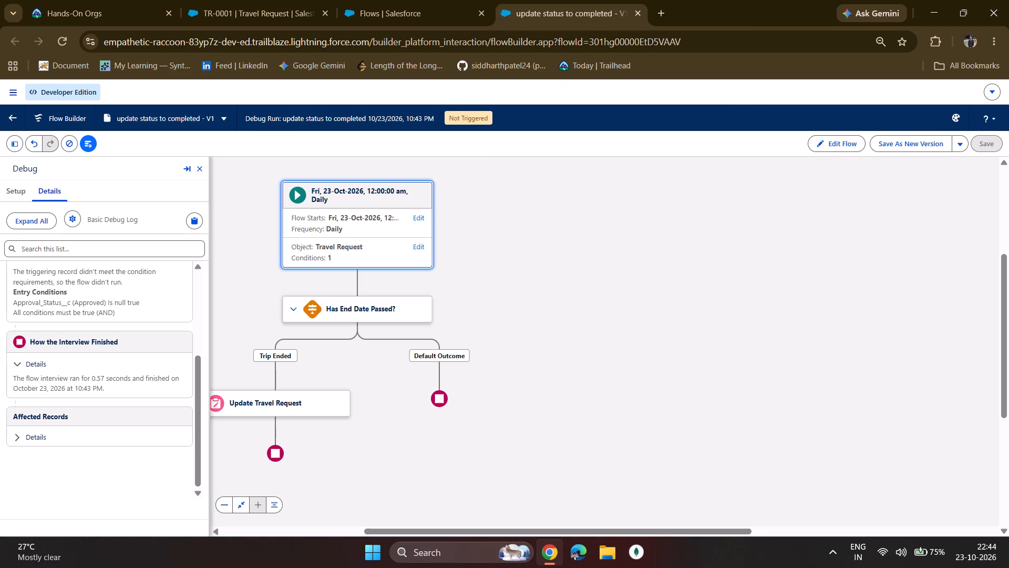
pyautogui.click(820, 143)
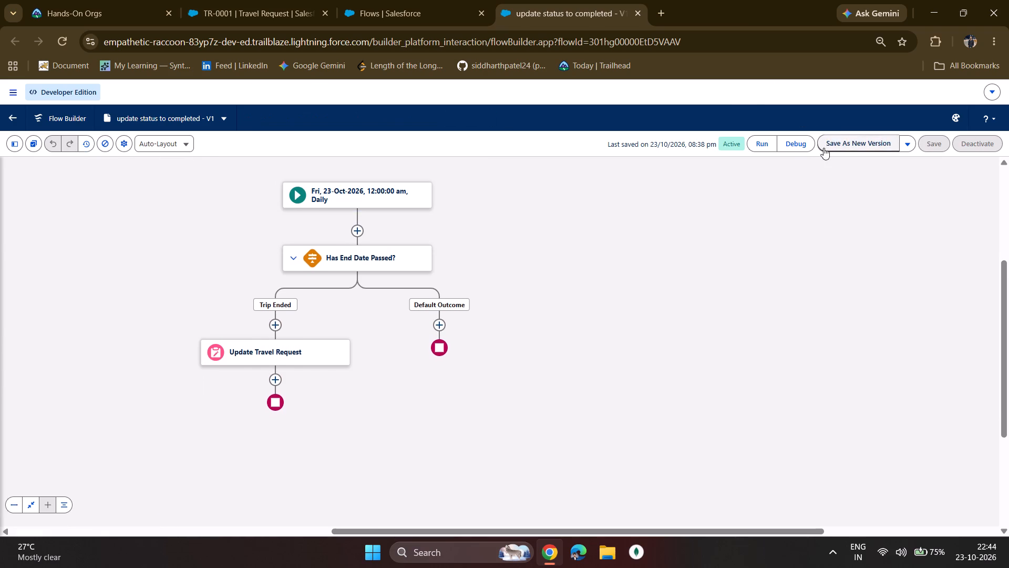
pyautogui.click(386, 247)
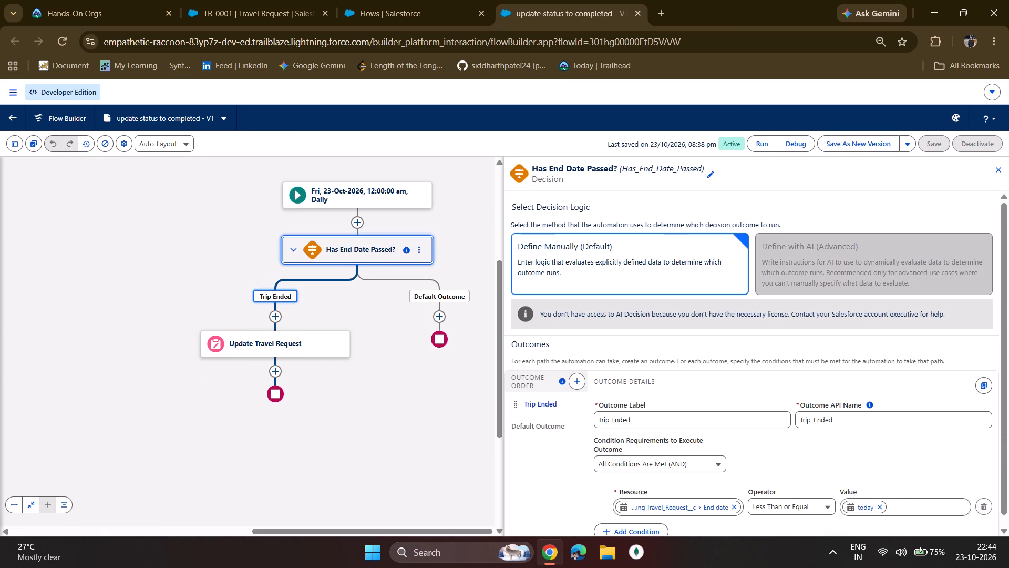
pyautogui.click(375, 194)
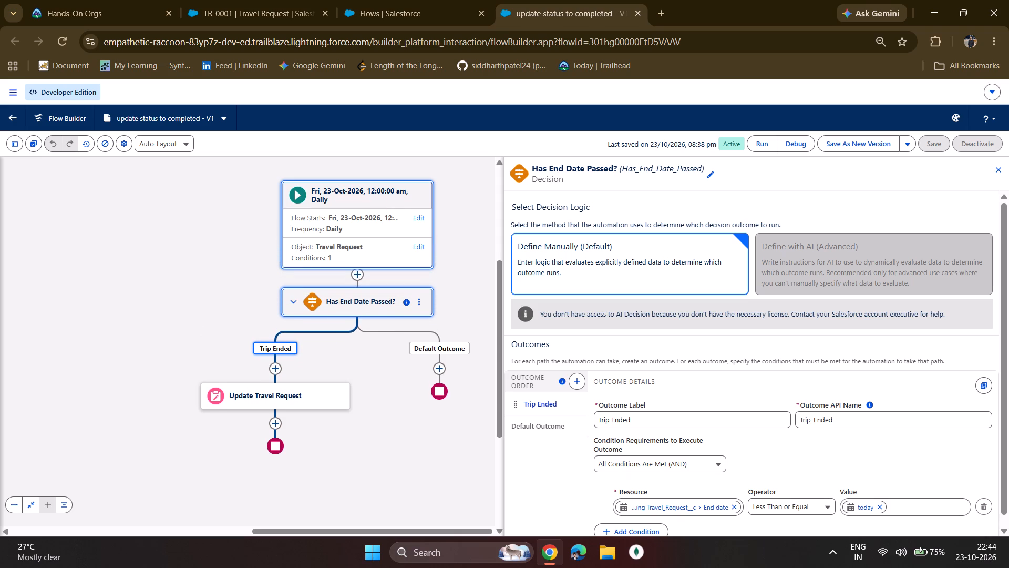
pyautogui.click(366, 244)
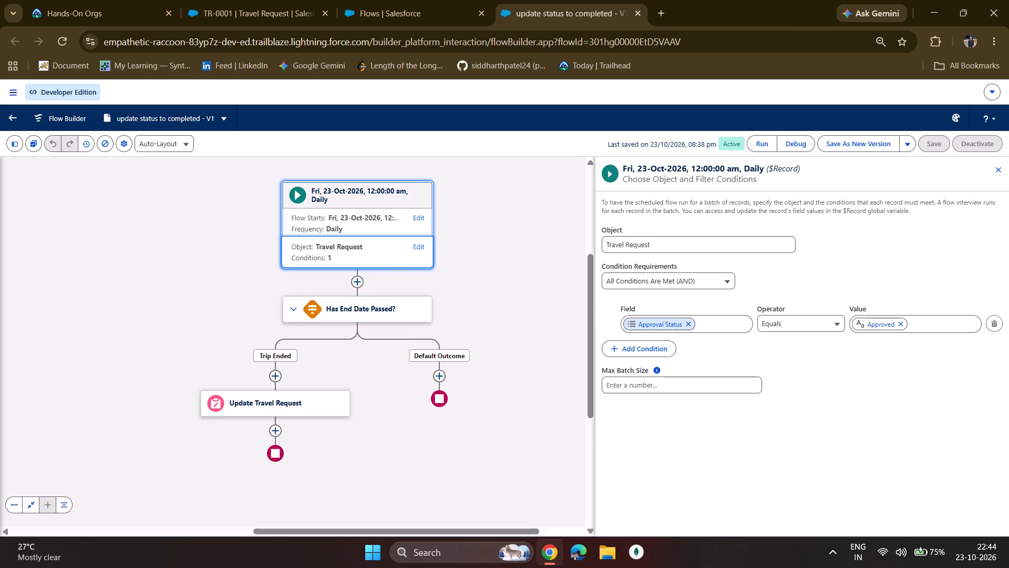
pyautogui.click(490, 171)
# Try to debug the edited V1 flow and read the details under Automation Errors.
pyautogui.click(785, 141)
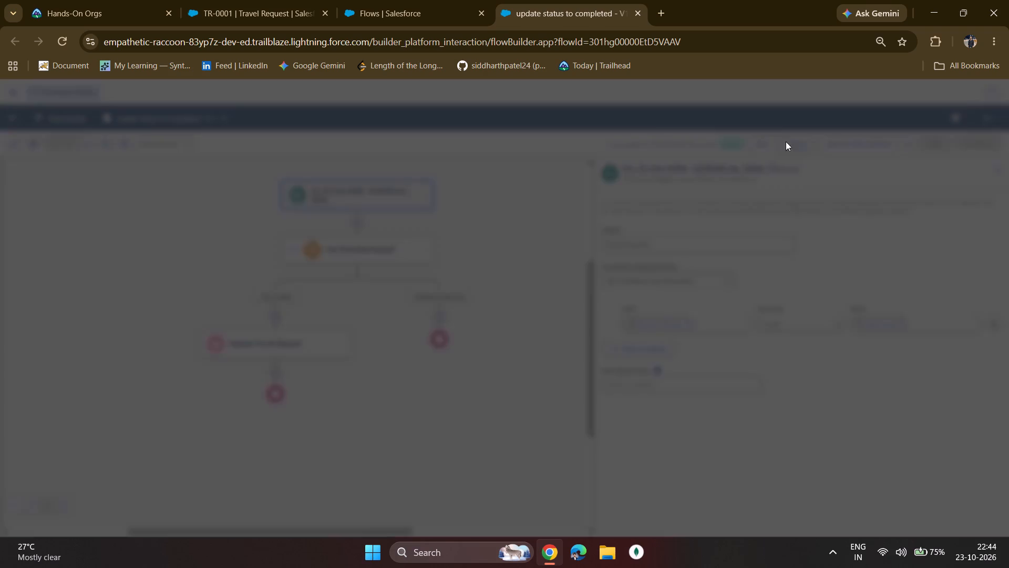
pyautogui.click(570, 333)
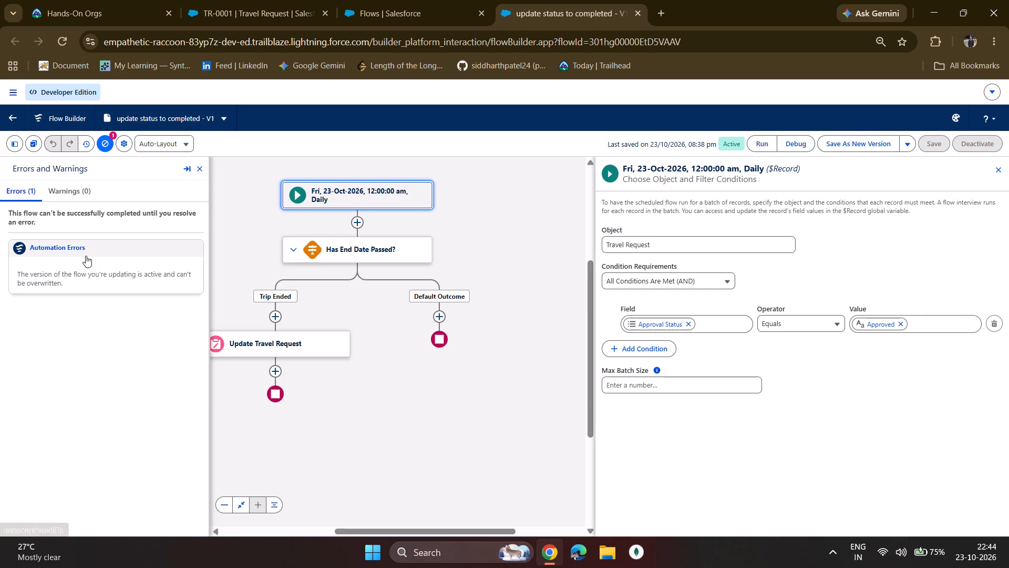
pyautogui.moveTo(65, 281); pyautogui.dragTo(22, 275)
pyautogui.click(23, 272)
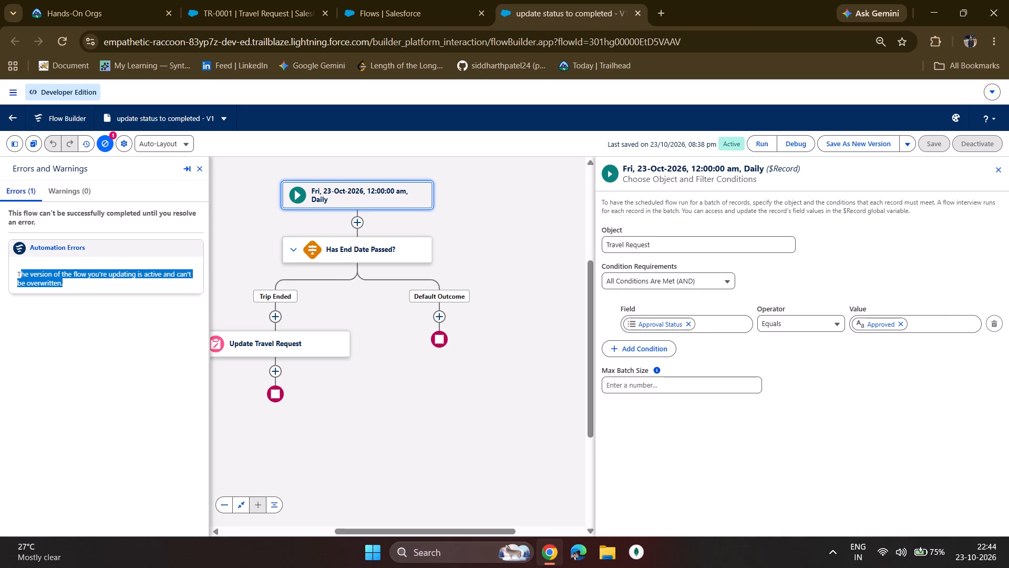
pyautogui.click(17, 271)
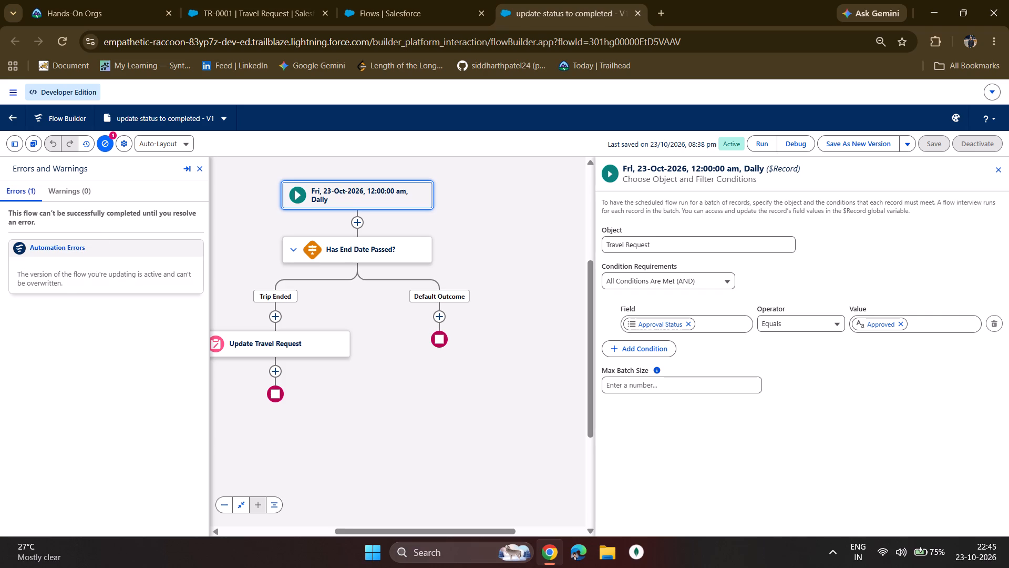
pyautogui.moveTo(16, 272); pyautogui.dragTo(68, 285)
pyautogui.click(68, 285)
# Save the edited flow as a new version, keeping the label "update status to completed".
pyautogui.click(826, 139)
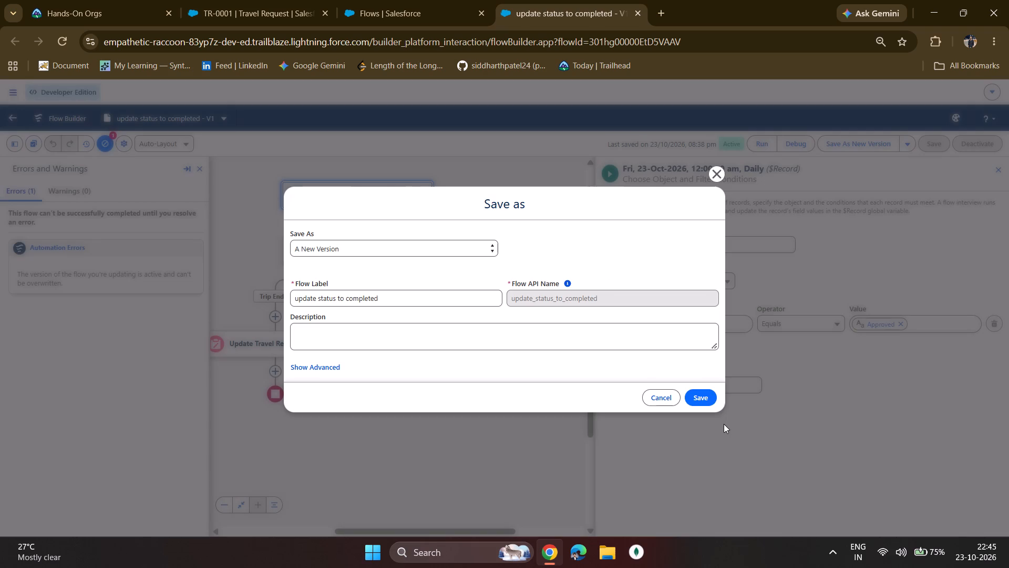
pyautogui.click(708, 401)
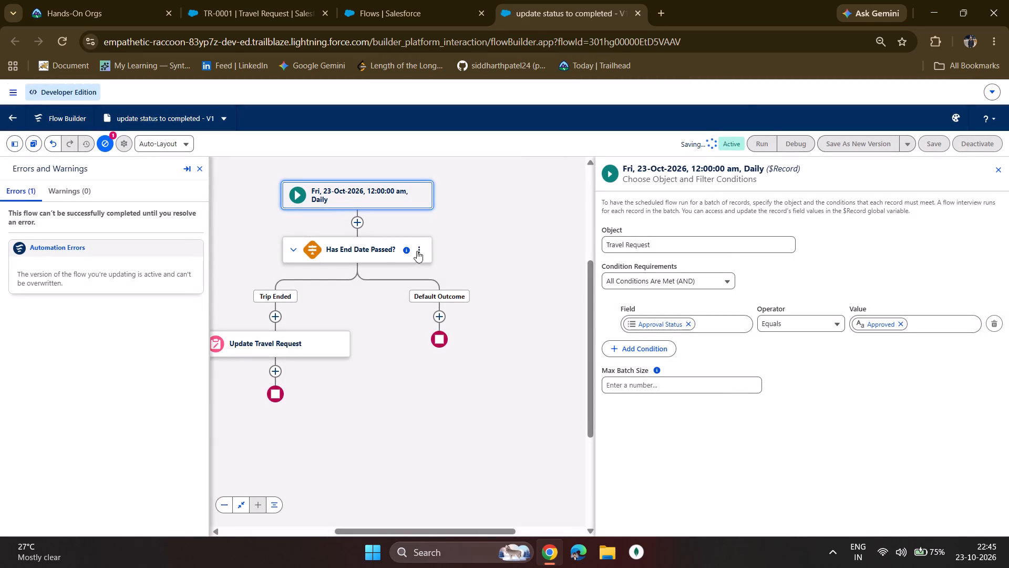
# Run a debug of the new flow version with TR-0001 as the triggering record and review its debug log.
pyautogui.click(795, 141)
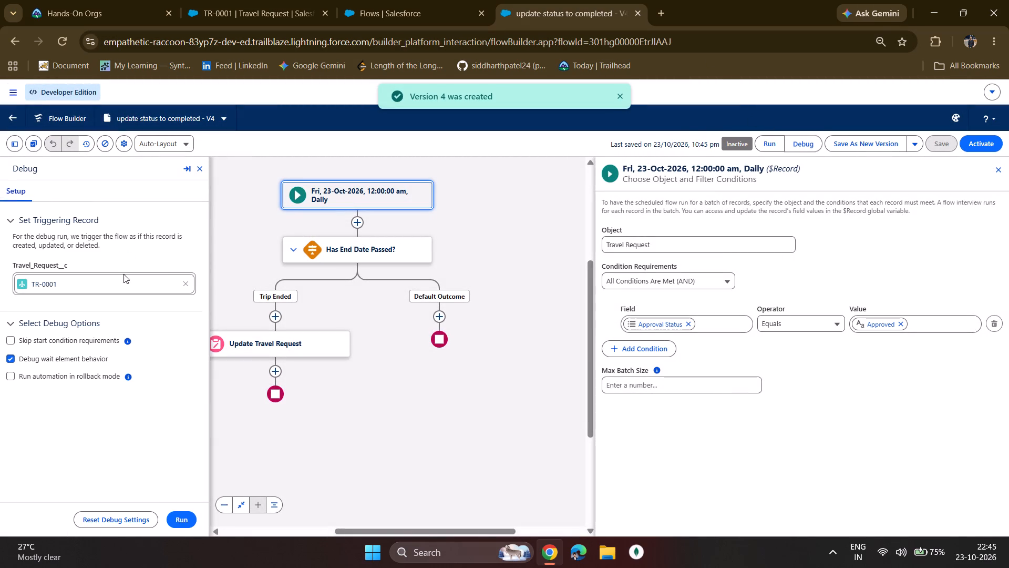
pyautogui.click(187, 521)
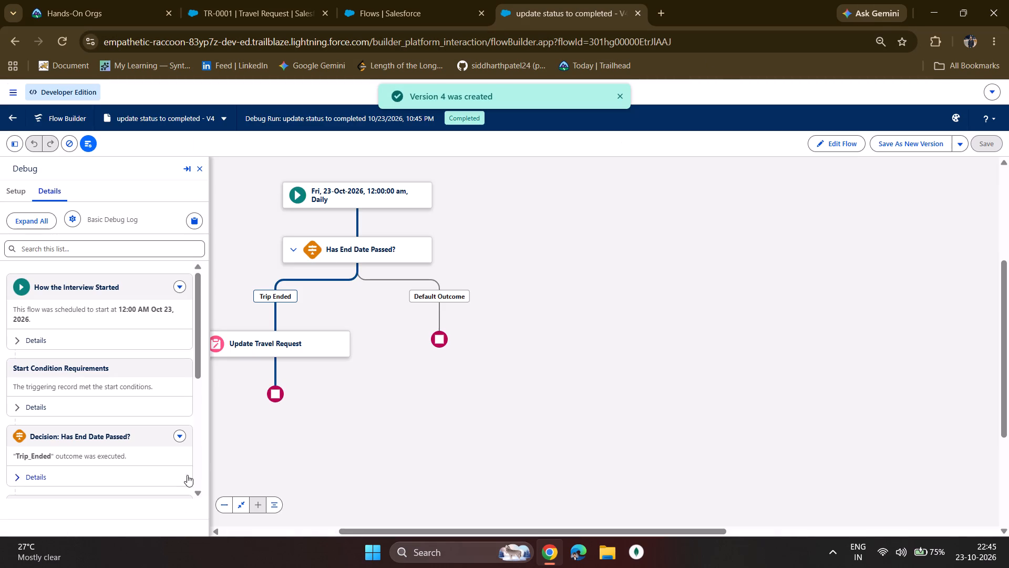
pyautogui.scroll(-3, 102, 309)
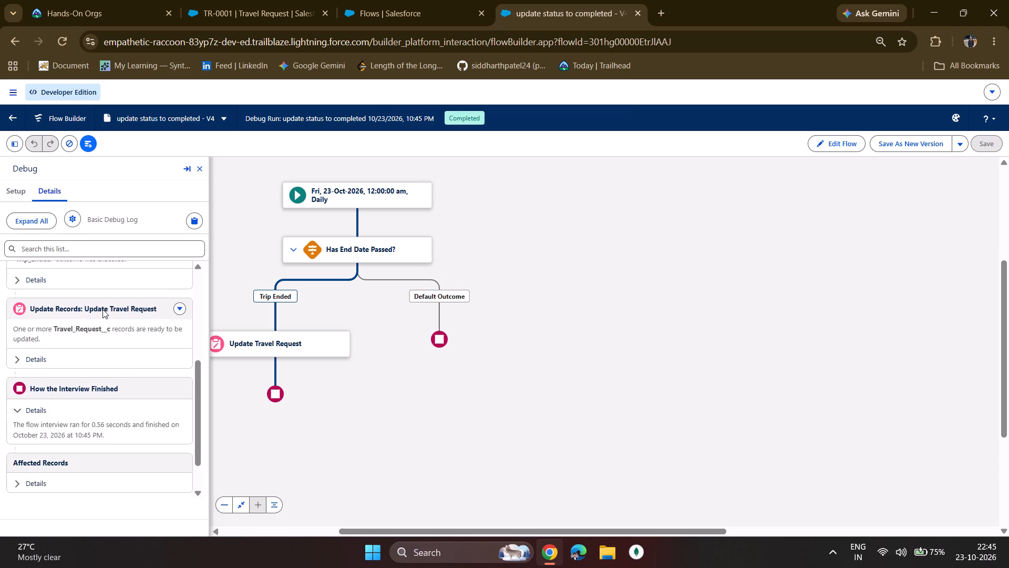
pyautogui.scroll(1, 102, 309)
# Reload the travel request TR-0001 record page and check its status.
pyautogui.click(207, 1)
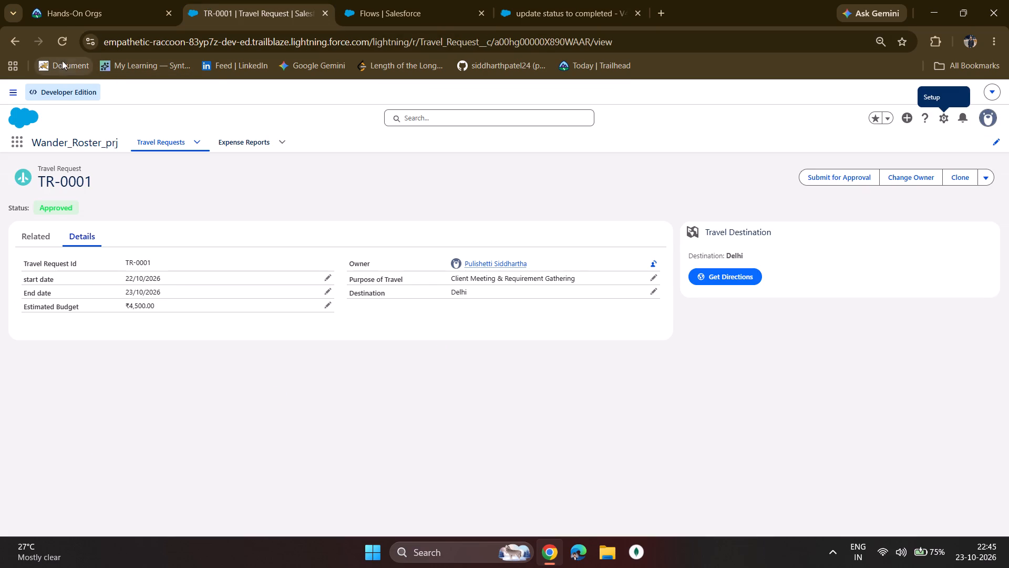
pyautogui.click(65, 45)
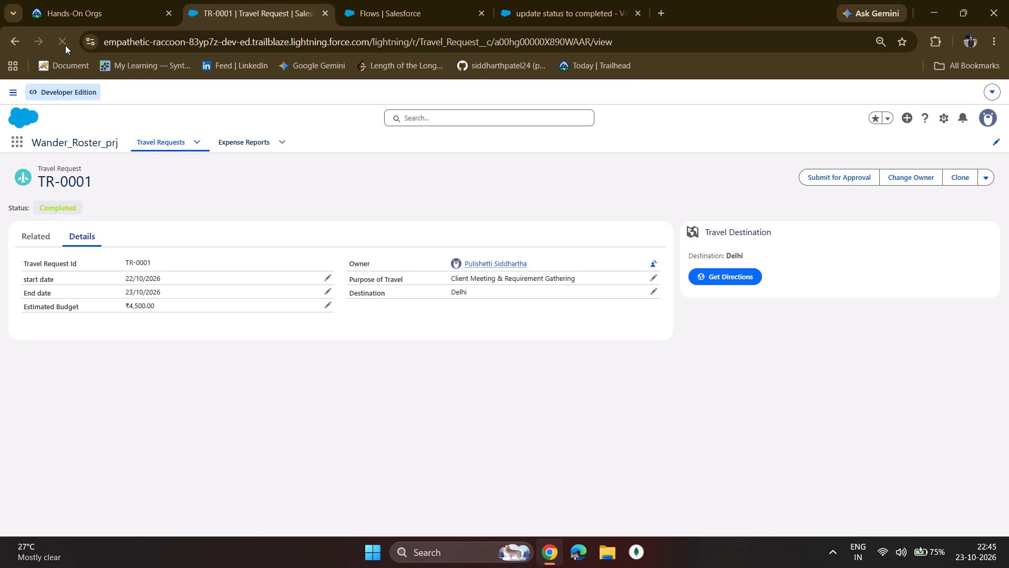
pyautogui.moveTo(42, 206); pyautogui.dragTo(91, 209)
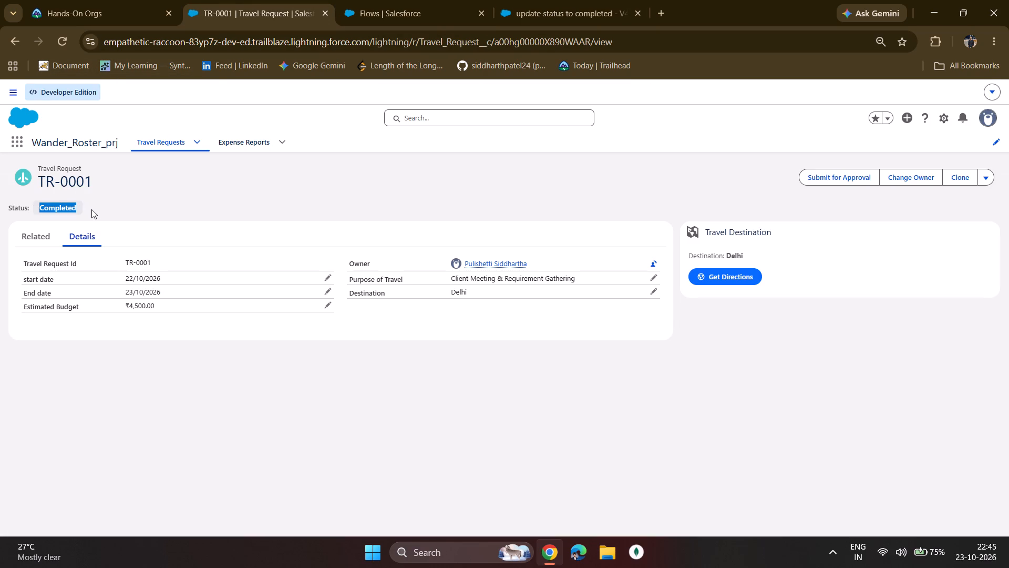
pyautogui.click(94, 205)
pyautogui.moveTo(94, 204); pyautogui.dragTo(8, 216)
pyautogui.click(59, 202)
pyautogui.doubleClick(57, 204)
pyautogui.click(85, 204)
pyautogui.scroll(2, 85, 197)
pyautogui.click(544, 0)
pyautogui.click(290, 4)
pyautogui.moveTo(35, 211); pyautogui.dragTo(104, 203)
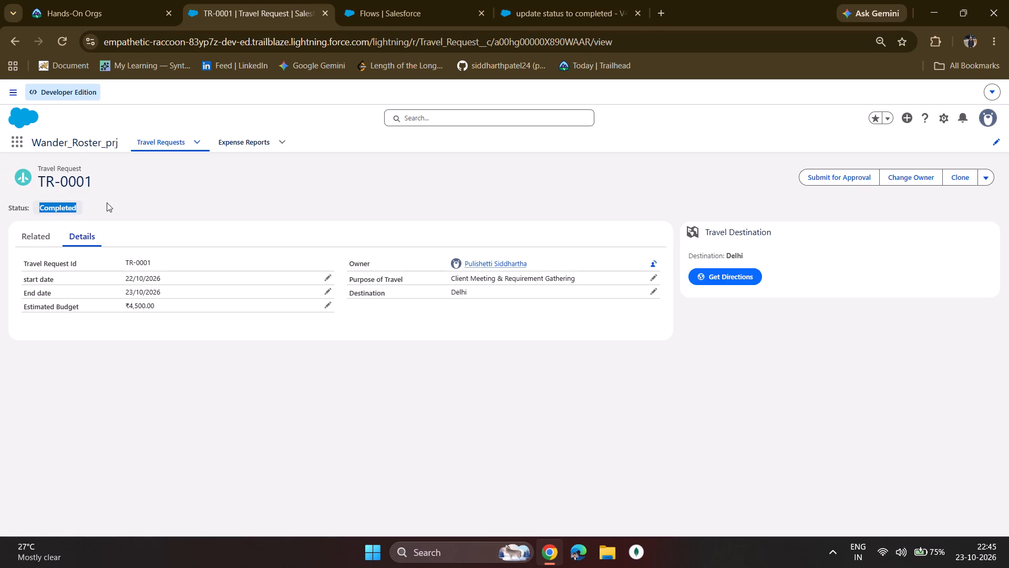
# Examine the status badge's text and colour on the TR-0001 travel request page.
pyautogui.click(107, 202)
pyautogui.moveTo(101, 202); pyautogui.dragTo(37, 206)
pyautogui.moveTo(37, 206); pyautogui.dragTo(71, 202)
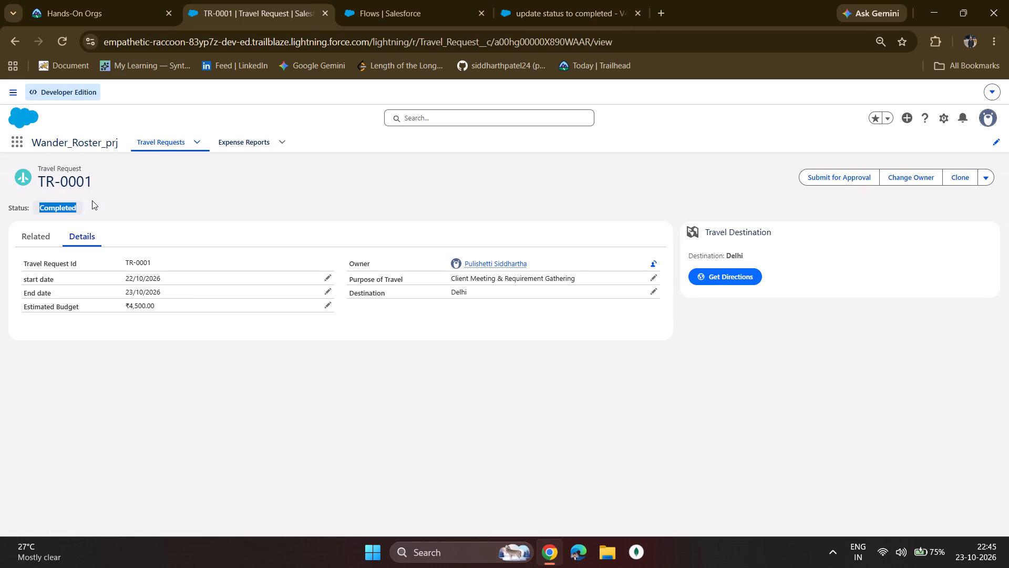
pyautogui.click(92, 200)
pyautogui.moveTo(91, 200); pyautogui.dragTo(35, 209)
pyautogui.click(47, 202)
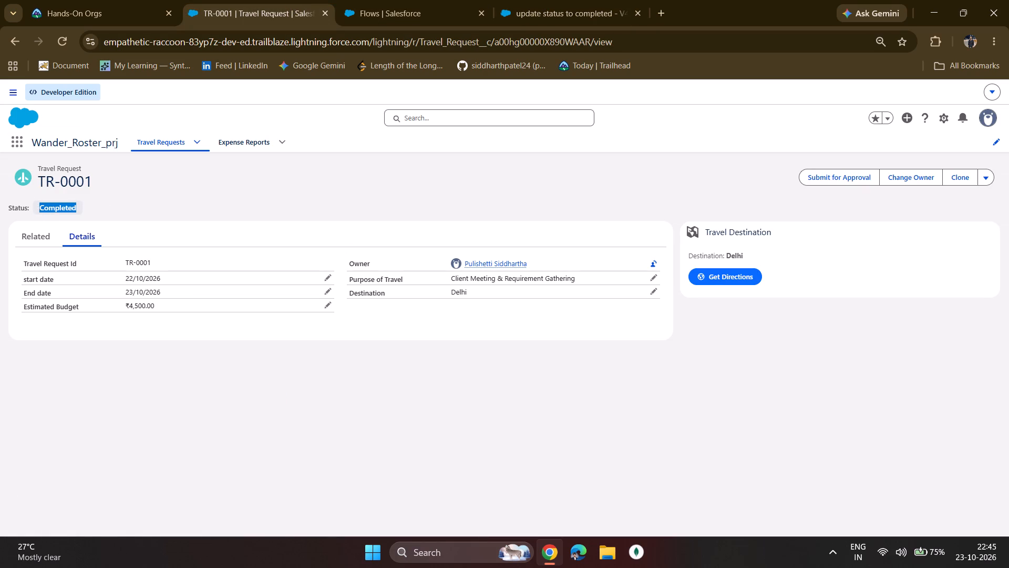
pyautogui.doubleClick(53, 202)
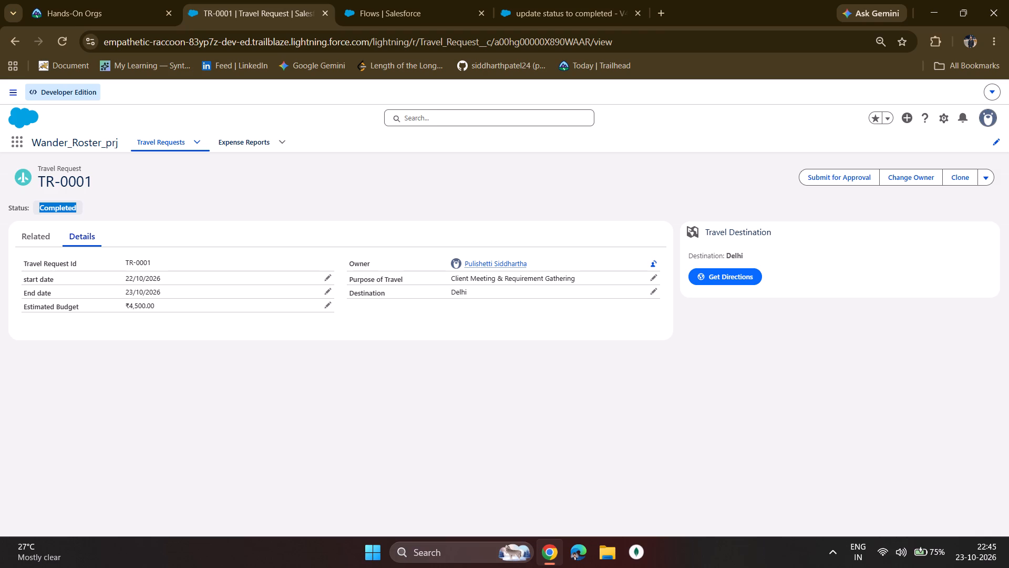
pyautogui.click(71, 210)
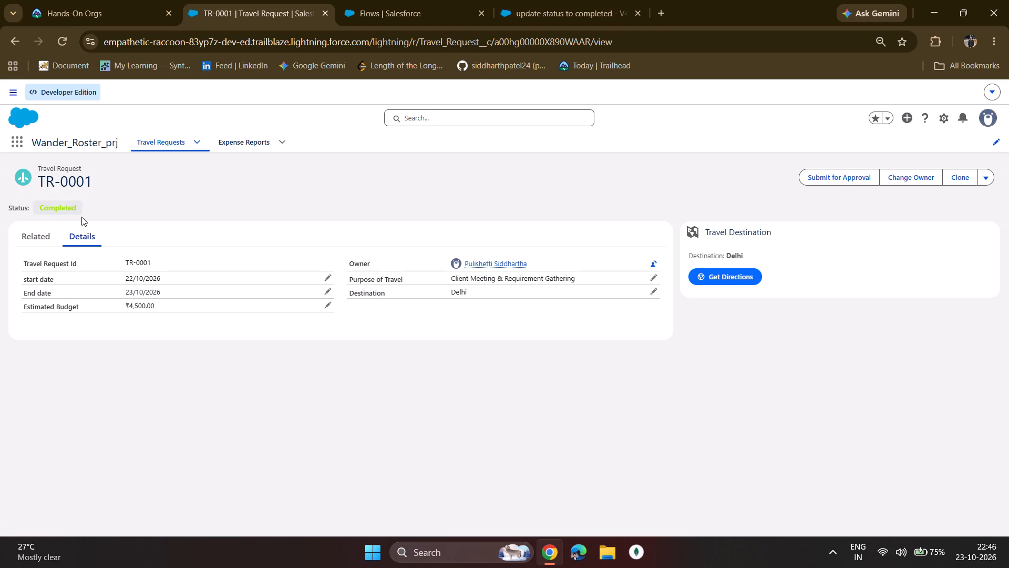
pyautogui.click(85, 209)
pyautogui.moveTo(35, 210); pyautogui.dragTo(96, 206)
pyautogui.click(99, 206)
# Switch to the WanderRosterLWC project in Visual Studio Code and examine the badge styles in travelRequestStatus.css.
pyautogui.click(931, 15)
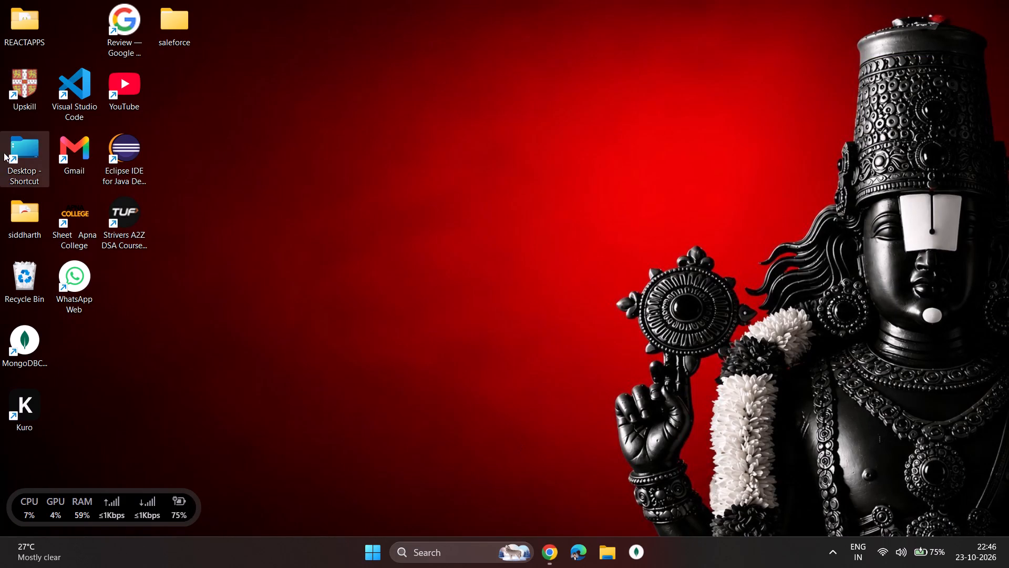
pyautogui.doubleClick(82, 107)
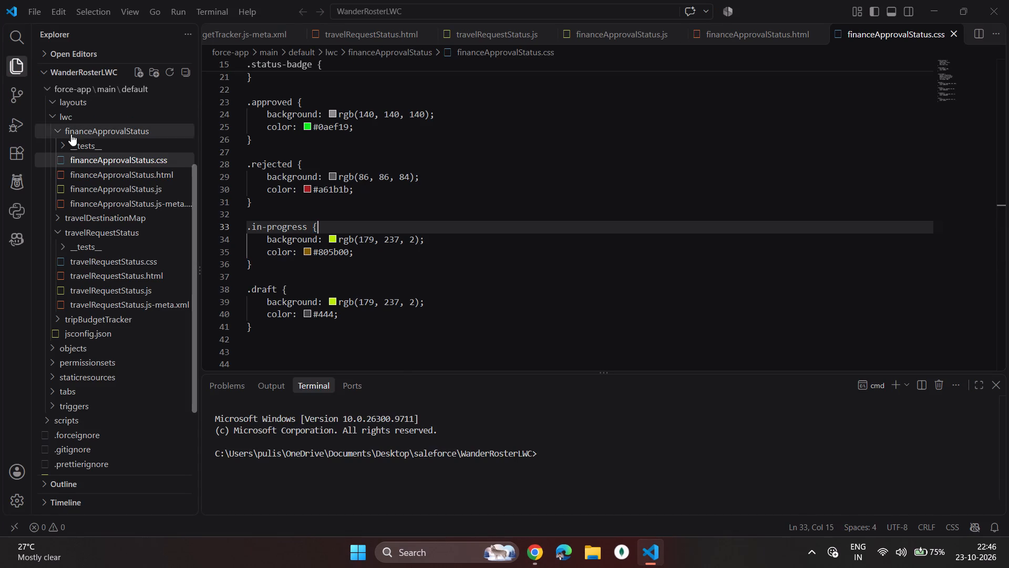
pyautogui.click(100, 279)
pyautogui.click(104, 268)
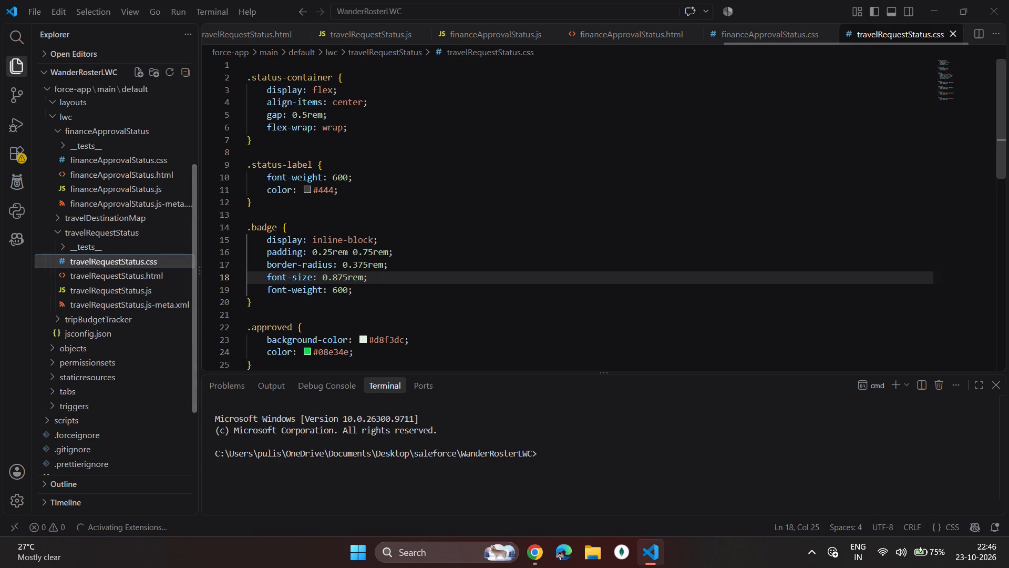
pyautogui.scroll(-11, 347, 291)
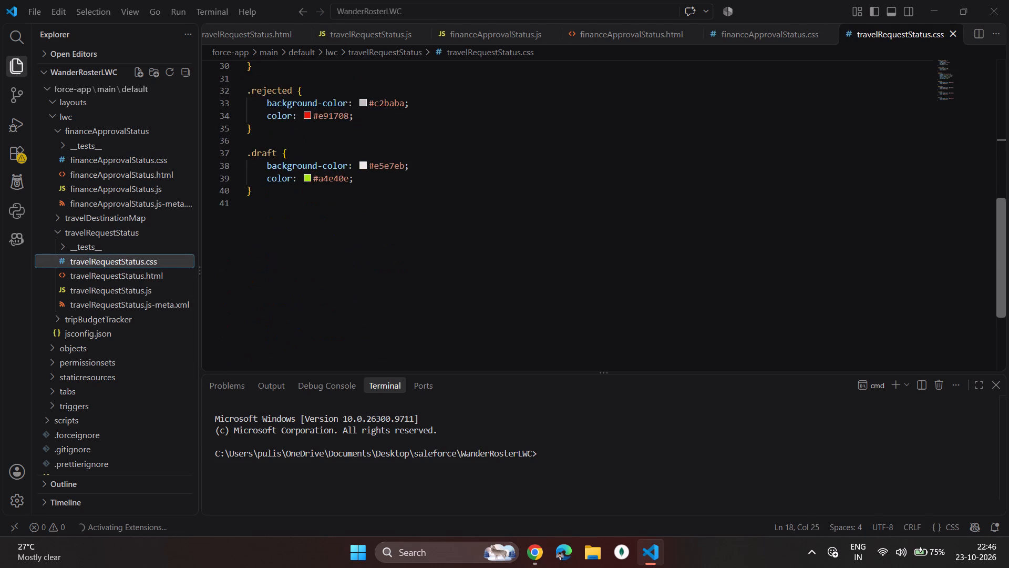
pyautogui.scroll(4, 347, 291)
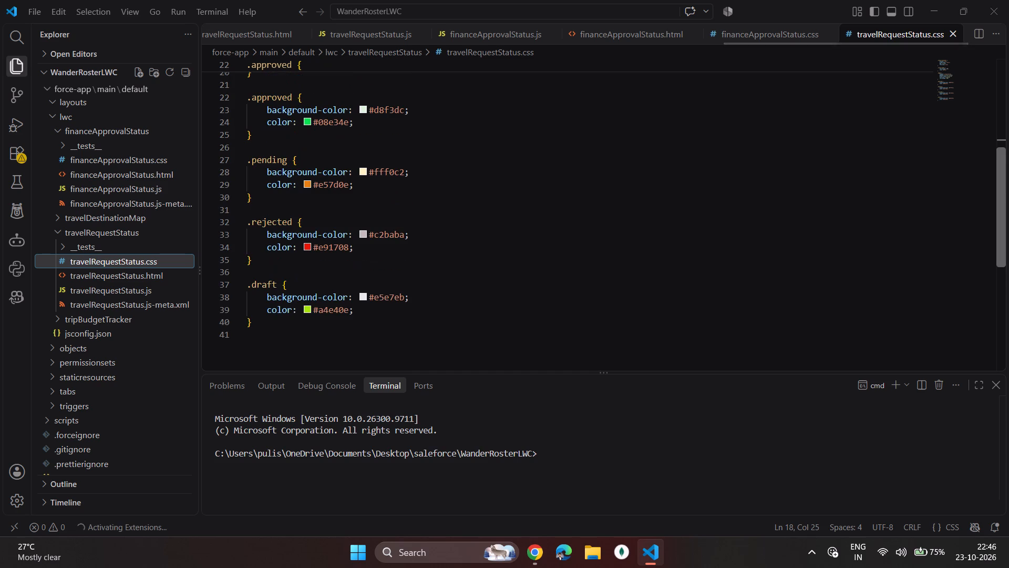
pyautogui.scroll(3, 347, 291)
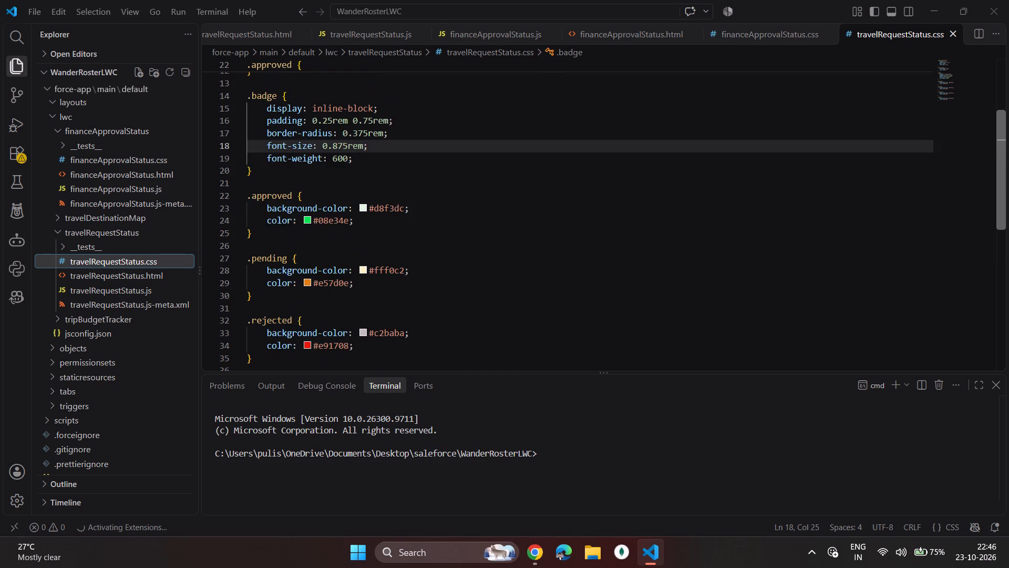
pyautogui.scroll(7, 347, 291)
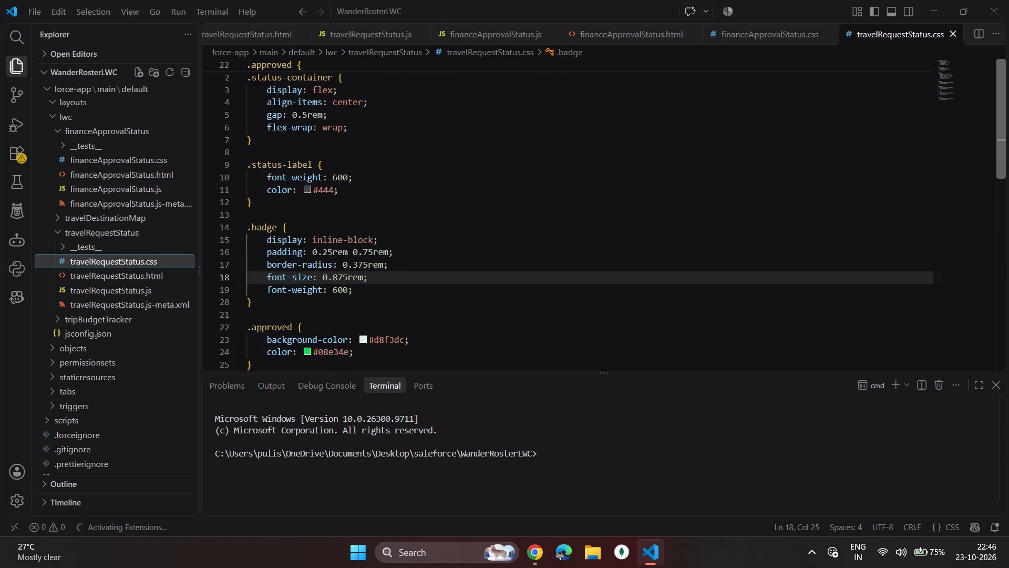
pyautogui.scroll(3, 347, 291)
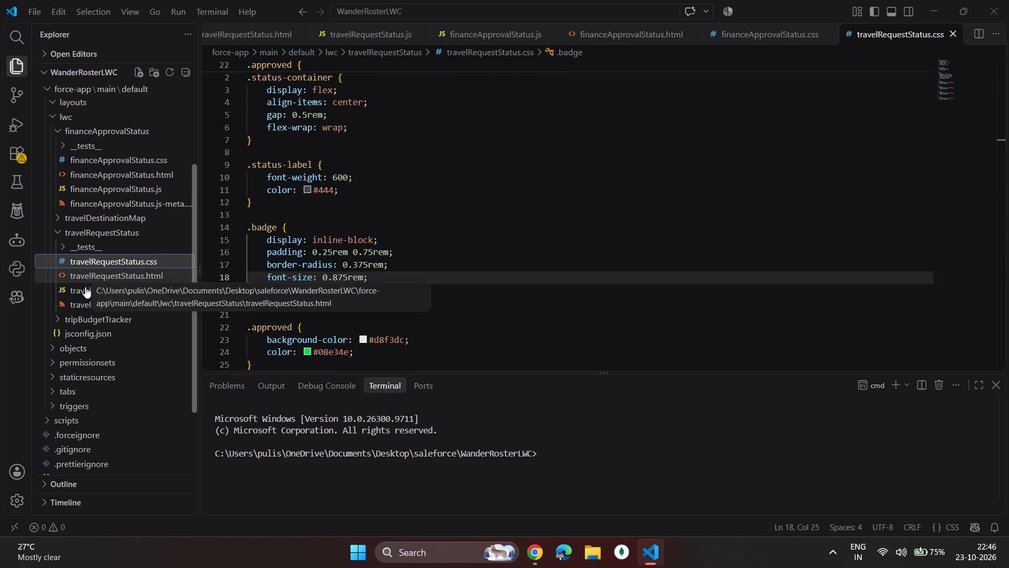
# Open travelRequestStatus.js and read how the badgeClass getter maps status values to badge classes.
pyautogui.click(85, 288)
pyautogui.scroll(-3, 253, 285)
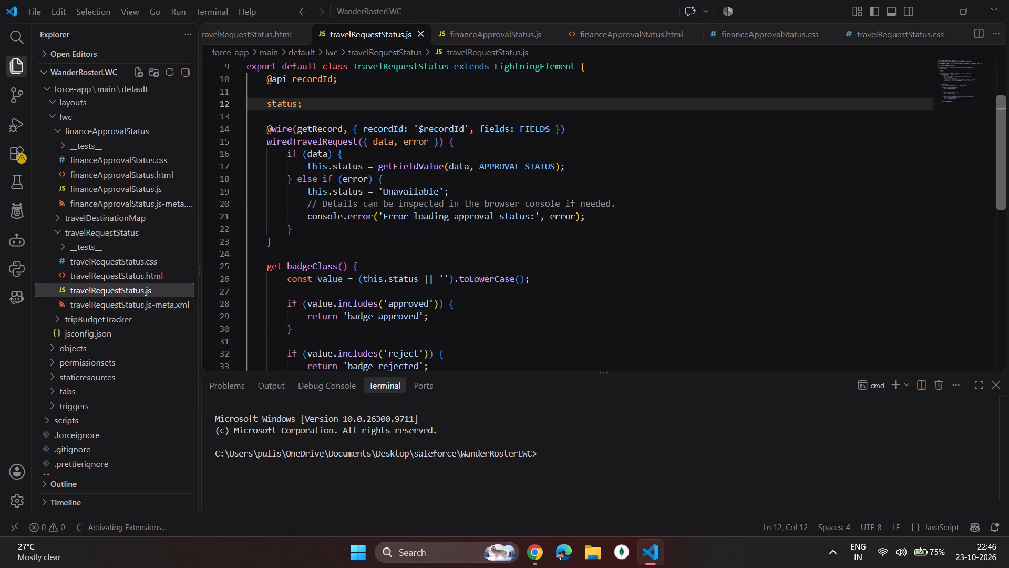
pyautogui.scroll(-7, 253, 285)
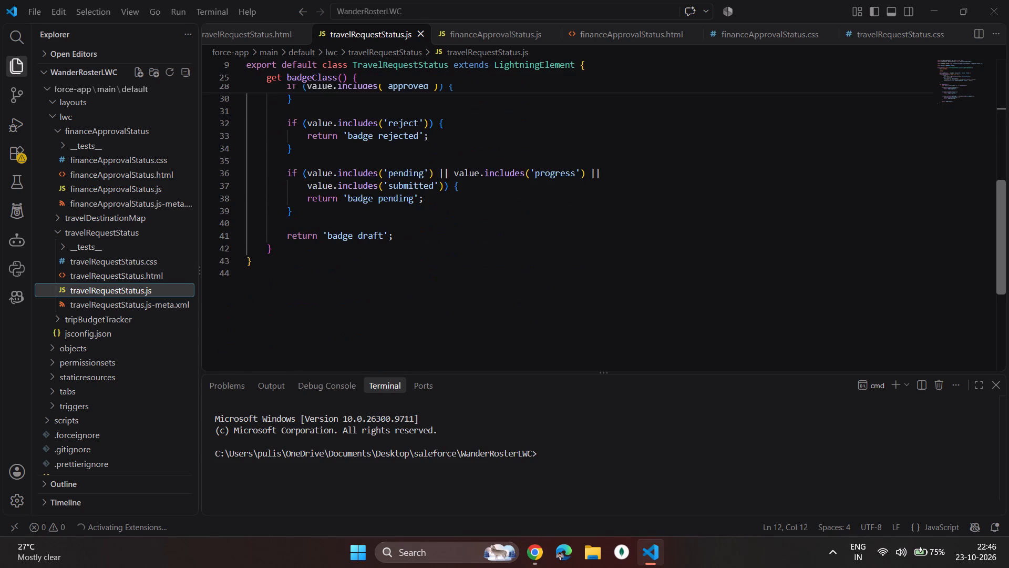
pyautogui.scroll(2, 336, 253)
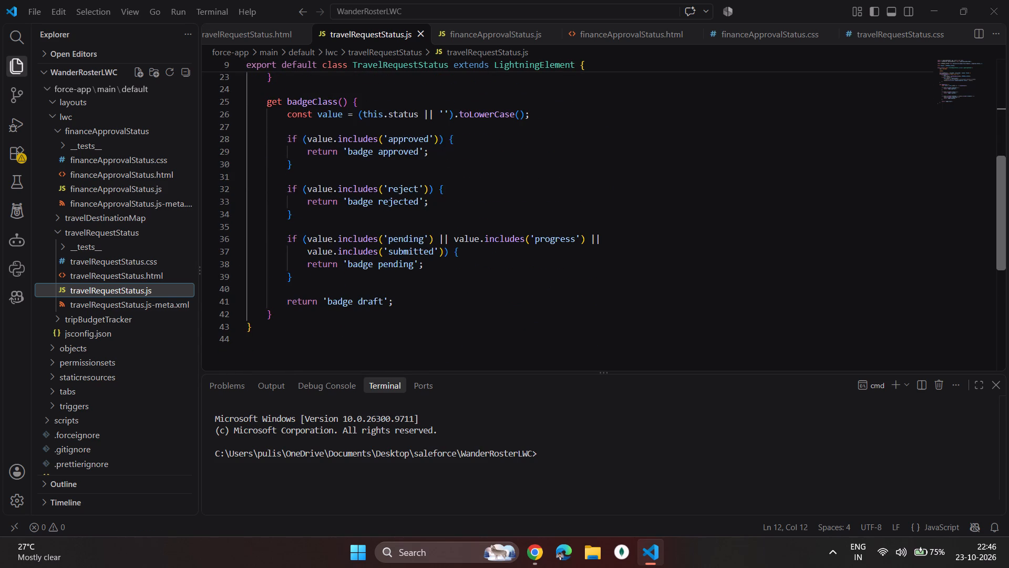
pyautogui.scroll(2, 411, 260)
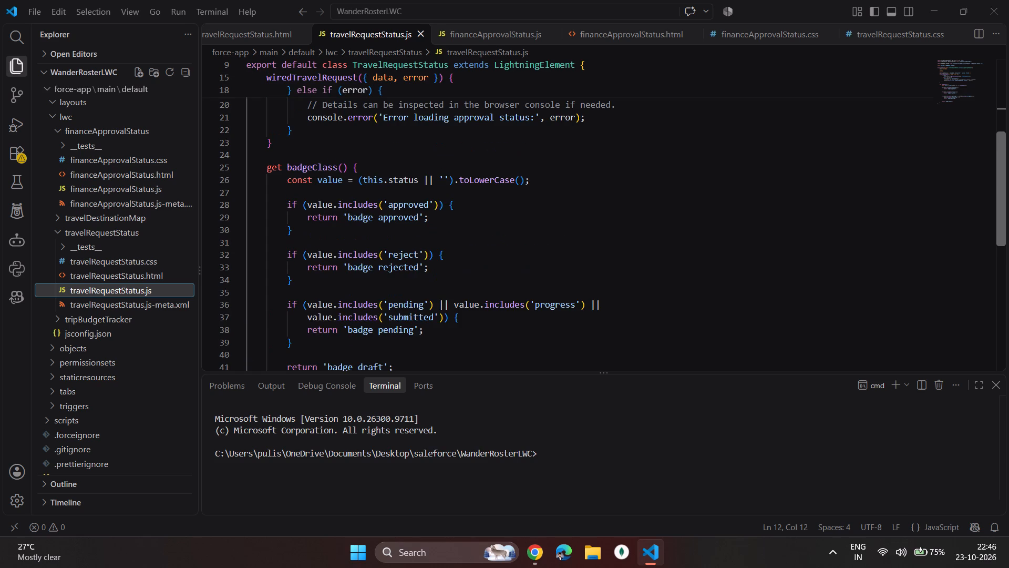
pyautogui.scroll(-1, 411, 260)
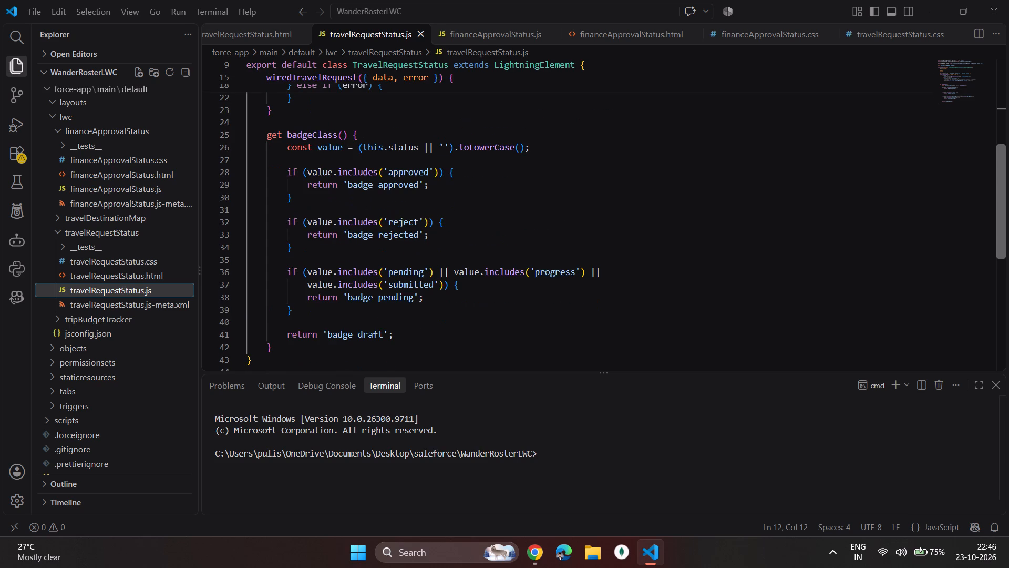
pyautogui.scroll(2, 411, 260)
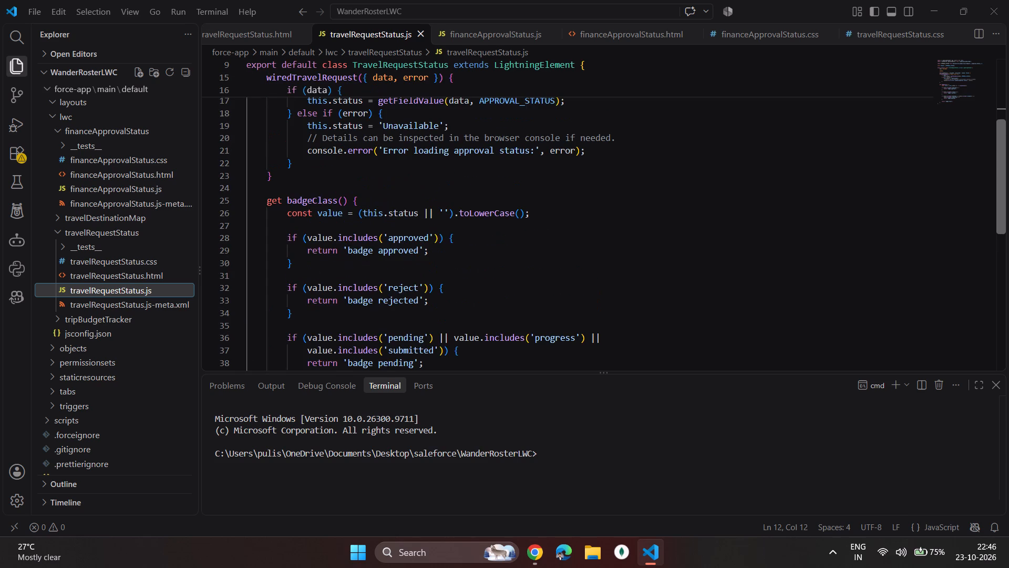
pyautogui.scroll(7, 411, 260)
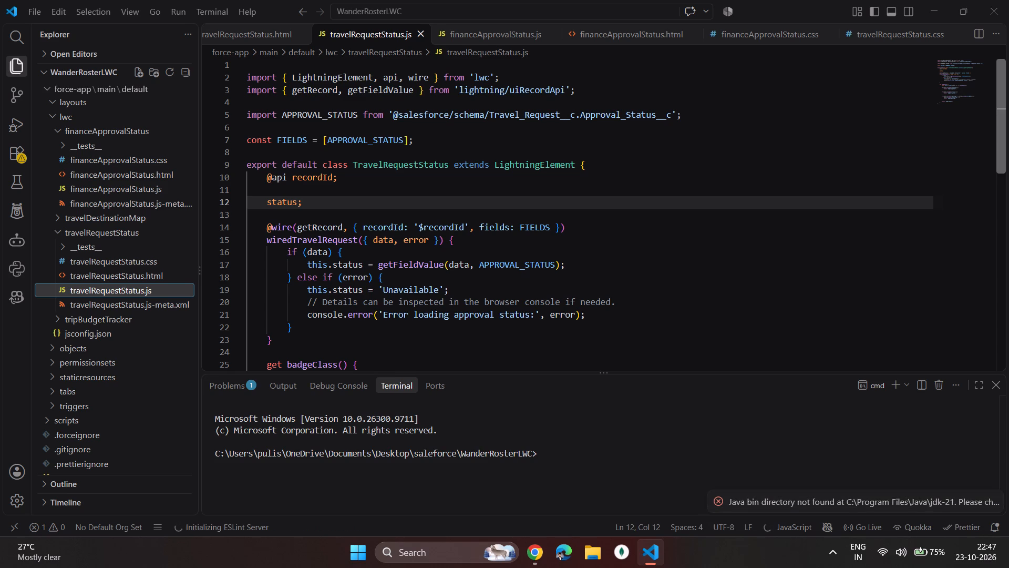
pyautogui.scroll(-1, 528, 336)
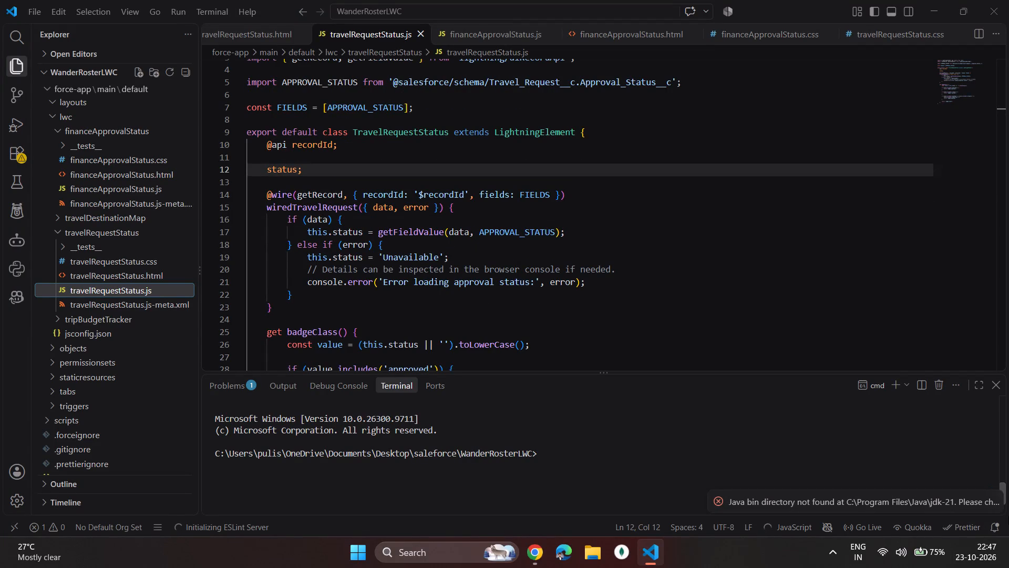
pyautogui.click(994, 505)
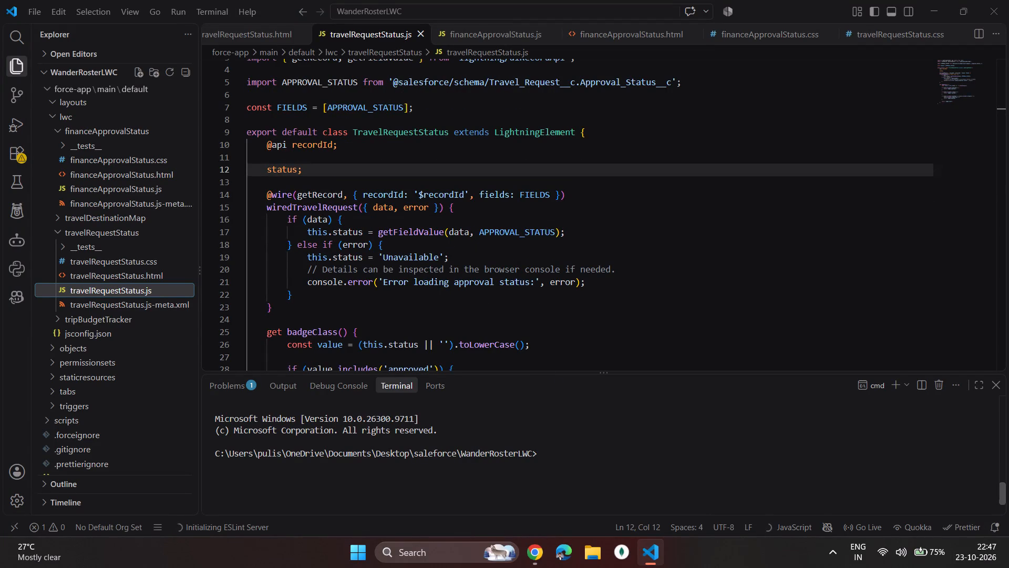
pyautogui.scroll(-5, 434, 271)
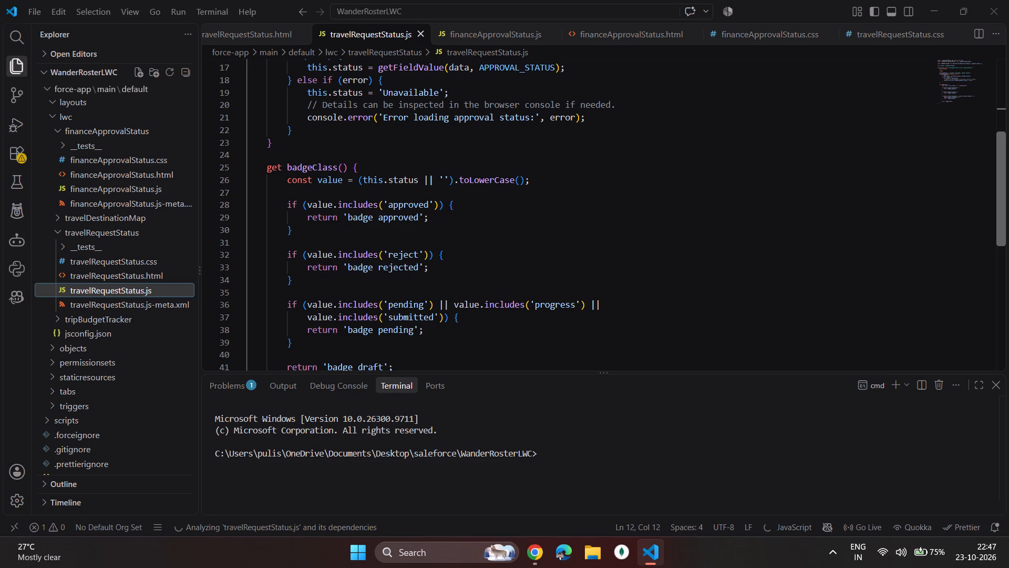
pyautogui.scroll(-1, 415, 270)
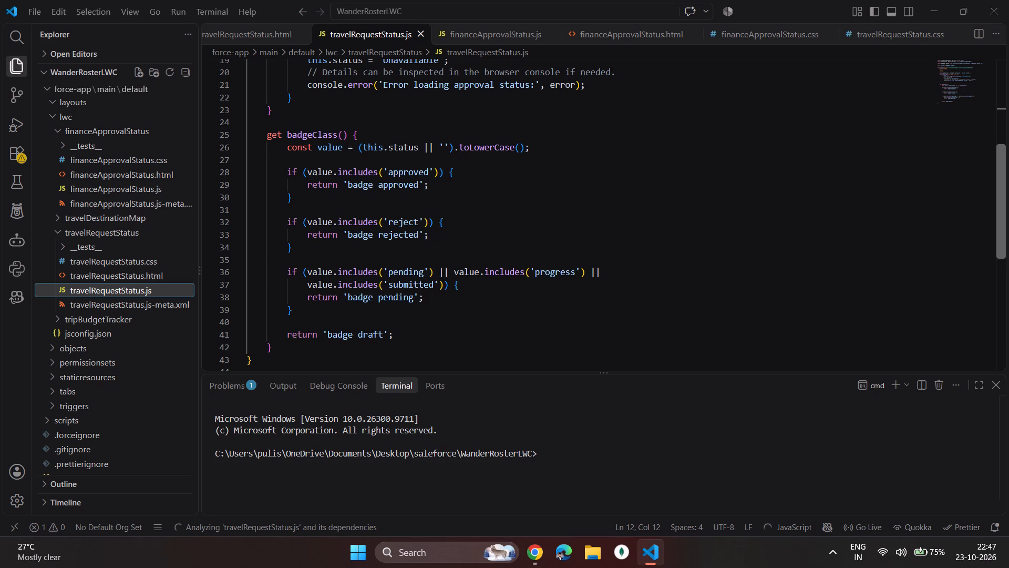
# Examine the 'reject' condition block in the badgeClass getter and the status-loading code above it.
pyautogui.moveTo(284, 219); pyautogui.dragTo(308, 250)
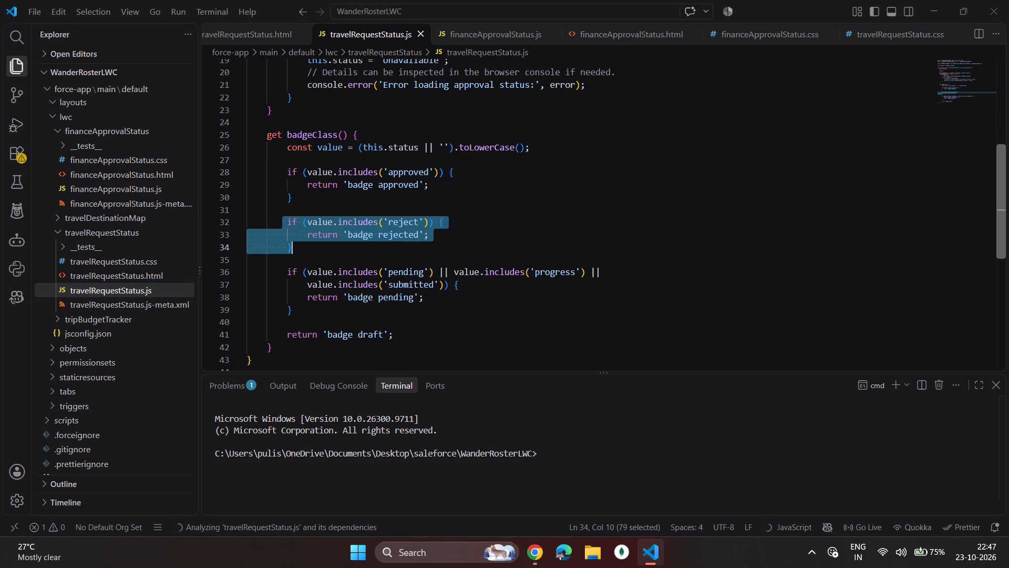
pyautogui.click(308, 250)
pyautogui.moveTo(305, 249); pyautogui.dragTo(249, 219)
pyautogui.click(249, 217)
pyautogui.moveTo(249, 217); pyautogui.dragTo(253, 217)
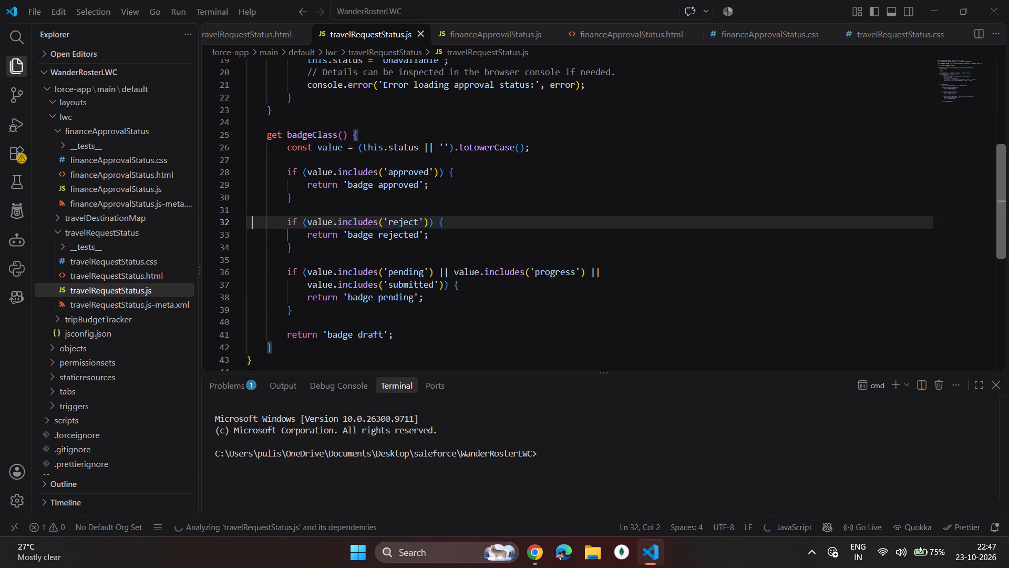
pyautogui.moveTo(253, 217); pyautogui.dragTo(311, 246)
pyautogui.click(311, 246)
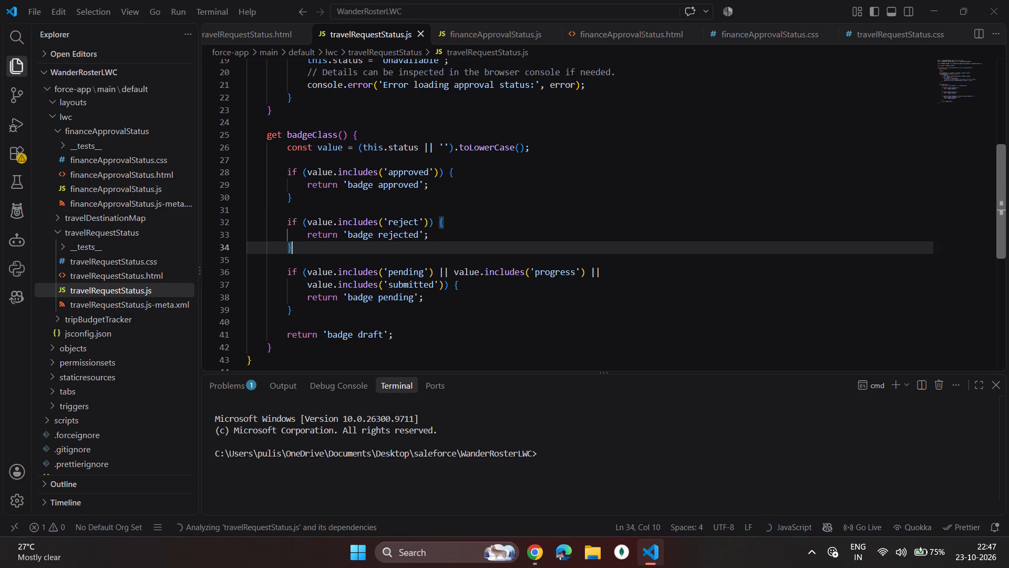
pyautogui.scroll(5, 358, 273)
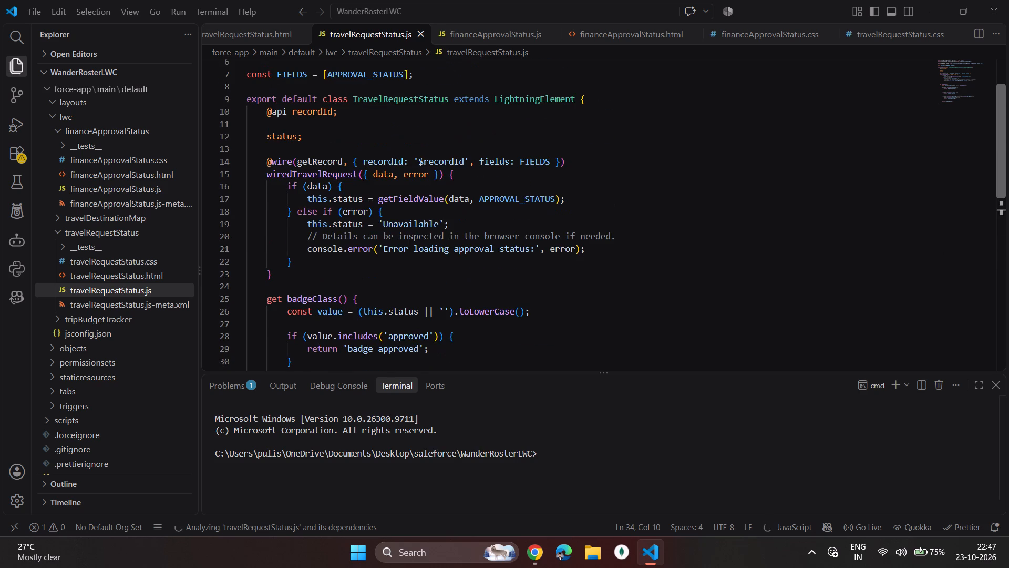
pyautogui.scroll(2, 286, 270)
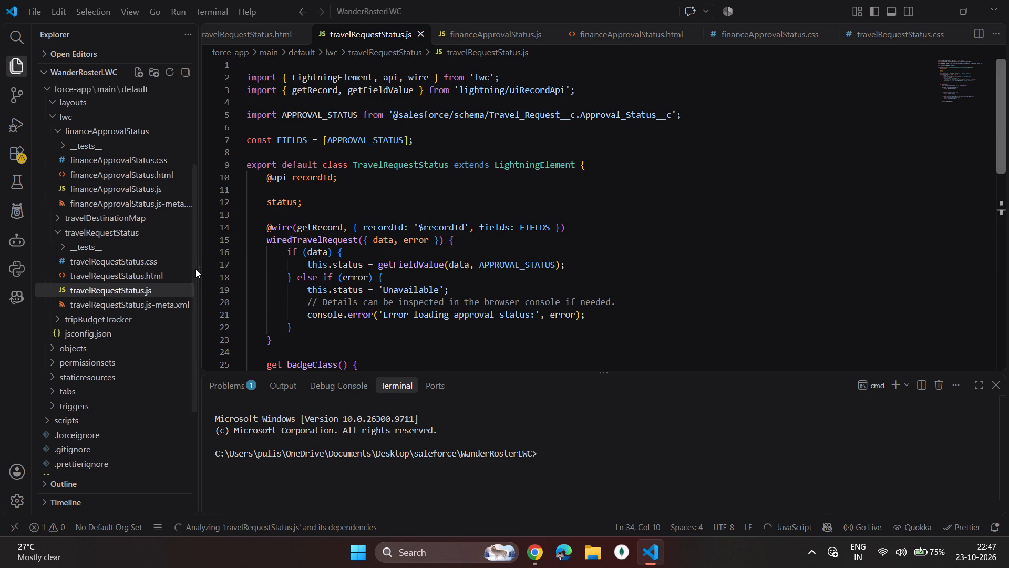
# Return to travelRequestStatus.css and examine the approved, pending, rejected and draft badge colour rules.
pyautogui.click(159, 265)
pyautogui.scroll(-2, 296, 260)
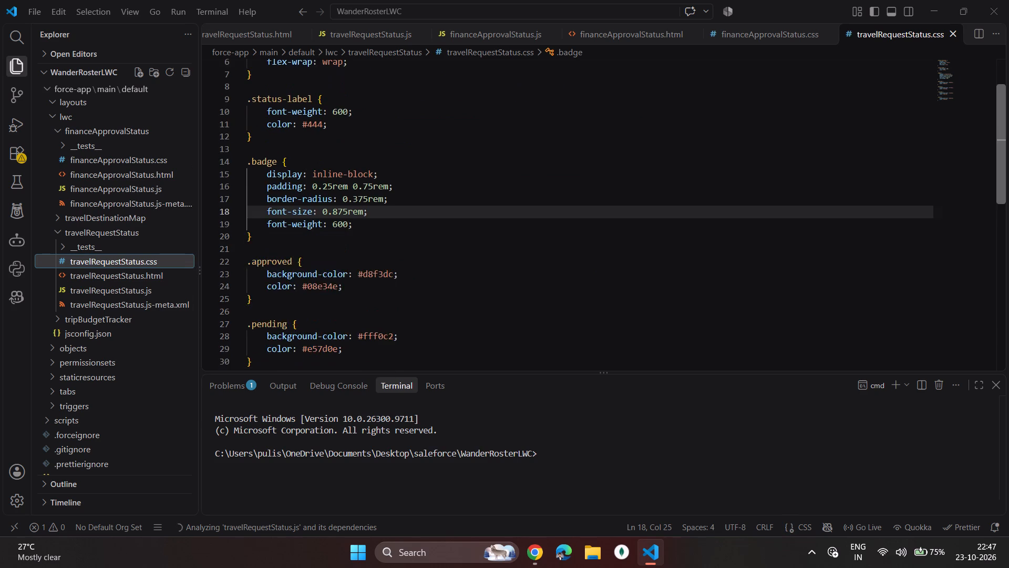
pyautogui.scroll(-1, 296, 260)
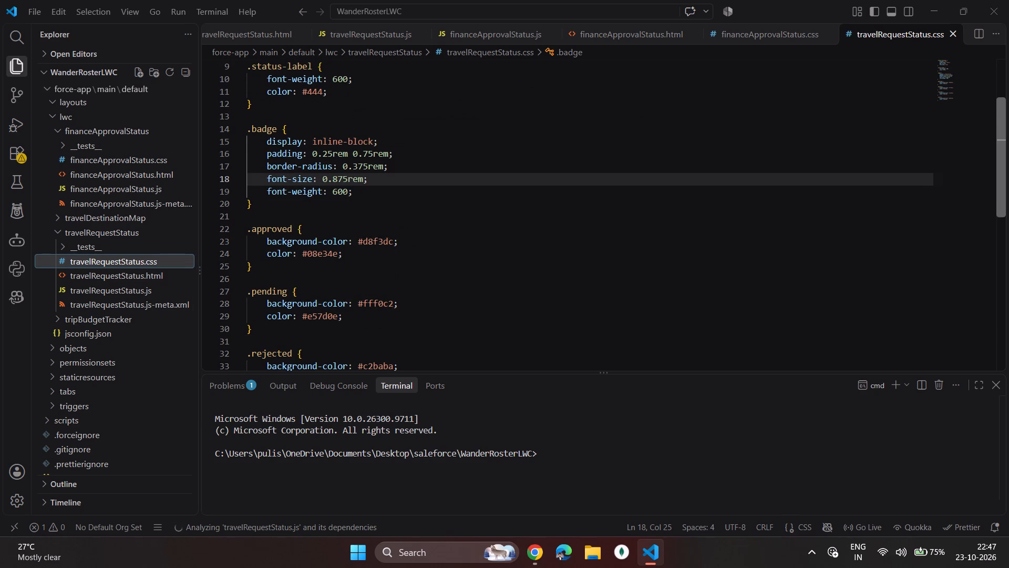
pyautogui.scroll(-4, 296, 260)
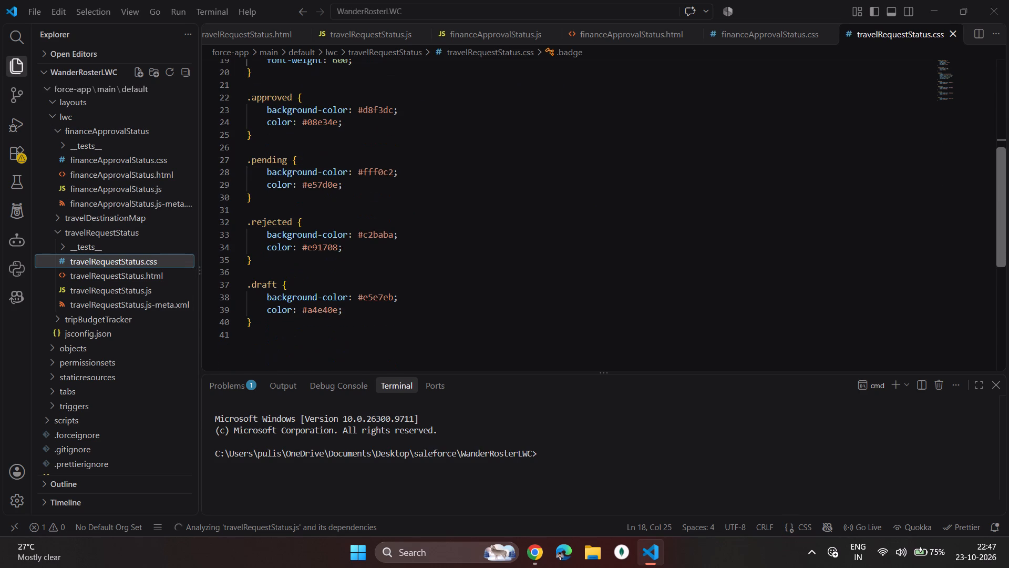
pyautogui.scroll(3, 296, 260)
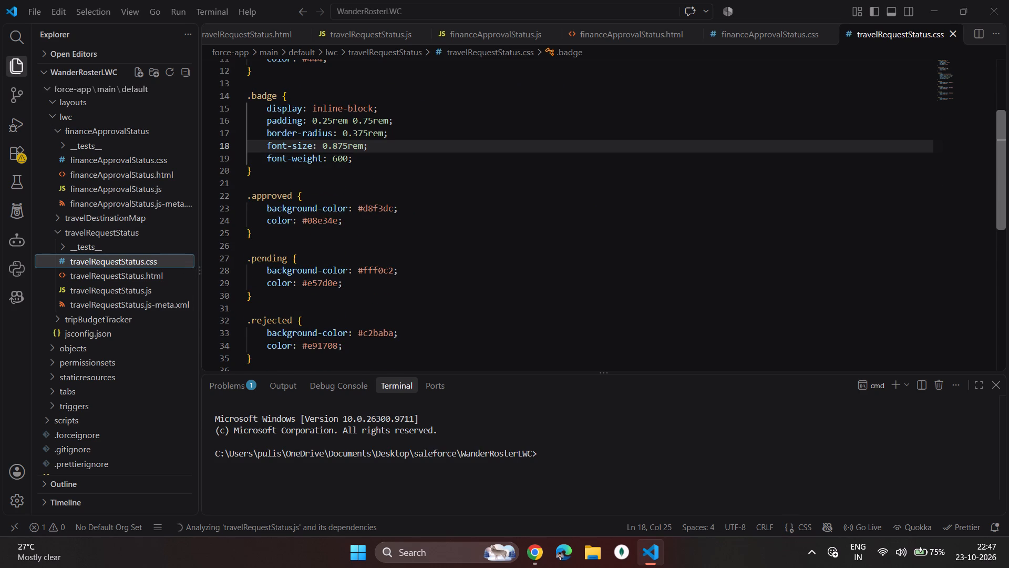
pyautogui.scroll(-2, 296, 260)
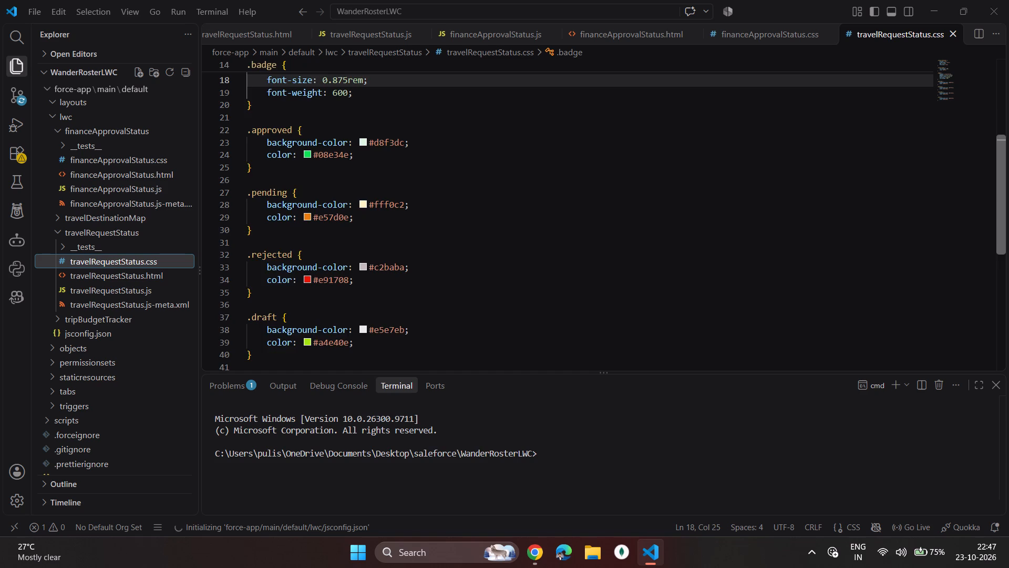
pyautogui.scroll(-1, 296, 260)
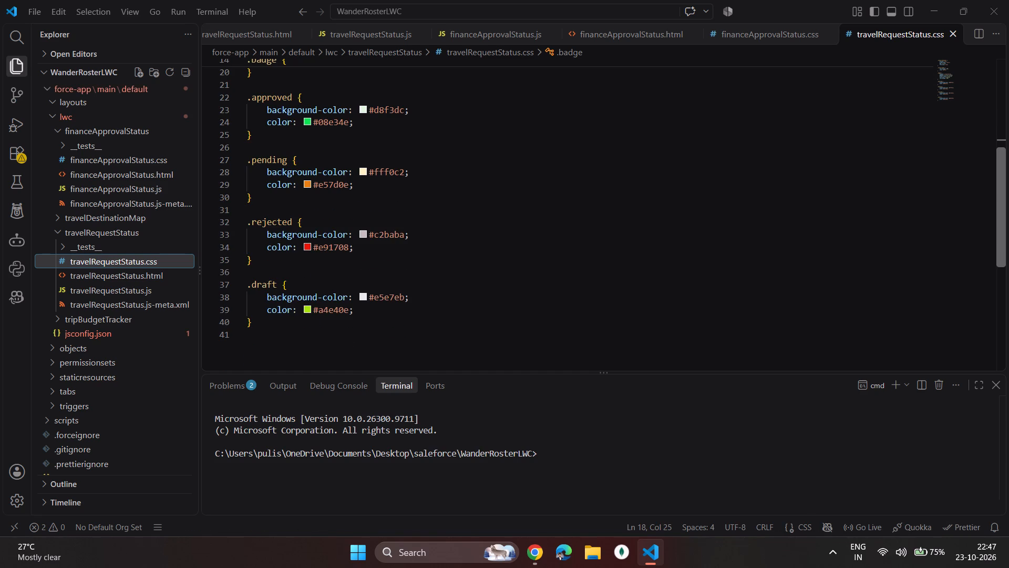
# Examine the .status-container, .status-label and .badge rules in travelRequestStatus.css, continuing to the .draft rule.
pyautogui.scroll(5, 296, 260)
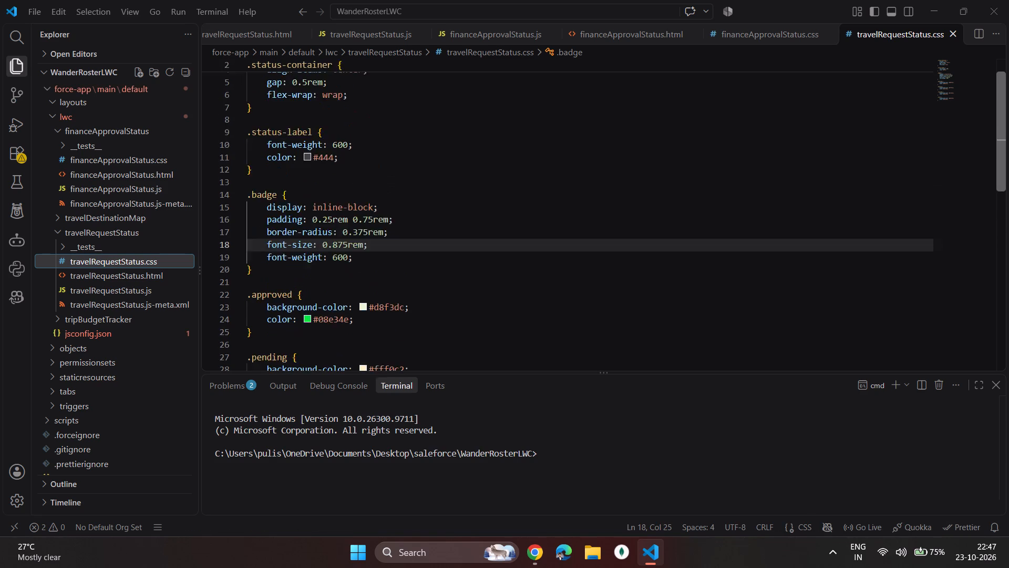
pyautogui.scroll(2, 296, 260)
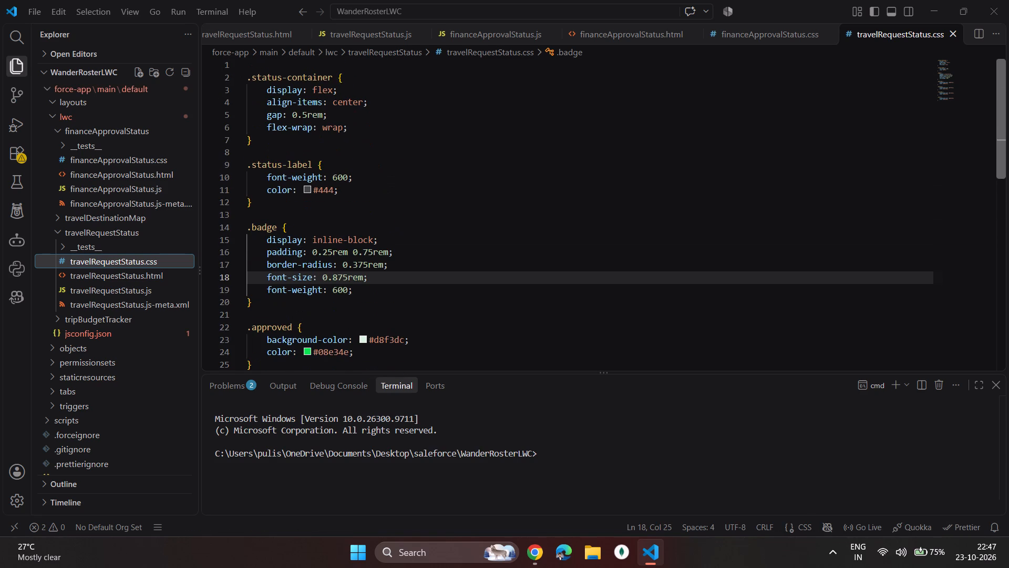
pyautogui.scroll(-2, 296, 260)
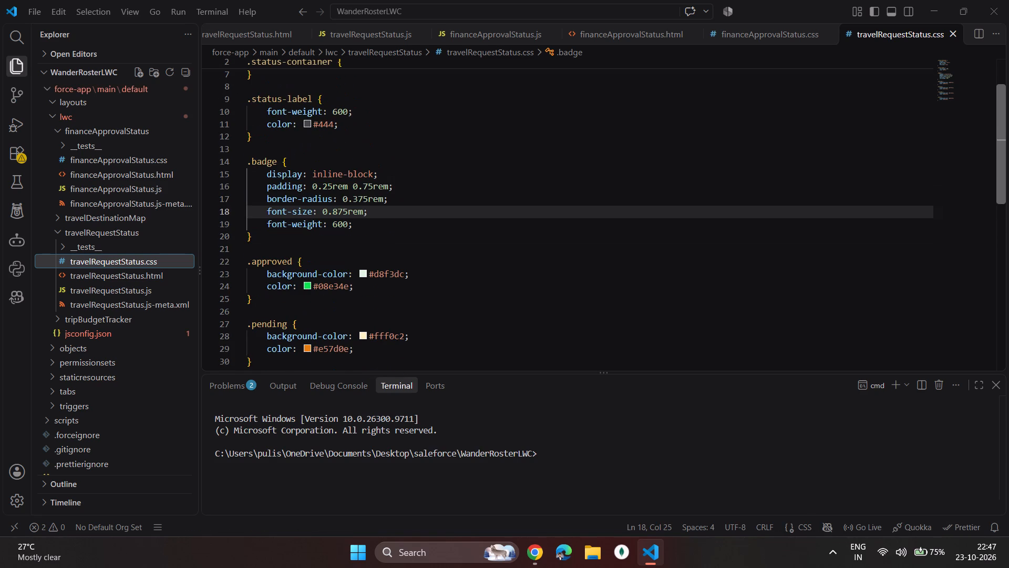
pyautogui.scroll(1, 296, 260)
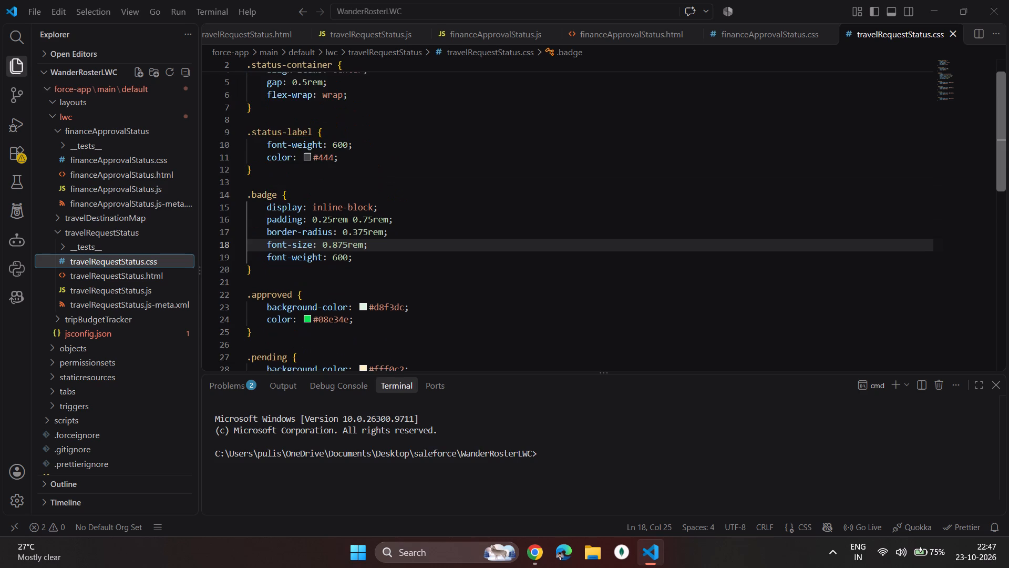
pyautogui.scroll(2, 296, 260)
pyautogui.scroll(-3, 296, 260)
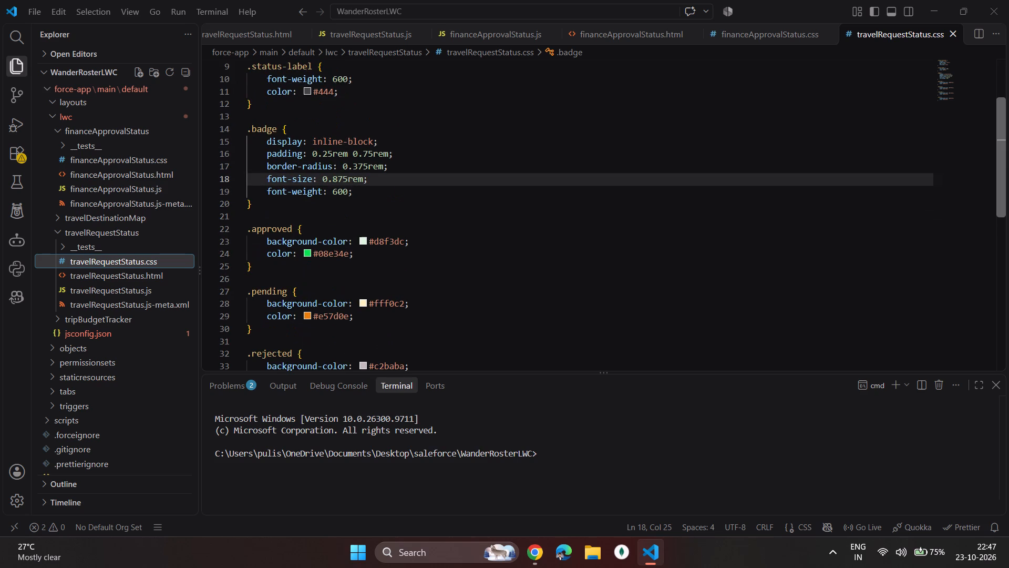
pyautogui.scroll(-5, 296, 260)
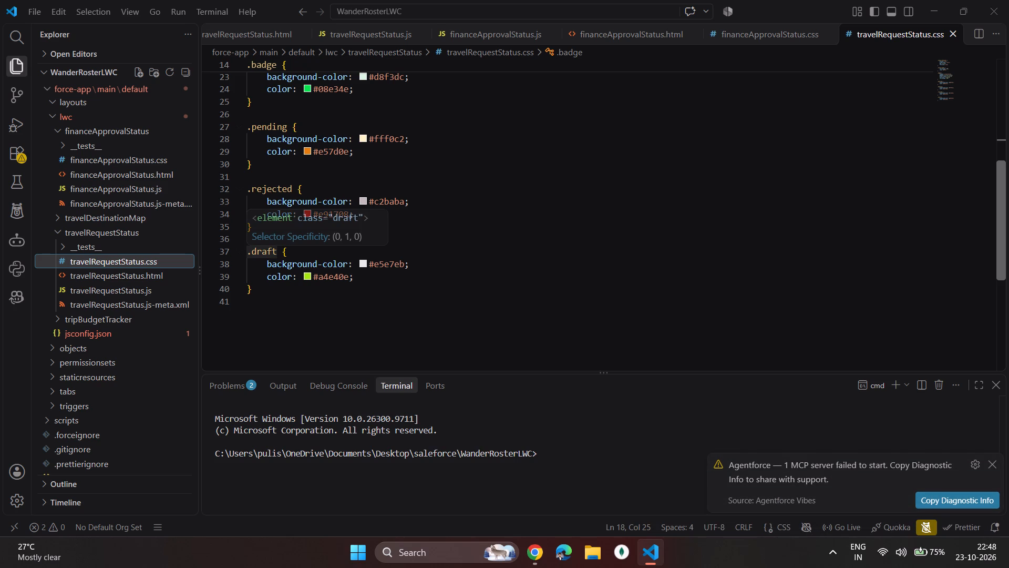
# Review travelRequestStatus.css from the .draft rule back to .status-container, and recheck the approved, pending, rejected and draft colours.
pyautogui.click(272, 293)
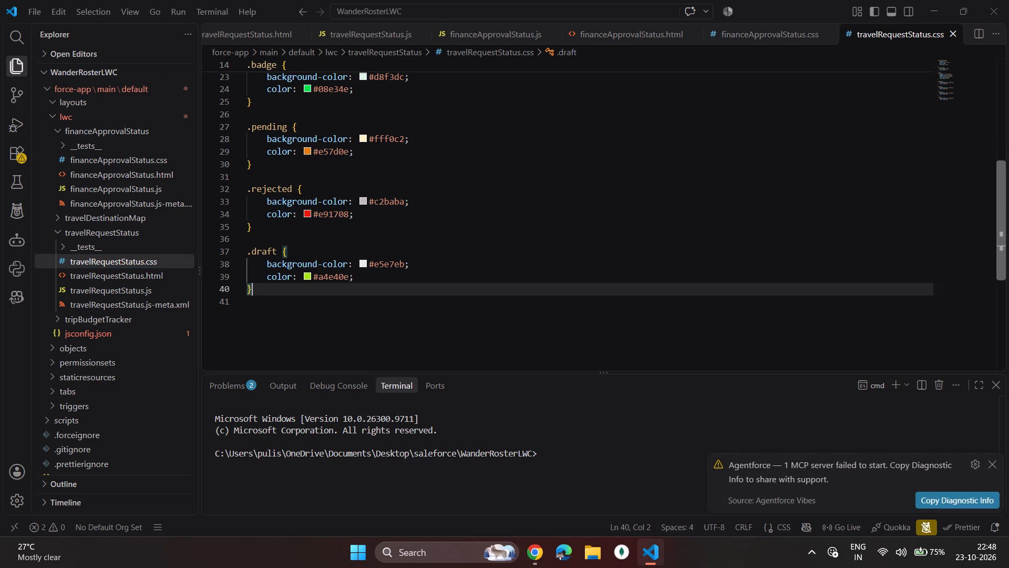
pyautogui.scroll(2, 270, 289)
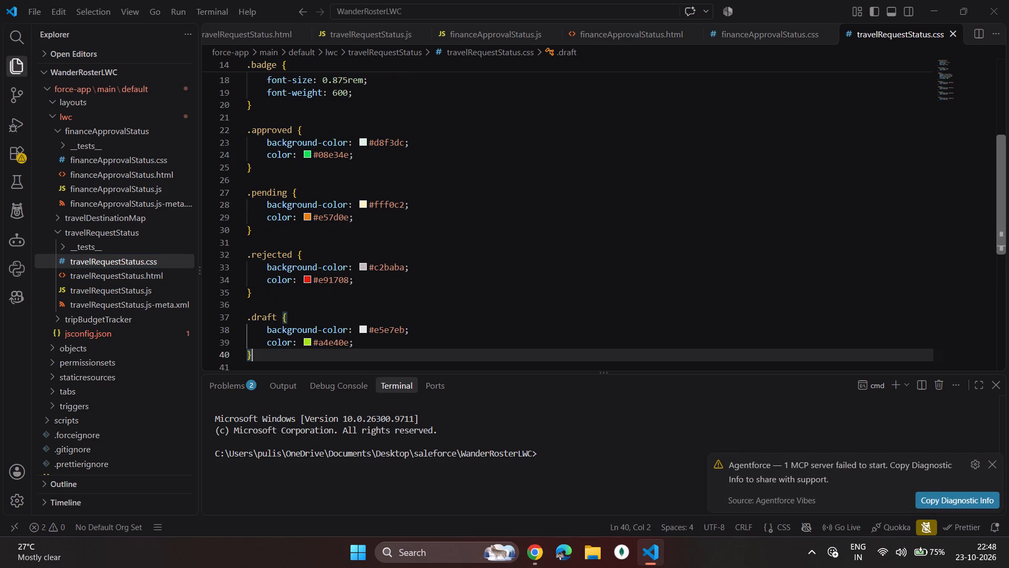
pyautogui.scroll(2, 270, 286)
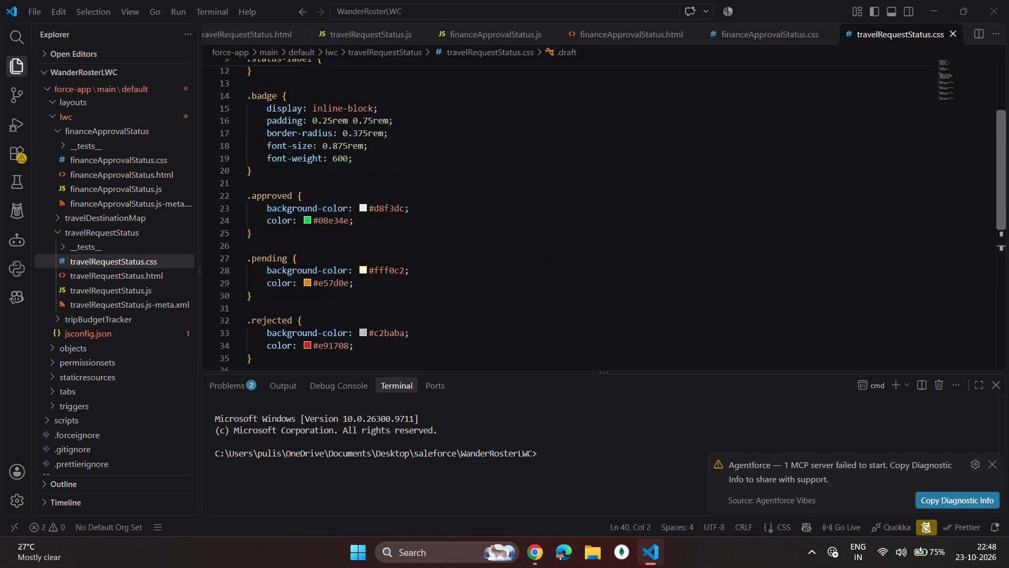
pyautogui.scroll(-3, 286, 272)
pyautogui.scroll(2, 286, 272)
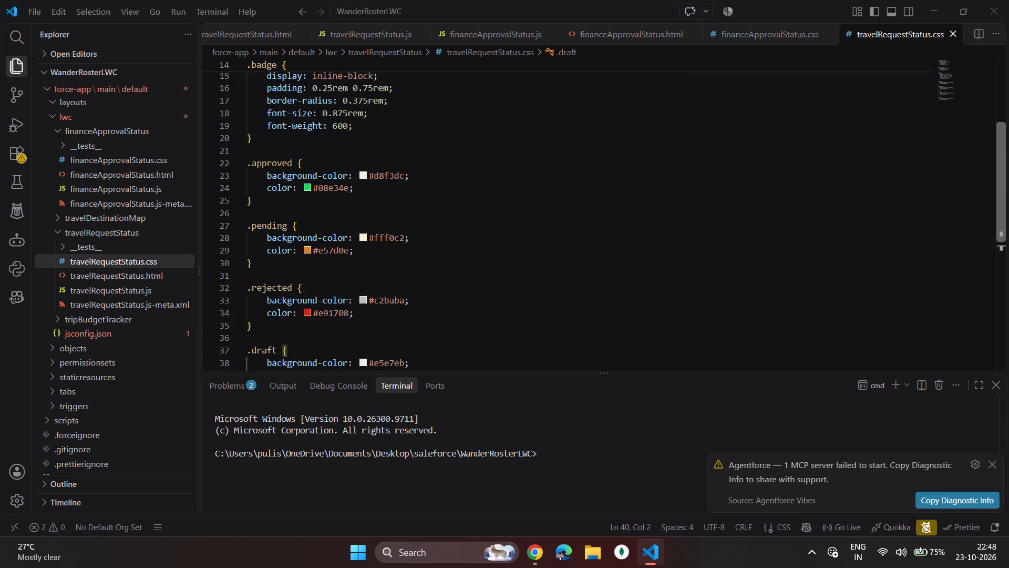
pyautogui.scroll(1, 286, 272)
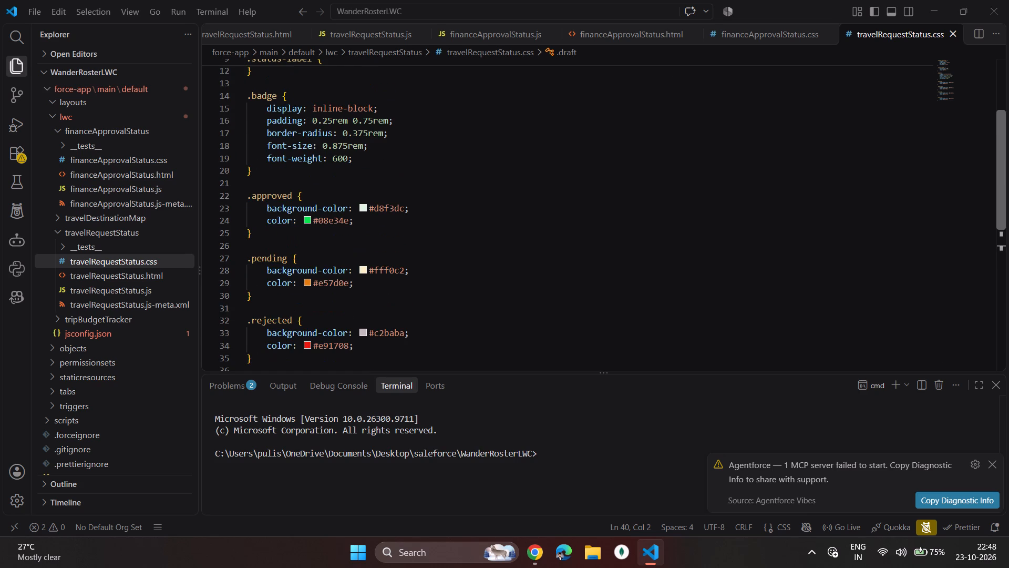
pyautogui.scroll(6, 286, 272)
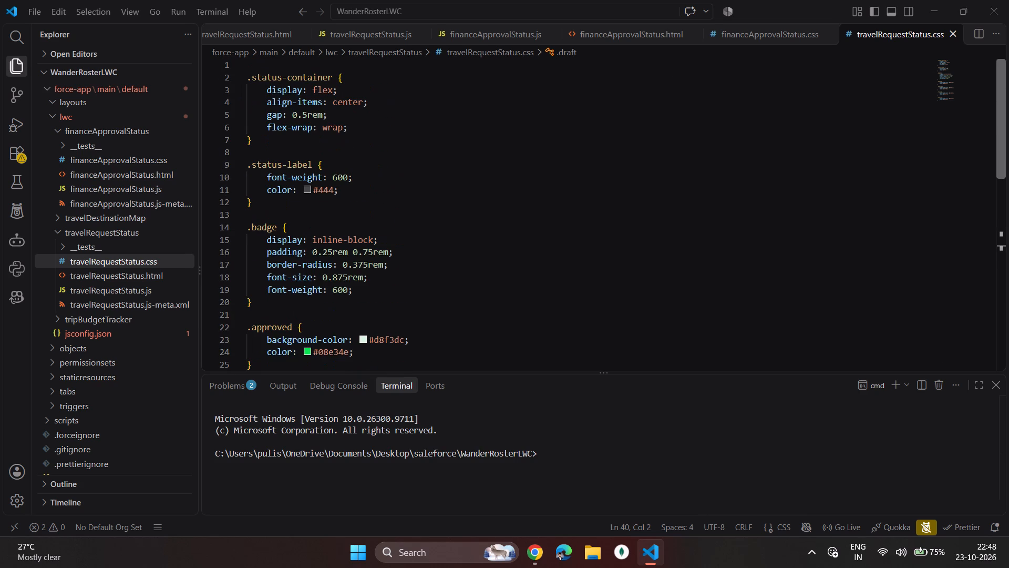
pyautogui.scroll(3, 286, 272)
pyautogui.click(372, 127)
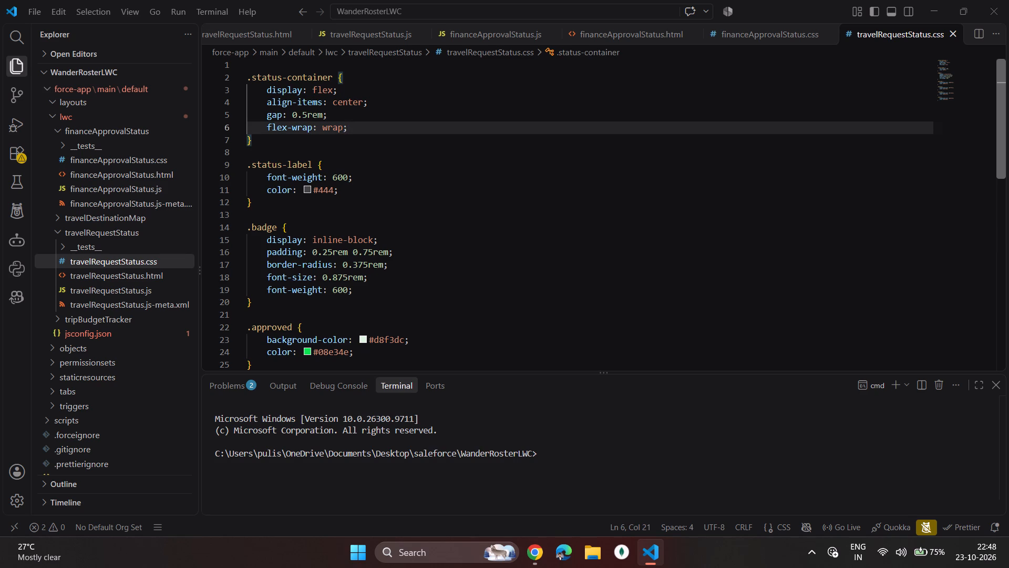
pyautogui.scroll(-3, 322, 258)
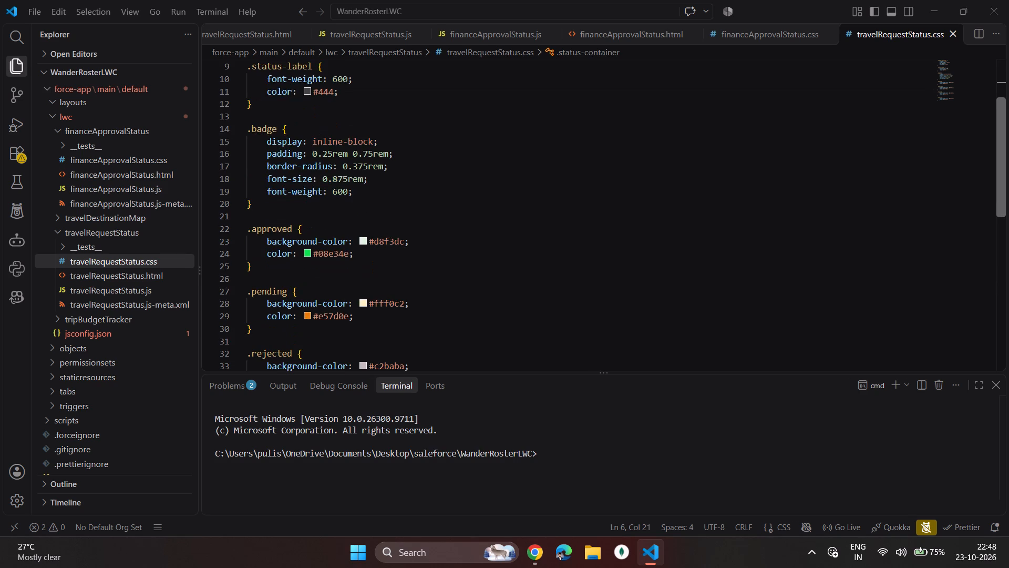
pyautogui.scroll(-1, 322, 258)
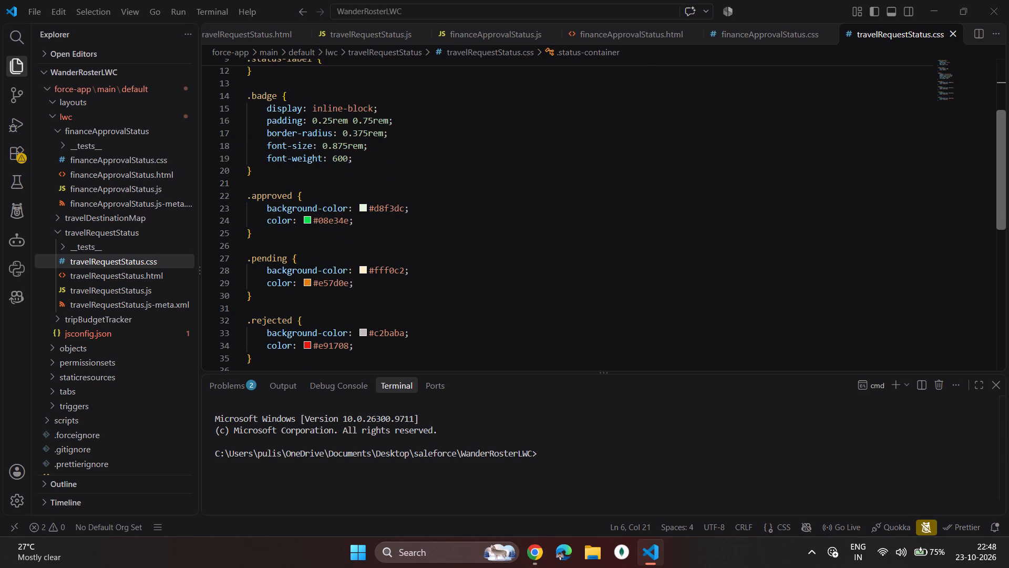
pyautogui.scroll(-2, 313, 249)
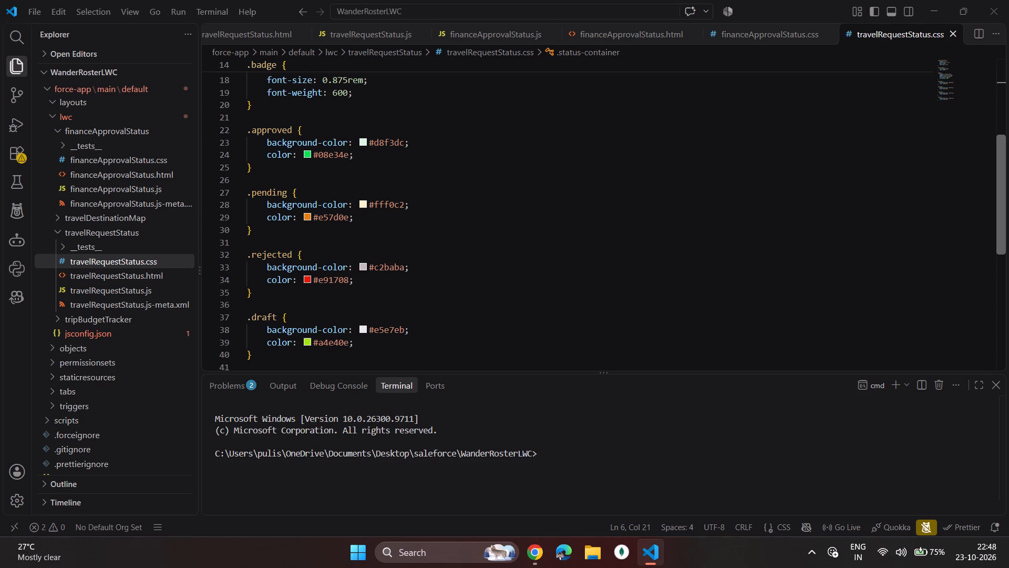
# Switch to Chrome and inspect the status badge on the TR-0001 travel request record.
pyautogui.hotkey('alt', 'Tab')
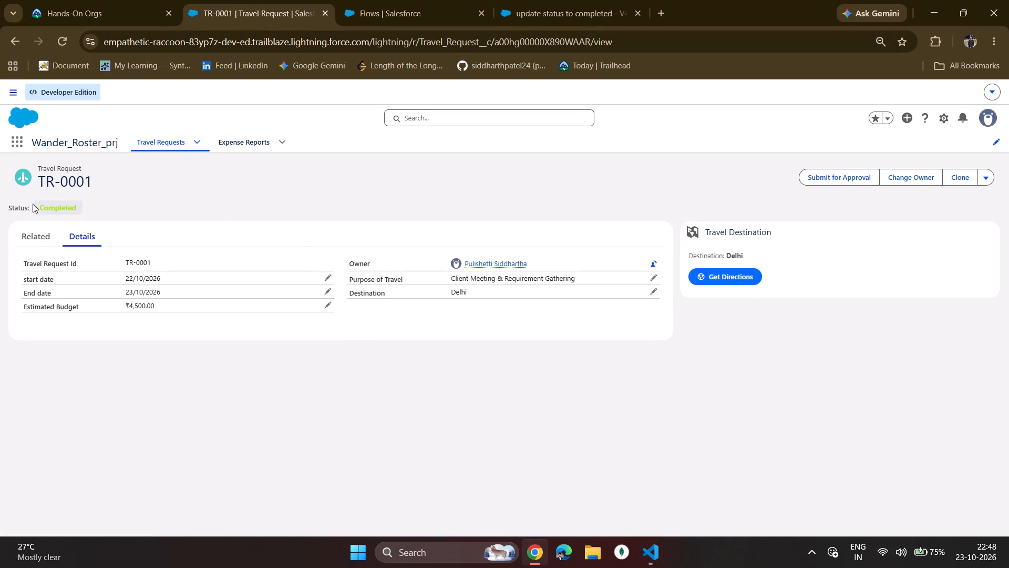
pyautogui.moveTo(33, 204); pyautogui.dragTo(81, 212)
pyautogui.click(84, 212)
# Return to Visual Studio Code and copy the whole .draft rule from travelRequestStatus.css.
pyautogui.hotkey('alt', 'Tab')
pyautogui.scroll(-4, 260, 327)
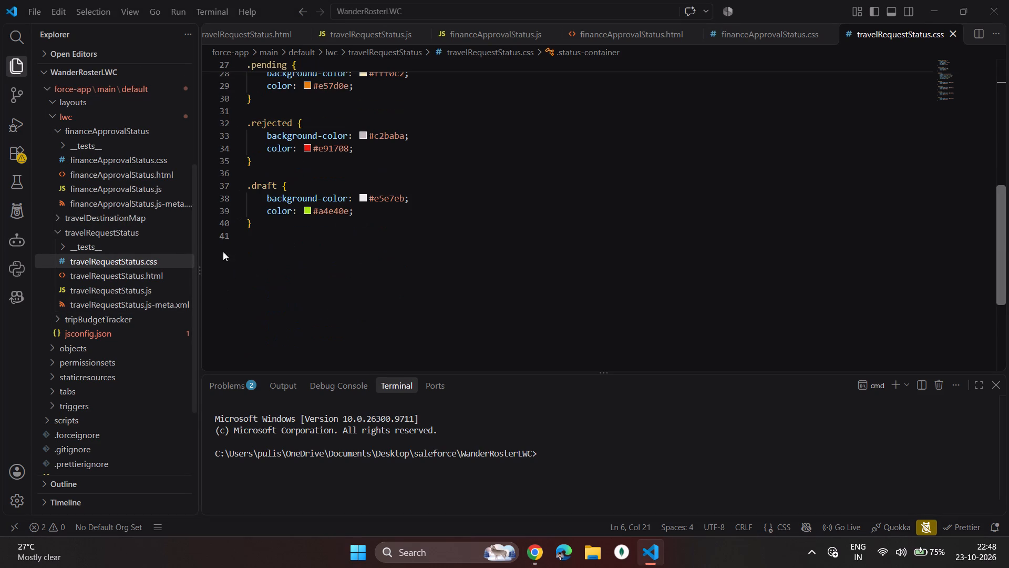
pyautogui.moveTo(265, 222); pyautogui.dragTo(247, 188)
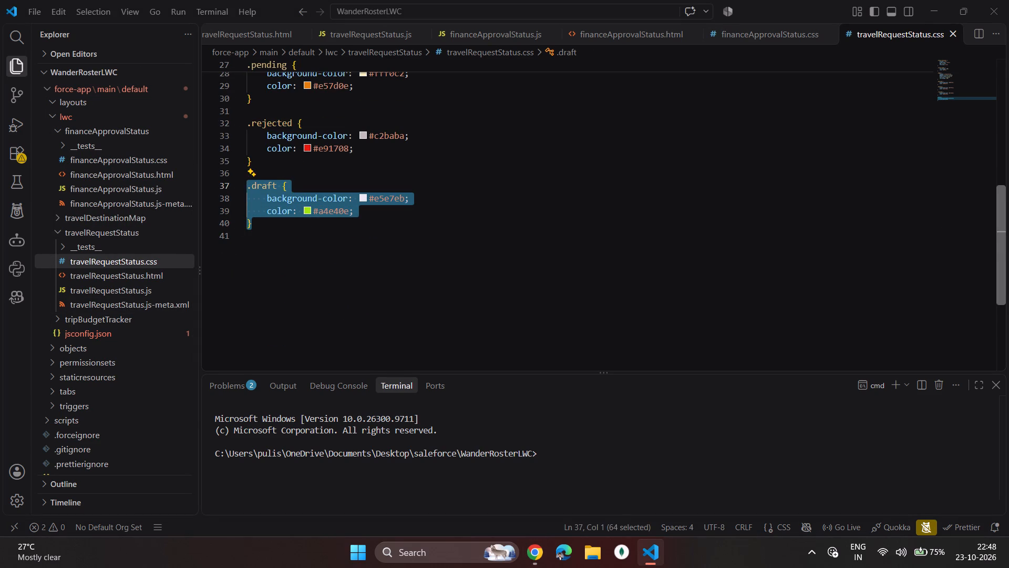
pyautogui.hotkey('ctrl', 'c')
pyautogui.click(271, 220)
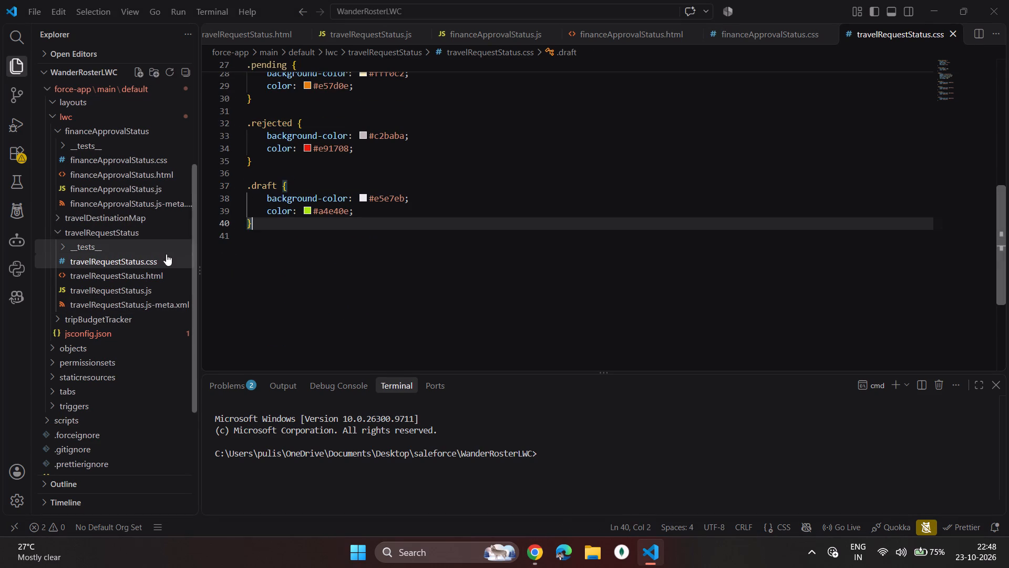
# Open travelRequestStatus.js and read the badgeClass getter's conditions through to its default draft return.
pyautogui.click(127, 281)
pyautogui.click(130, 285)
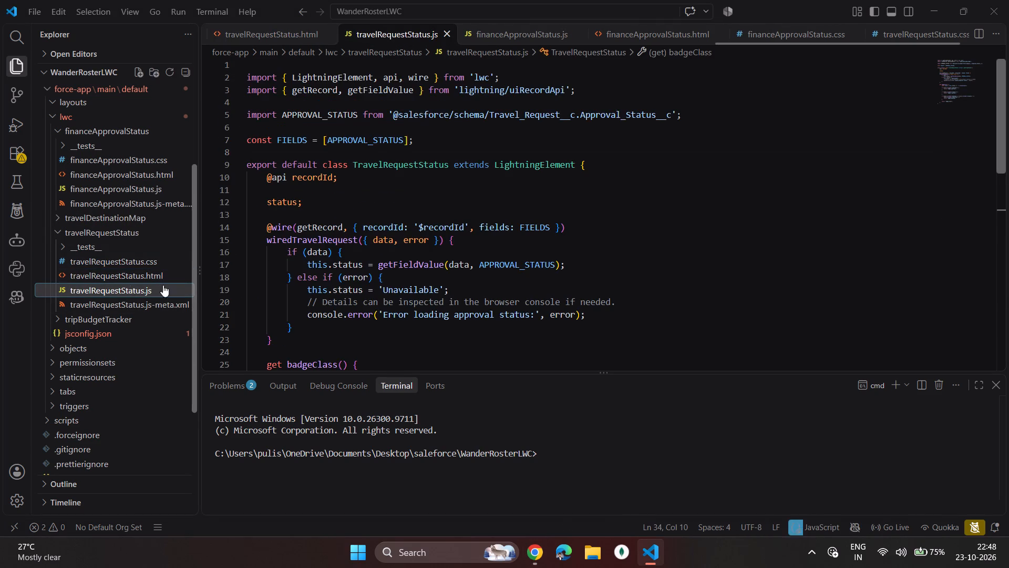
pyautogui.scroll(-6, 281, 298)
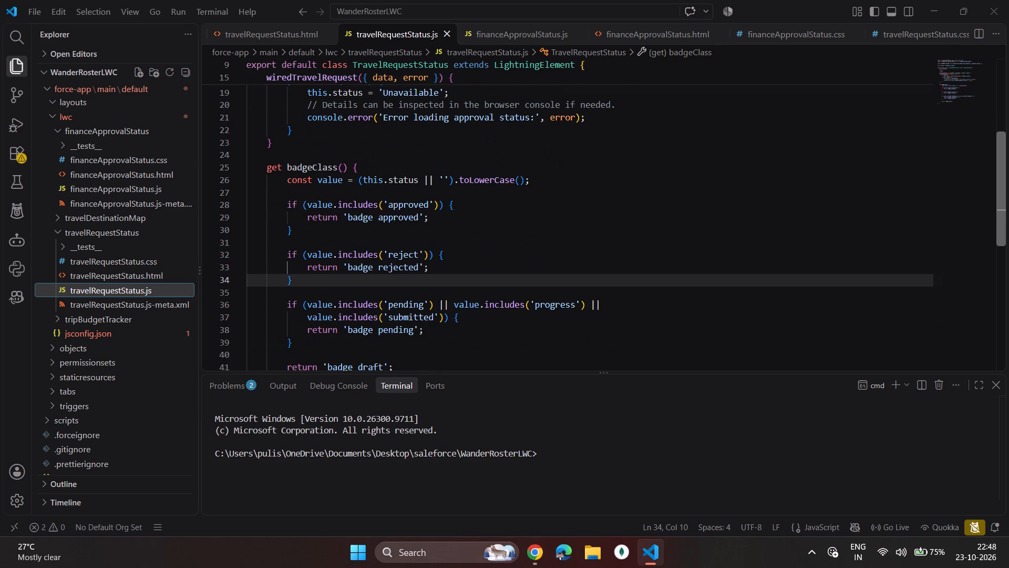
pyautogui.scroll(-1, 264, 297)
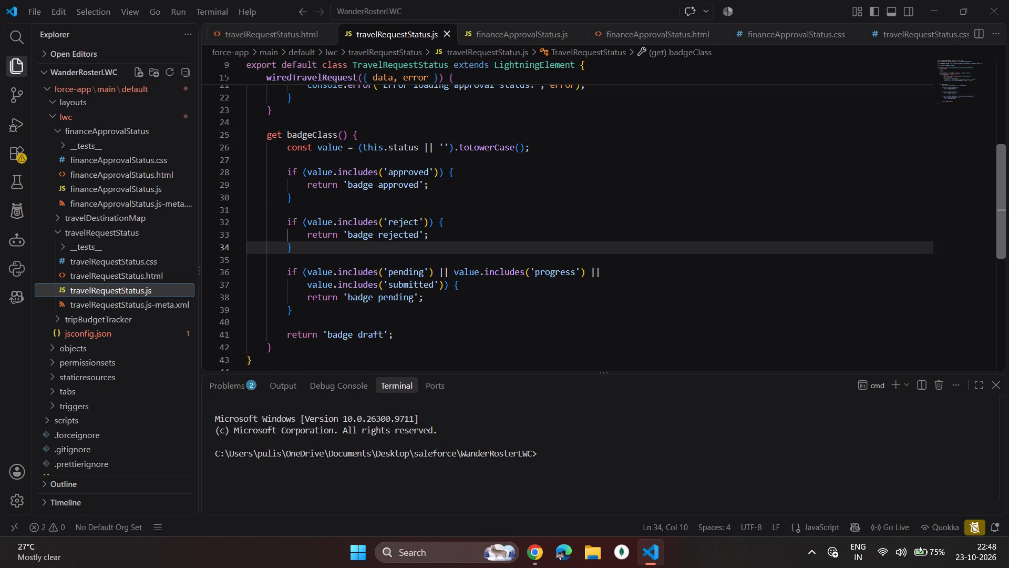
pyautogui.scroll(-2, 253, 258)
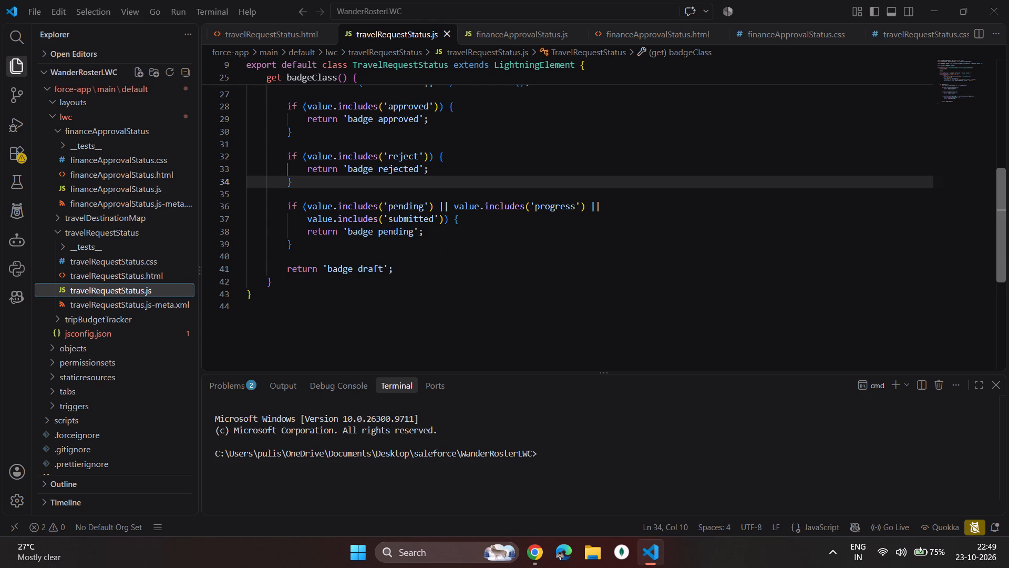
# Examine the imports, the wired Approval_Status__c loading code and the badgeClass conditions in travelRequestStatus.js.
pyautogui.scroll(10, 333, 298)
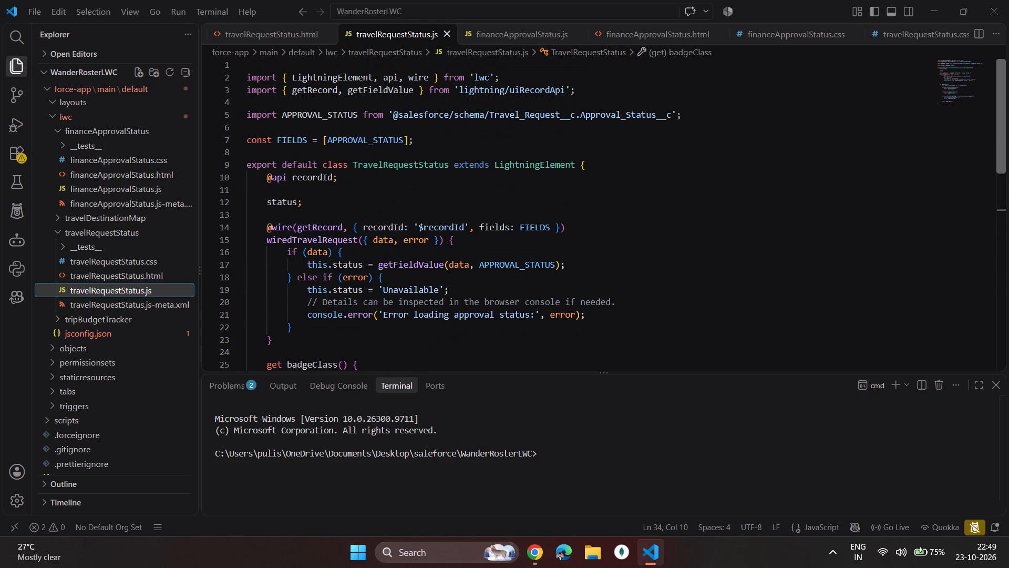
pyautogui.scroll(4, 333, 298)
pyautogui.scroll(-5, 333, 298)
pyautogui.scroll(5, 333, 298)
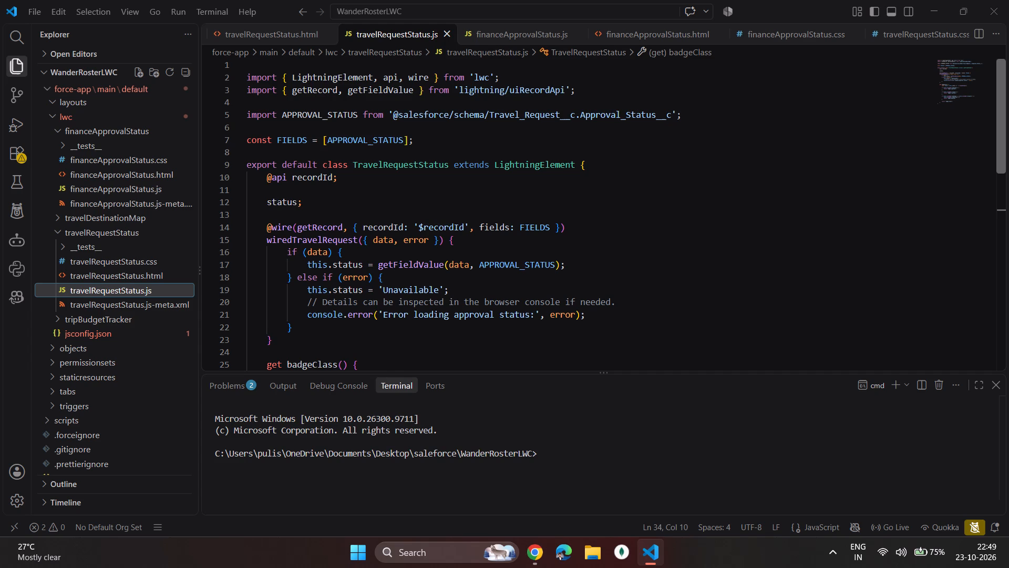
pyautogui.scroll(-2, 333, 298)
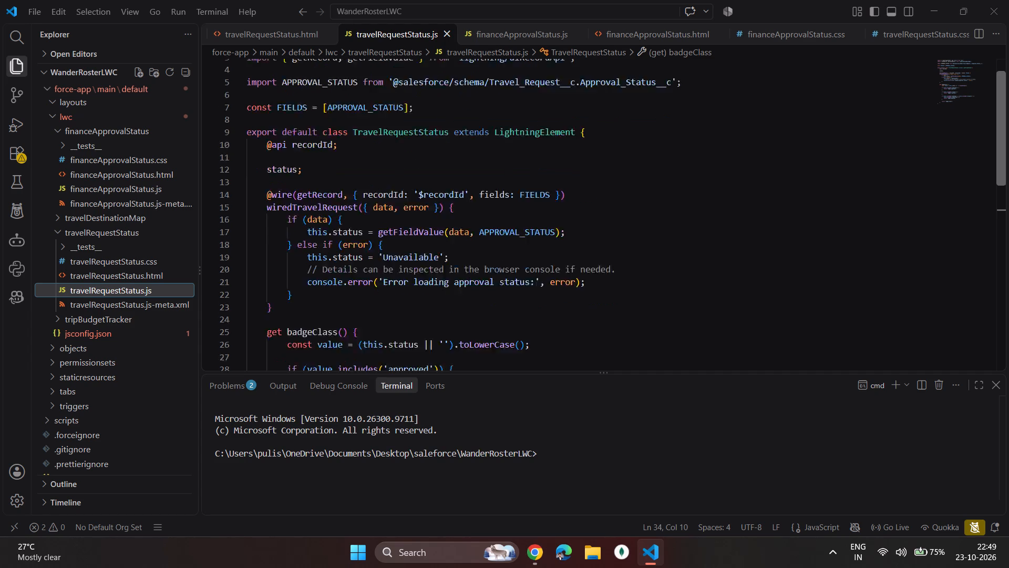
pyautogui.scroll(-8, 333, 298)
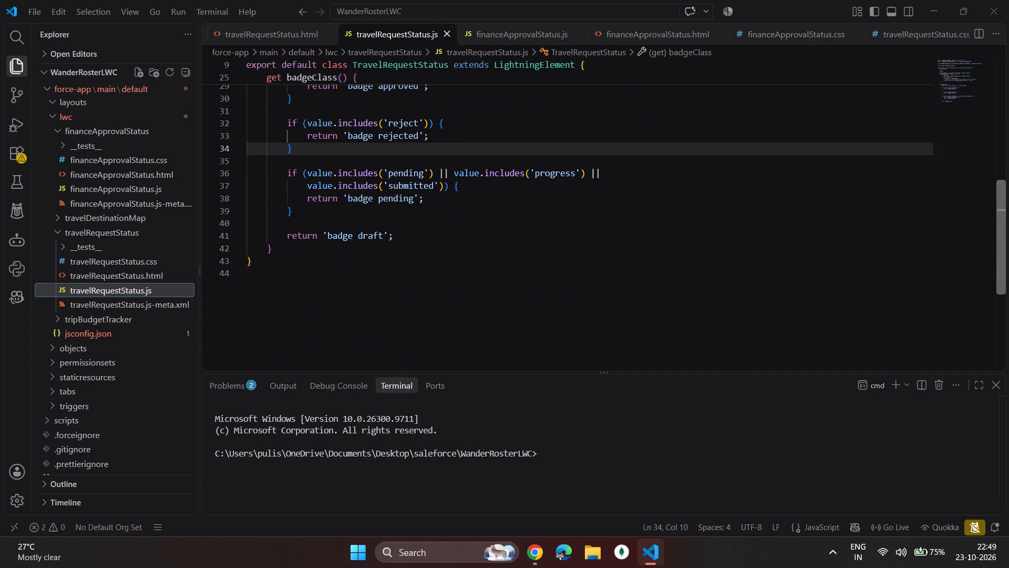
pyautogui.scroll(2, 333, 298)
pyautogui.scroll(3, 298, 269)
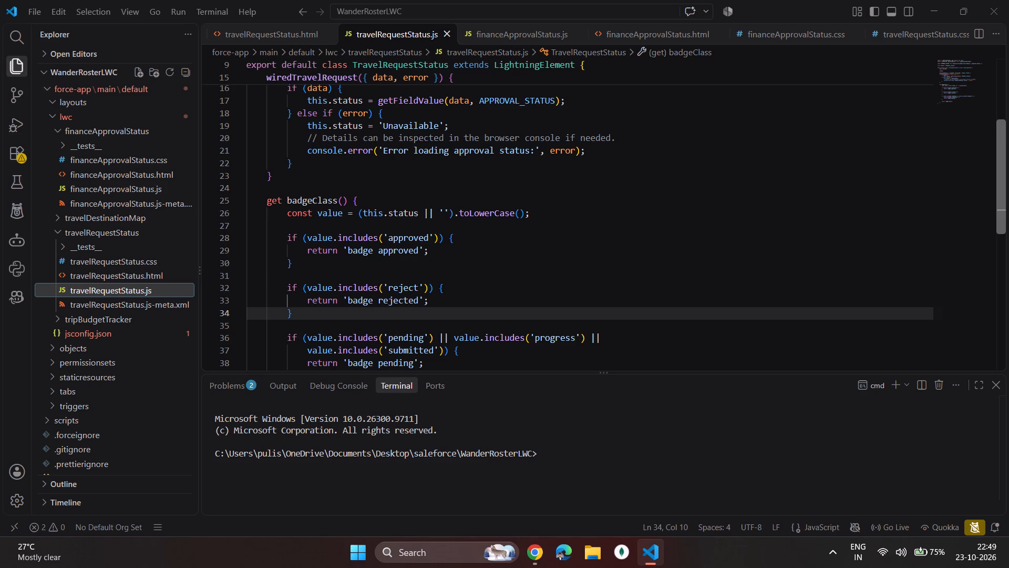
pyautogui.scroll(-1, 354, 216)
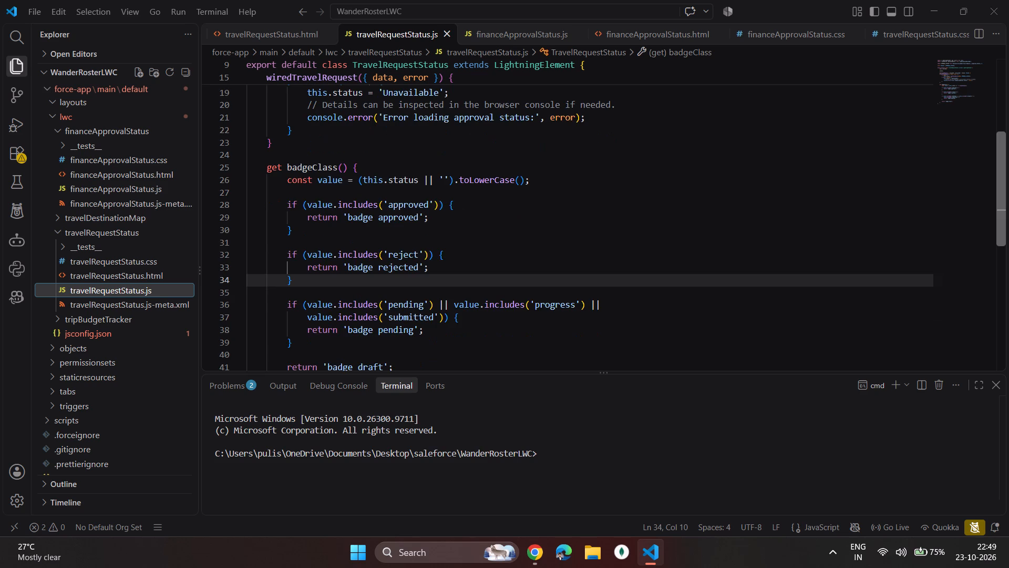
pyautogui.scroll(-2, 354, 216)
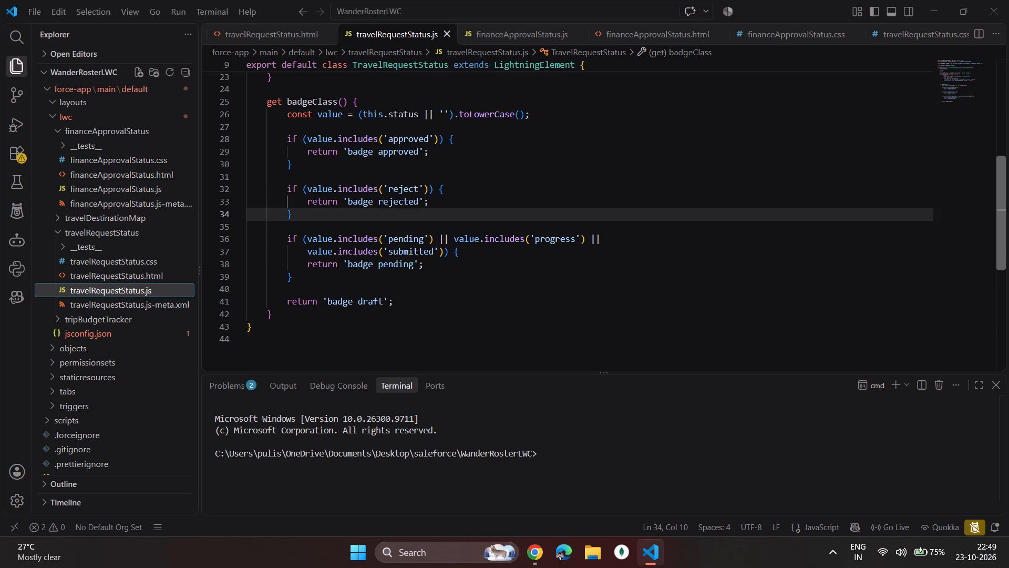
pyautogui.scroll(3, 354, 216)
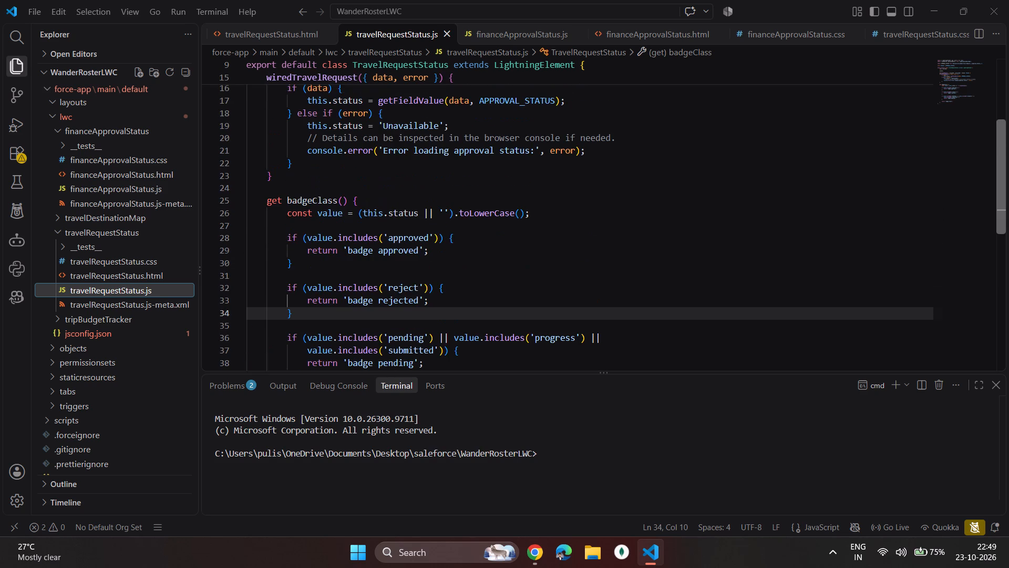
pyautogui.scroll(-2, 328, 217)
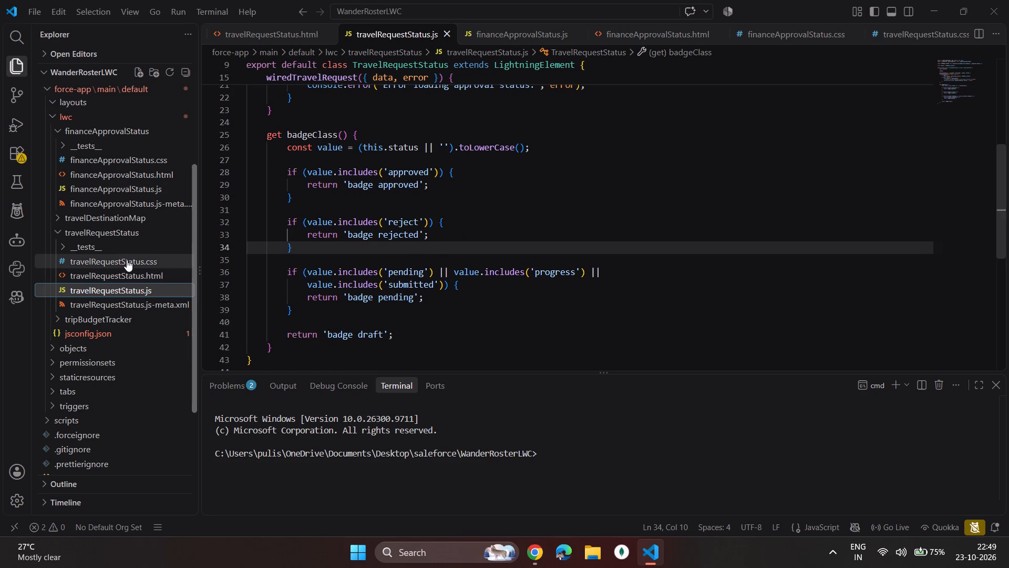
# Review the travelRequestStatus component's CSS, HTML and JavaScript files, comparing the badge colour rules with the badgeClass conditions.
pyautogui.click(127, 260)
pyautogui.scroll(2, 233, 235)
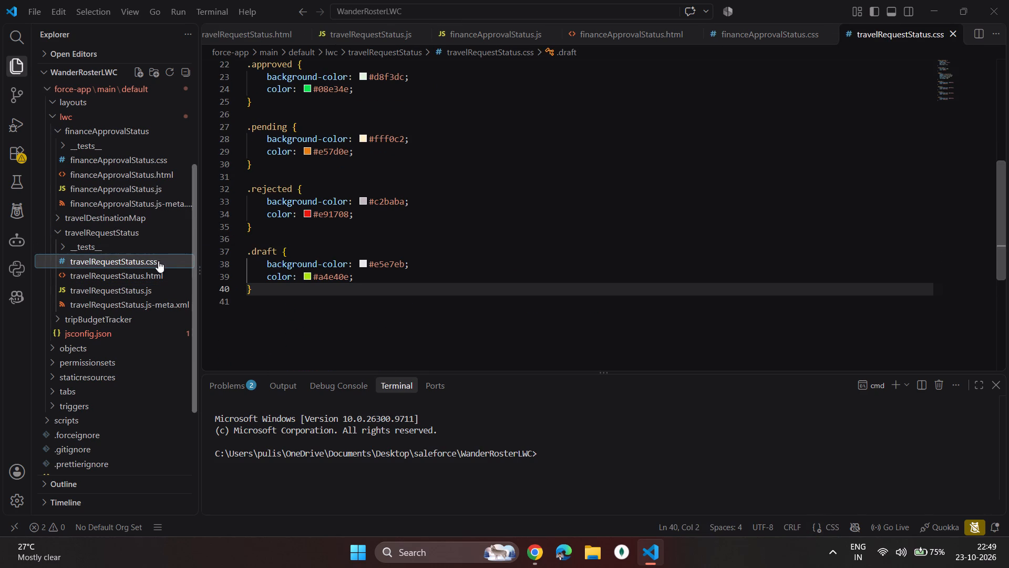
pyautogui.click(150, 275)
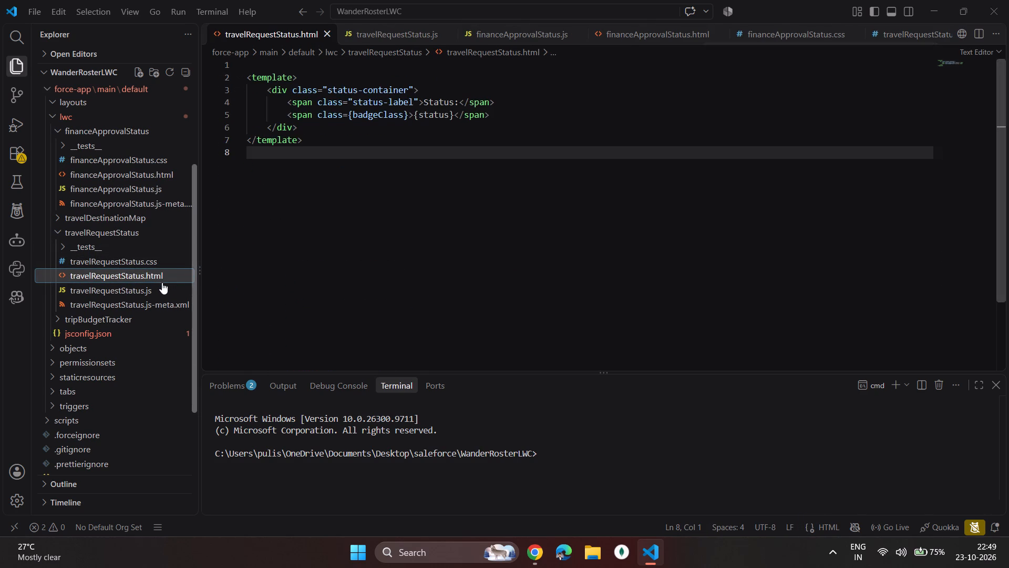
pyautogui.click(151, 288)
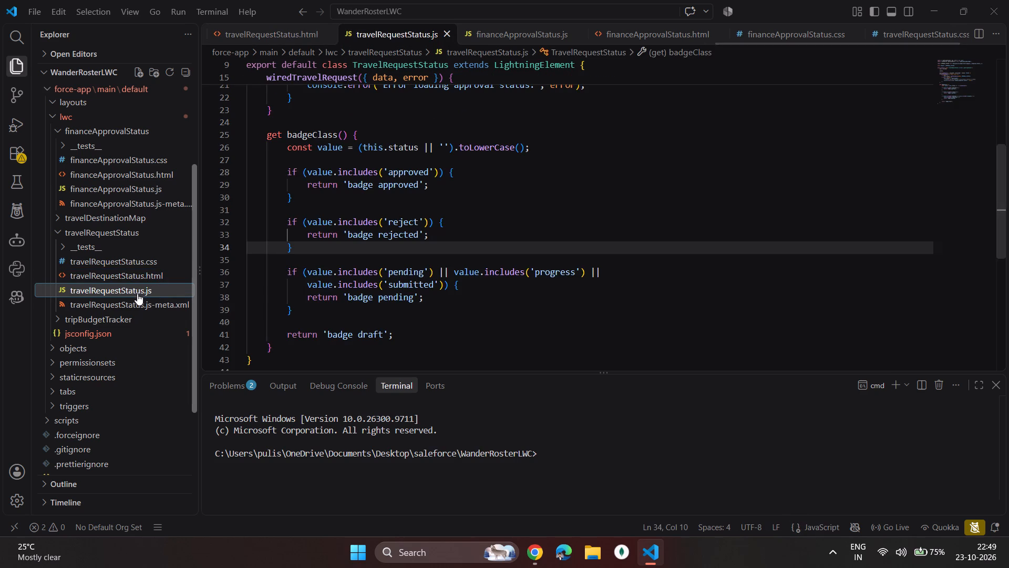
pyautogui.moveTo(137, 292); pyautogui.dragTo(138, 270)
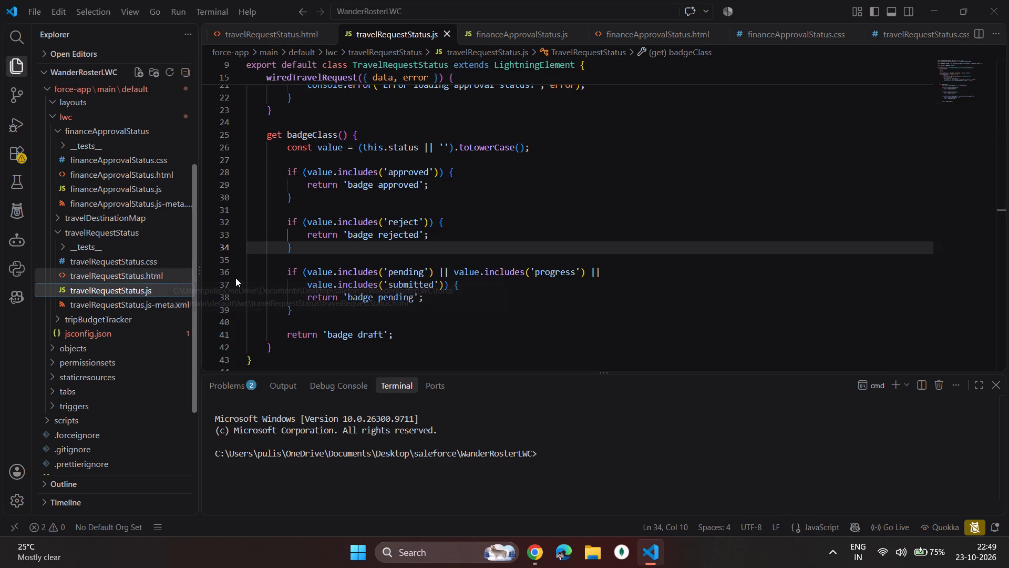
pyautogui.scroll(-1, 291, 287)
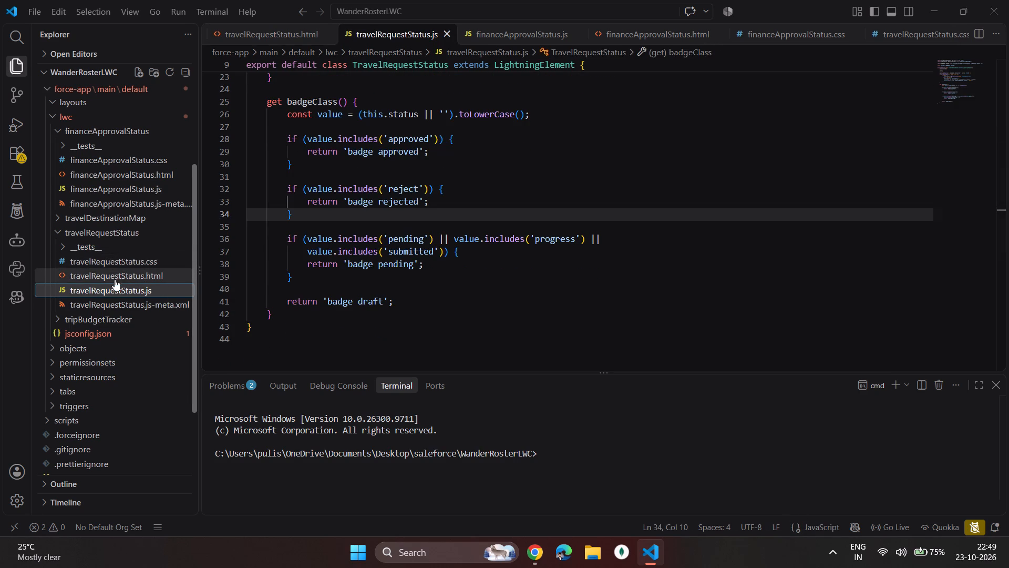
# Set the .draft rule's text color to #06ead3 in travelRequestStatus.css using the colour picker.
pyautogui.click(110, 256)
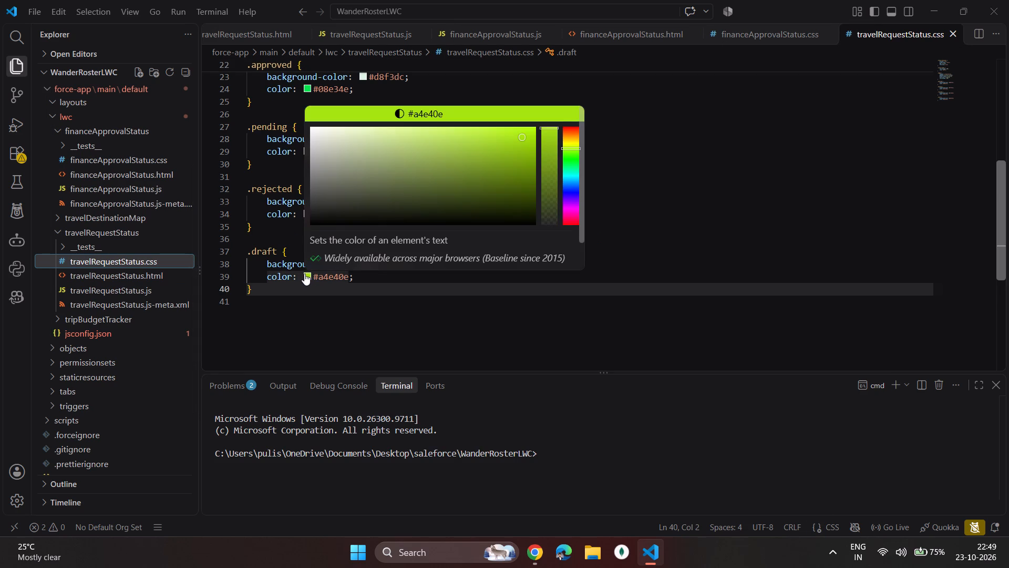
pyautogui.click(569, 145)
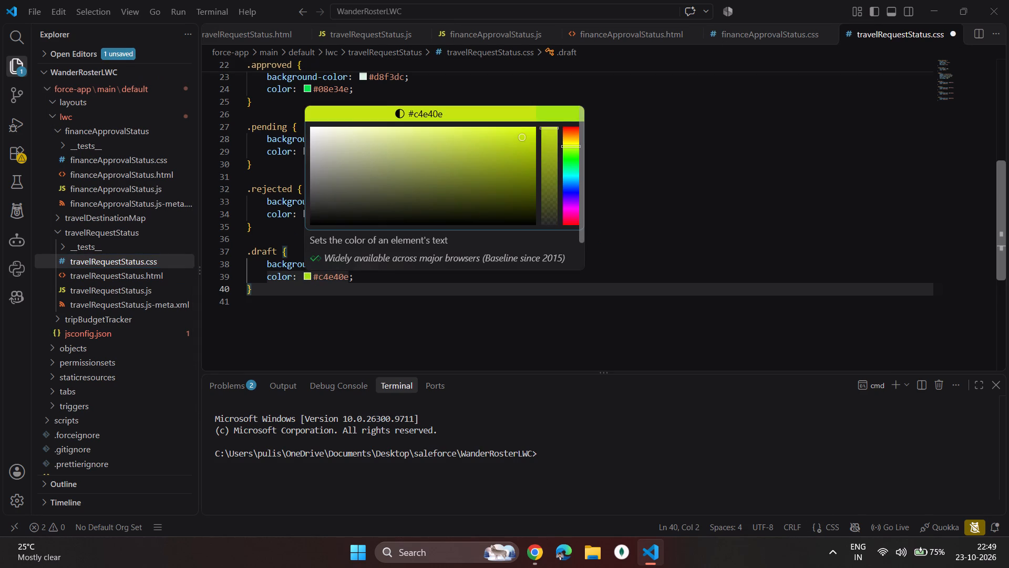
pyautogui.click(572, 144)
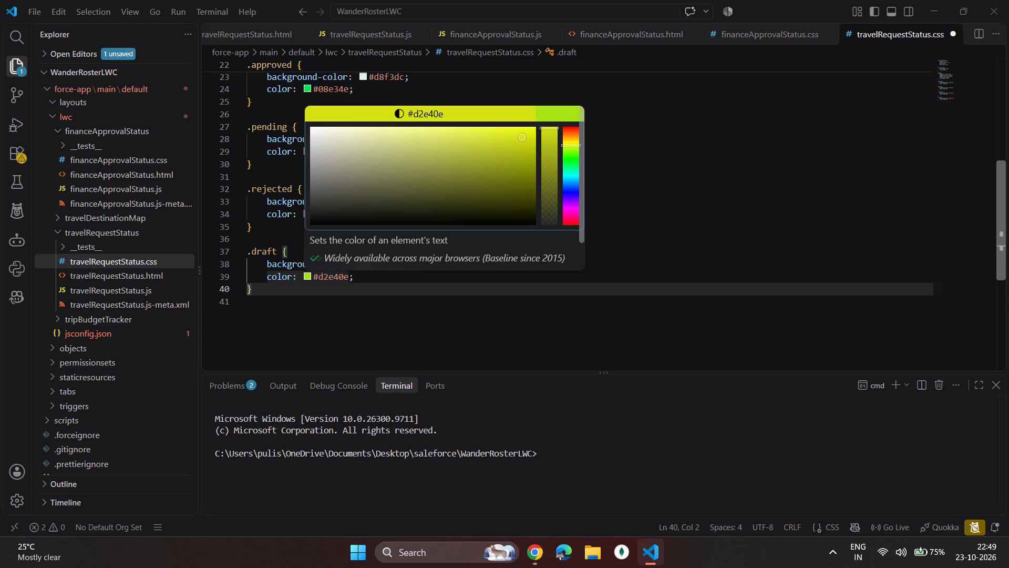
pyautogui.scroll(-4, 574, 206)
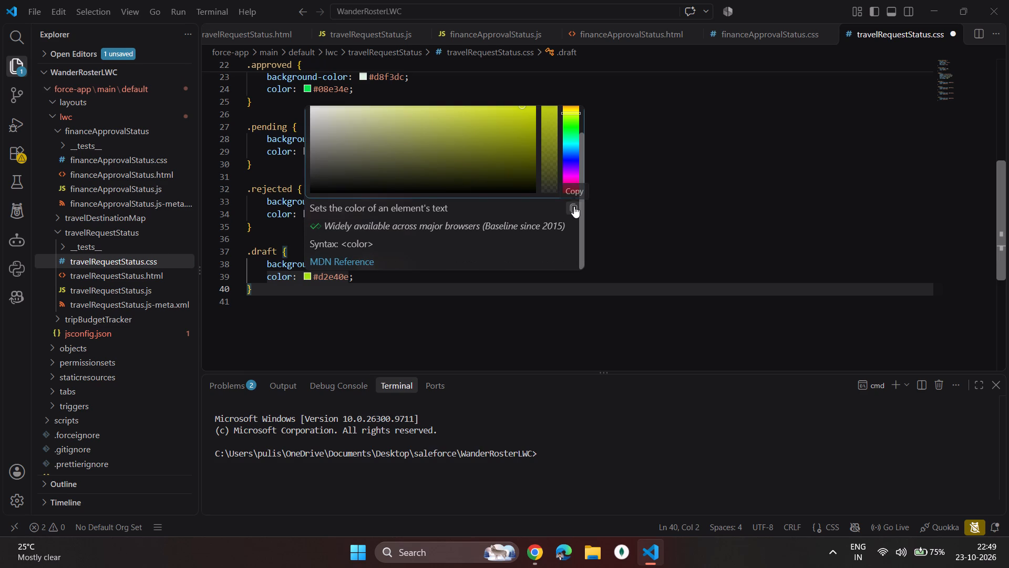
pyautogui.scroll(3, 574, 206)
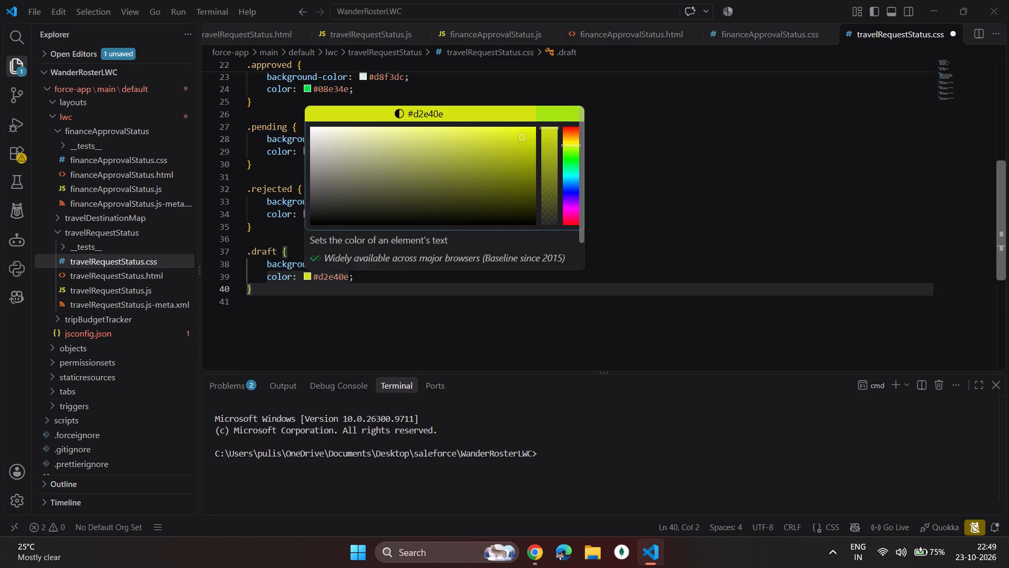
pyautogui.click(573, 173)
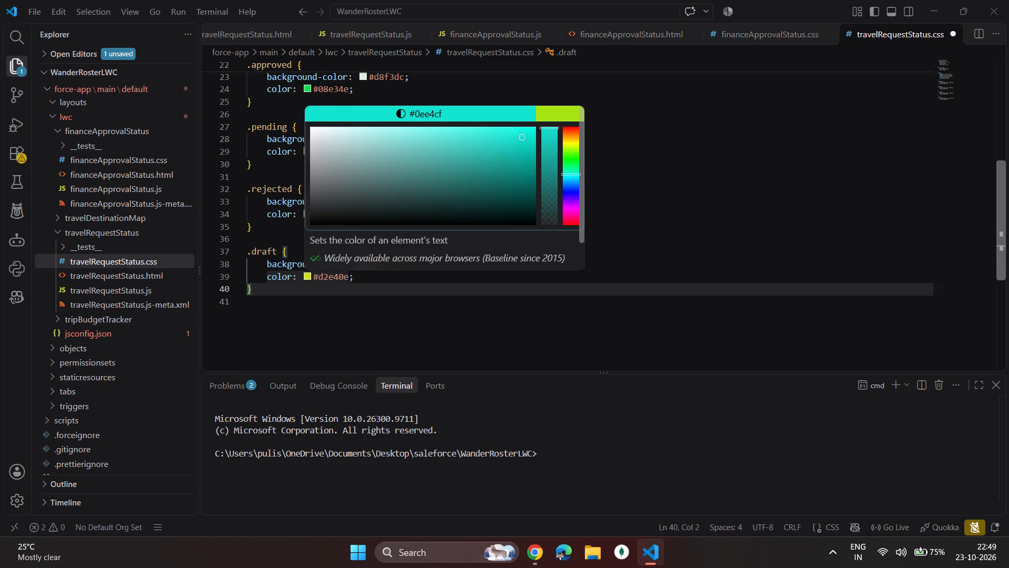
pyautogui.click(530, 135)
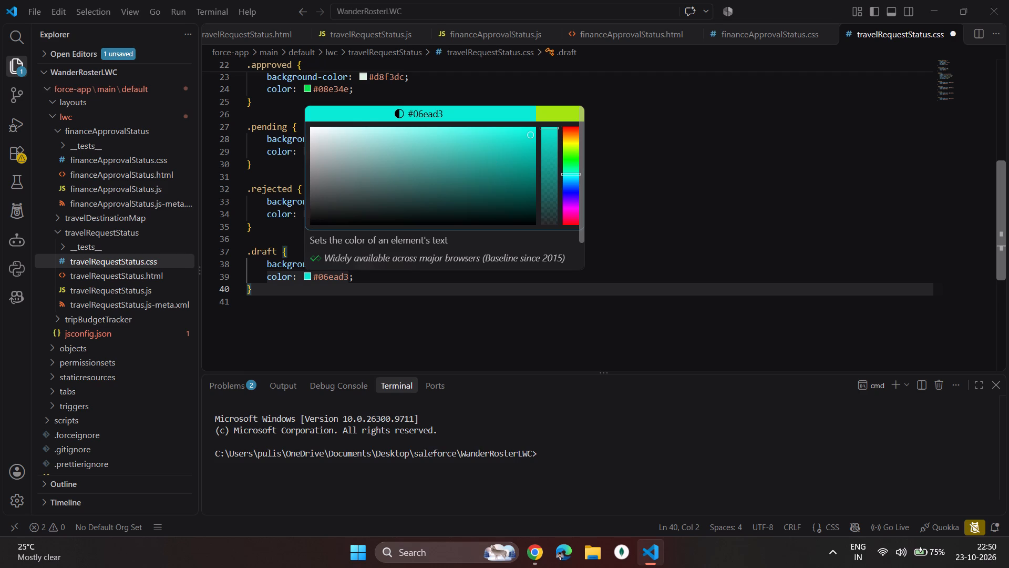
pyautogui.click(416, 299)
# Set the .draft rule's background-color to #bfe809 and save travelRequestStatus.css.
pyautogui.click(361, 263)
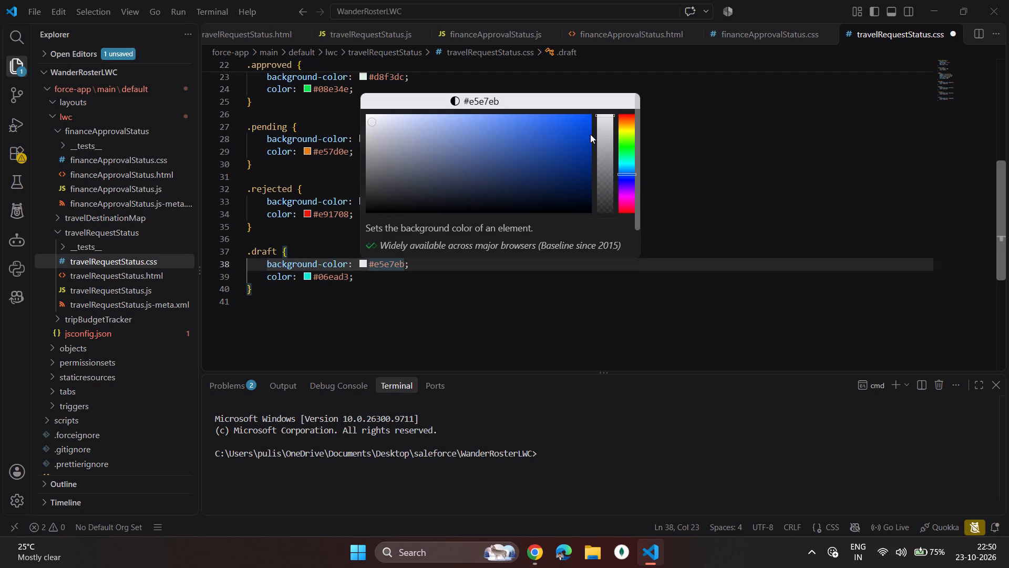
pyautogui.click(624, 133)
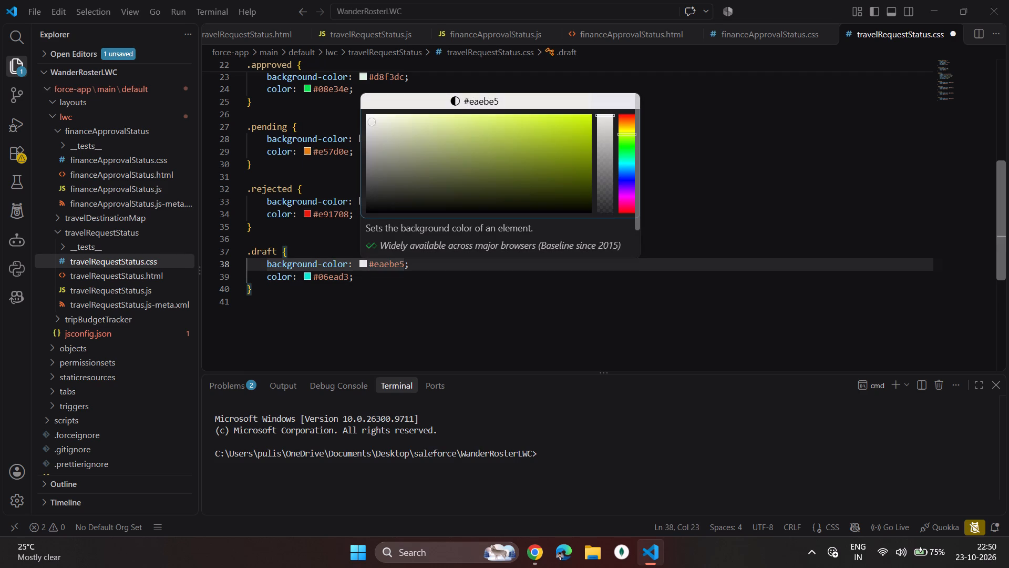
pyautogui.click(583, 123)
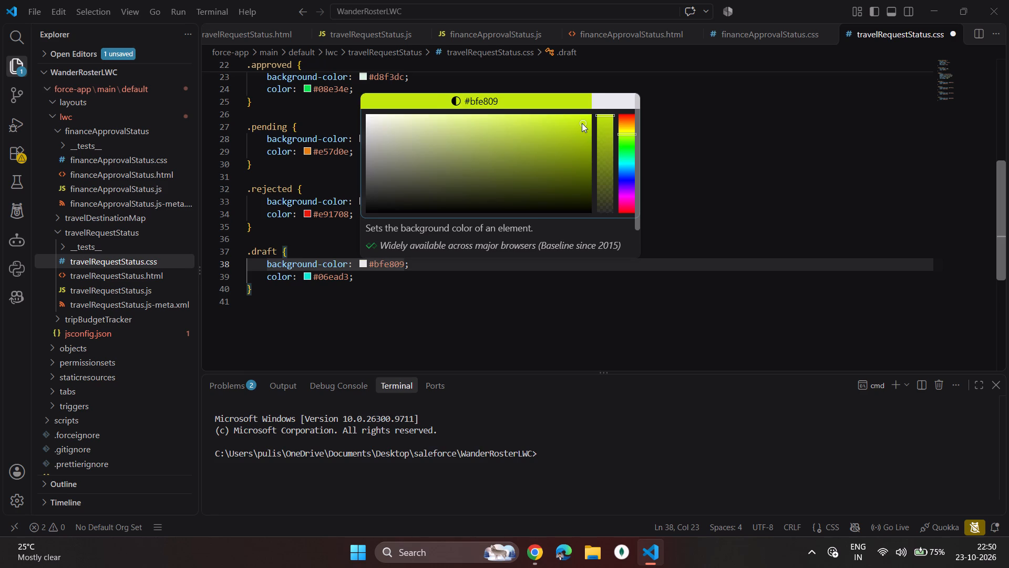
pyautogui.click(504, 293)
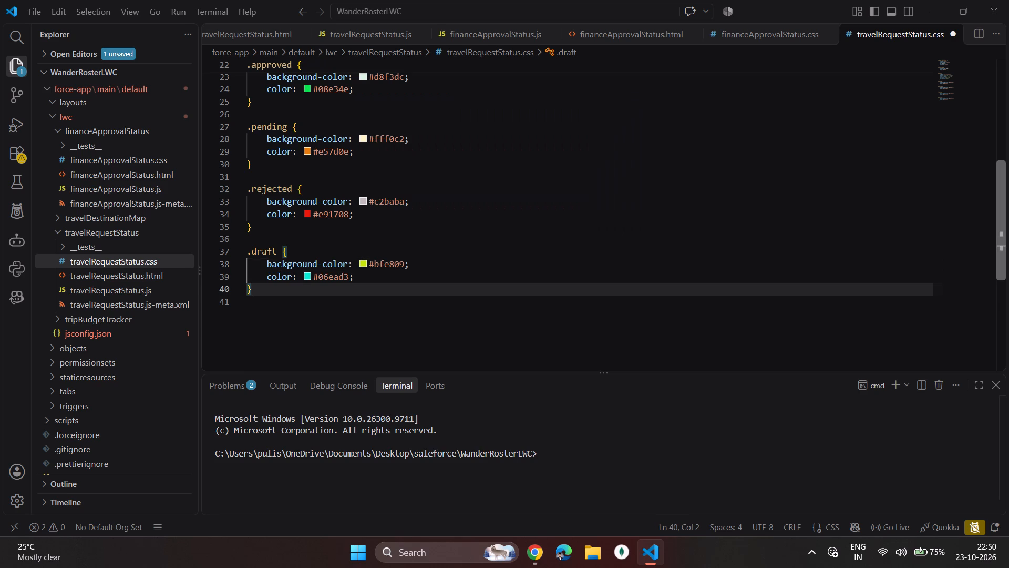
pyautogui.hotkey('ctrl', 's')
pyautogui.click(581, 445)
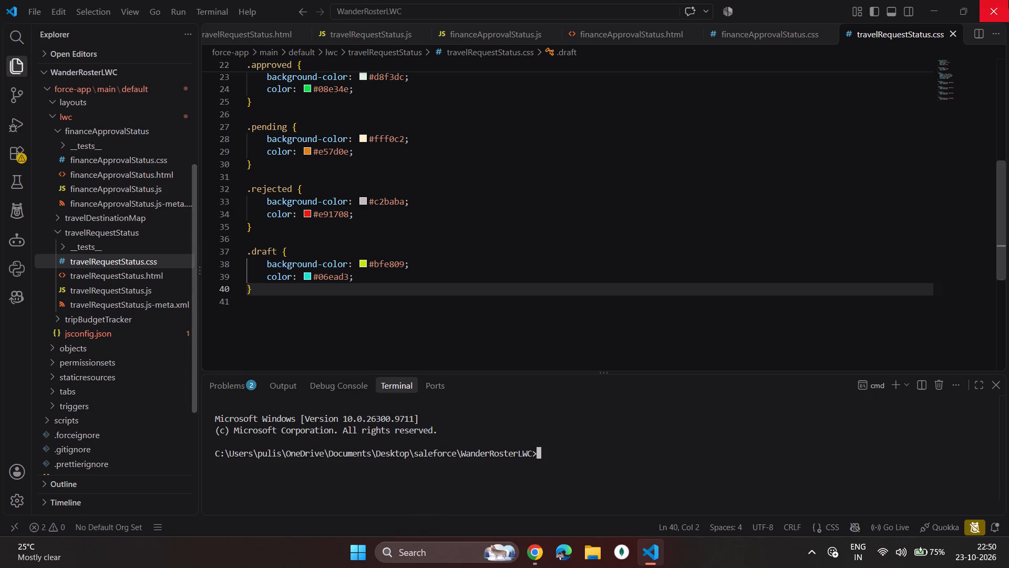
pyautogui.click(496, 11)
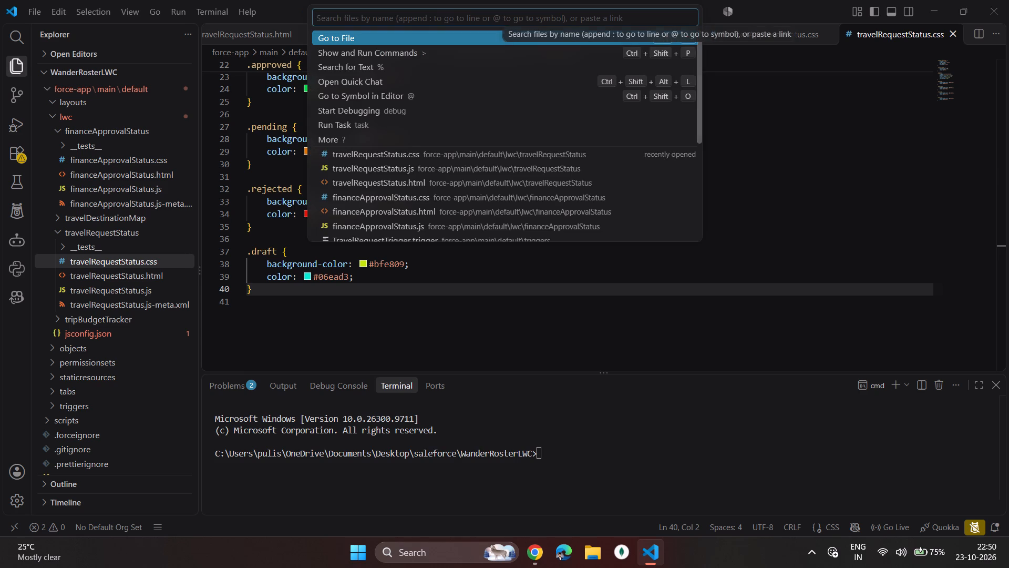
pyautogui.write('>sf')
pyautogui.write('dc')
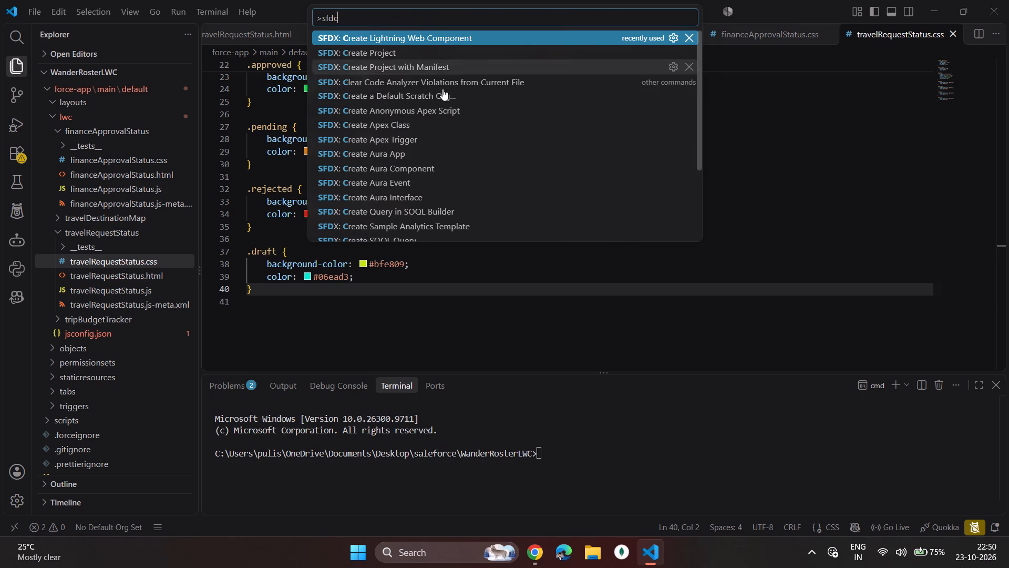
pyautogui.scroll(-3, 435, 113)
pyautogui.scroll(2, 435, 113)
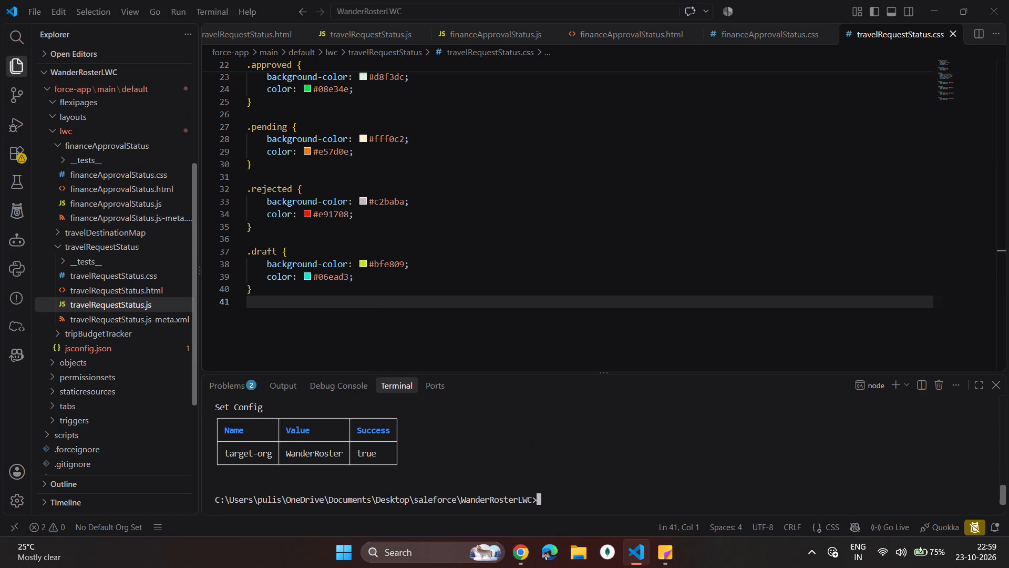
pyautogui.scroll(-1, 420, 452)
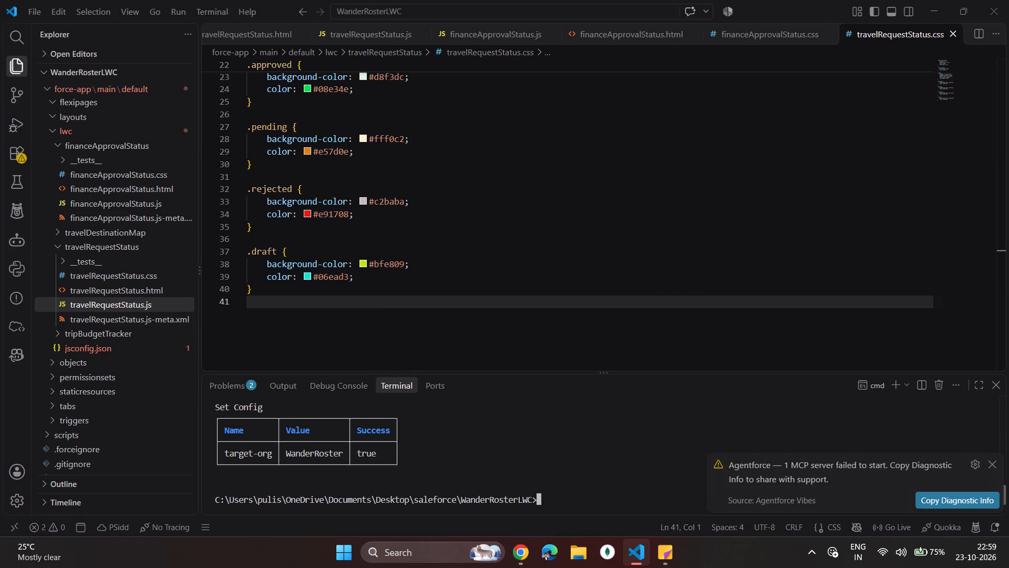
pyautogui.click(992, 464)
pyautogui.scroll(2, 890, 458)
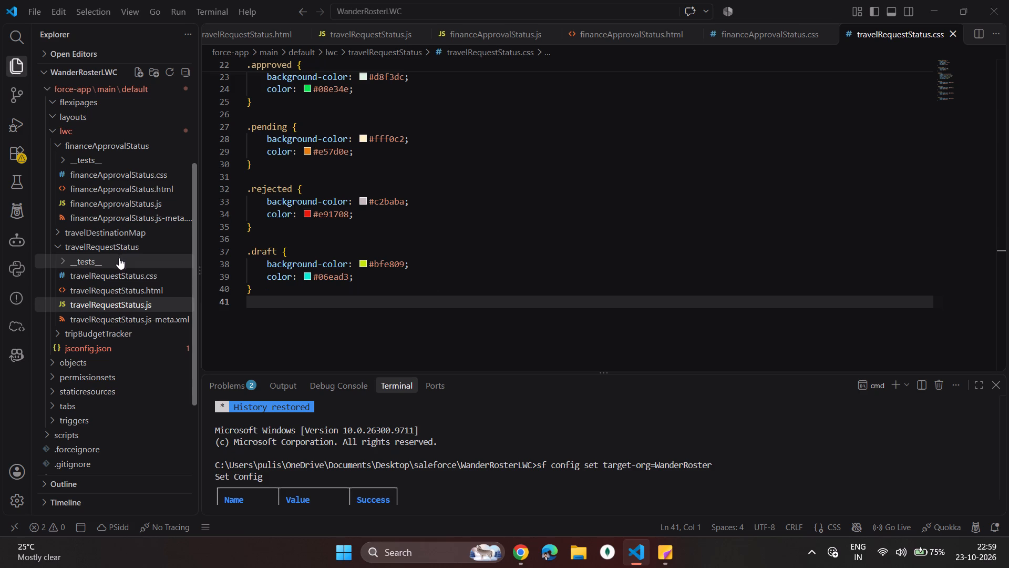
# Deploy the travelRequestStatus component folder's source to the org and check the terminal output.
pyautogui.rightClick(133, 305)
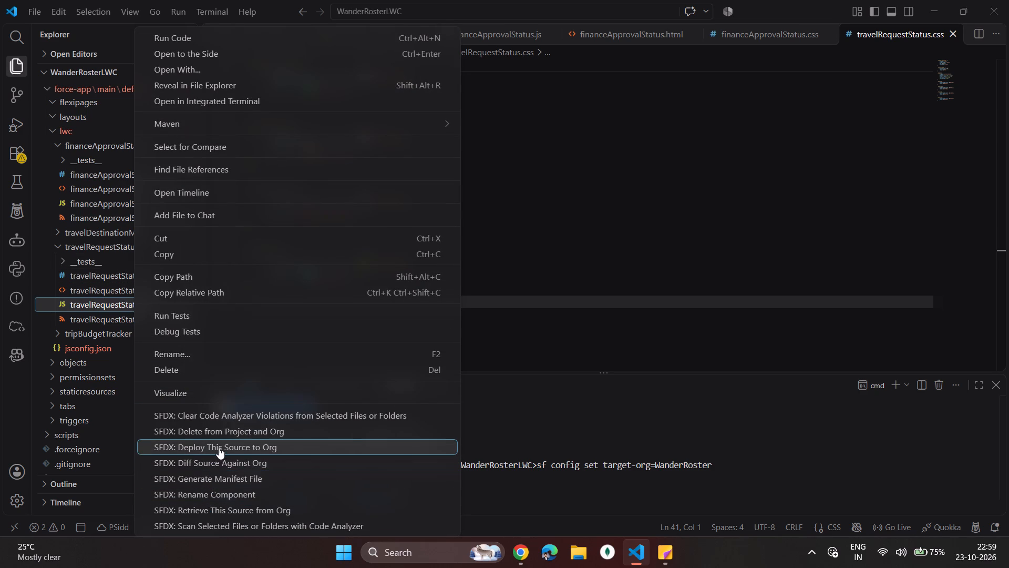
pyautogui.click(577, 320)
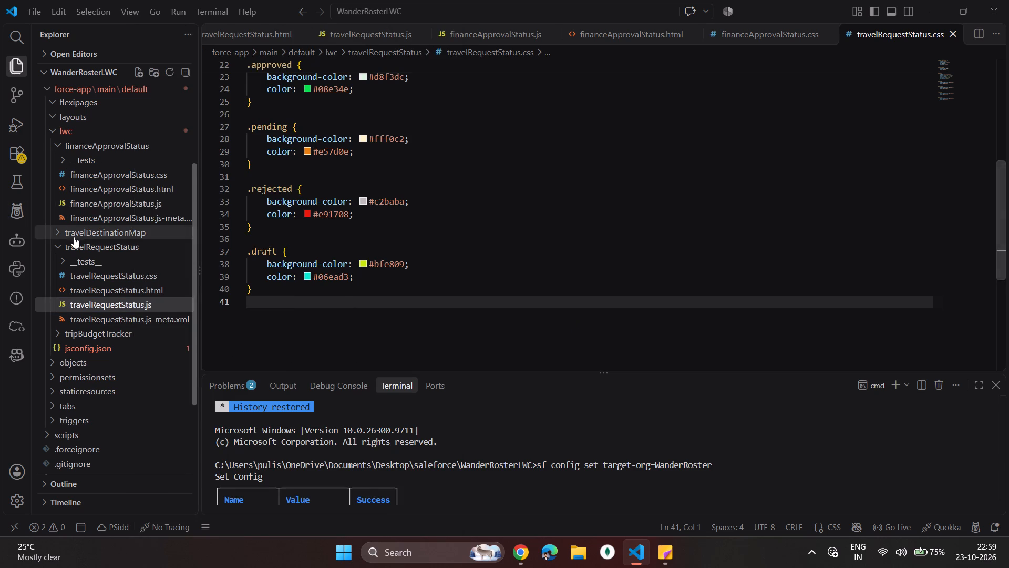
pyautogui.rightClick(105, 249)
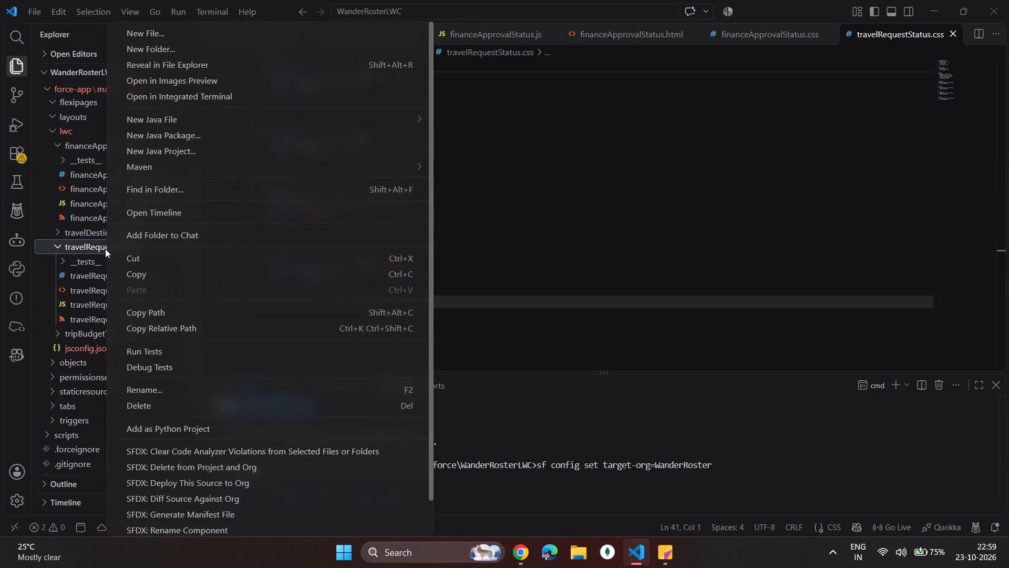
pyautogui.click(187, 480)
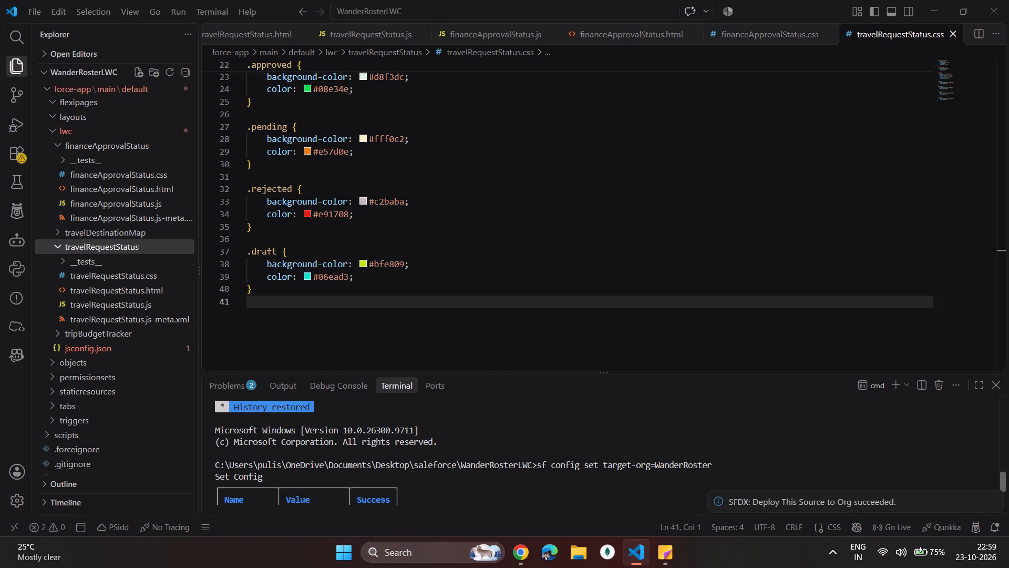
pyautogui.scroll(-2, 530, 480)
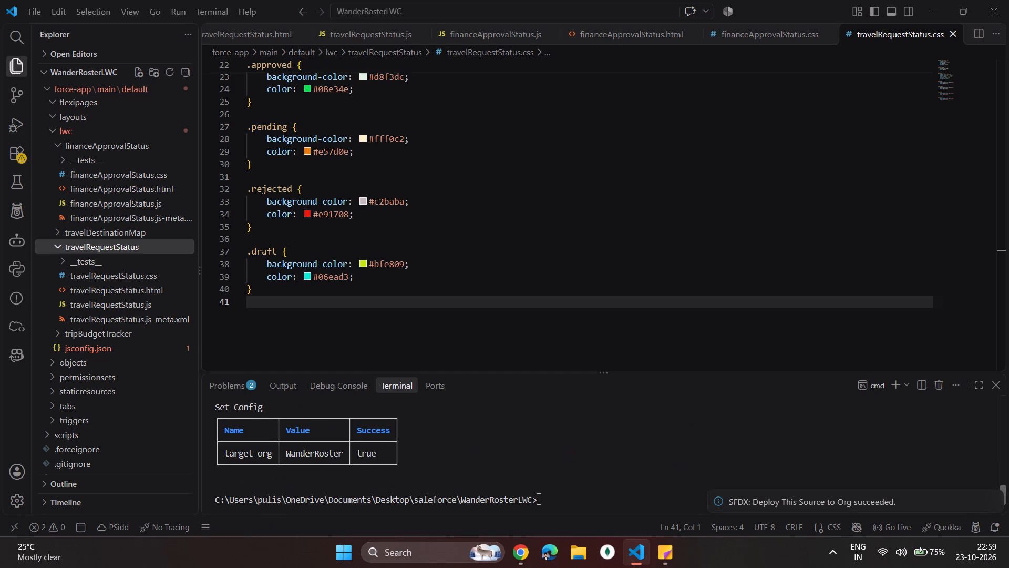
pyautogui.scroll(-3, 572, 469)
pyautogui.click(591, 477)
# Switch to Salesforce in Chrome, open TR-0001 from the Travel Requests list and inspect its status badge.
pyautogui.hotkey('alt', 'Tab')
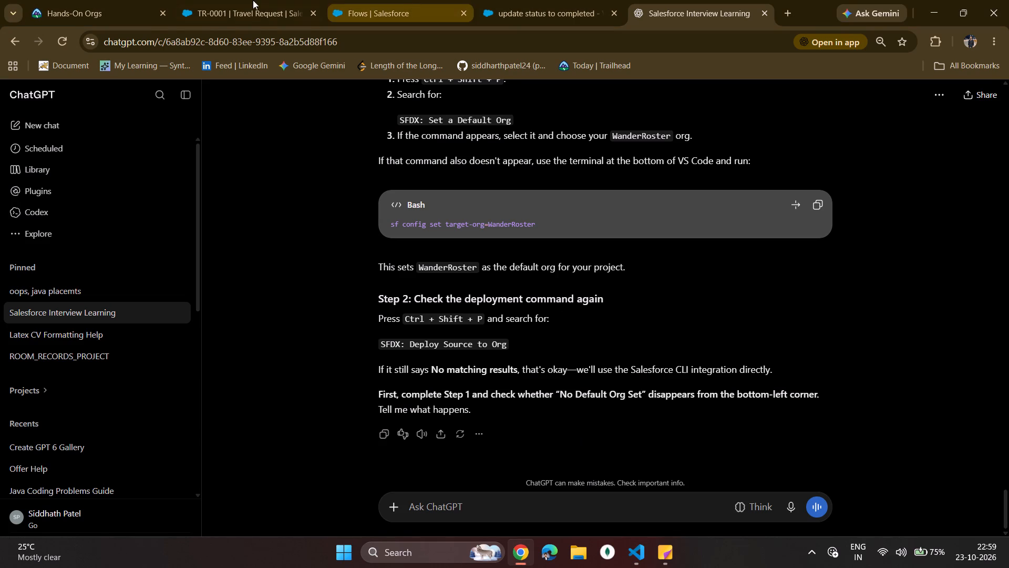
pyautogui.click(249, 0)
pyautogui.click(156, 139)
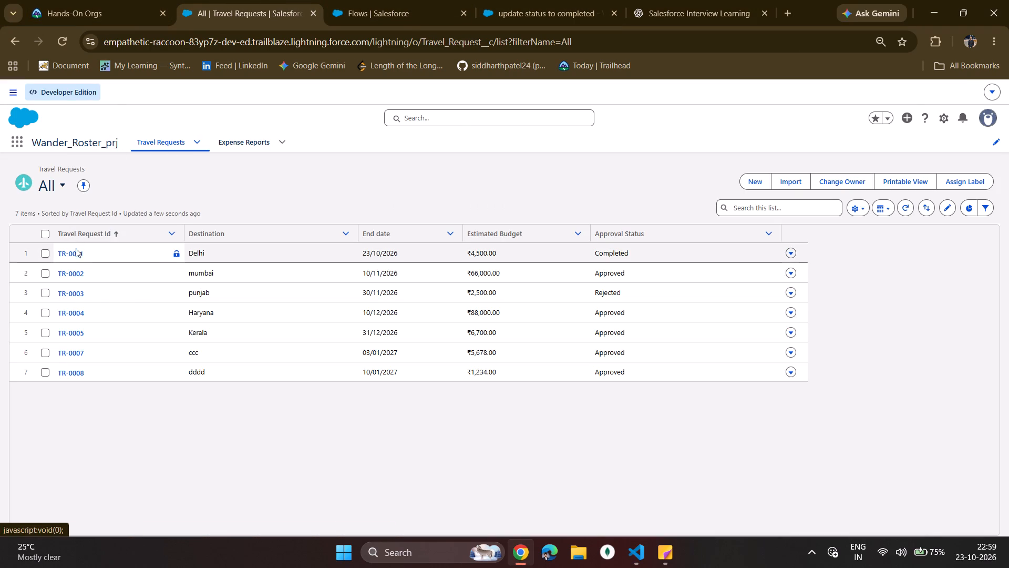
pyautogui.click(76, 249)
pyautogui.click(40, 203)
pyautogui.moveTo(40, 203); pyautogui.dragTo(79, 212)
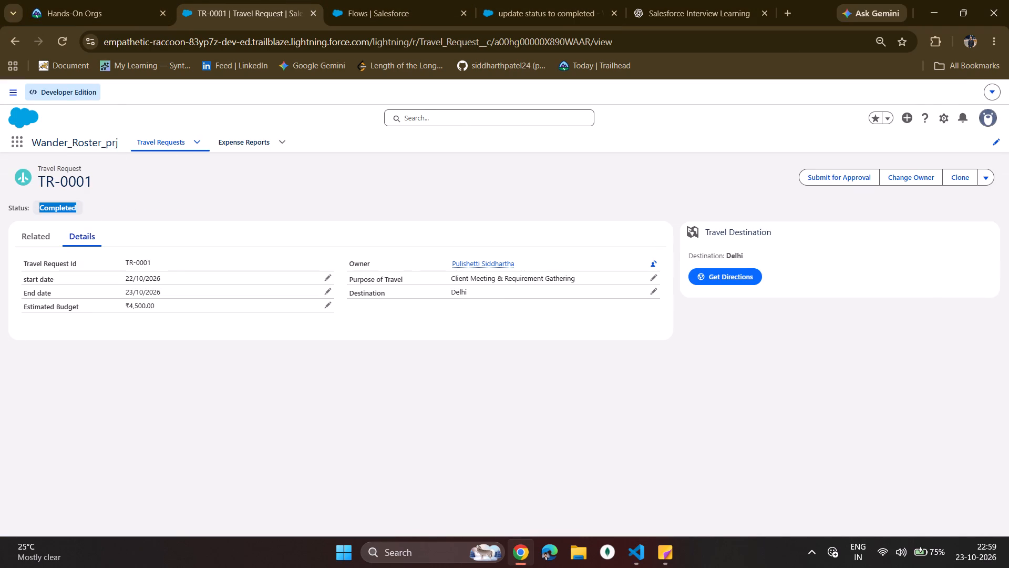
pyautogui.moveTo(79, 212); pyautogui.dragTo(92, 216)
pyautogui.click(97, 212)
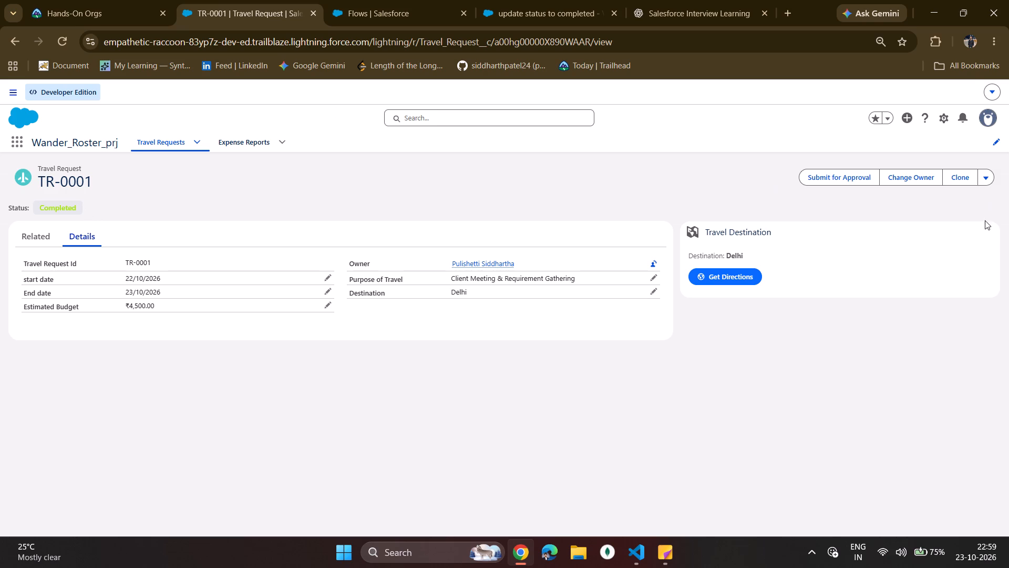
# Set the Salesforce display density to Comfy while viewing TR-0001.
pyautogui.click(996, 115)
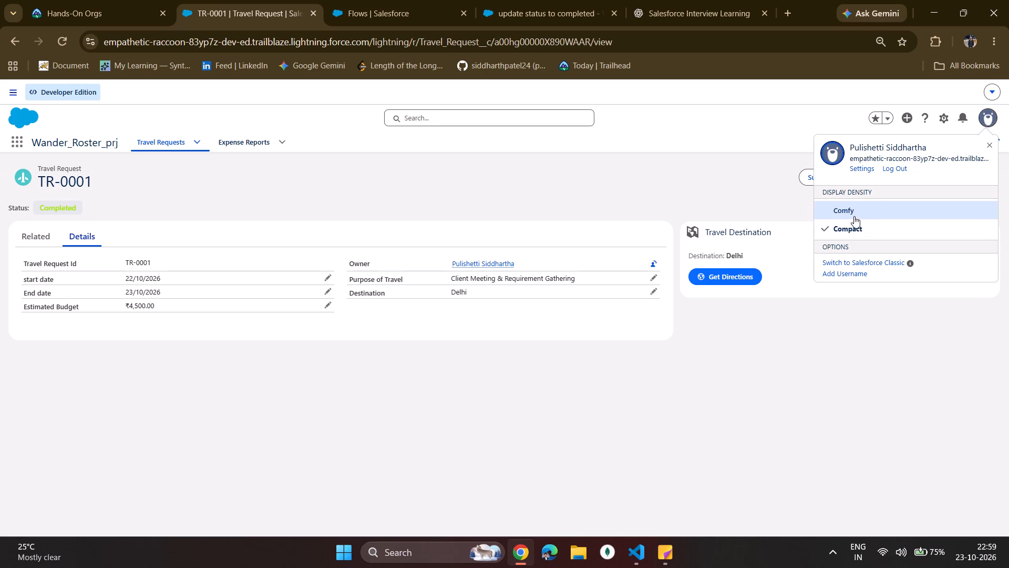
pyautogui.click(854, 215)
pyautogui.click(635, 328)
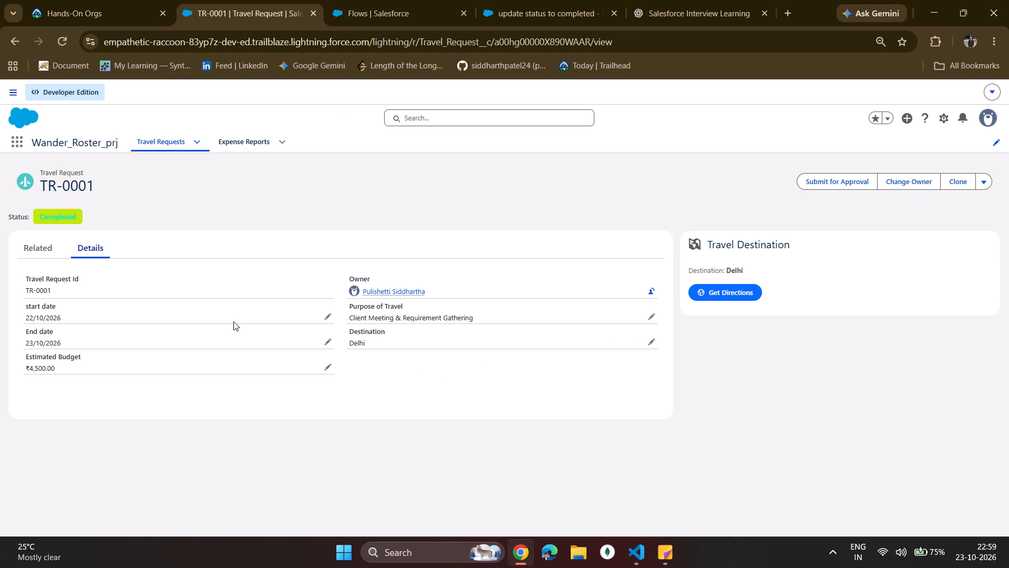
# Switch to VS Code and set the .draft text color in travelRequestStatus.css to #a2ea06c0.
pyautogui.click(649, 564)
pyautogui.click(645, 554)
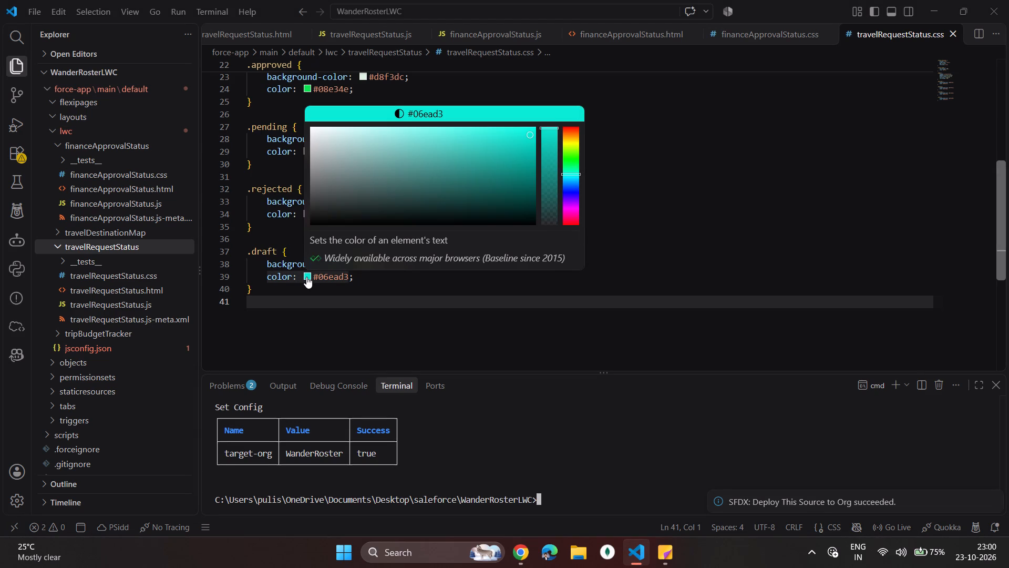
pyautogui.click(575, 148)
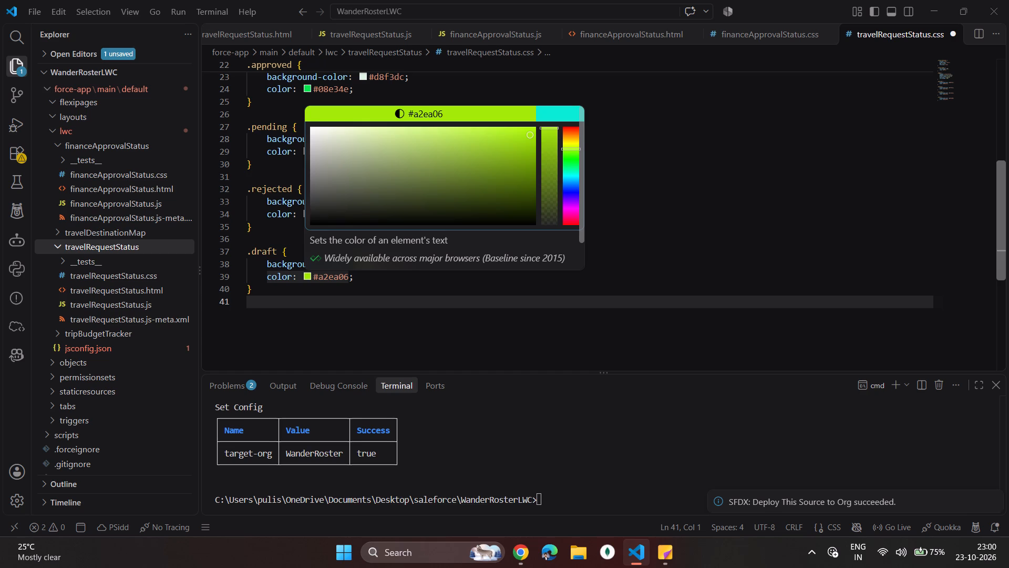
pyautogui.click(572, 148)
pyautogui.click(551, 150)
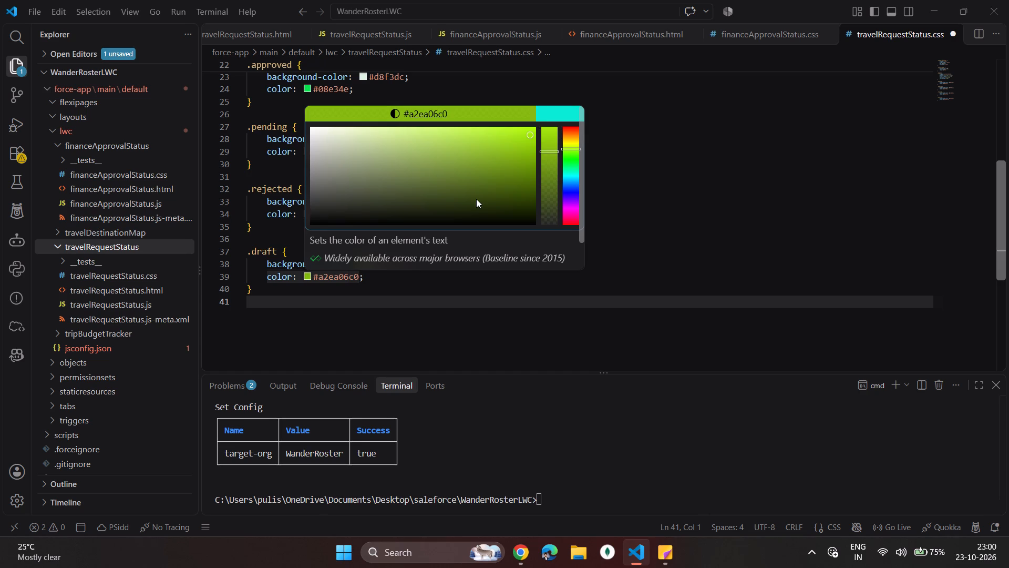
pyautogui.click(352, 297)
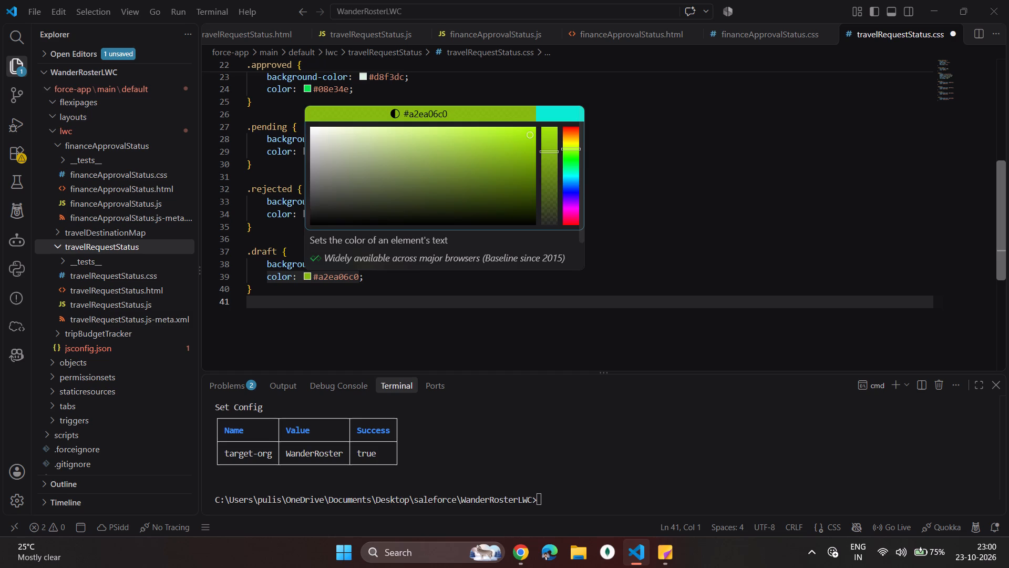
# Set the .draft background-color in travelRequestStatus.css to #6eccd1 and save the file.
pyautogui.click(365, 260)
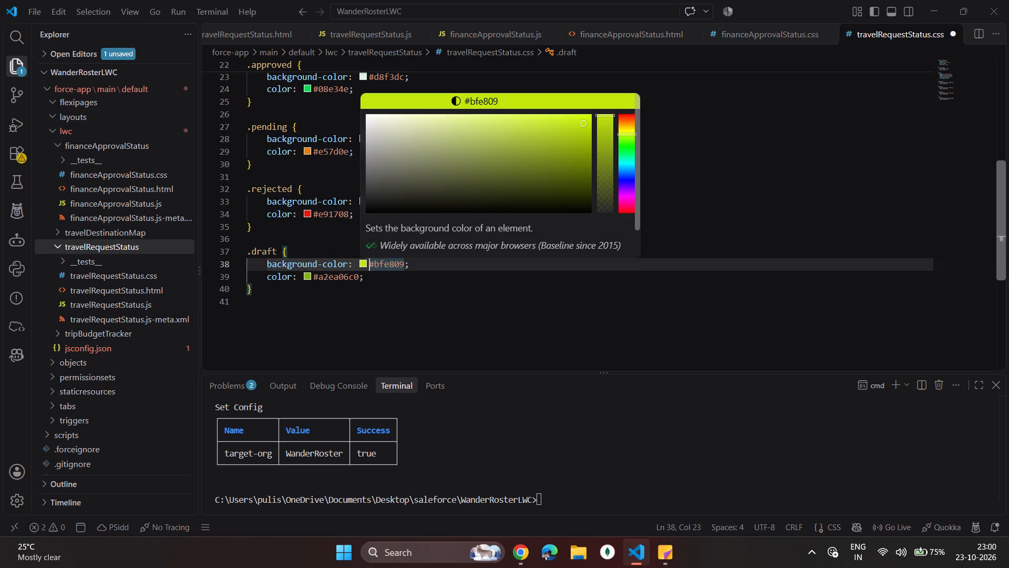
pyautogui.click(626, 163)
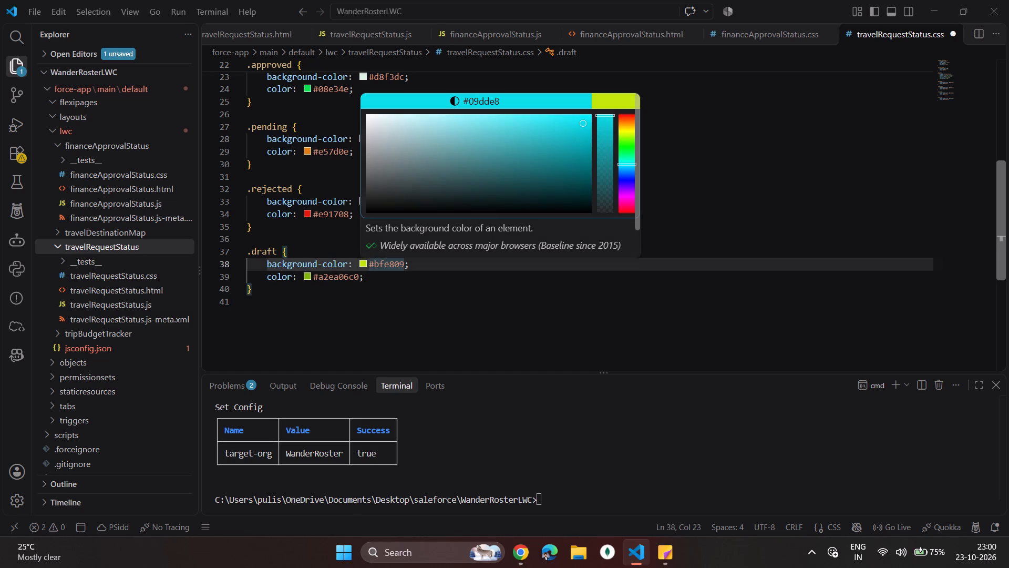
pyautogui.click(454, 132)
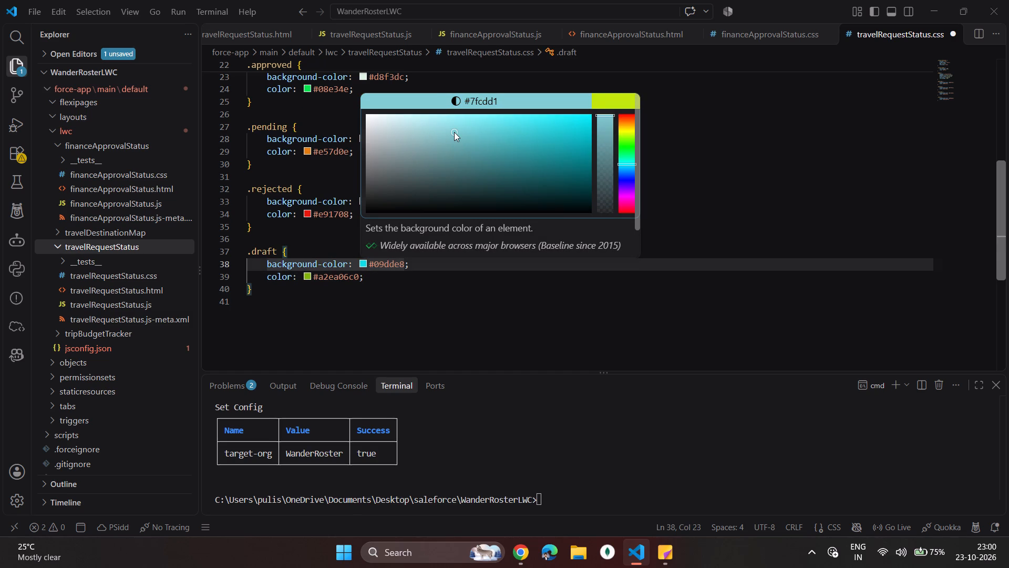
pyautogui.click(473, 132)
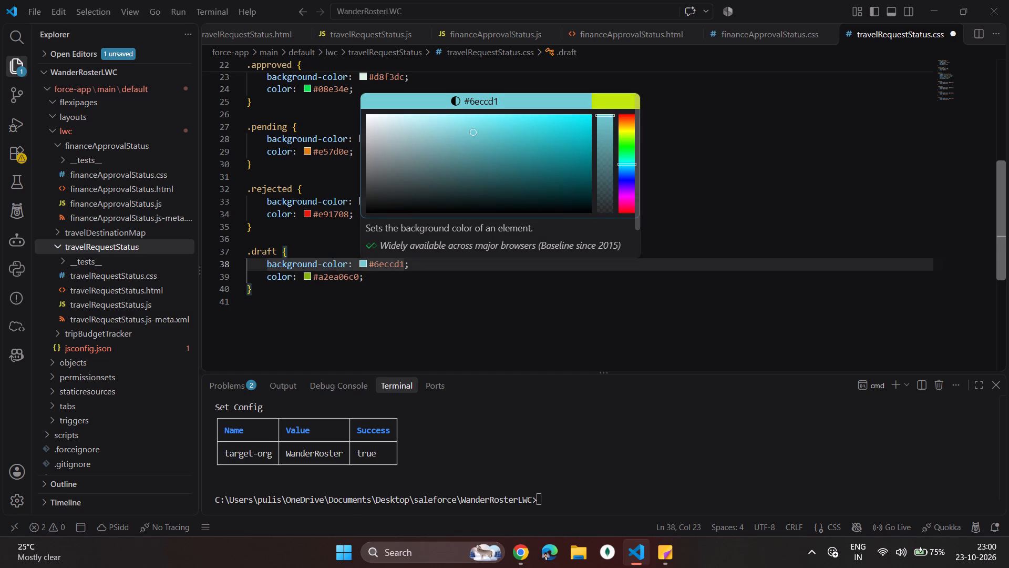
pyautogui.click(426, 317)
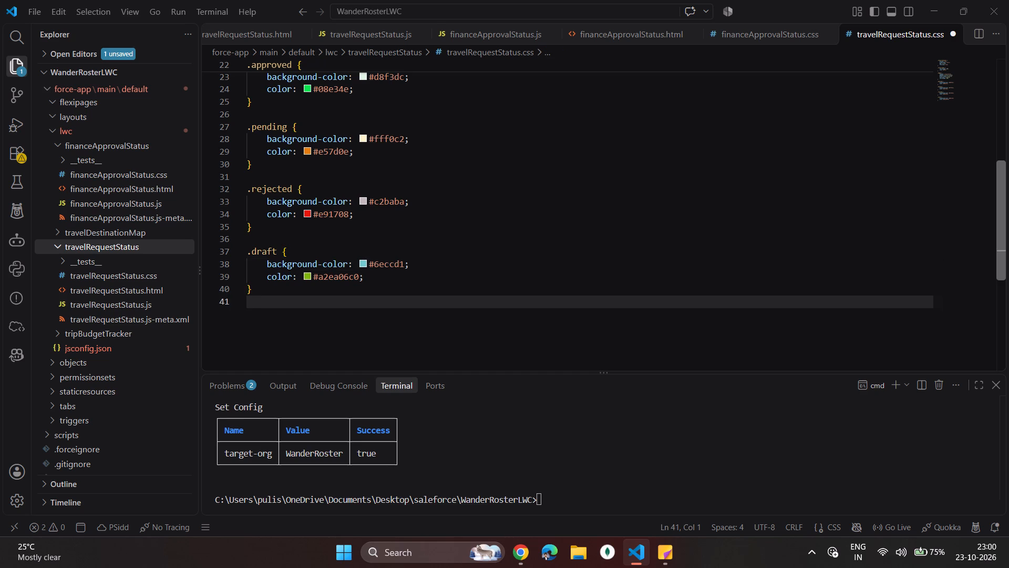
pyautogui.hotkey('ctrl', 's')
# Deploy the travelRequestStatus folder's source to the org with the new .draft colors.
pyautogui.rightClick(141, 244)
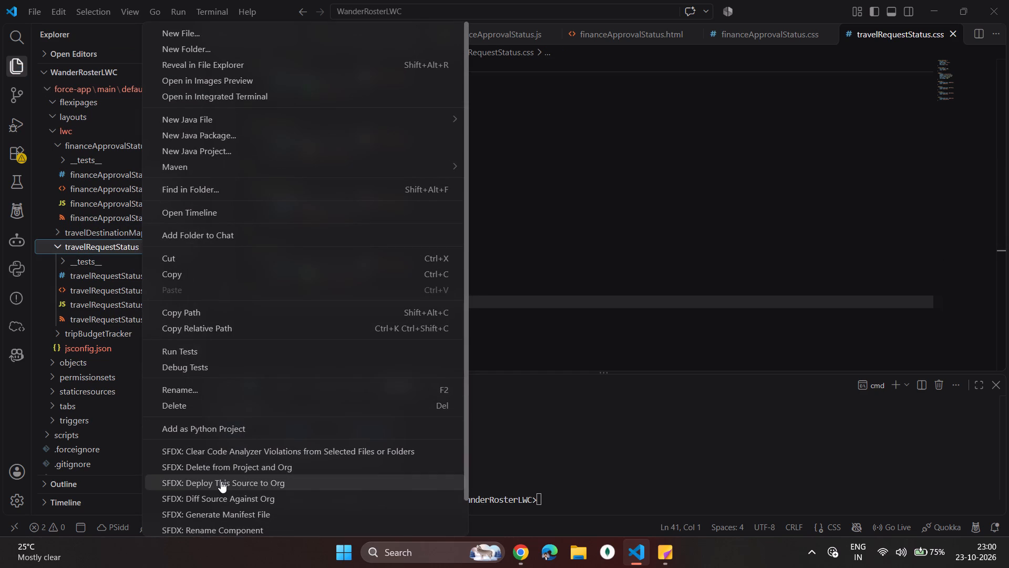
pyautogui.click(221, 481)
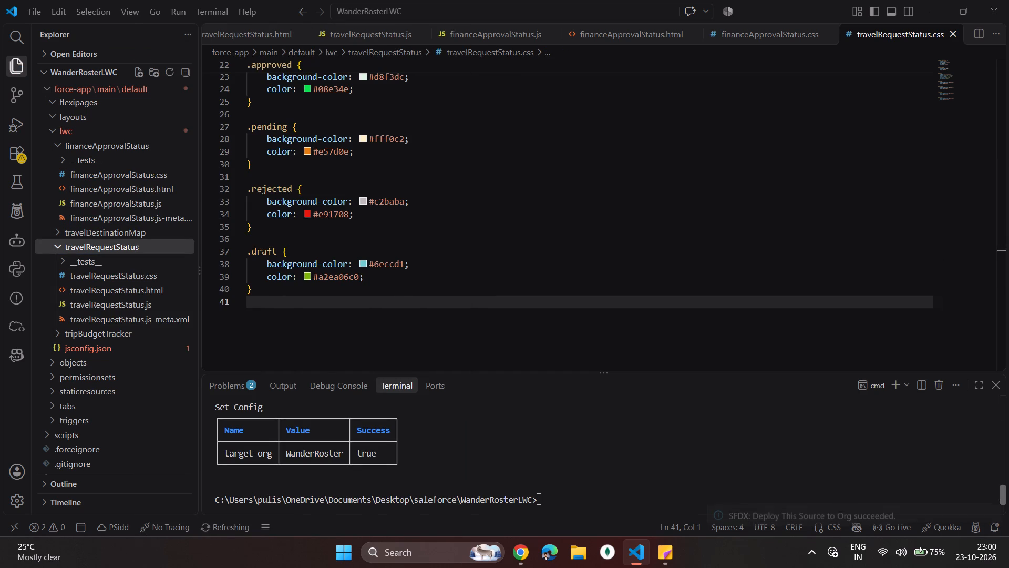
# Switch to Chrome, reload TR-0001 and set the Salesforce display density to Compact to check the badge styling.
pyautogui.hotkey('alt', 'Tab')
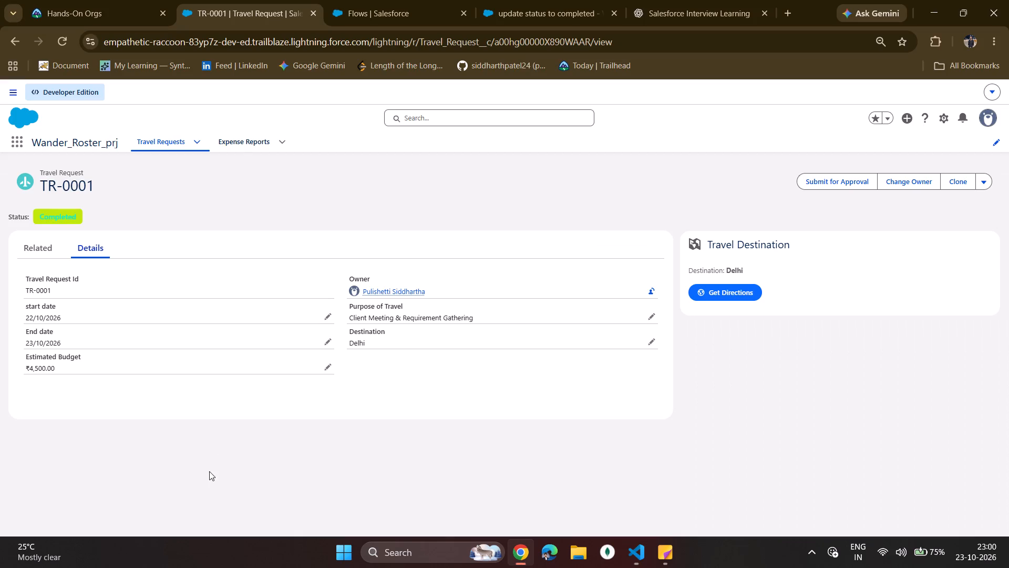
pyautogui.click(59, 42)
pyautogui.click(980, 108)
pyautogui.click(982, 116)
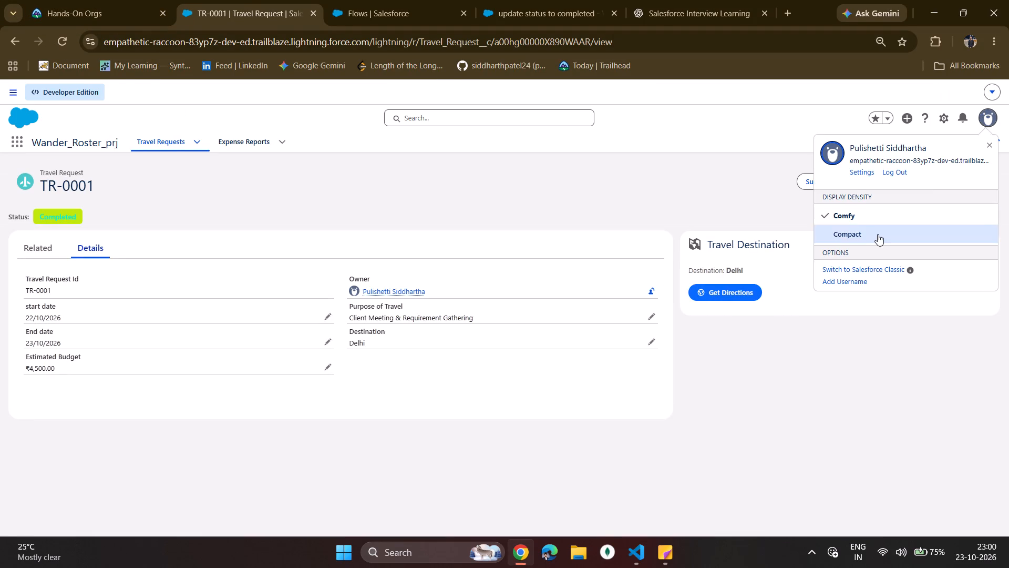
pyautogui.click(878, 234)
pyautogui.click(640, 328)
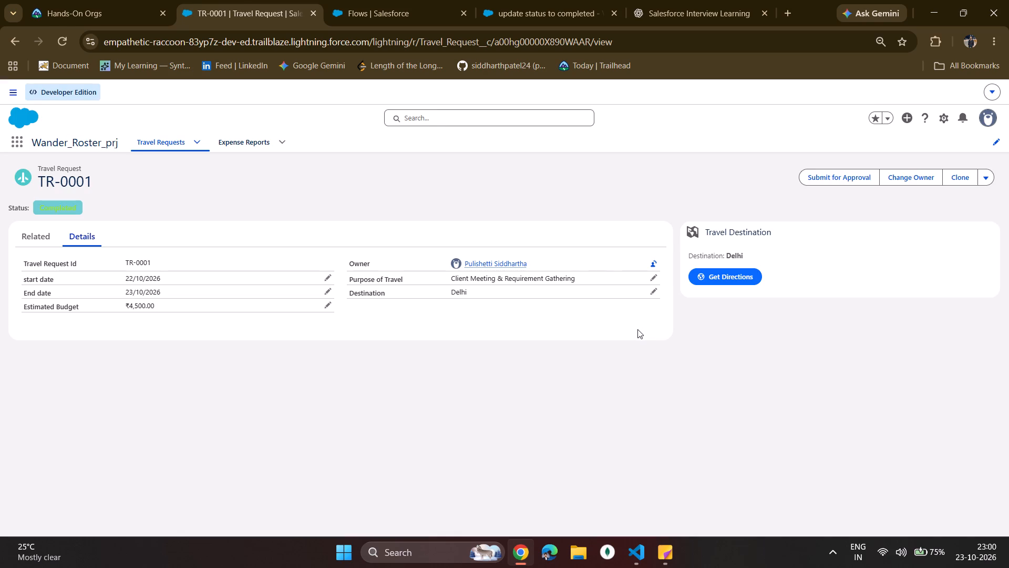
# Switch to VS Code, set the .draft text color in travelRequestStatus.css to fully opaque #f502dd, and save the file.
pyautogui.hotkey('alt', 'Tab')
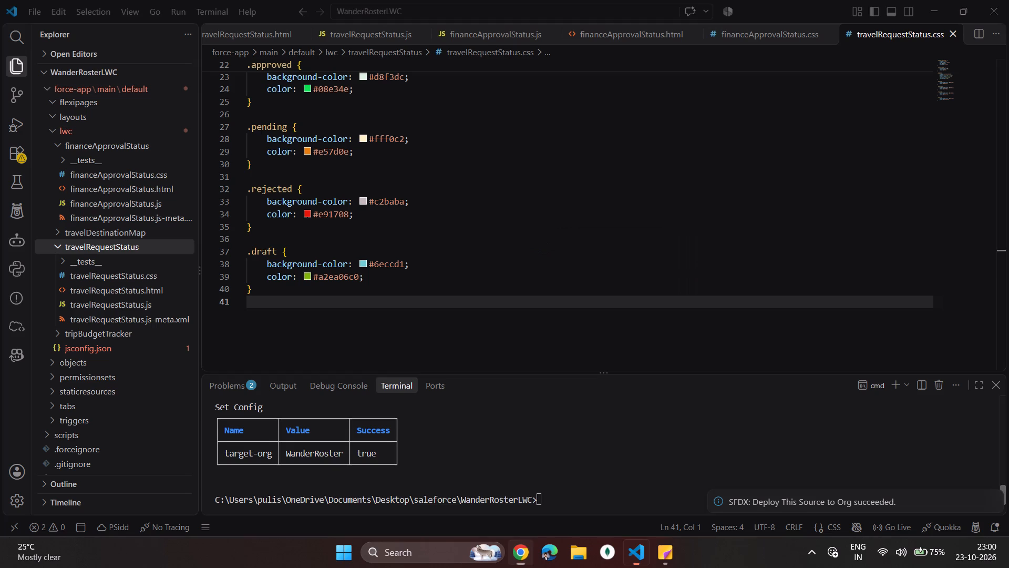
pyautogui.click(309, 272)
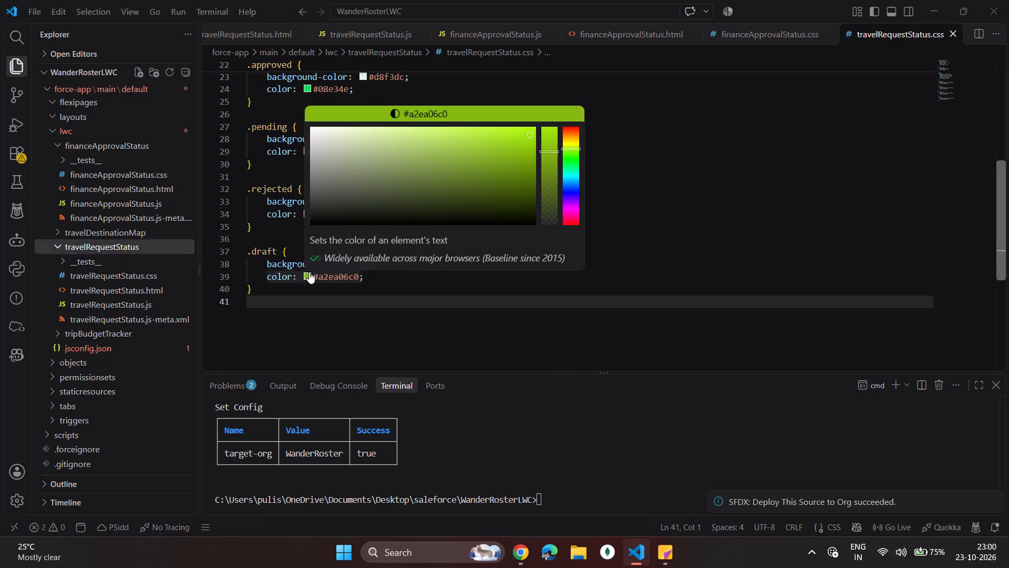
pyautogui.click(568, 130)
pyautogui.moveTo(529, 134); pyautogui.dragTo(533, 131)
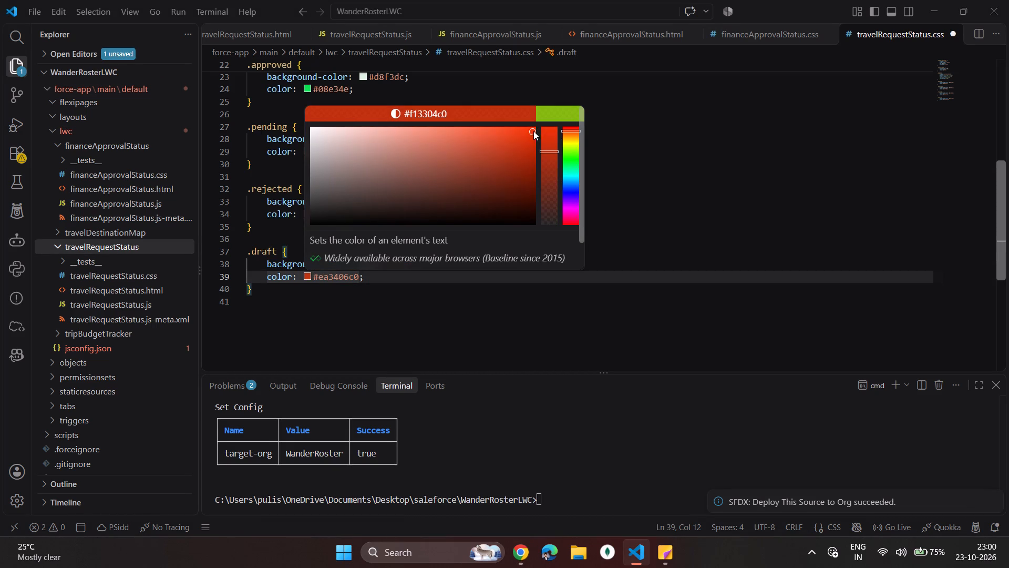
pyautogui.moveTo(533, 131); pyautogui.dragTo(534, 130)
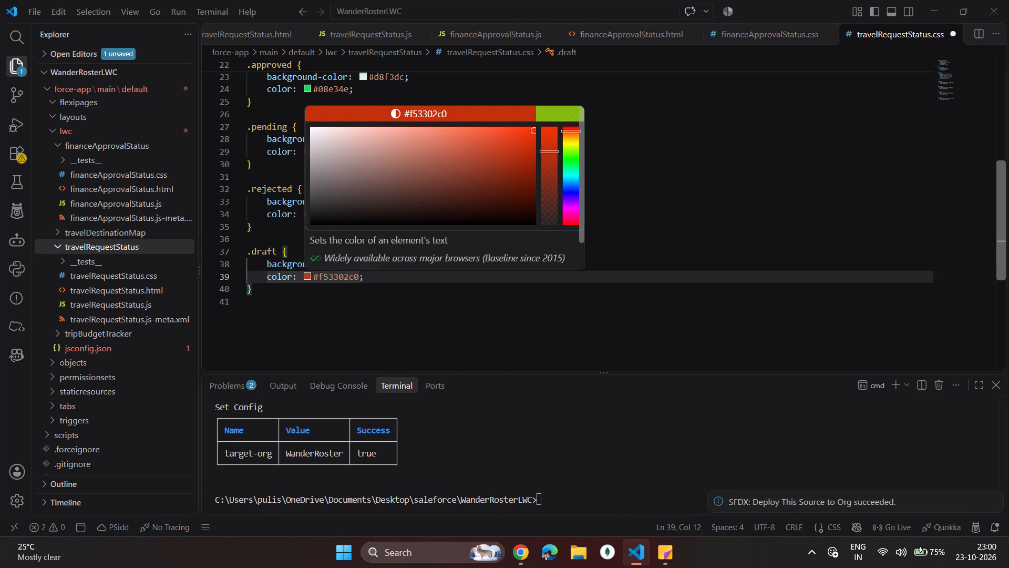
pyautogui.click(570, 208)
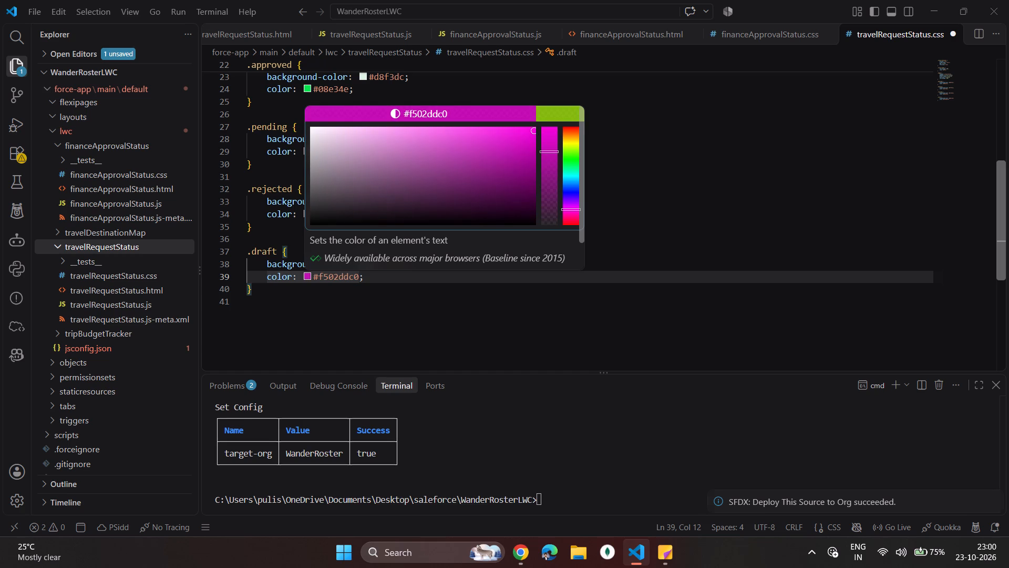
pyautogui.moveTo(552, 156); pyautogui.dragTo(558, 117)
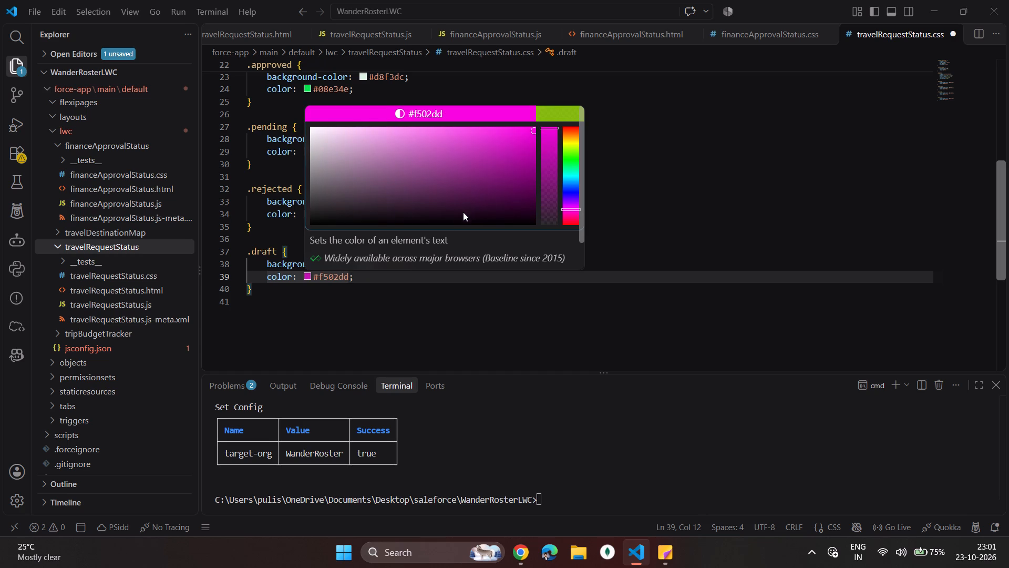
pyautogui.click(459, 312)
pyautogui.hotkey('ctrl', 's')
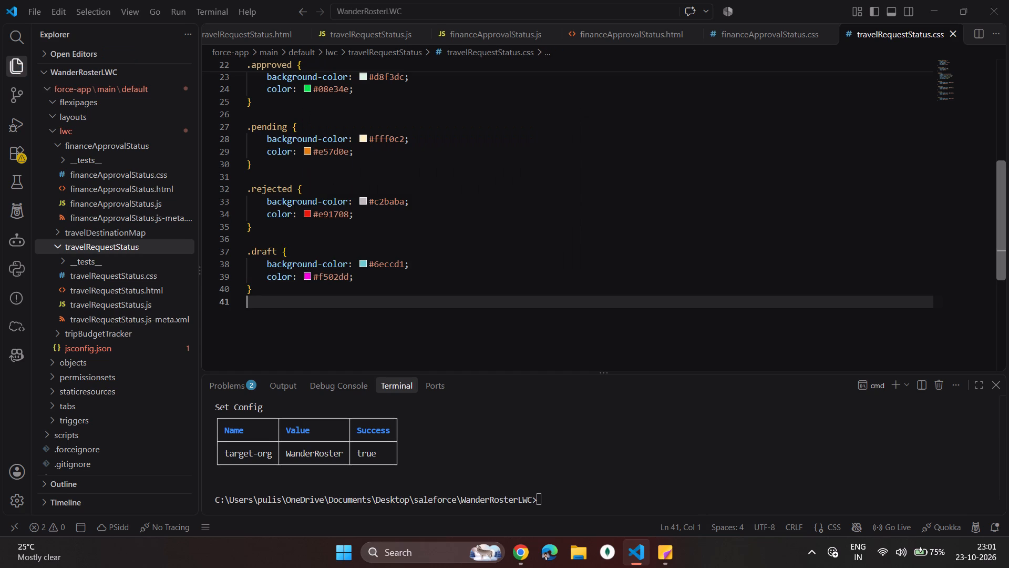
# Deploy the travelRequestStatus folder's source to the org with the updated .draft text color.
pyautogui.rightClick(138, 245)
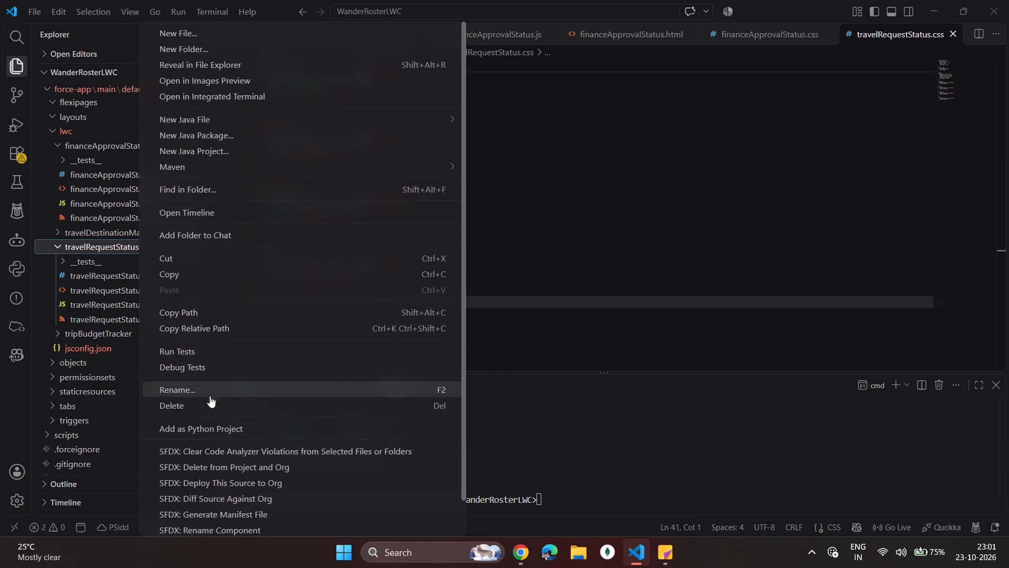
pyautogui.click(229, 480)
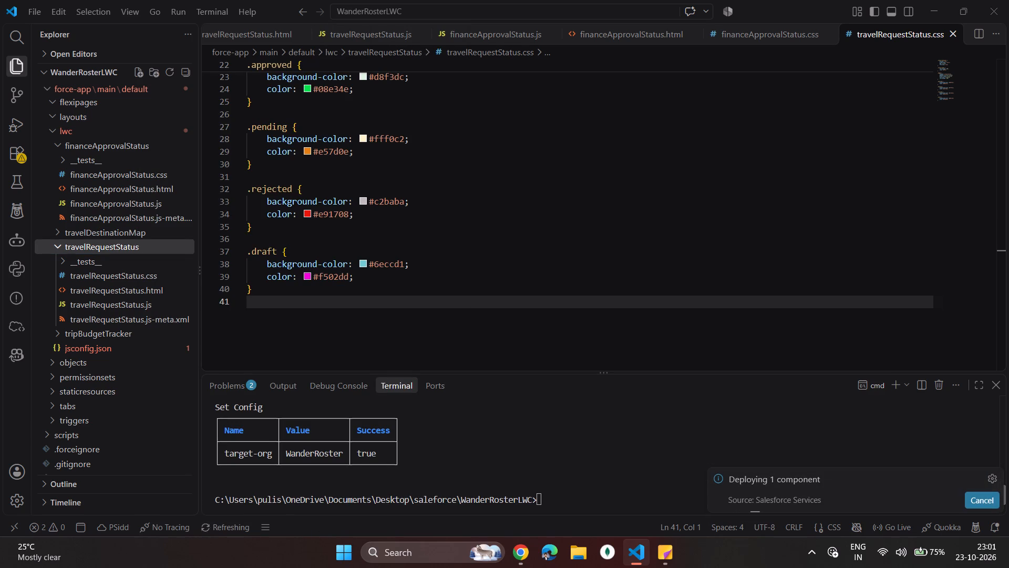
# Switch to Chrome and reload TR-0001 to check the redeployed status badge colors.
pyautogui.hotkey('alt', 'Tab')
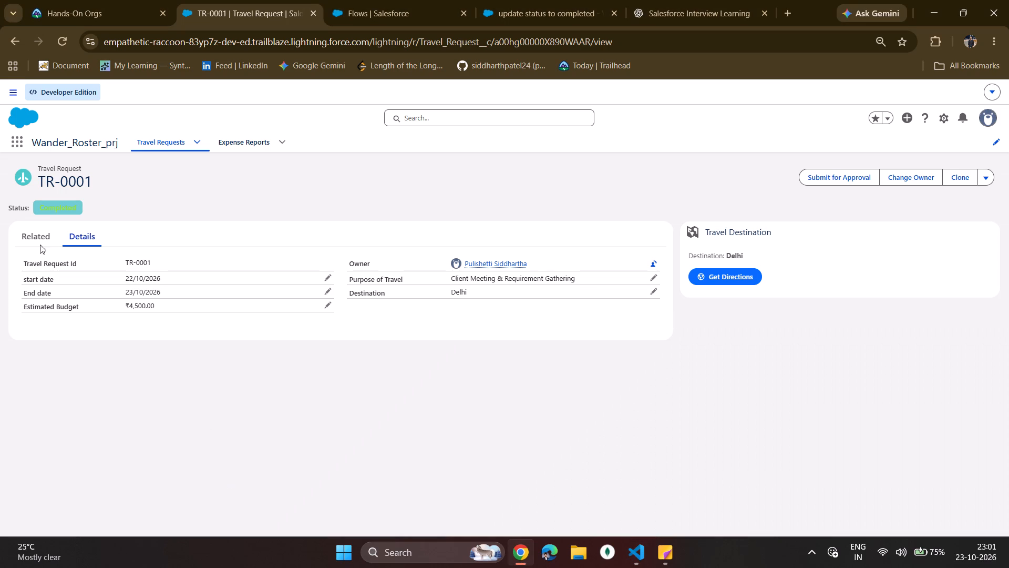
pyautogui.click(55, 33)
# Open the Travel Requests list view to review the requests' end dates and approval statuses.
pyautogui.click(160, 133)
pyautogui.click(159, 141)
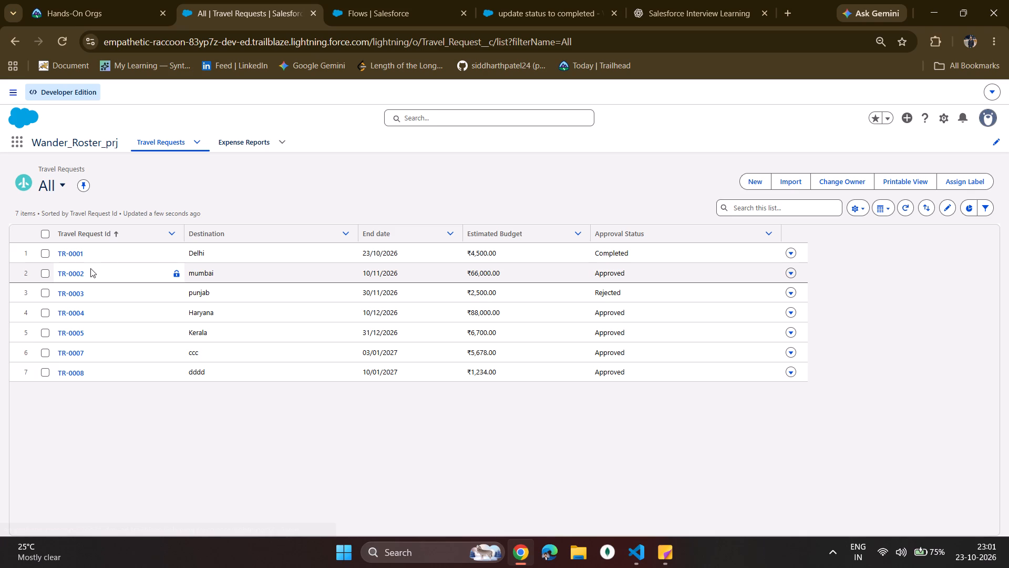
# Return to the update status to completed flow's V4 debug run and examine its schedule's start date, start time and frequency.
pyautogui.click(545, 0)
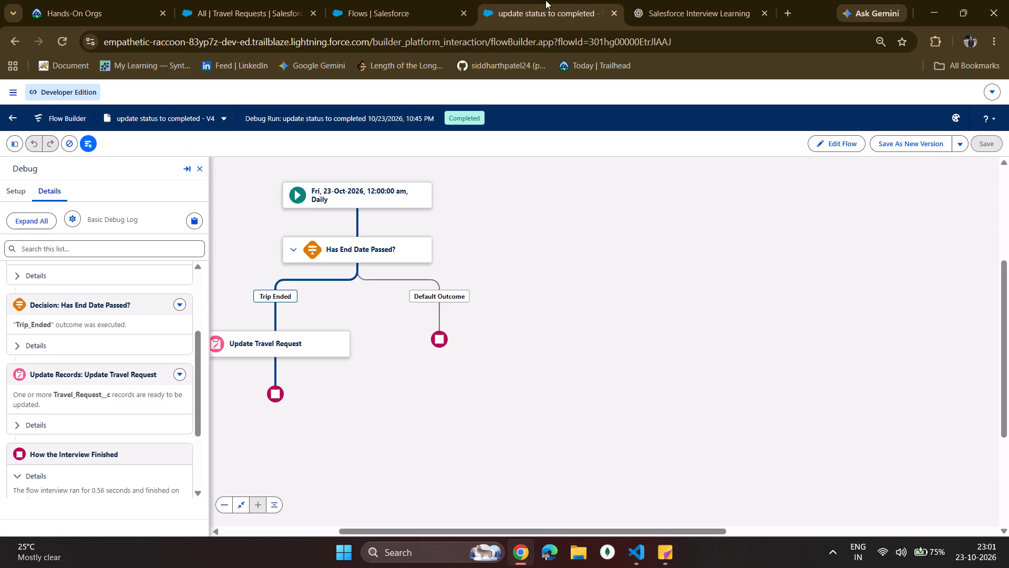
pyautogui.click(313, 0)
pyautogui.click(381, 7)
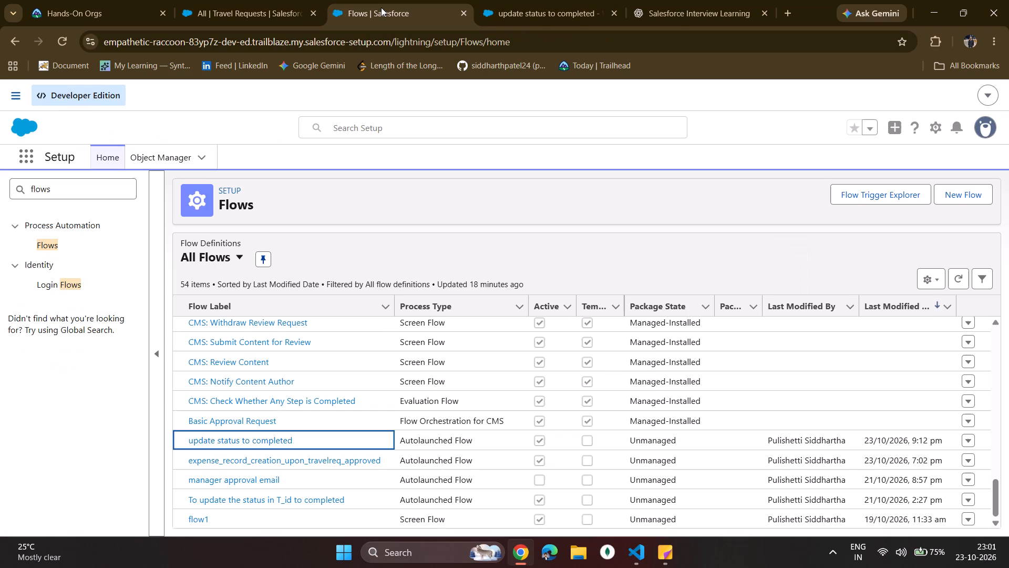
pyautogui.click(514, 5)
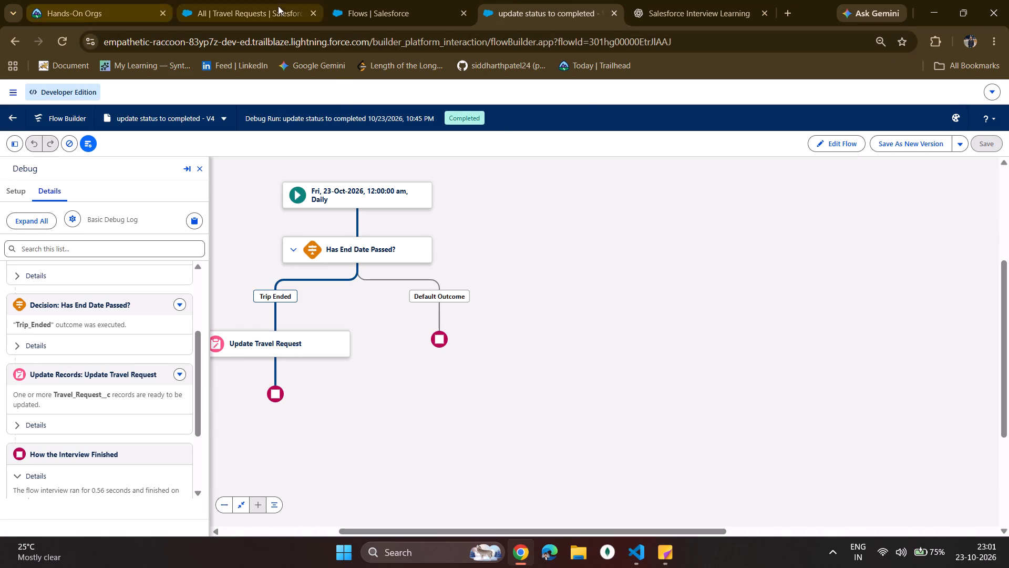
pyautogui.click(383, 199)
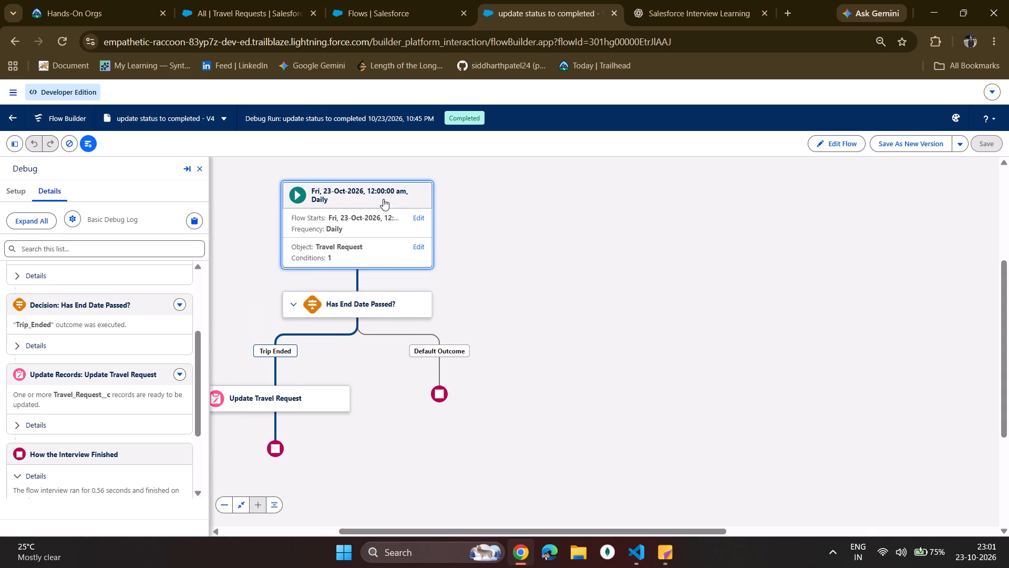
pyautogui.click(368, 219)
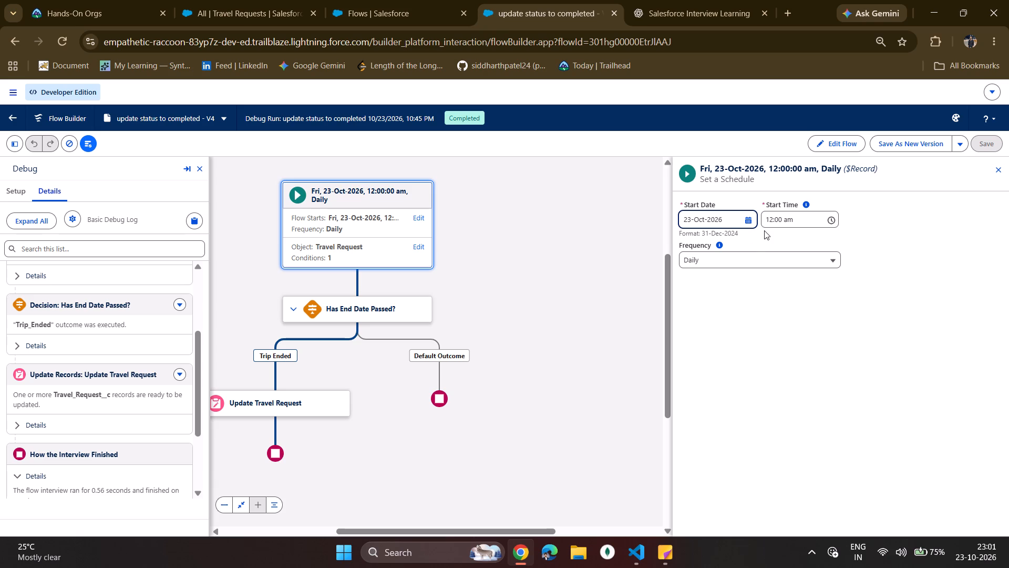
pyautogui.click(809, 219)
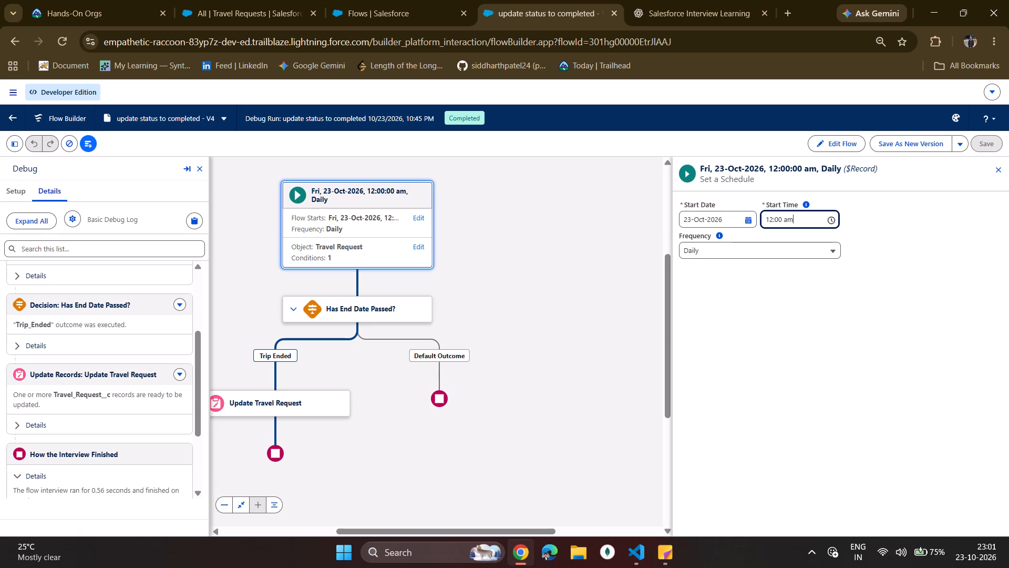
pyautogui.click(780, 241)
# Open the active Version 1 of the update status to completed flow.
pyautogui.click(195, 113)
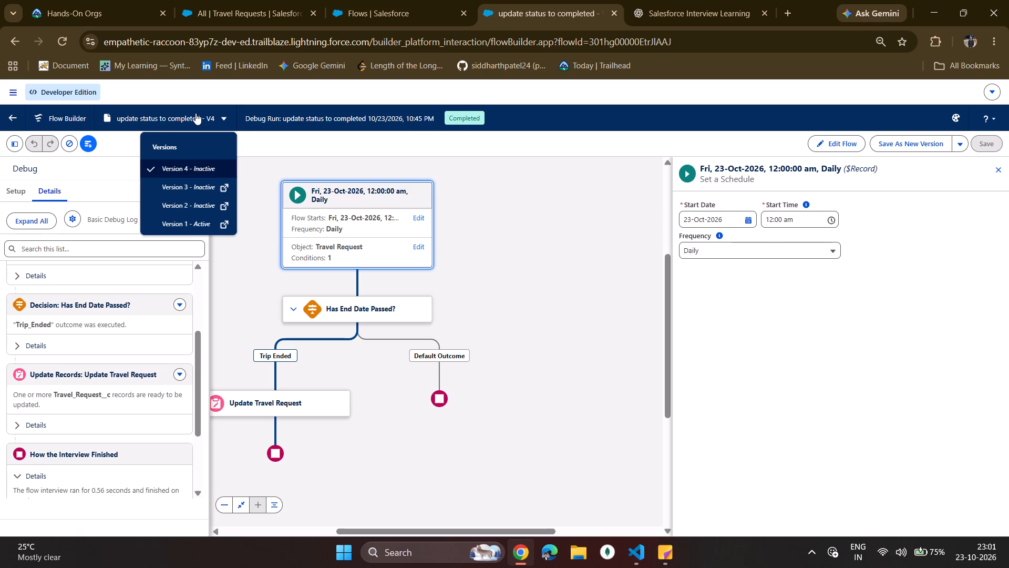
pyautogui.click(195, 113)
pyautogui.click(195, 113)
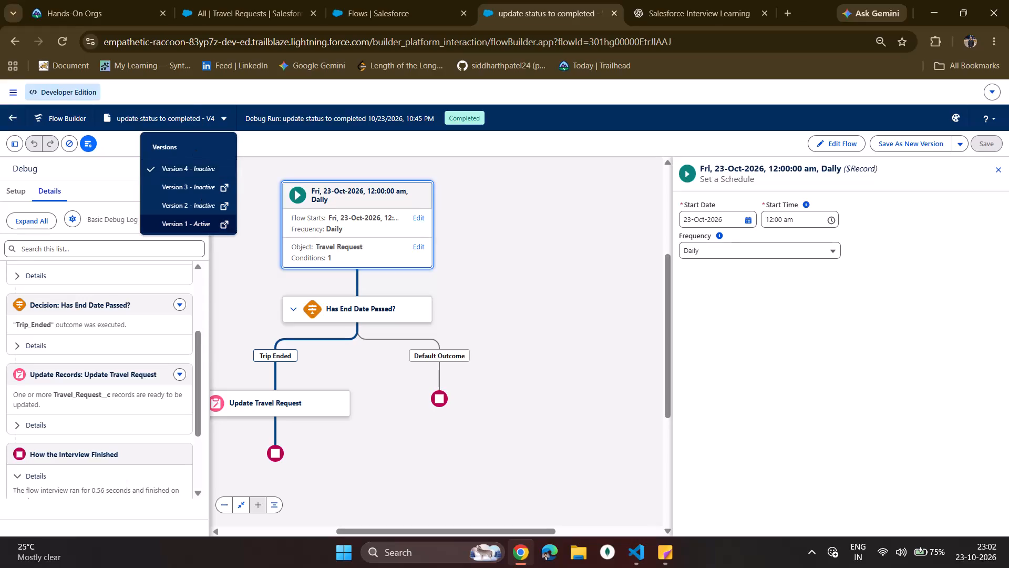
pyautogui.click(179, 218)
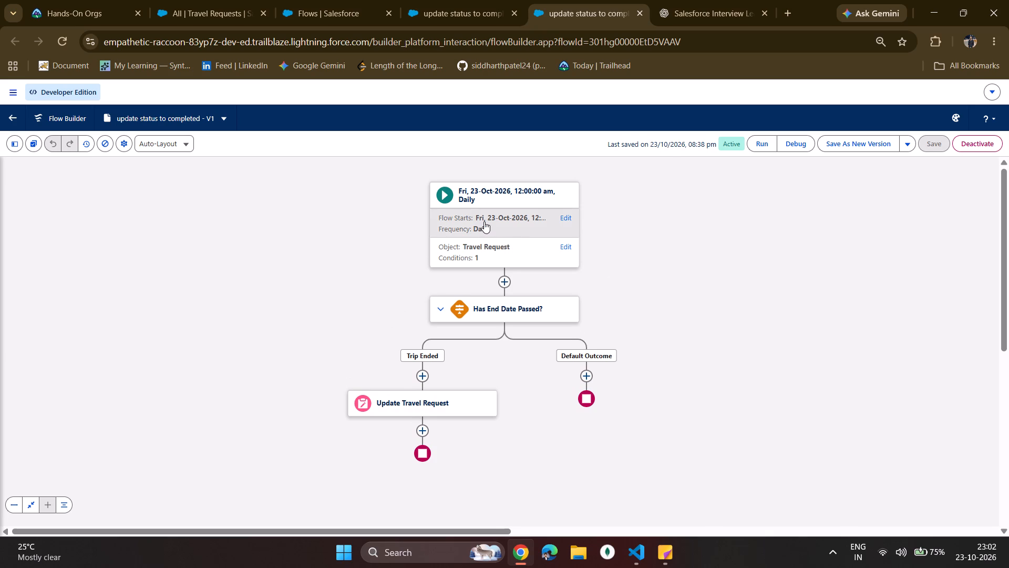
# Examine Version 1's schedule, Update Travel Request element, Has End Date Passed? decision conditions and version list.
pyautogui.click(484, 221)
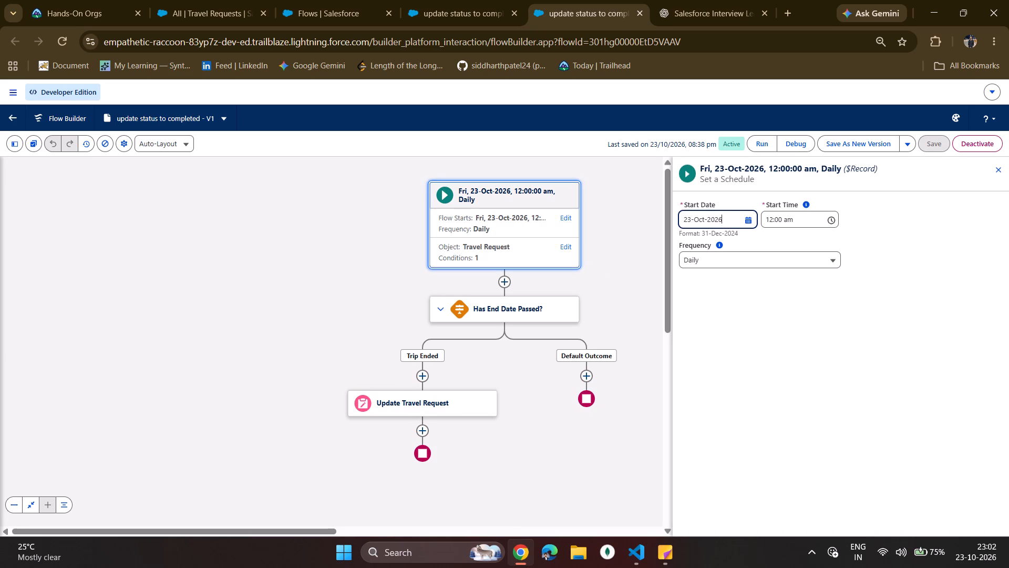
pyautogui.click(412, 409)
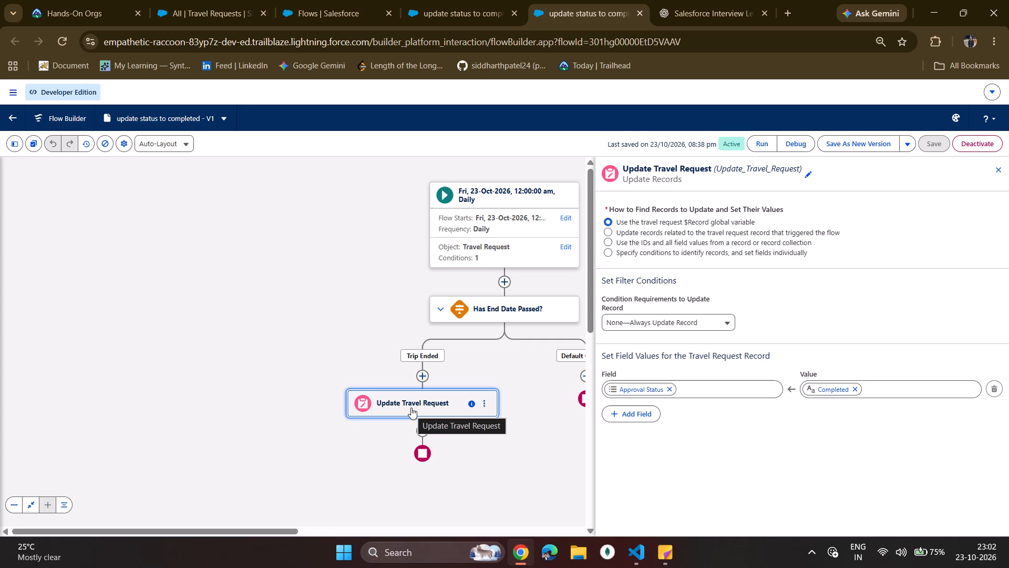
pyautogui.click(491, 312)
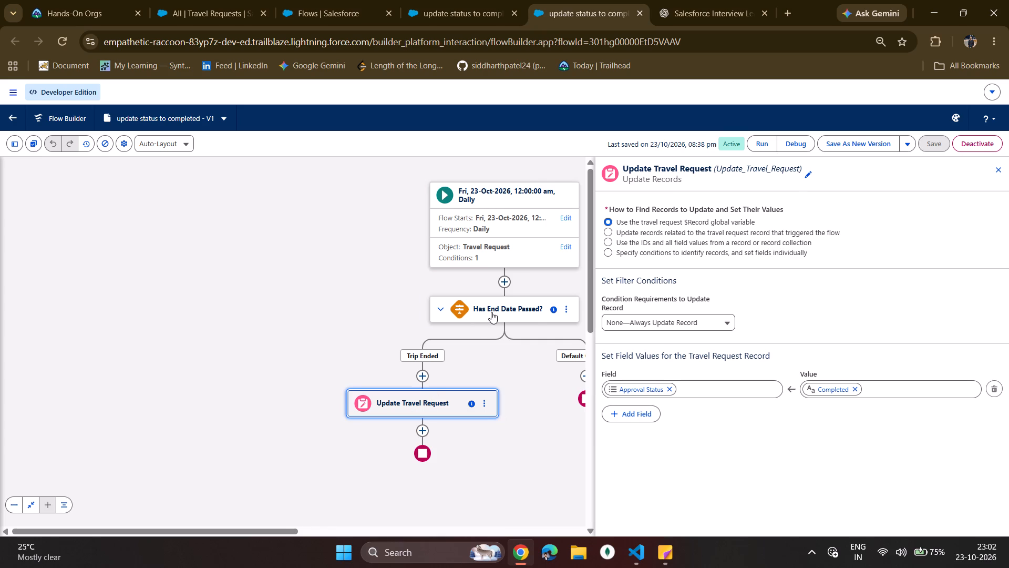
pyautogui.scroll(-4, 602, 414)
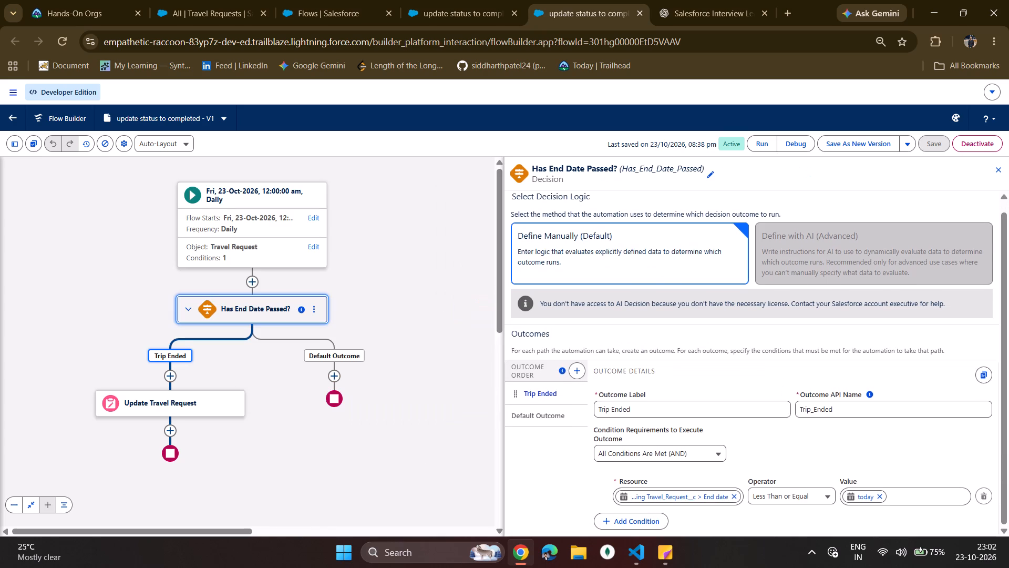
pyautogui.click(191, 111)
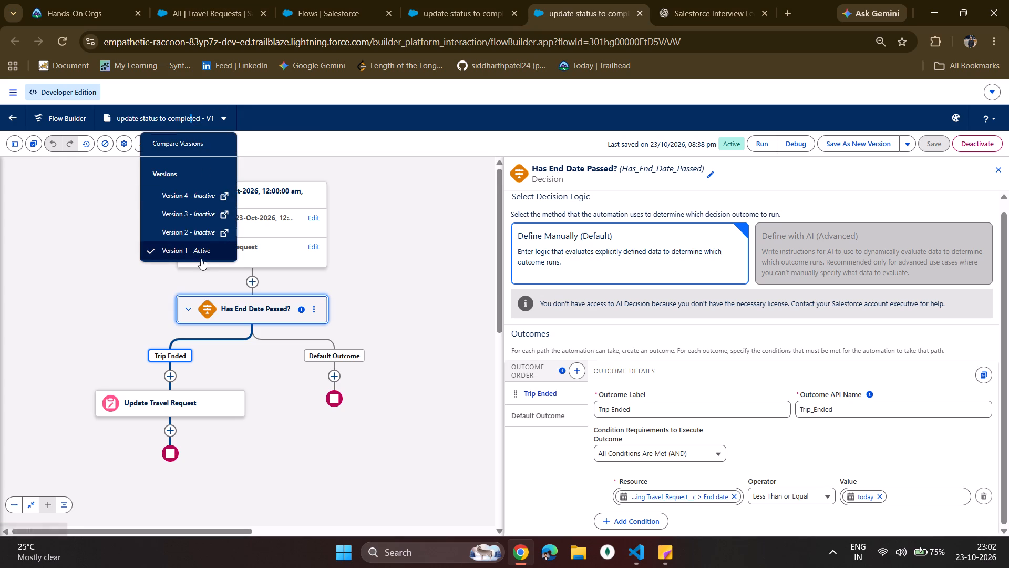
pyautogui.click(406, 206)
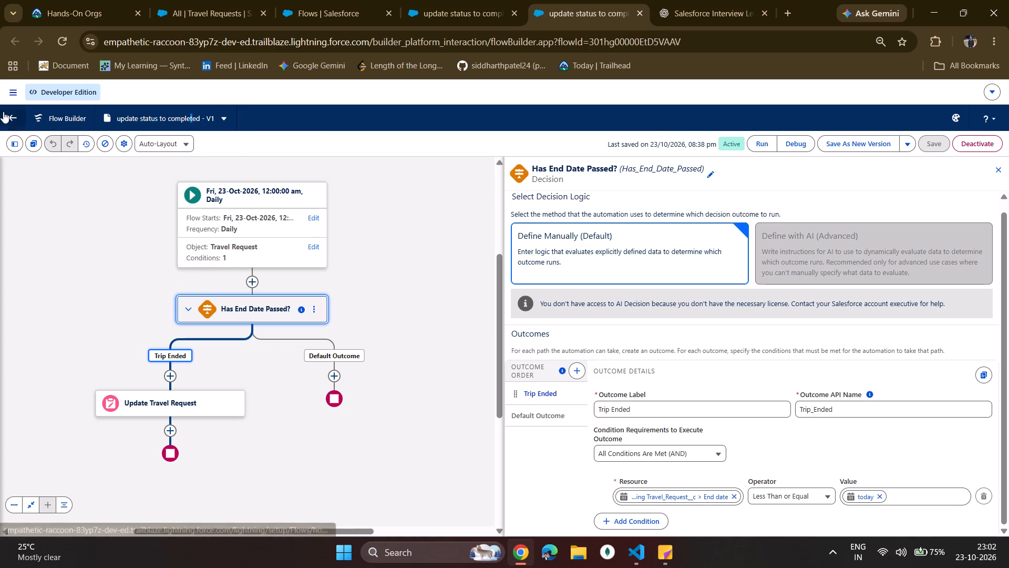
# Debug flow Version 1 with TR-0007 as the triggering record and expand the interview start details.
pyautogui.click(792, 144)
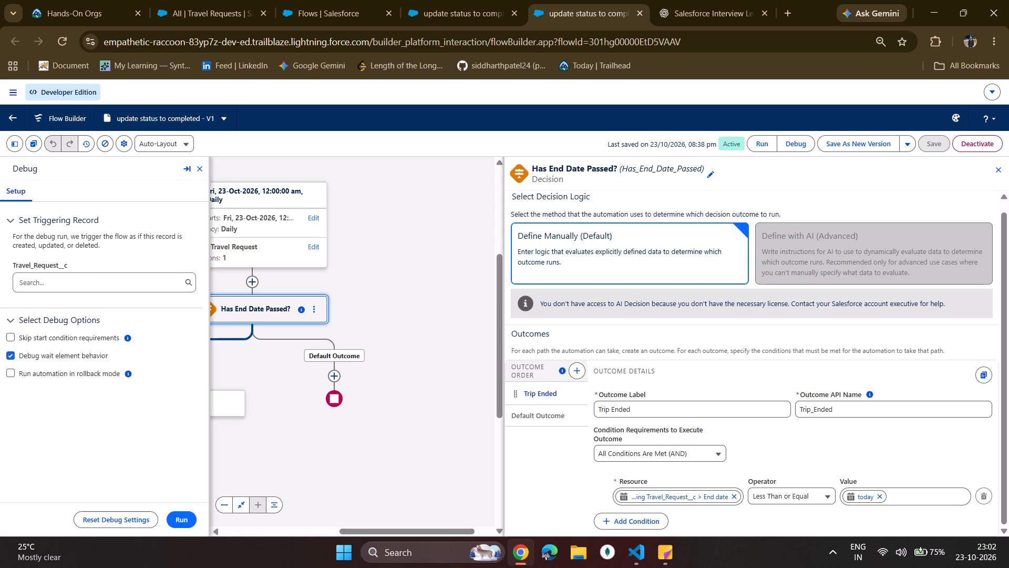
pyautogui.click(91, 280)
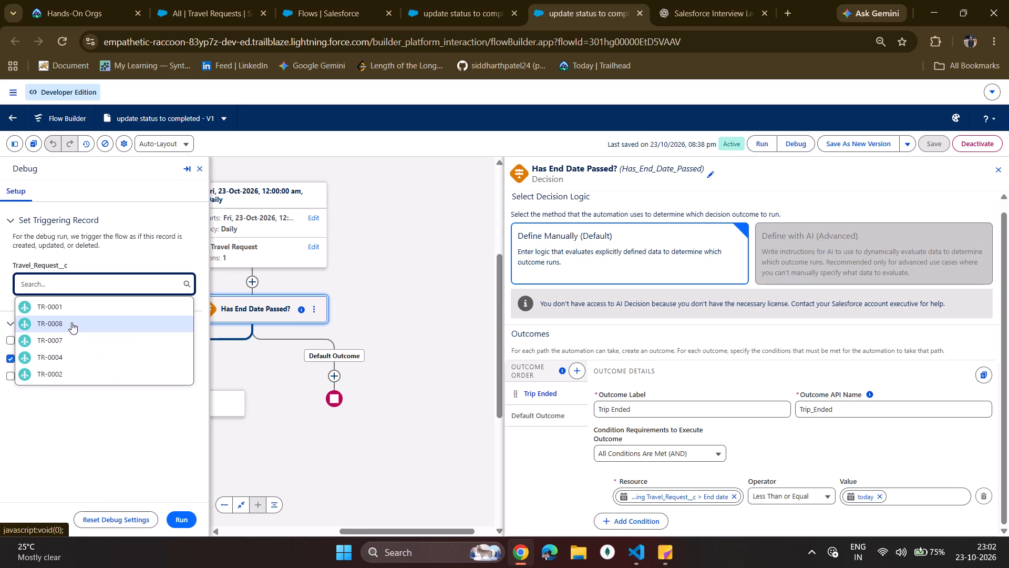
pyautogui.click(61, 336)
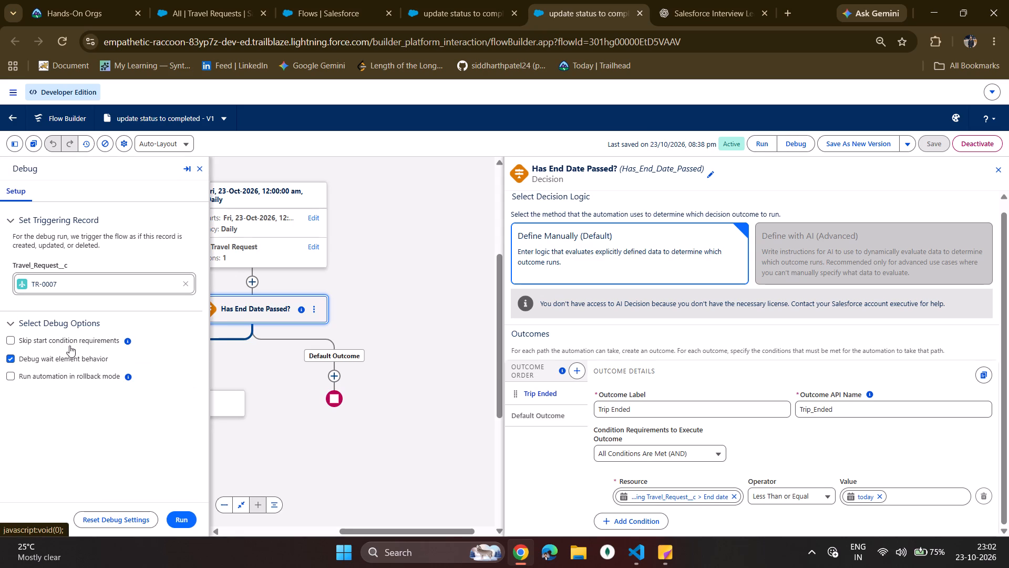
pyautogui.click(183, 519)
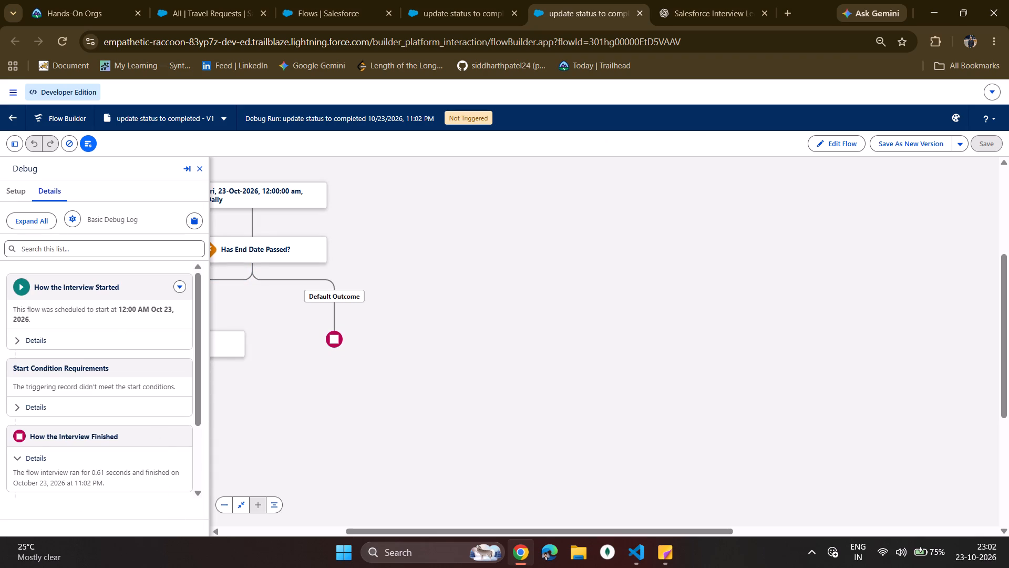
pyautogui.click(18, 342)
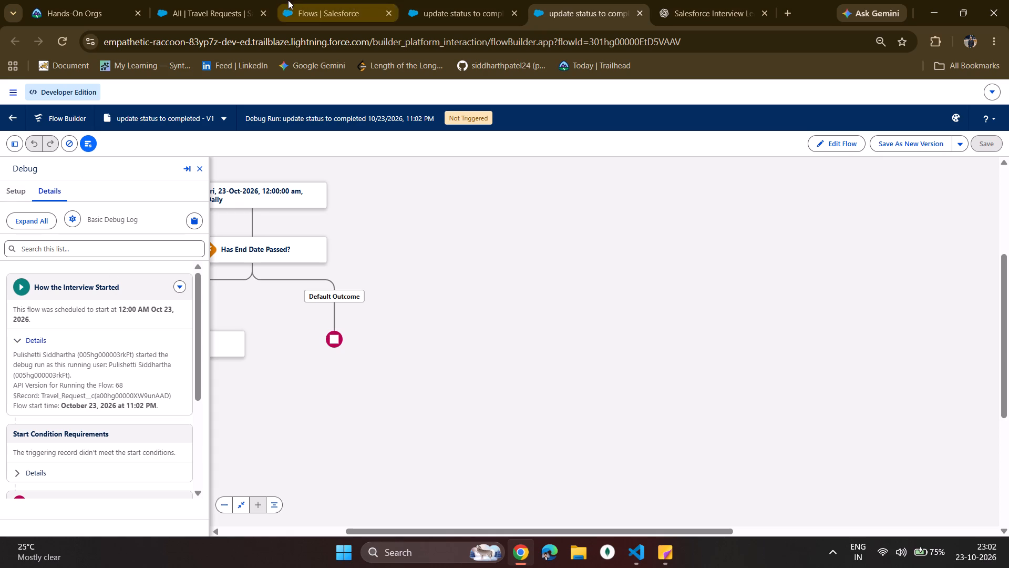
# Open travel request TR-0002 from the Travel Requests list, set its End date to 03/11/2026, and save.
pyautogui.click(247, 2)
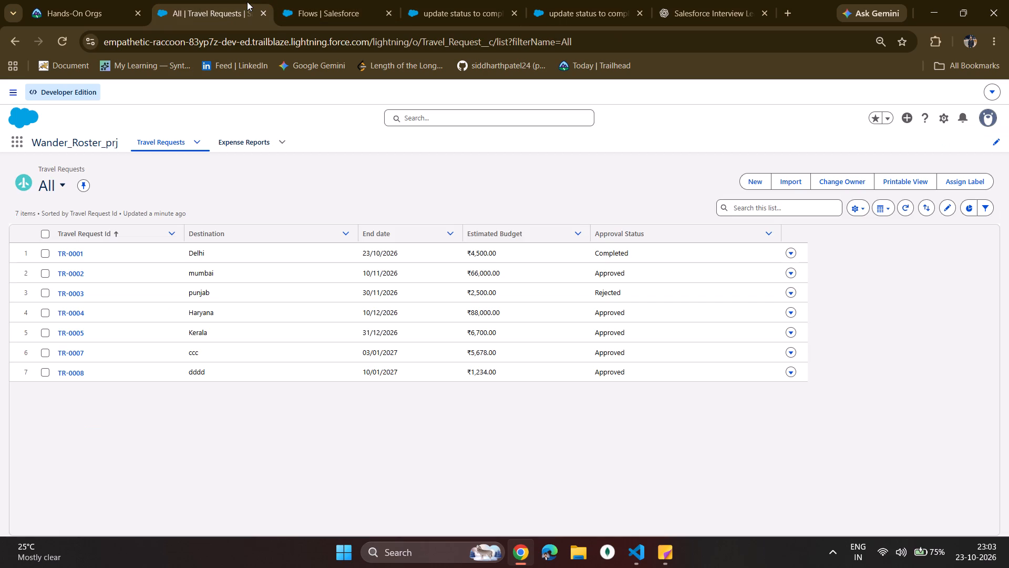
pyautogui.click(70, 271)
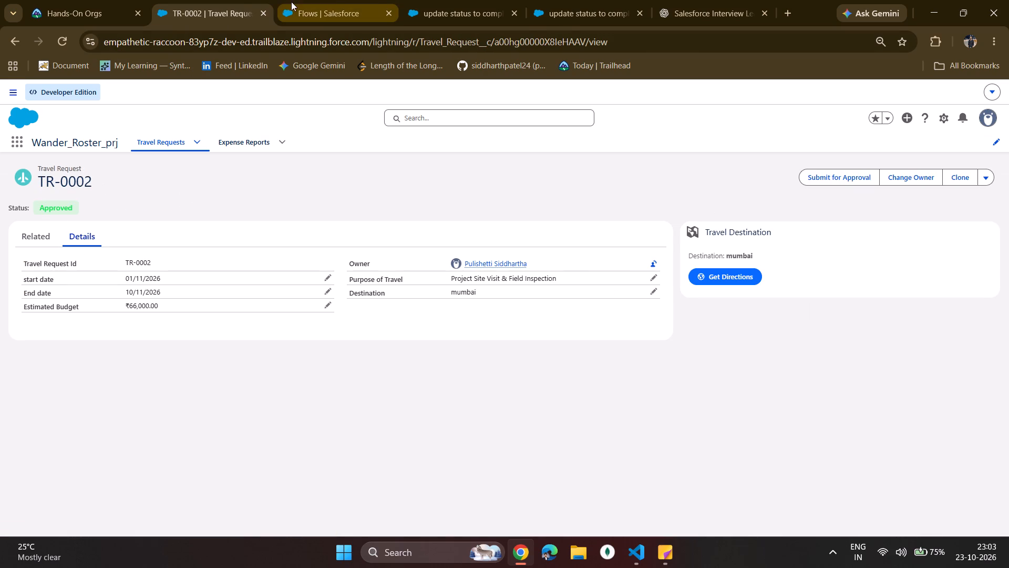
pyautogui.click(325, 290)
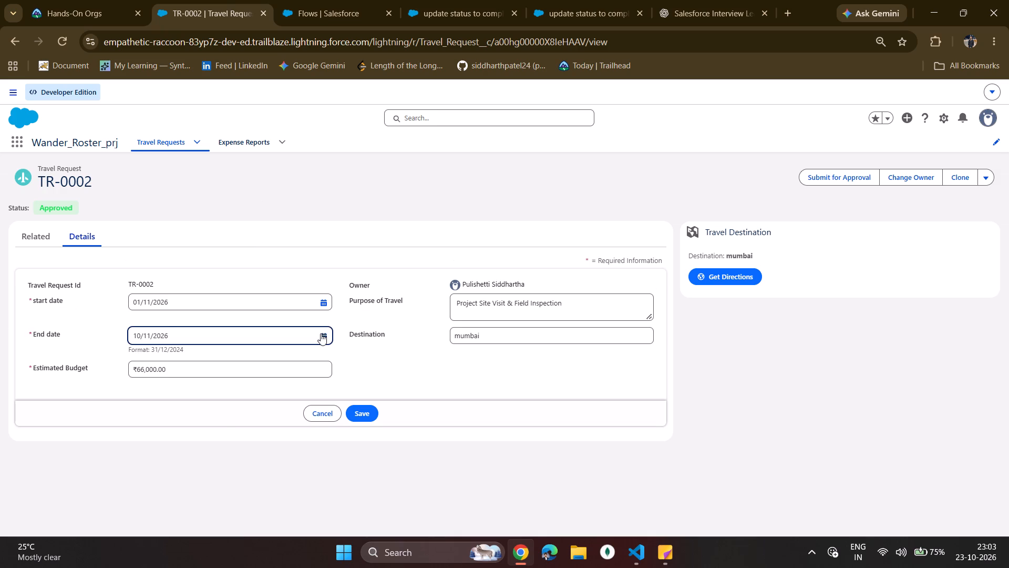
pyautogui.click(321, 333)
pyautogui.click(234, 392)
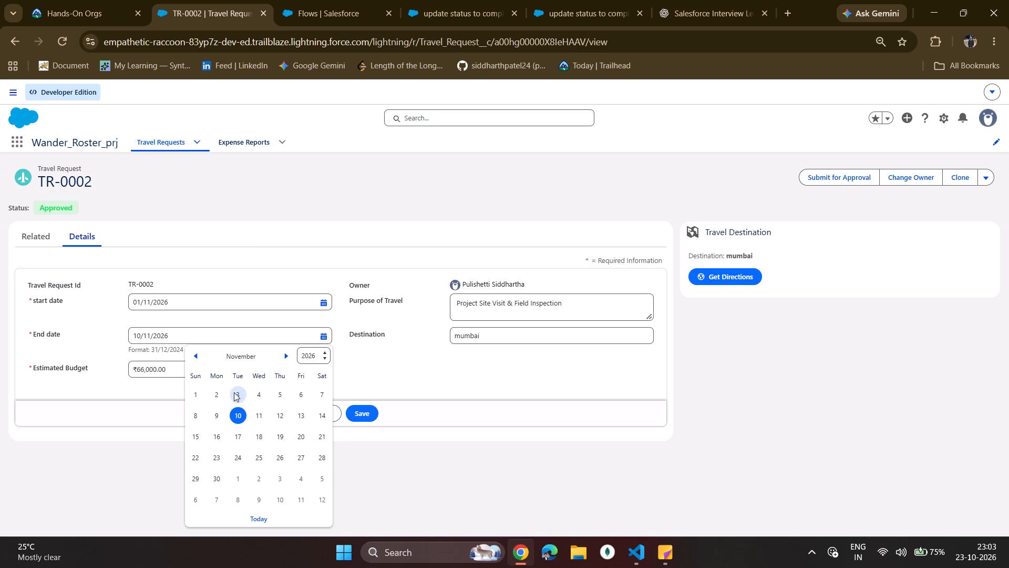
pyautogui.click(355, 430)
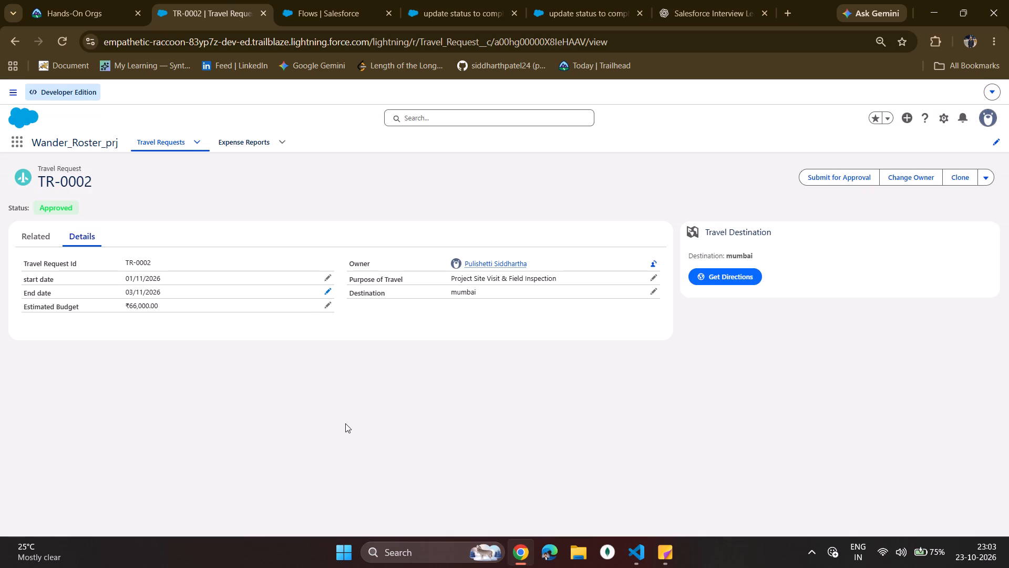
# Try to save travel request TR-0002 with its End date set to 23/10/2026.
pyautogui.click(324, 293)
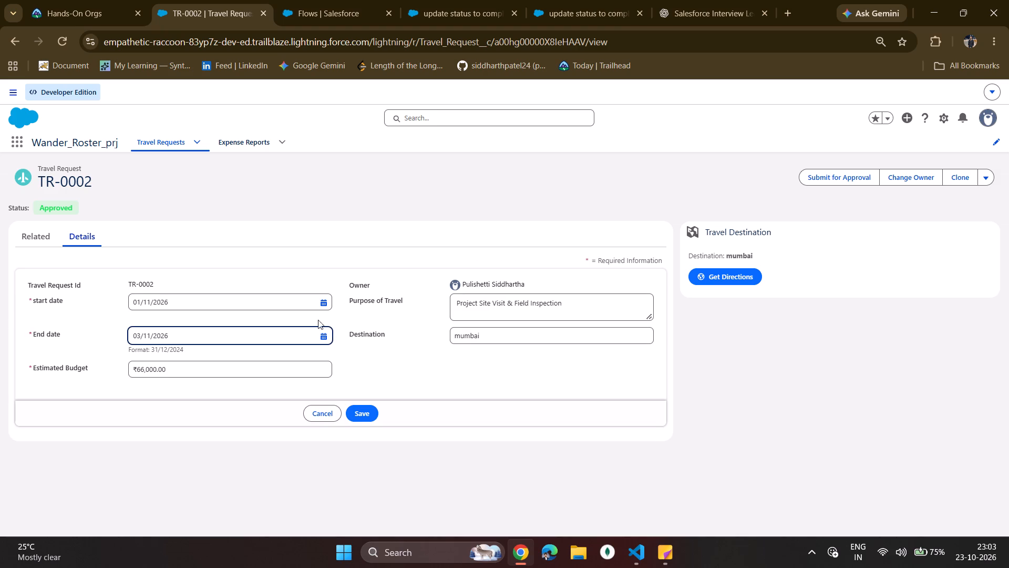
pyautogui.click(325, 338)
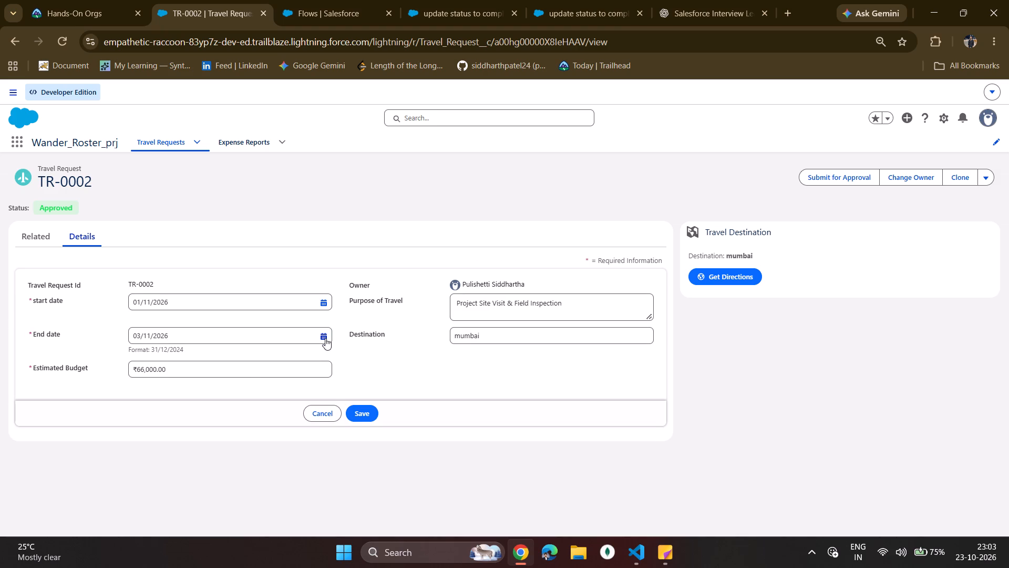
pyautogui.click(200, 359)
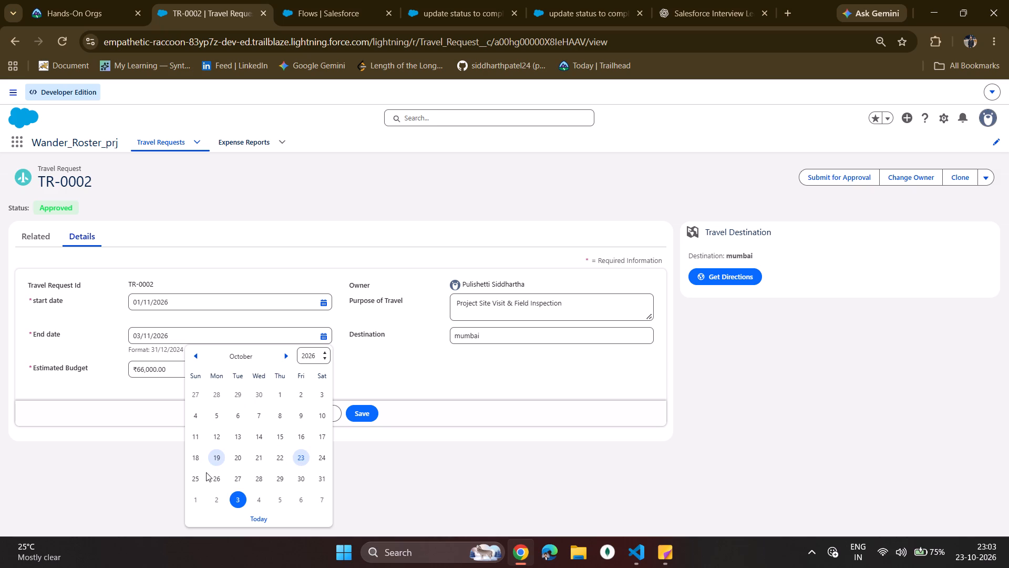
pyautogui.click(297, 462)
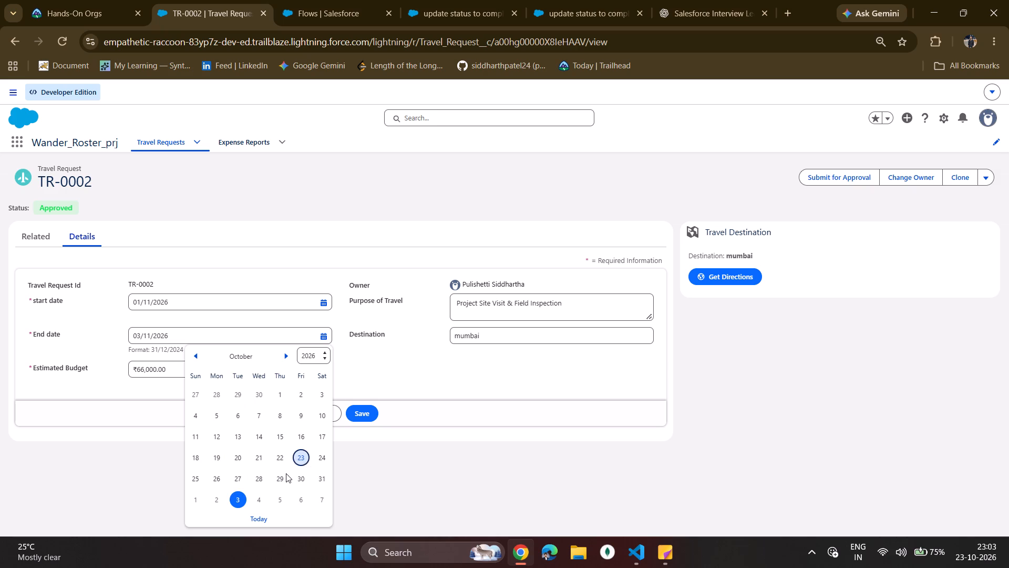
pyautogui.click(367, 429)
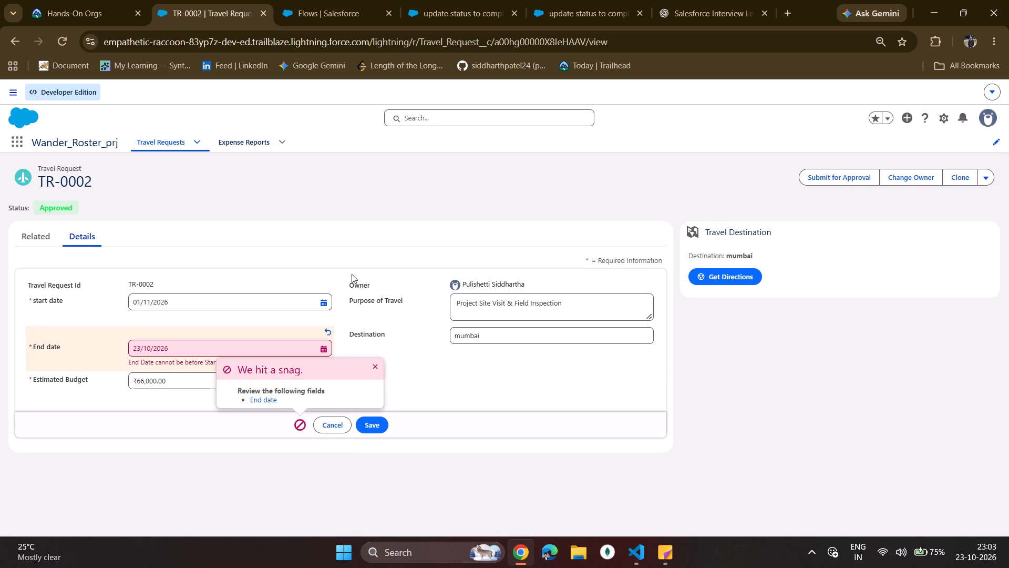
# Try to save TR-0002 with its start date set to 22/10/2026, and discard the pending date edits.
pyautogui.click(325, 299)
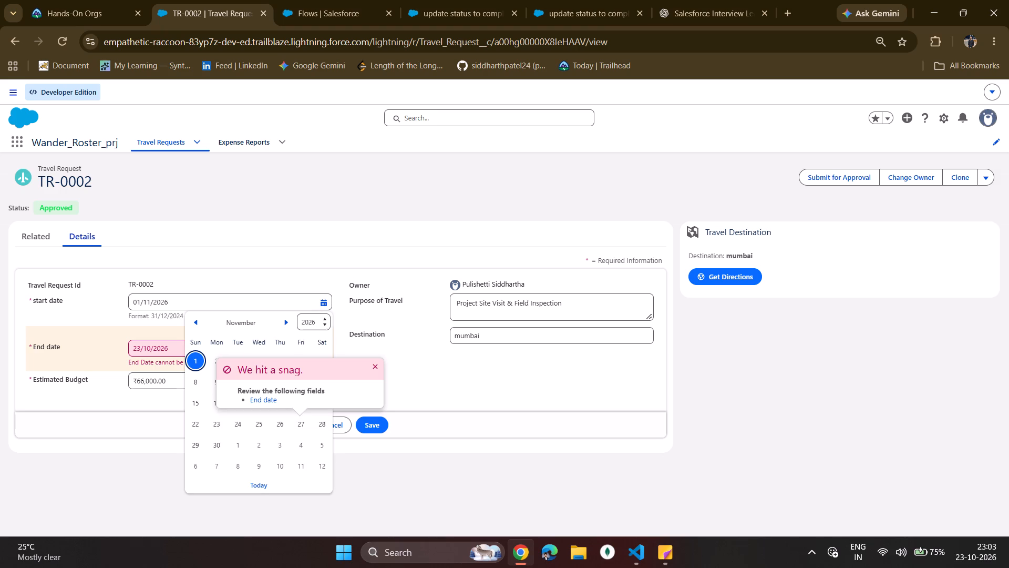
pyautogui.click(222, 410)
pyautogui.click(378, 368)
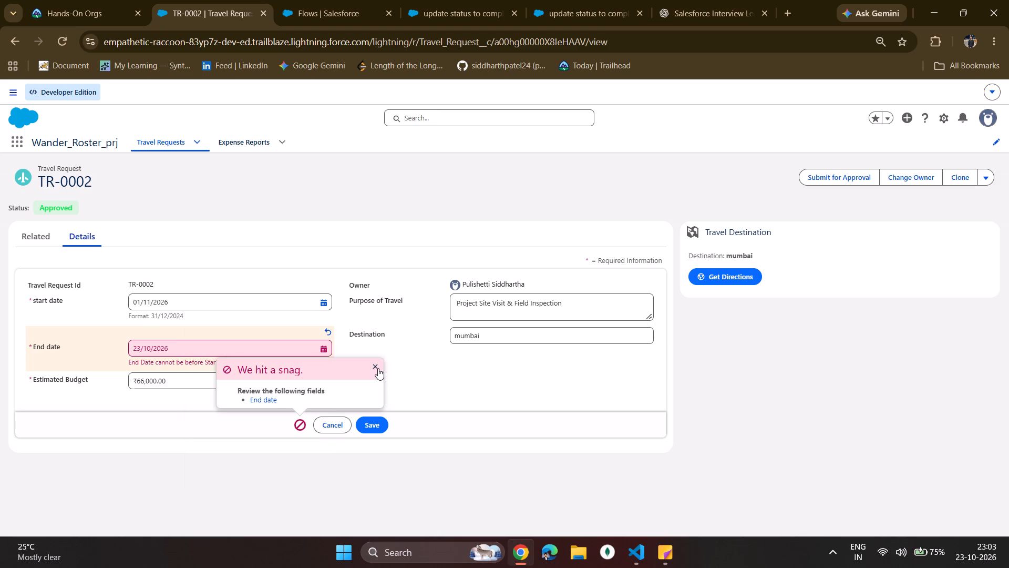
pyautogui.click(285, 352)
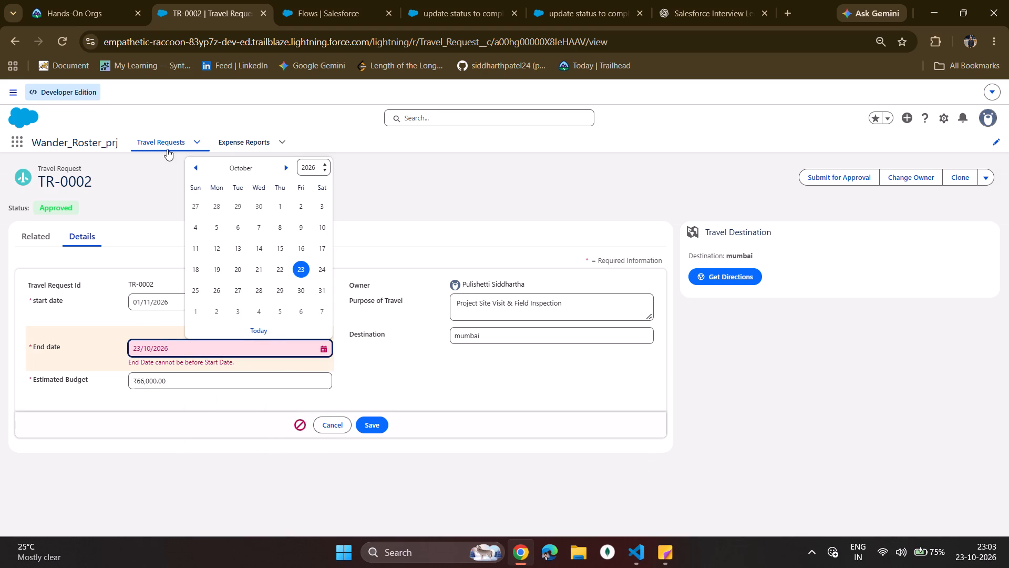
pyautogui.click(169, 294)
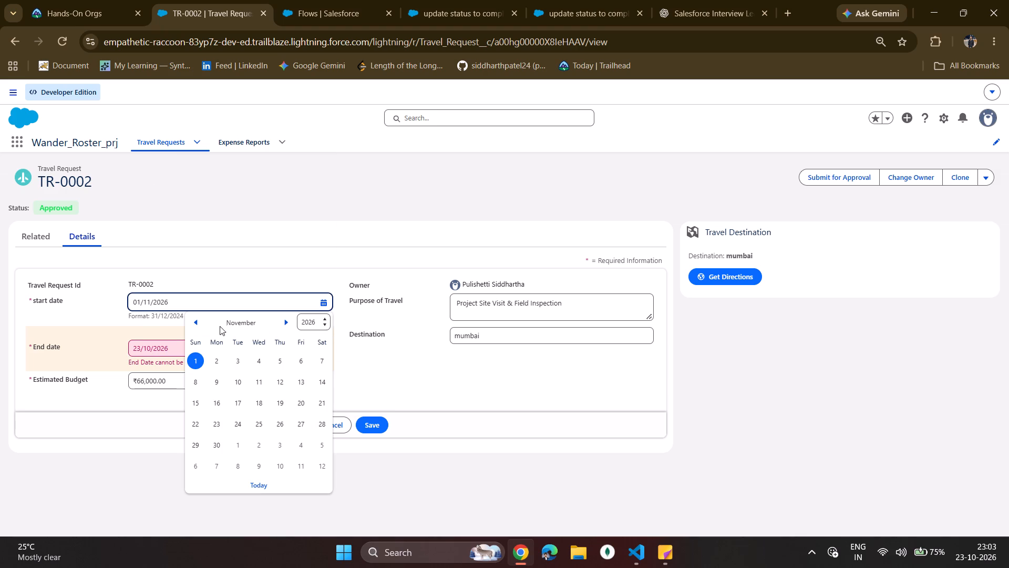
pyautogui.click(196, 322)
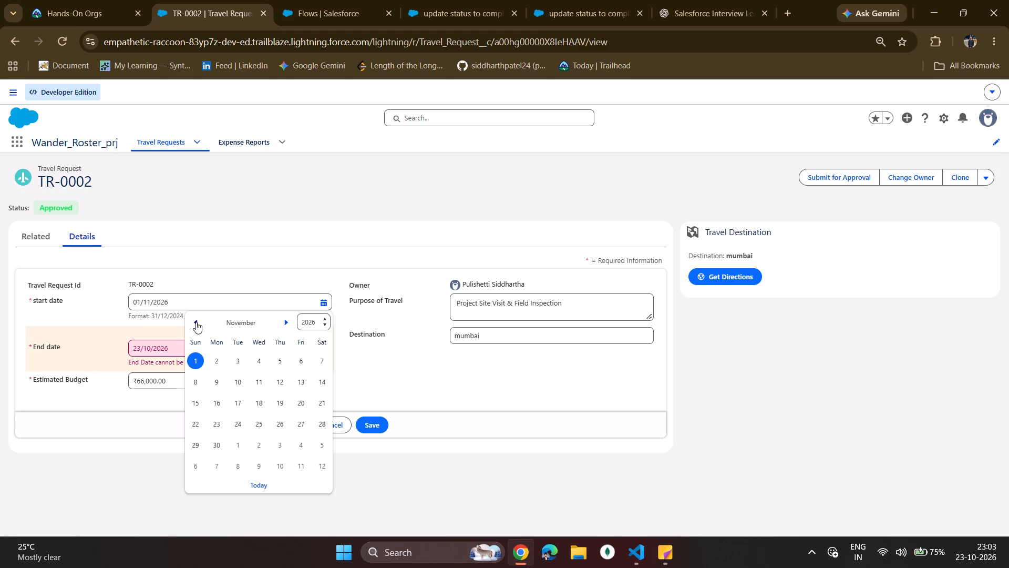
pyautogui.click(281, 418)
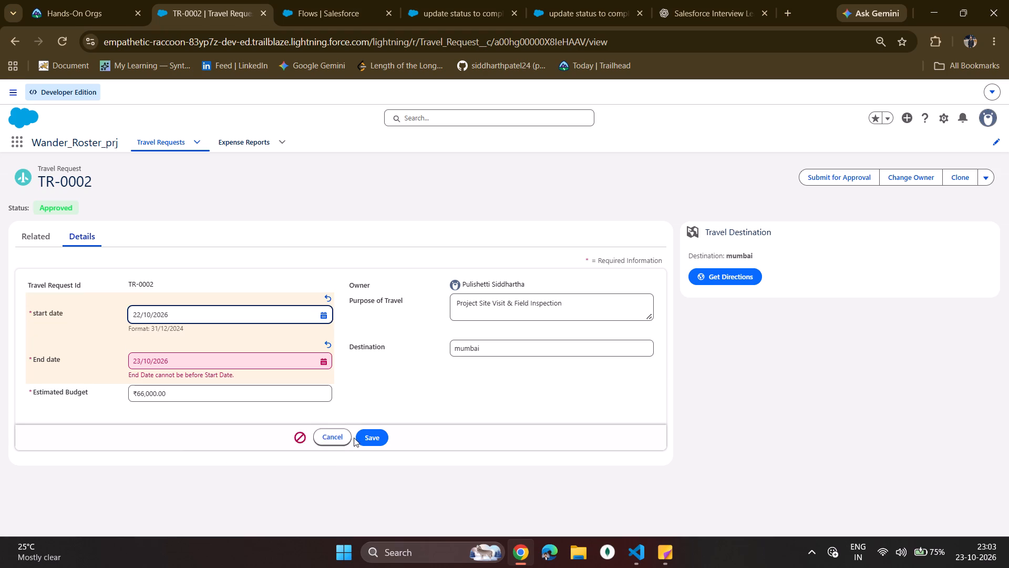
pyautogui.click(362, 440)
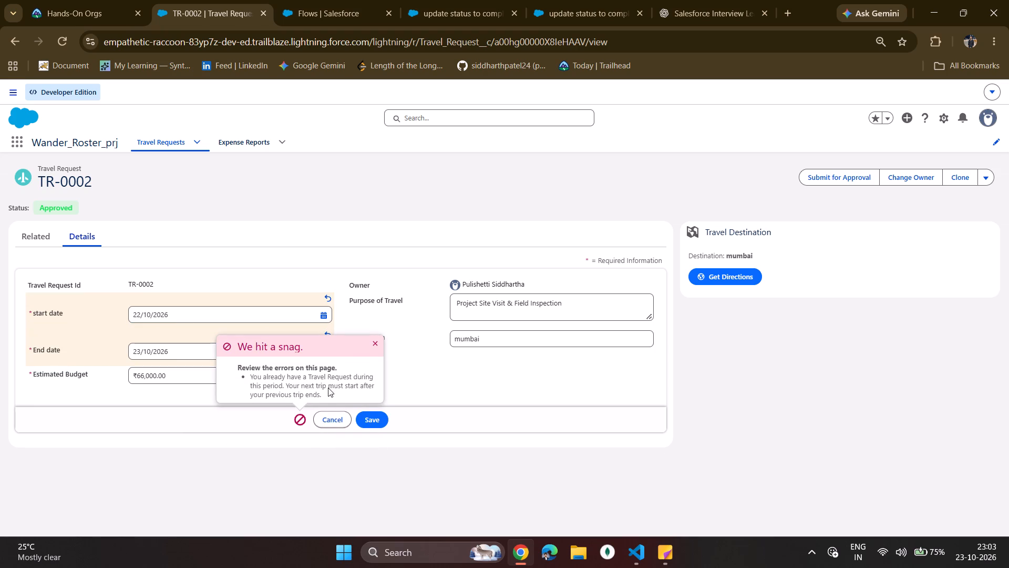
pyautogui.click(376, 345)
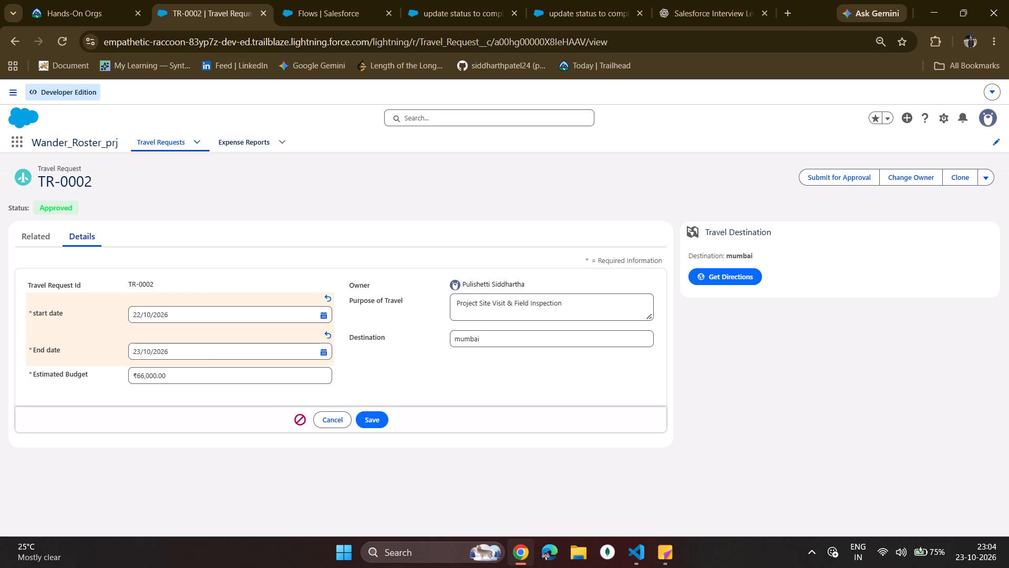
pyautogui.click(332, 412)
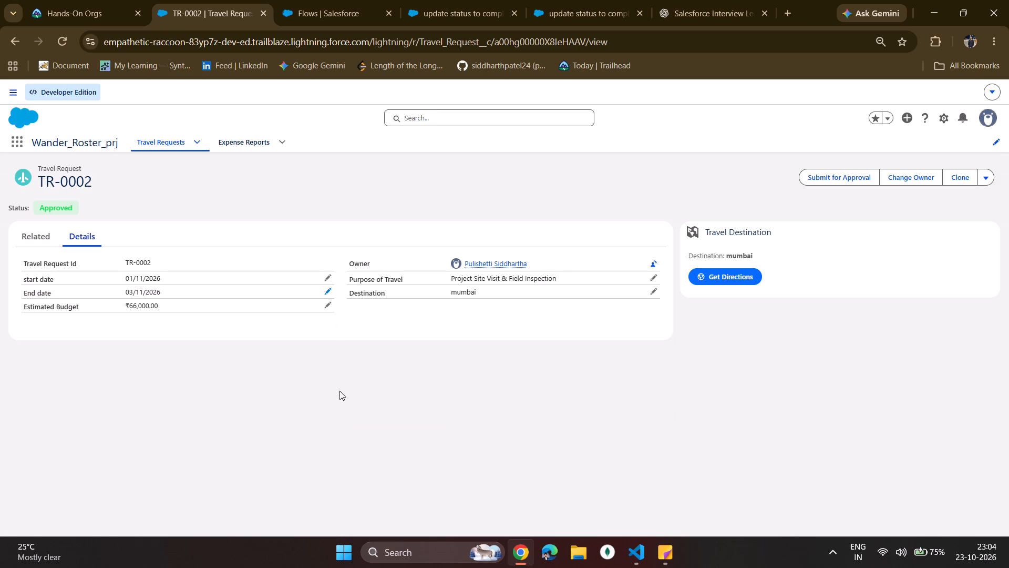
# Set TR-0002's End date to 05/11/2026 and save the record.
pyautogui.click(326, 290)
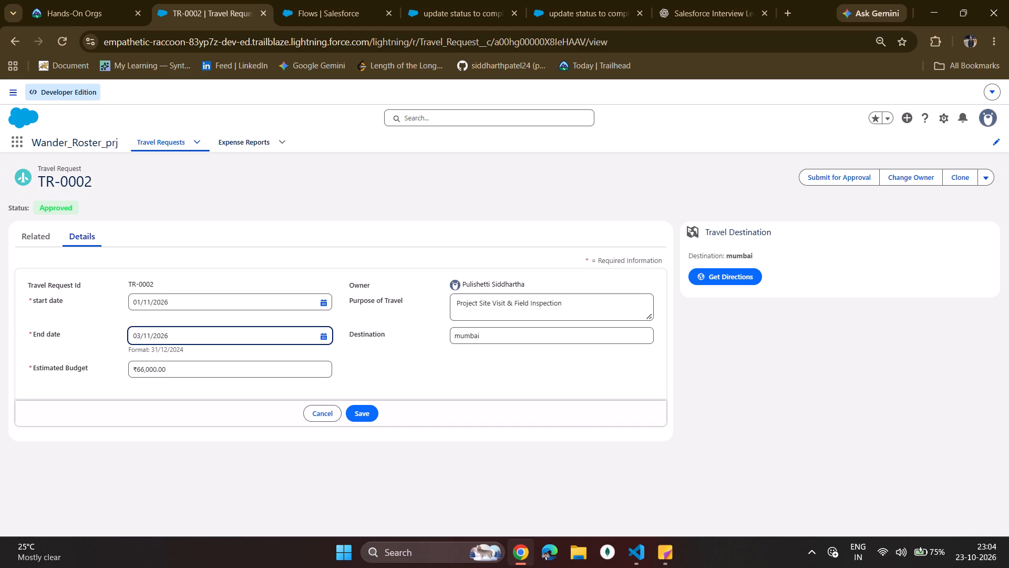
pyautogui.click(326, 337)
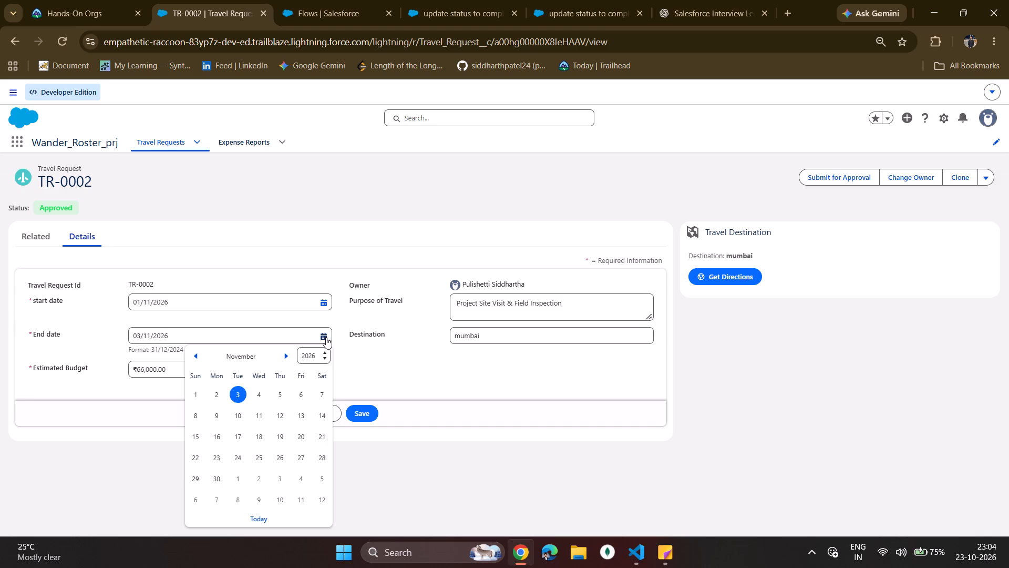
pyautogui.click(275, 395)
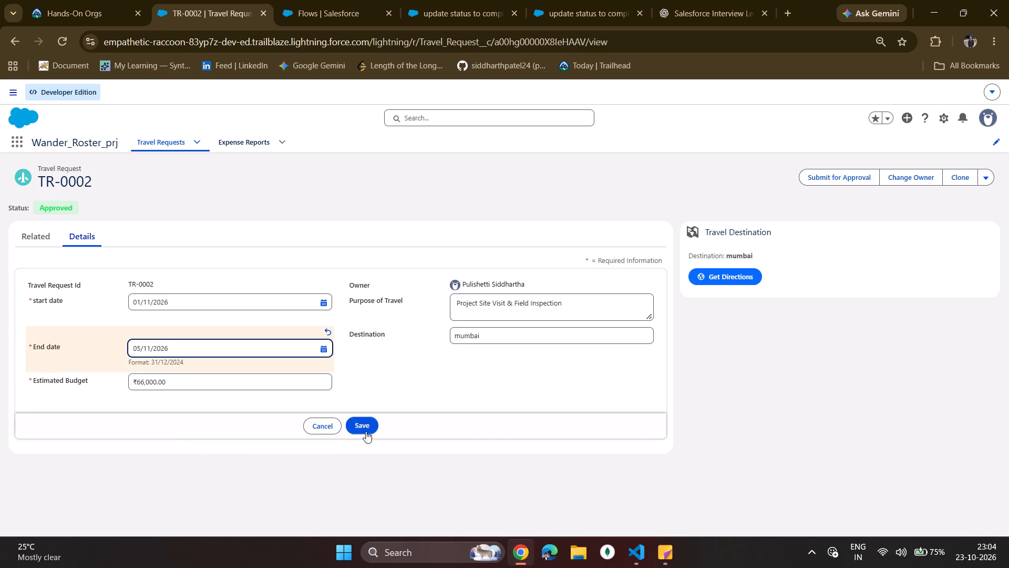
pyautogui.click(366, 428)
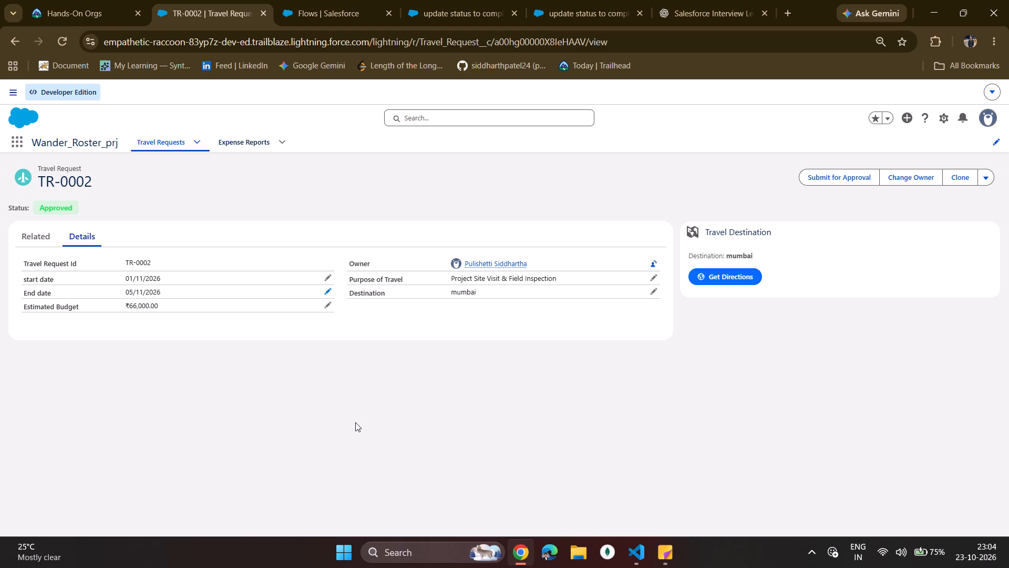
pyautogui.click(350, 419)
# Open Version 4 of the update status to completed flow and activate it.
pyautogui.click(566, 0)
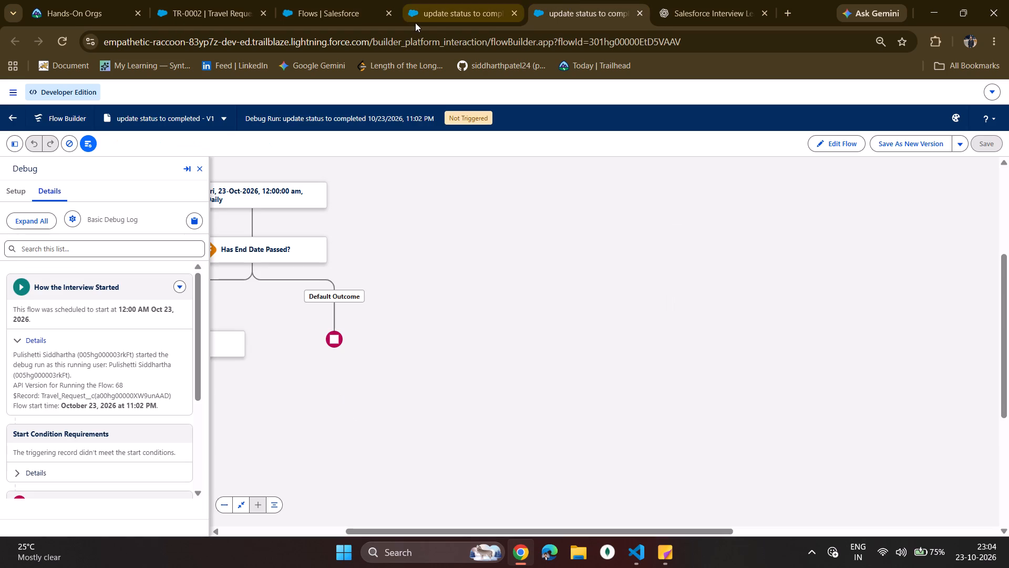
pyautogui.moveTo(433, 272); pyautogui.dragTo(610, 321)
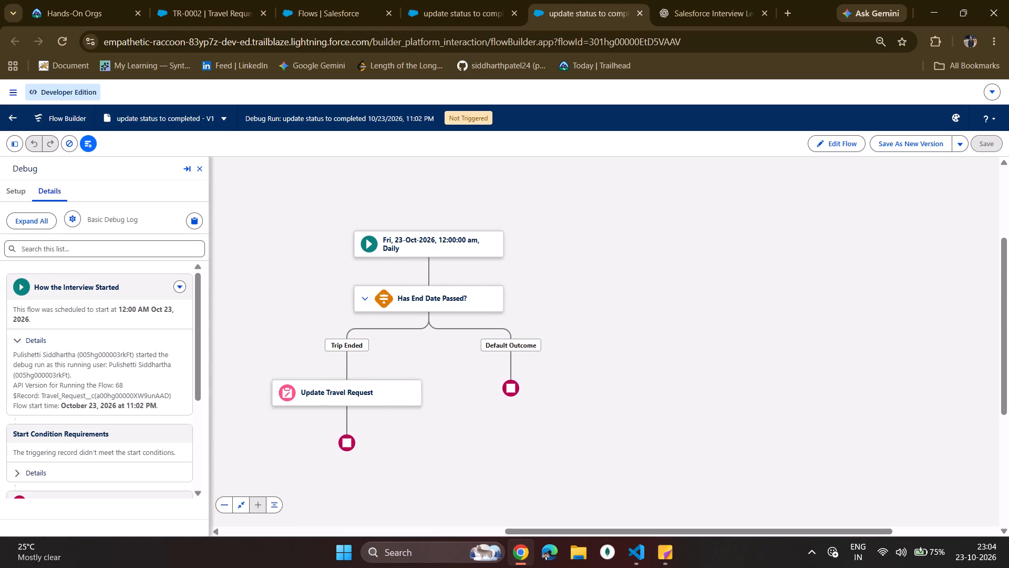
pyautogui.click(198, 119)
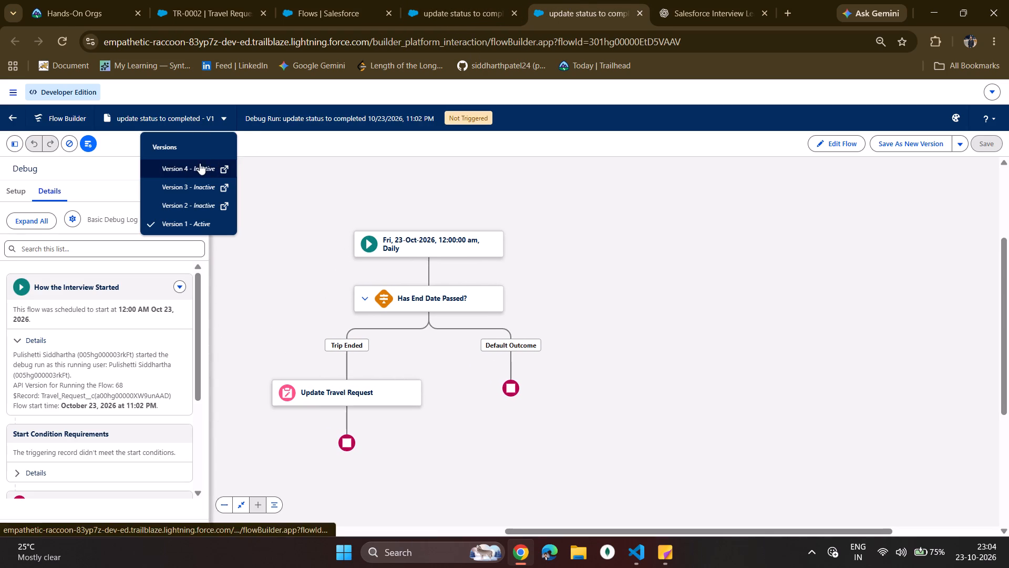
pyautogui.click(200, 163)
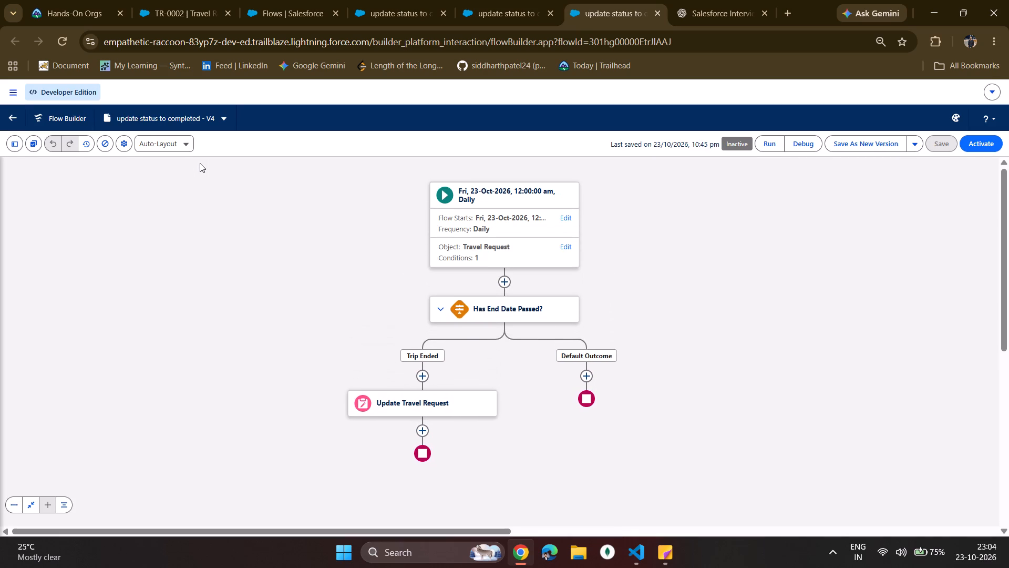
pyautogui.click(874, 142)
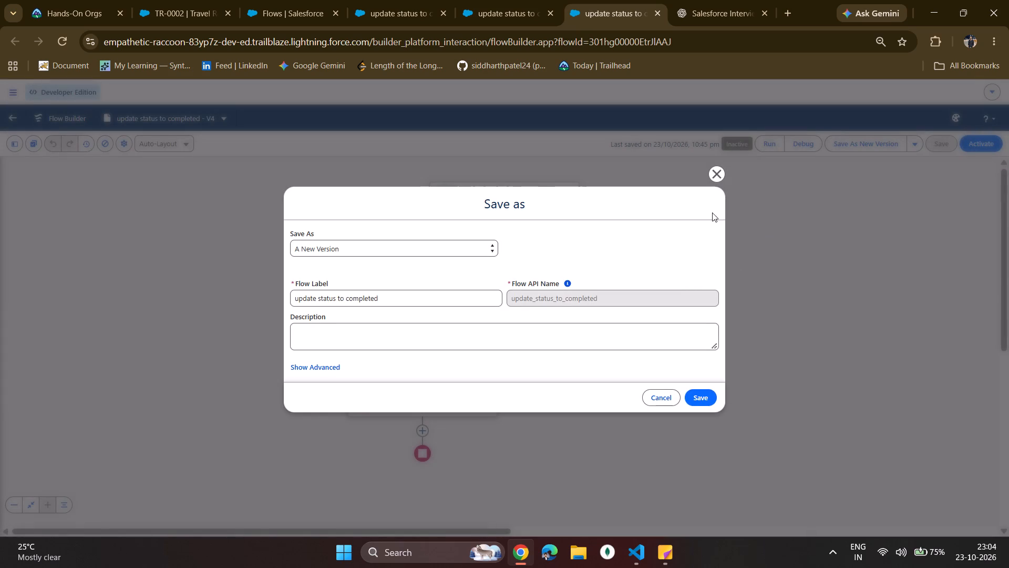
pyautogui.click(720, 170)
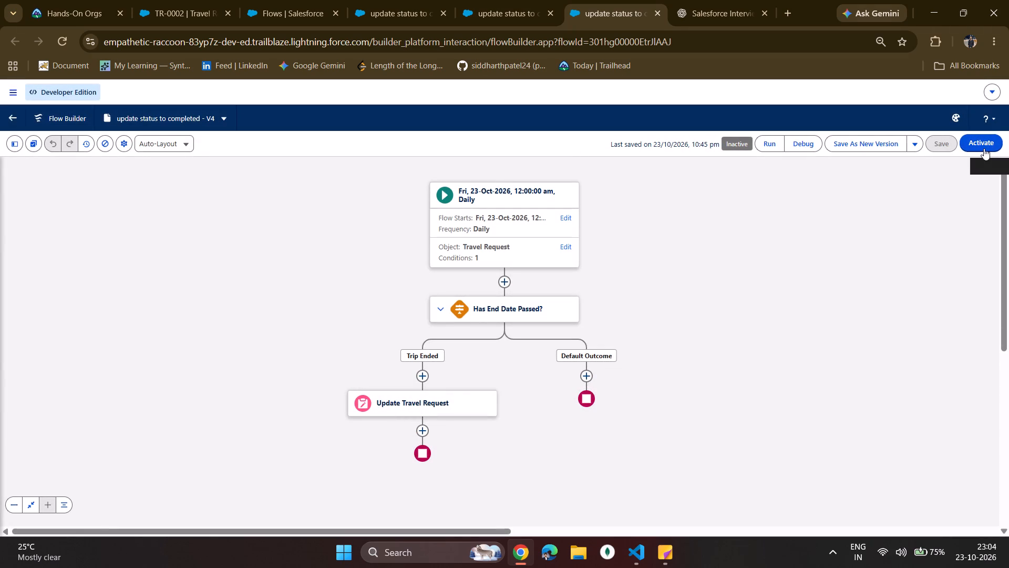
pyautogui.click(984, 148)
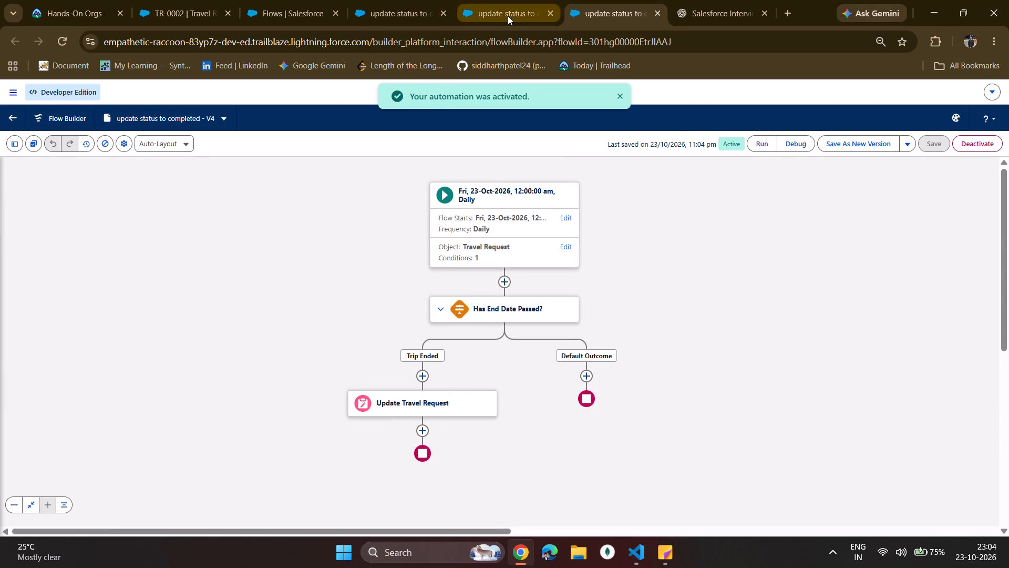
# Close all the open Flow Builder tabs for the update status to completed flow.
pyautogui.click(549, 6)
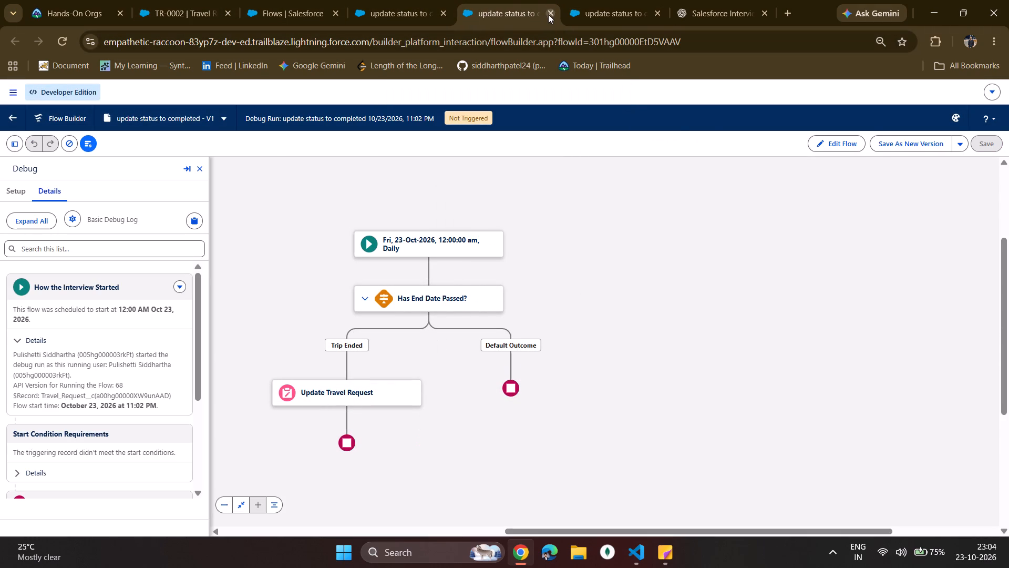
pyautogui.click(549, 14)
pyautogui.click(549, 14)
pyautogui.click(418, 10)
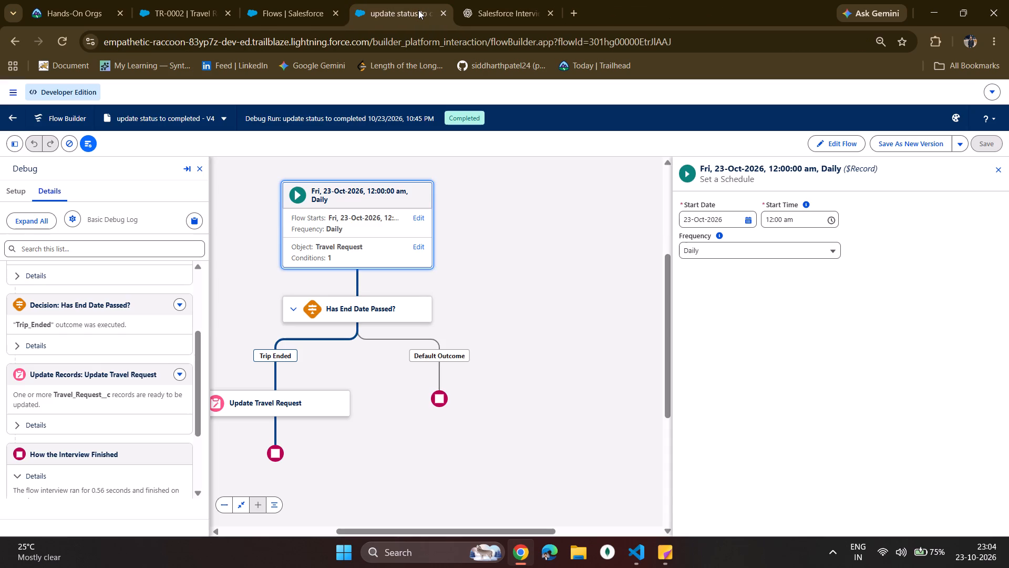
pyautogui.click(448, 13)
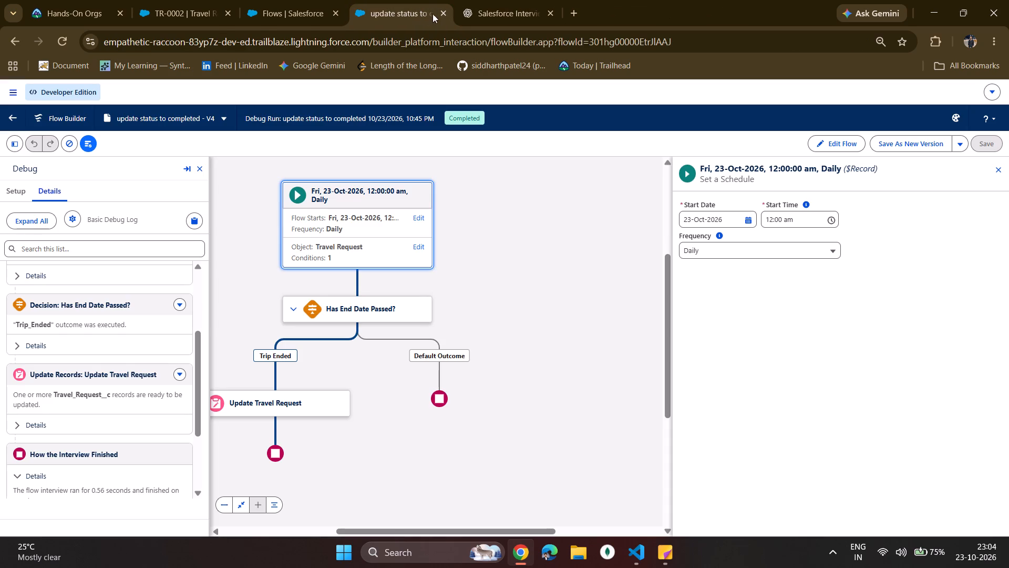
pyautogui.click(445, 14)
# Find the Travel Request object in Object Manager and open its Prevent_Changes_After_Approval validation rule.
pyautogui.click(314, 12)
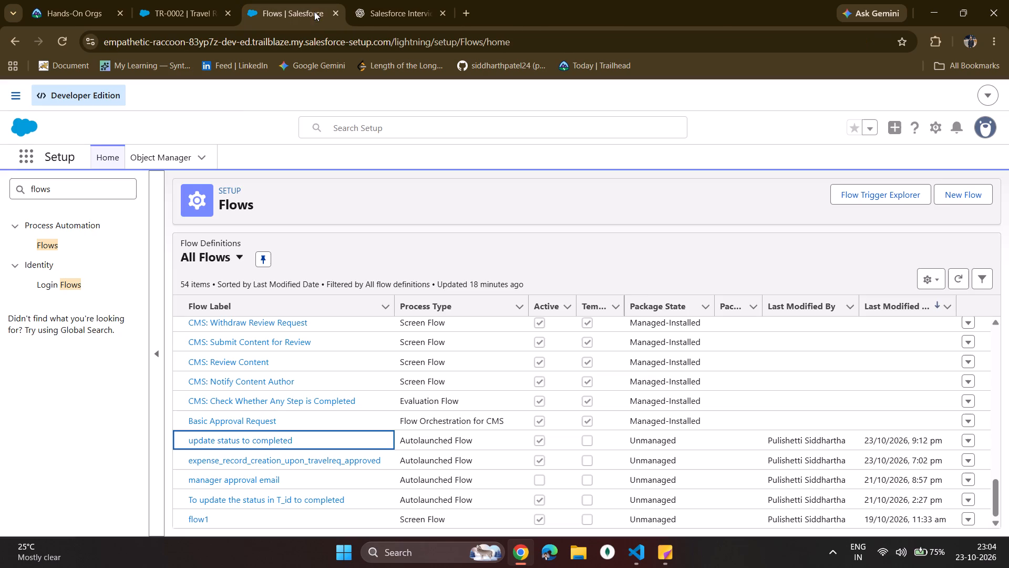
pyautogui.click(178, 156)
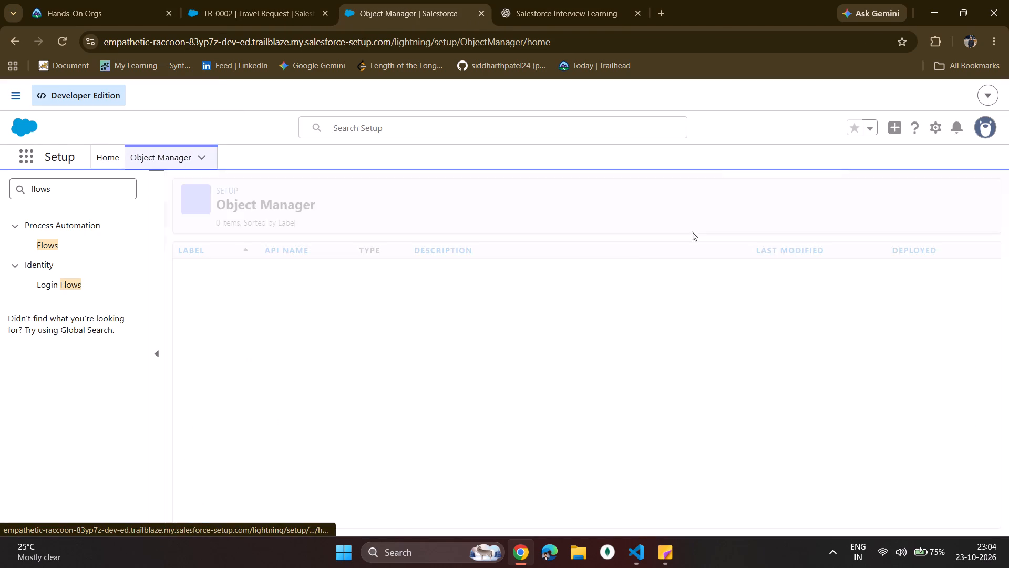
pyautogui.click(773, 200)
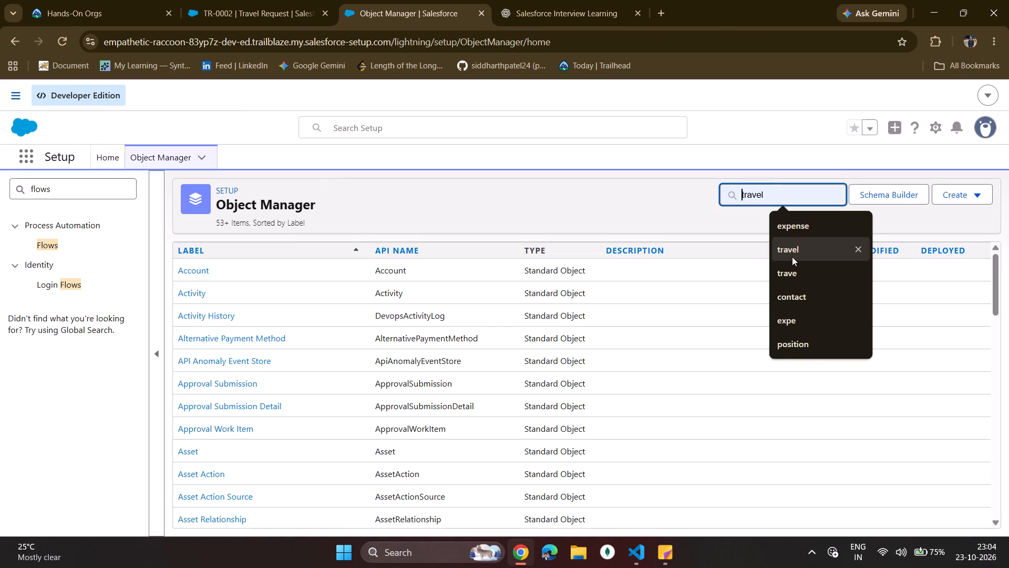
pyautogui.click(792, 257)
pyautogui.click(199, 279)
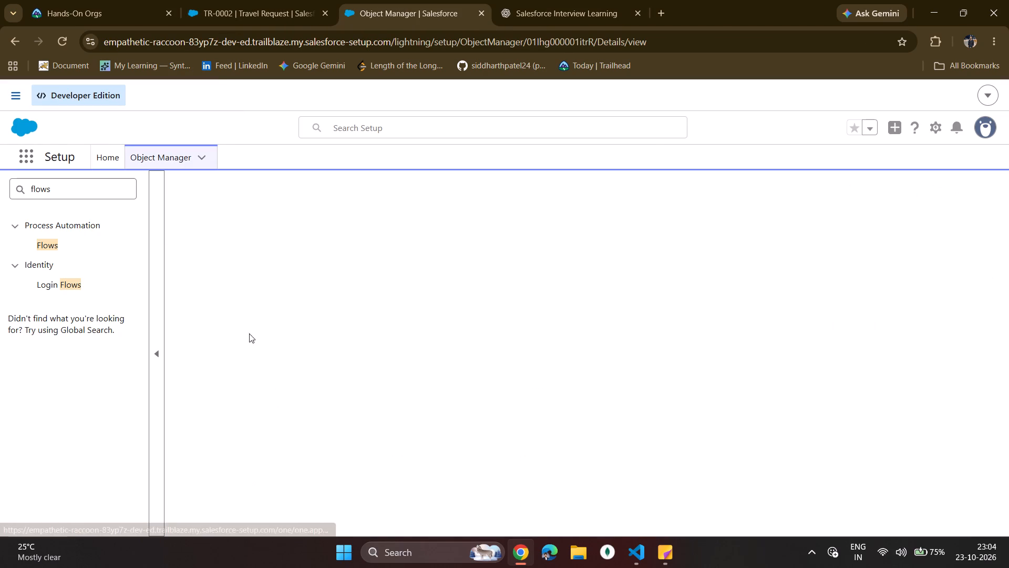
pyautogui.scroll(-14, 269, 375)
pyautogui.scroll(-5, 237, 443)
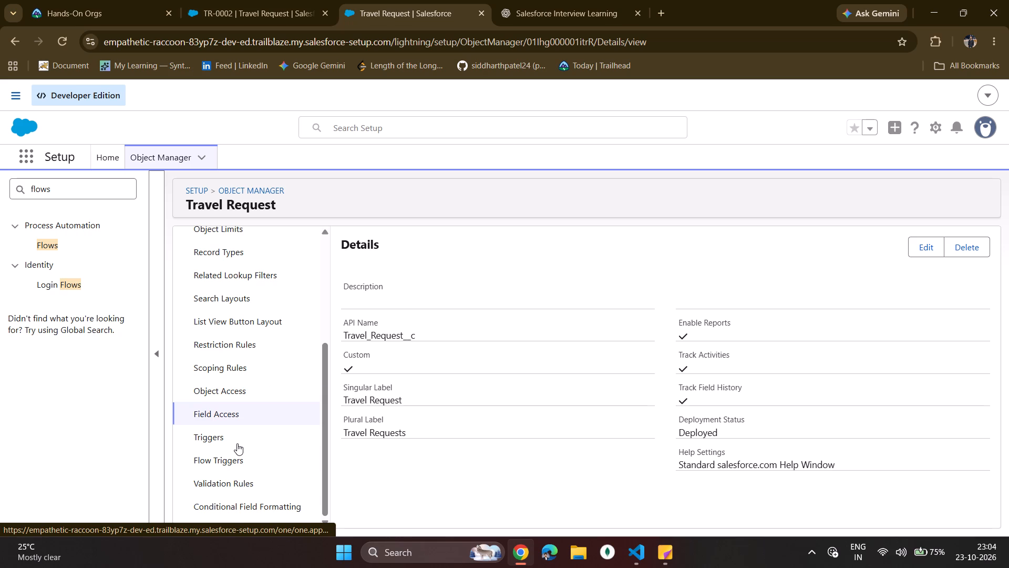
pyautogui.click(235, 475)
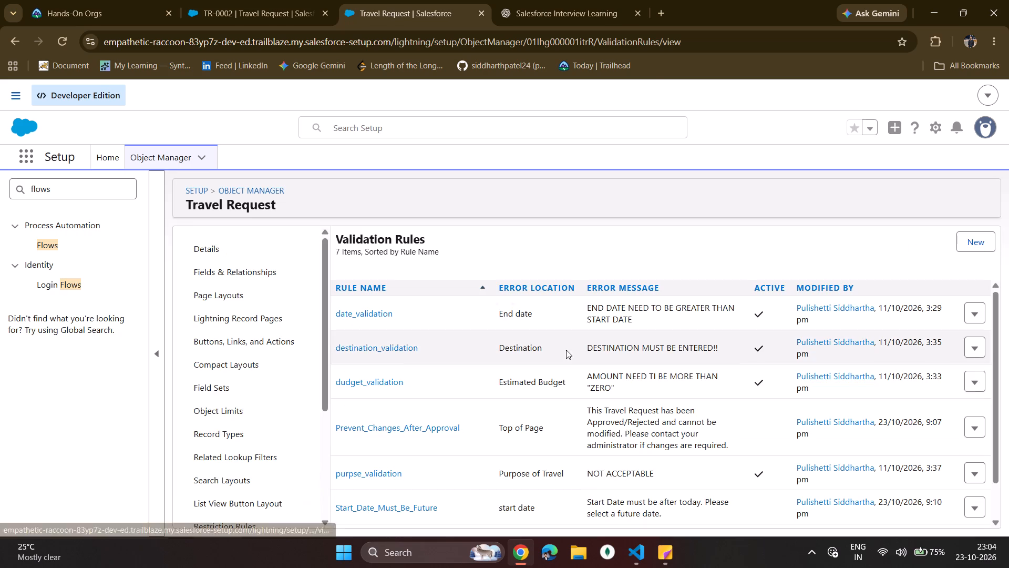
pyautogui.scroll(-6, 559, 385)
pyautogui.click(399, 390)
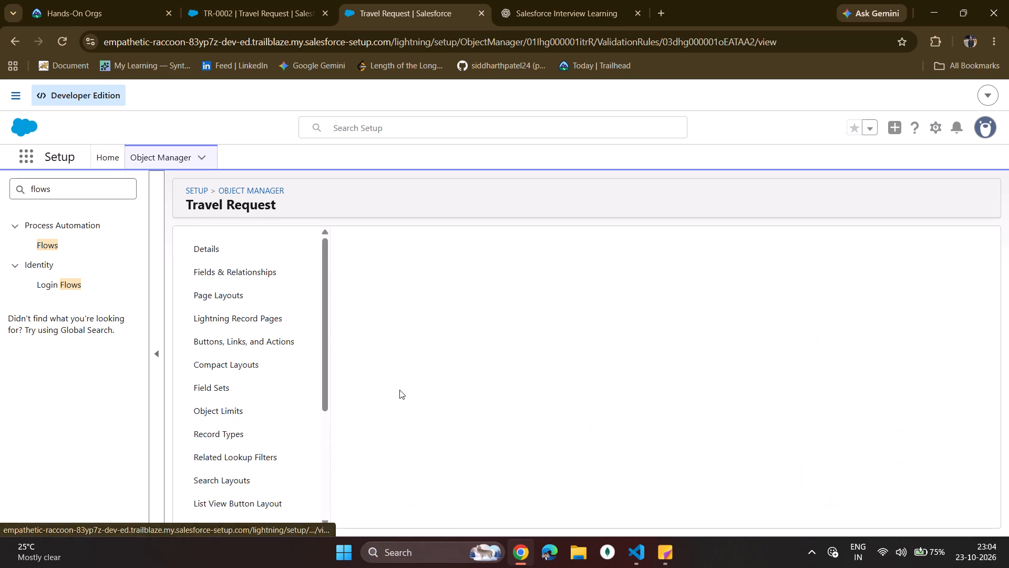
# Edit the Prevent_Changes_After_Approval validation rule, mark it active and save it.
pyautogui.scroll(-5, 399, 390)
pyautogui.click(546, 301)
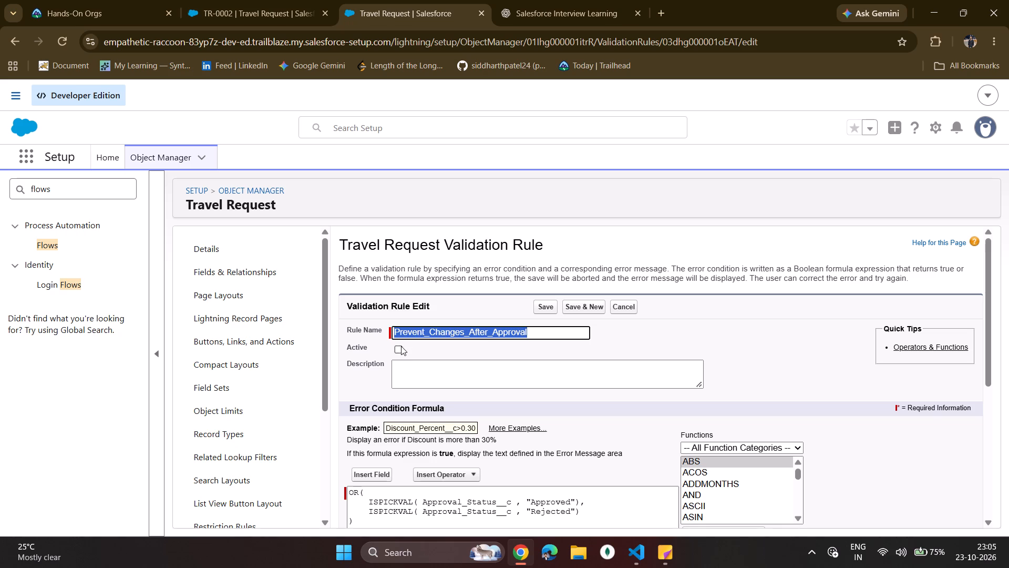
pyautogui.click(401, 346)
pyautogui.click(545, 310)
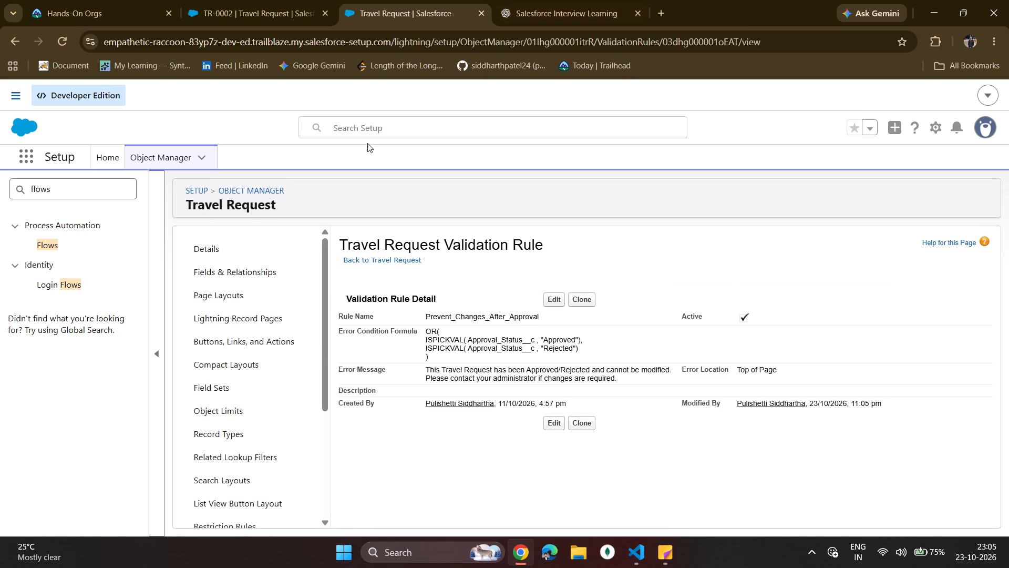
# Open the Start_Date_Must_Be_Future rule from the Travel Request validation rules, mark it active and save it.
pyautogui.scroll(-11, 238, 470)
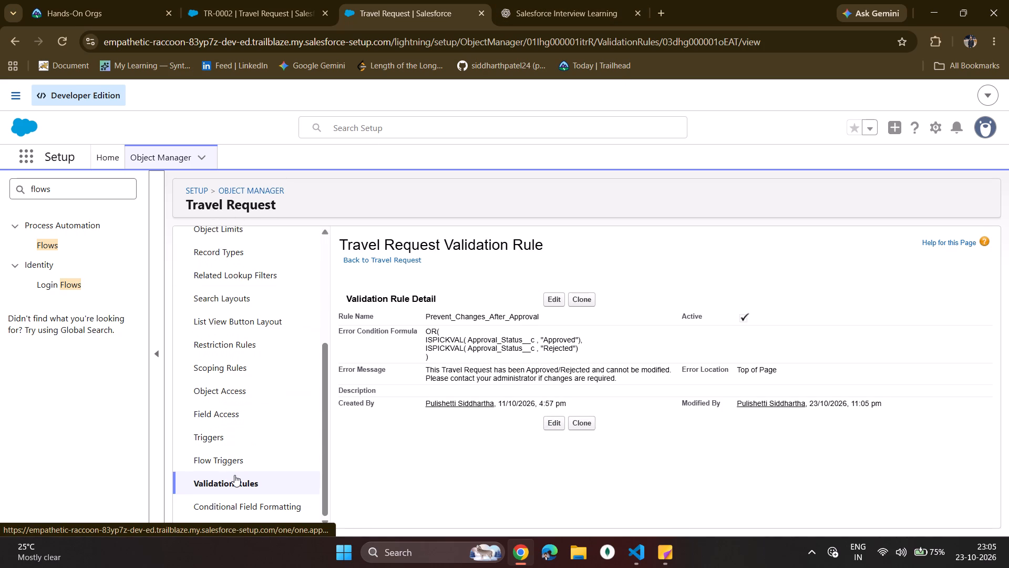
pyautogui.scroll(-5, 234, 437)
pyautogui.click(241, 485)
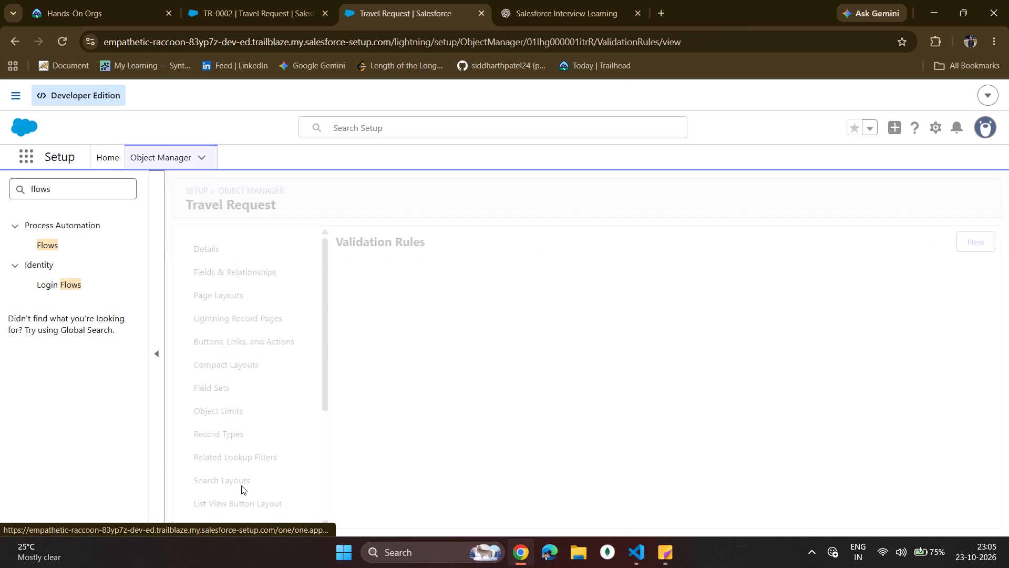
pyautogui.scroll(-12, 538, 415)
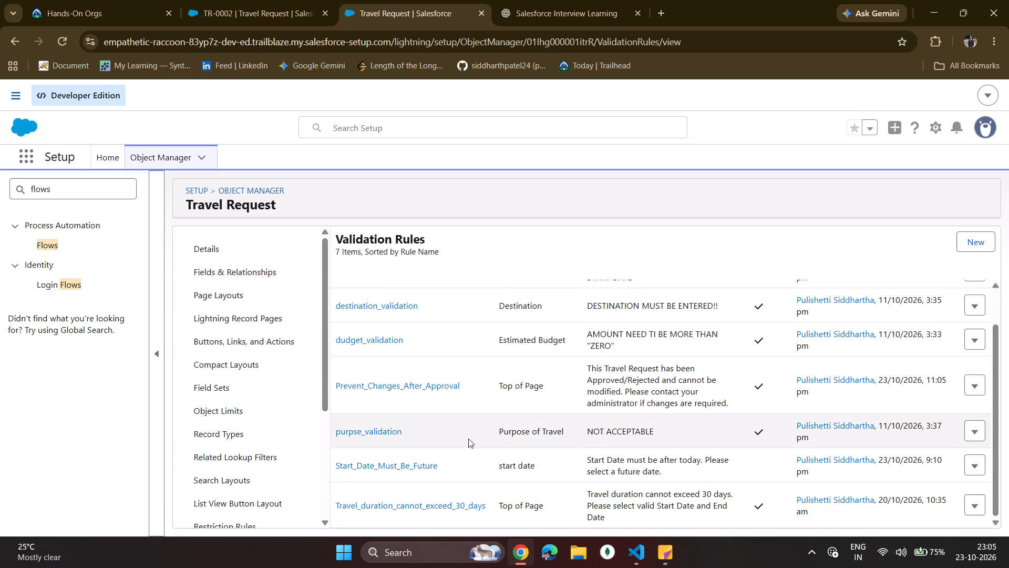
pyautogui.click(421, 465)
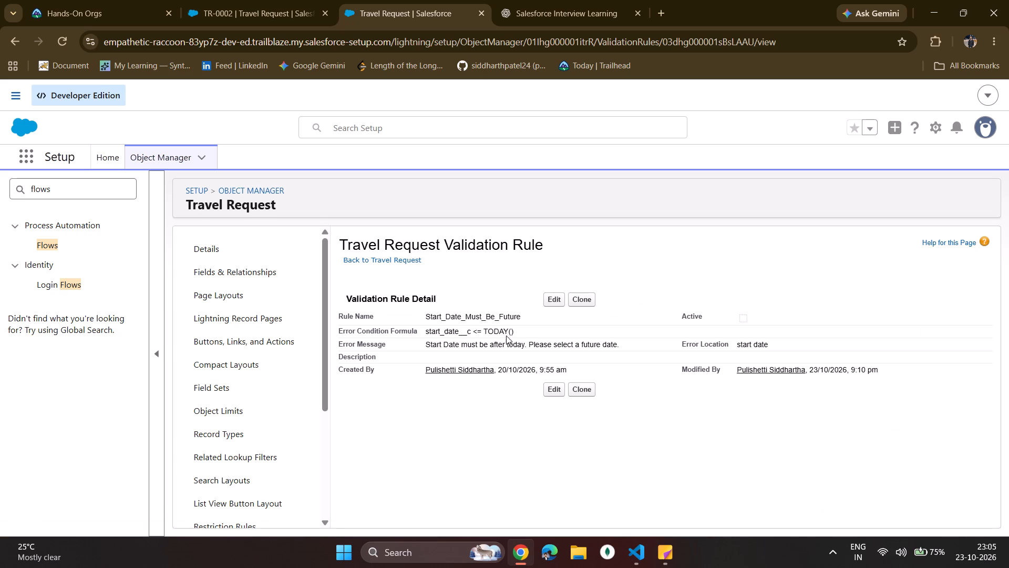
pyautogui.click(549, 297)
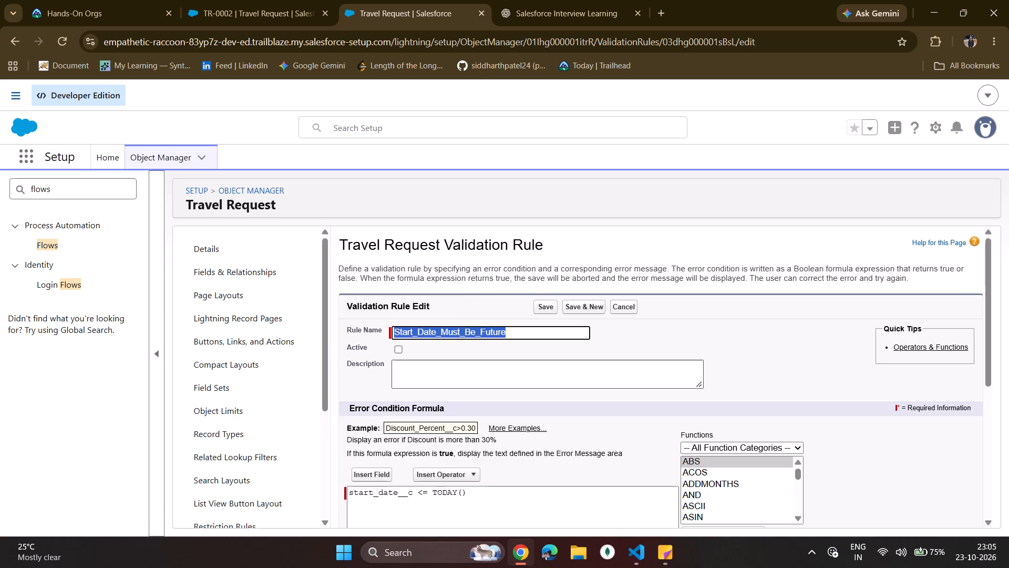
pyautogui.click(400, 351)
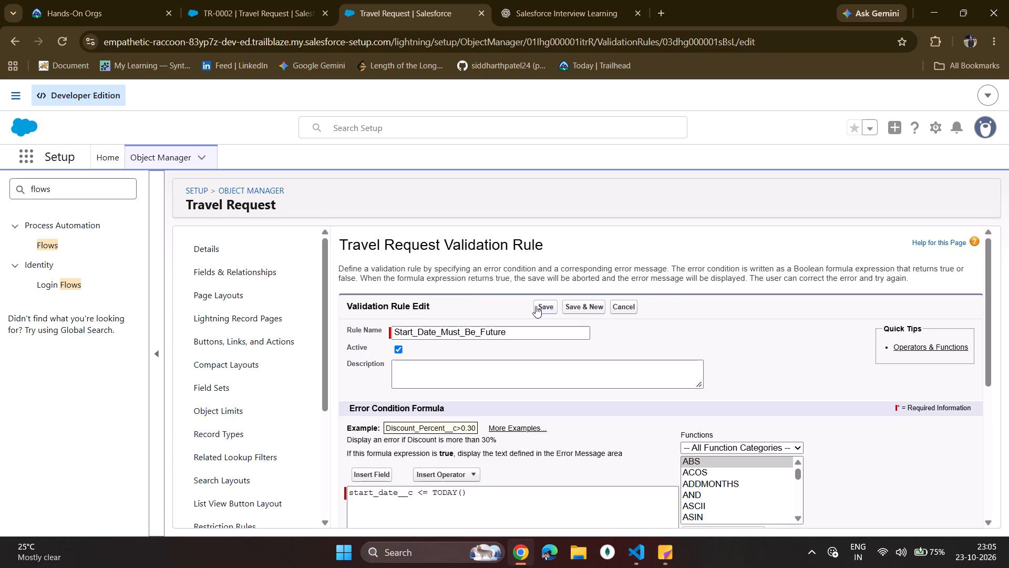
pyautogui.click(550, 307)
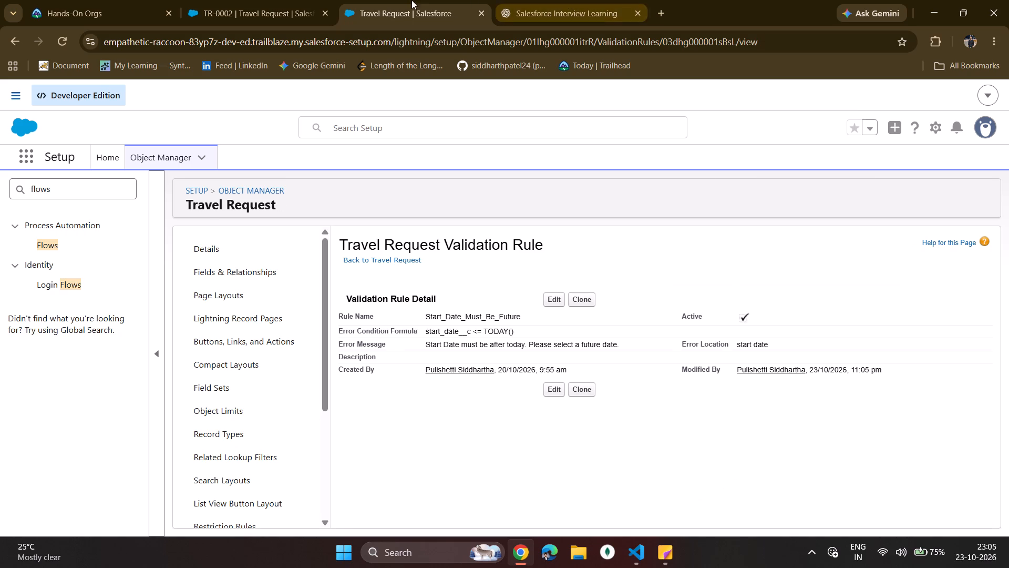
pyautogui.click(443, 11)
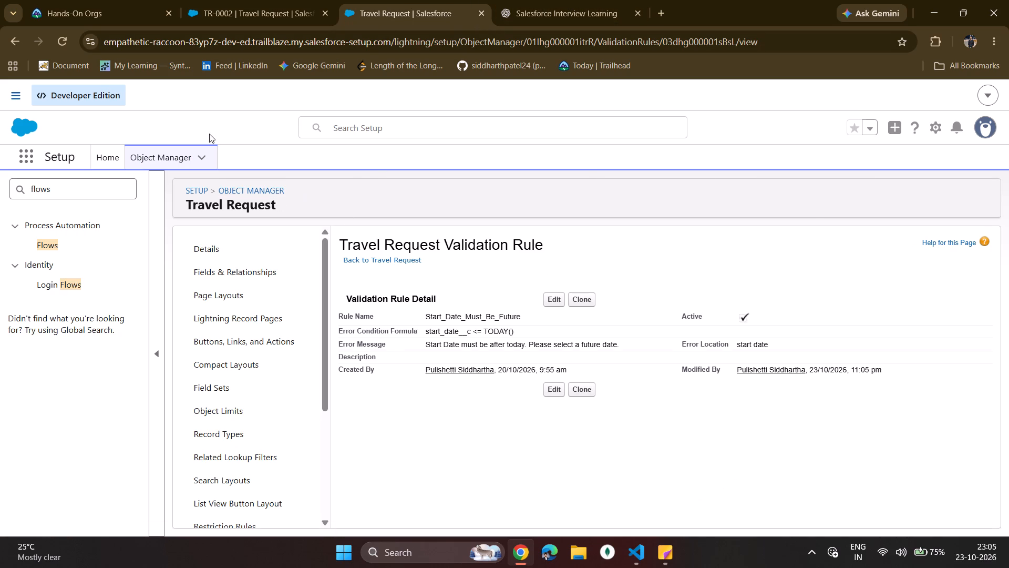
# Search Setup for "approval" and open the Approval Processes page.
pyautogui.click(57, 180)
pyautogui.press('BackSpace')
pyautogui.press('BackSpace')
pyautogui.press('BackSpace')
pyautogui.press('BackSpace')
pyautogui.press('BackSpace')
pyautogui.press('BackSpace')
pyautogui.press('BackSpace')
pyautogui.press('BackSpace')
pyautogui.press('BackSpace')
pyautogui.press('BackSpace')
pyautogui.press('BackSpace')
pyautogui.press('BackSpace')
pyautogui.press('BackSpace')
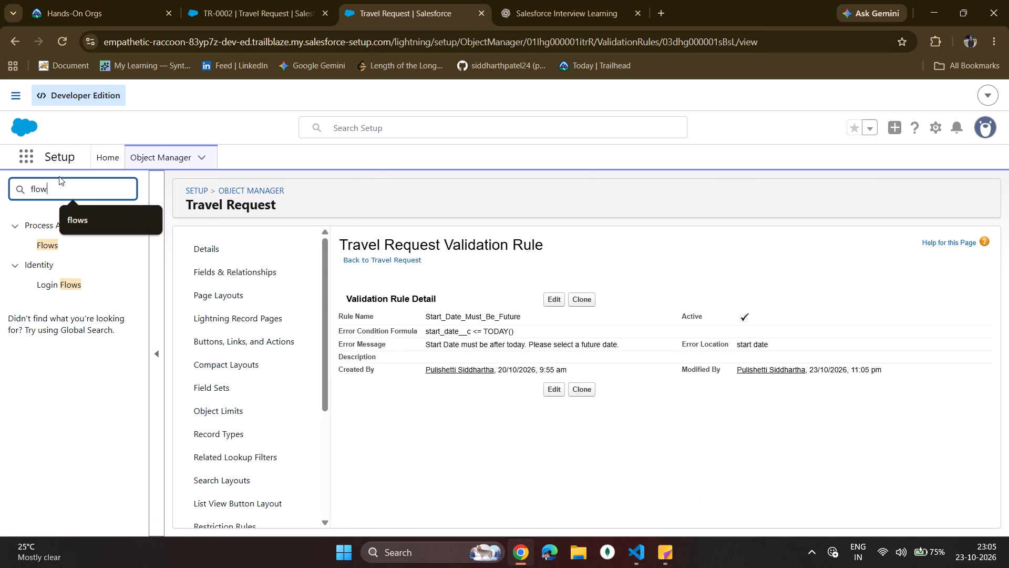
pyautogui.press('a')
pyautogui.write('pproval')
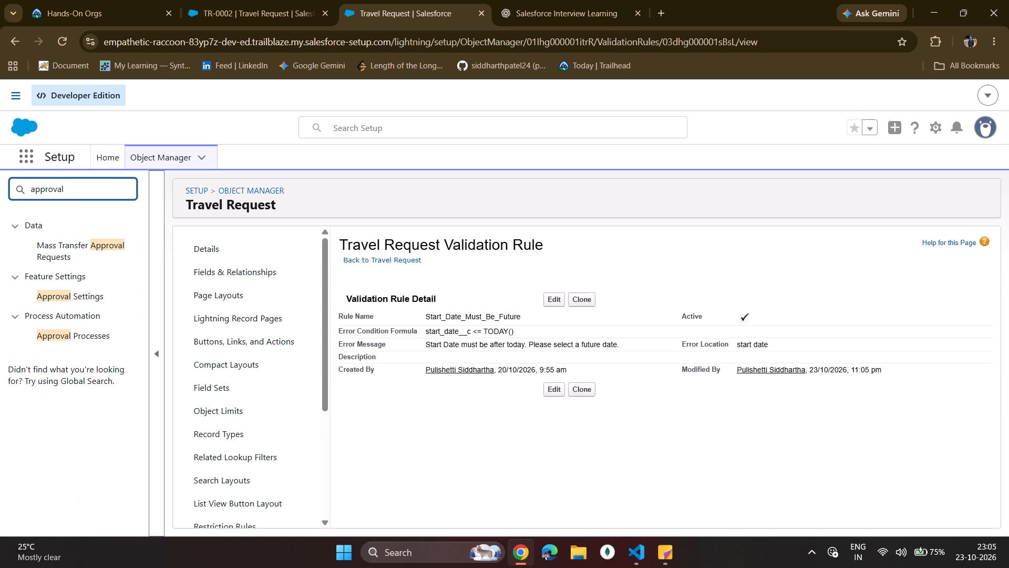
pyautogui.click(64, 332)
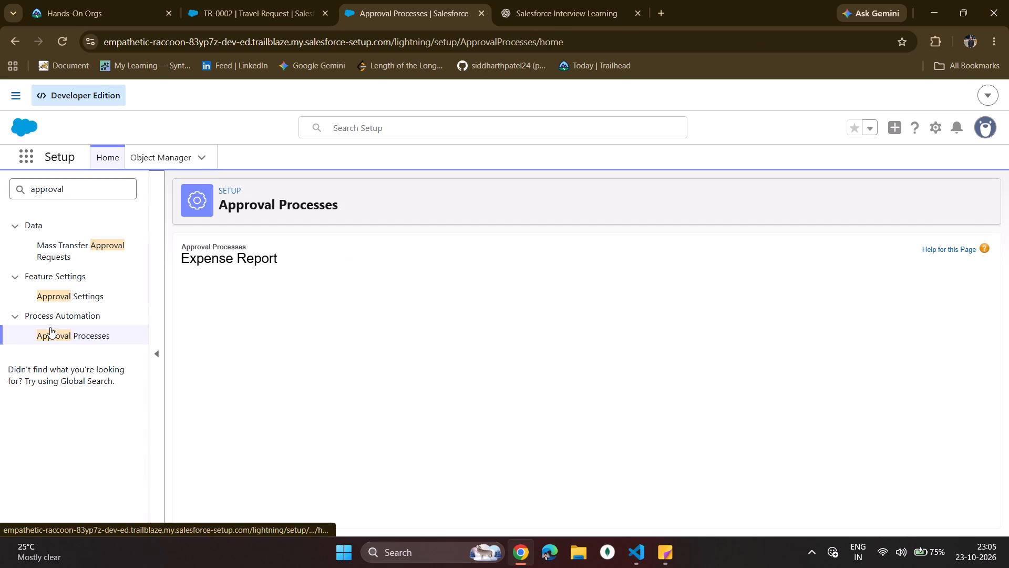
# Open the active finace_approval process for Expense Report and review its definition, steps, and approval and rejection actions.
pyautogui.scroll(-4, 513, 390)
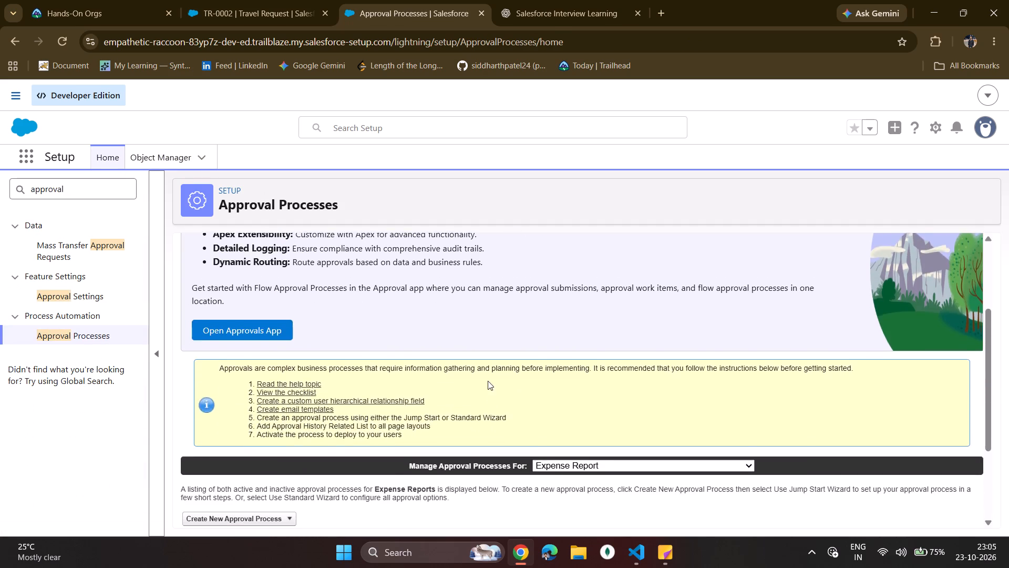
pyautogui.scroll(-2, 488, 381)
pyautogui.click(655, 332)
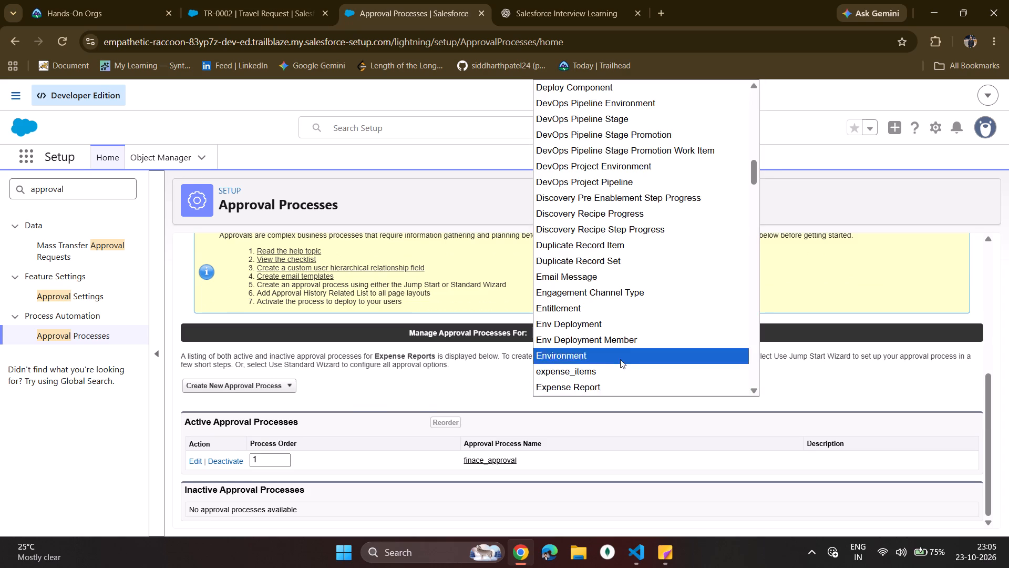
pyautogui.click(359, 387)
pyautogui.scroll(-5, 359, 387)
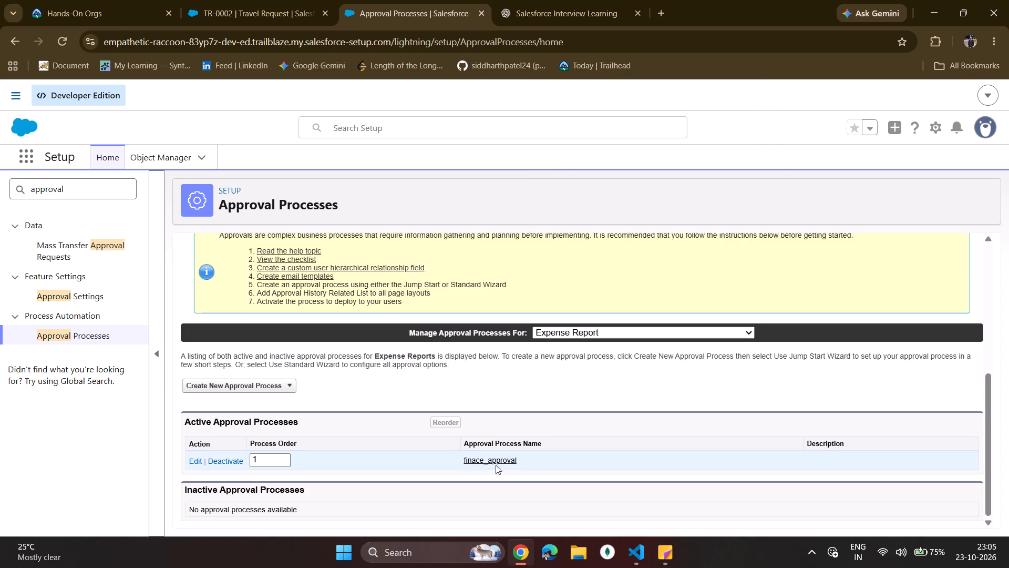
pyautogui.click(495, 463)
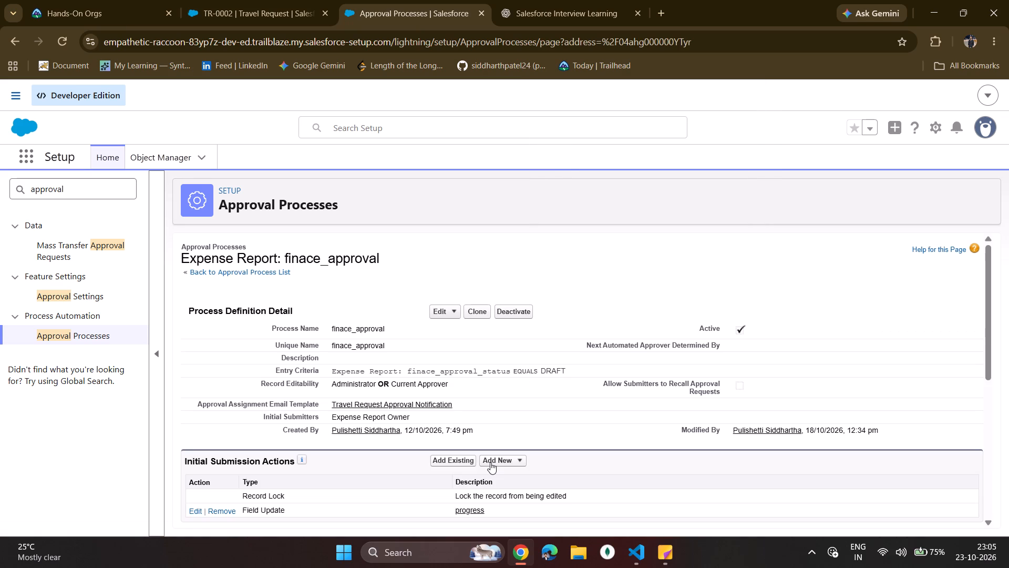
pyautogui.scroll(-4, 490, 462)
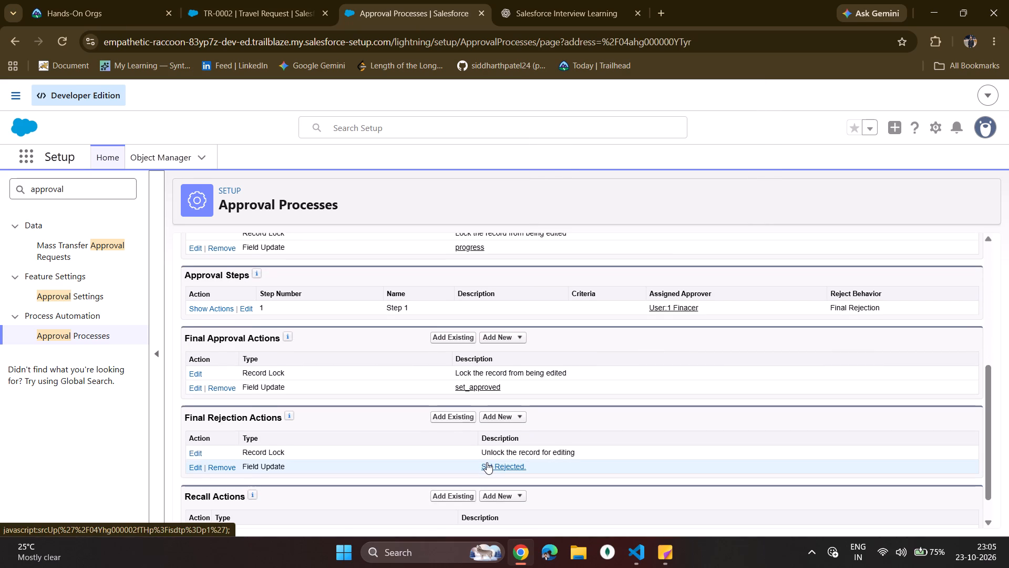
pyautogui.scroll(2, 486, 462)
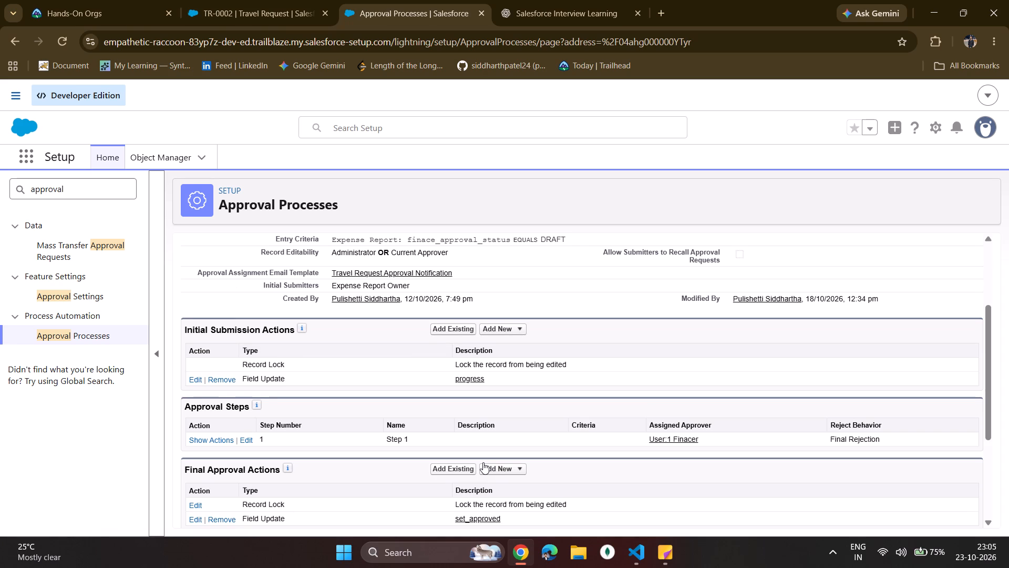
pyautogui.scroll(3, 467, 464)
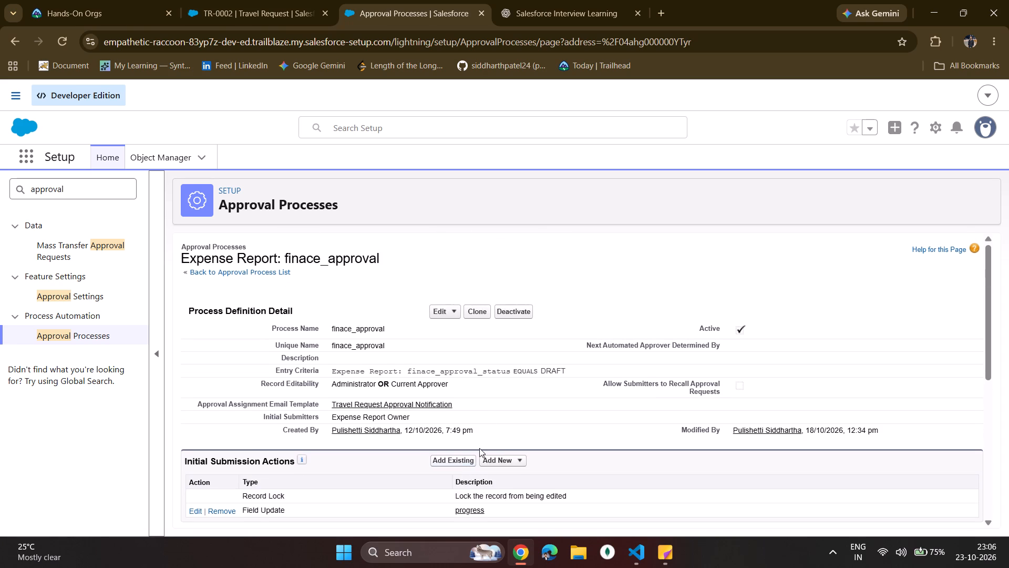
# Open finace_approval's entry criteria for editing and examine the fields available for a second criterion.
pyautogui.click(439, 308)
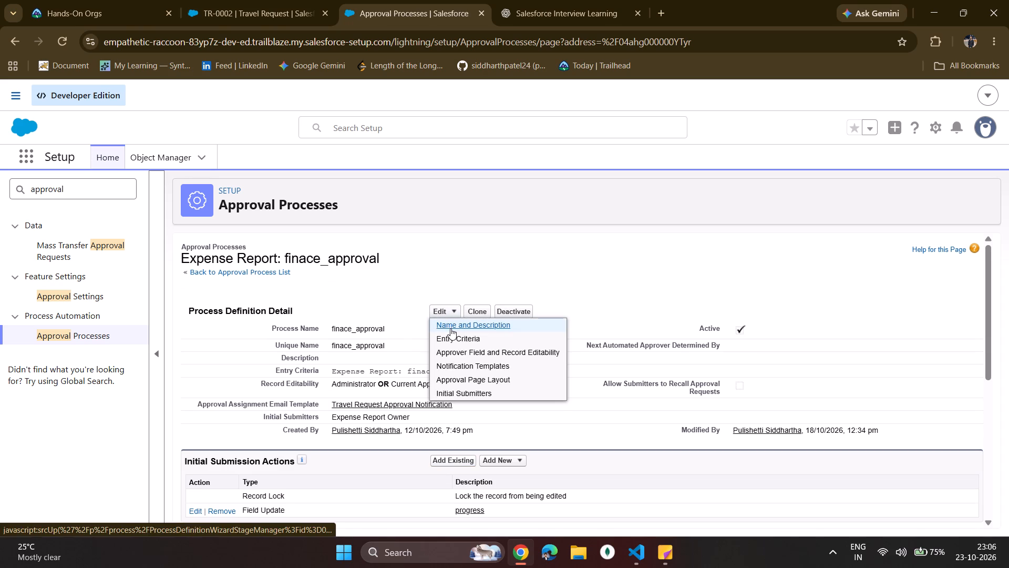
pyautogui.click(451, 338)
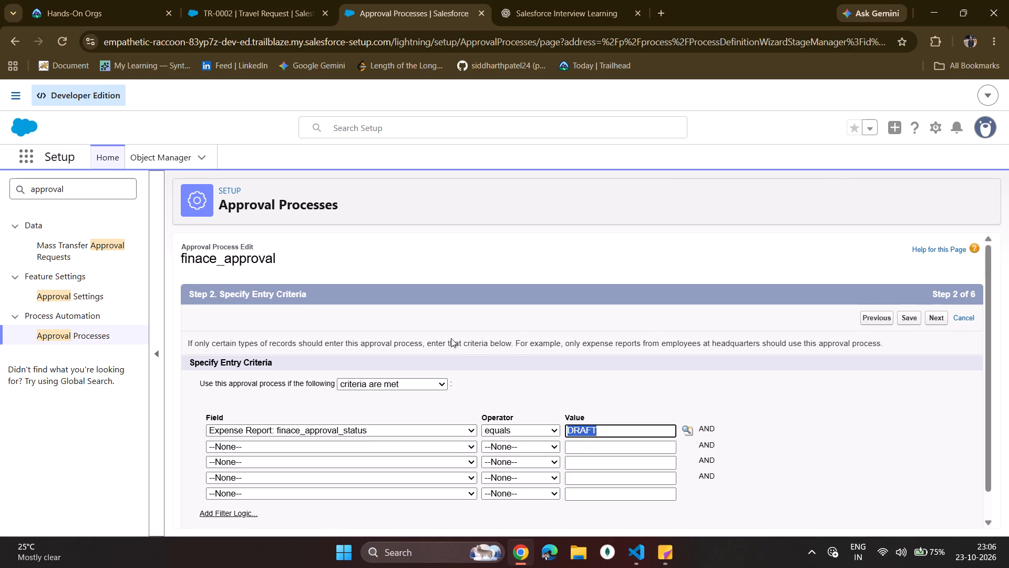
pyautogui.scroll(-3, 451, 338)
pyautogui.click(341, 414)
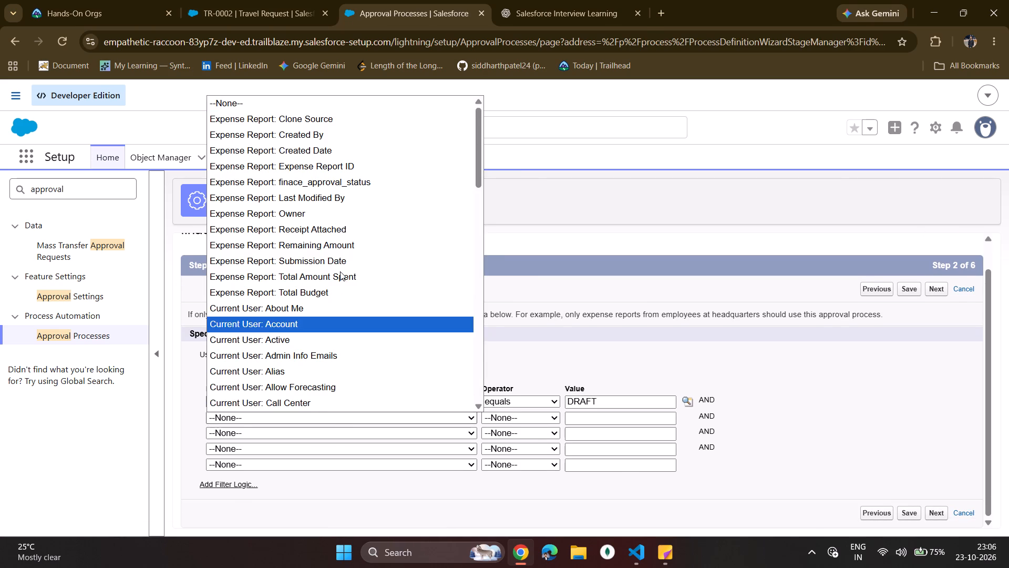
pyautogui.scroll(-15, 336, 272)
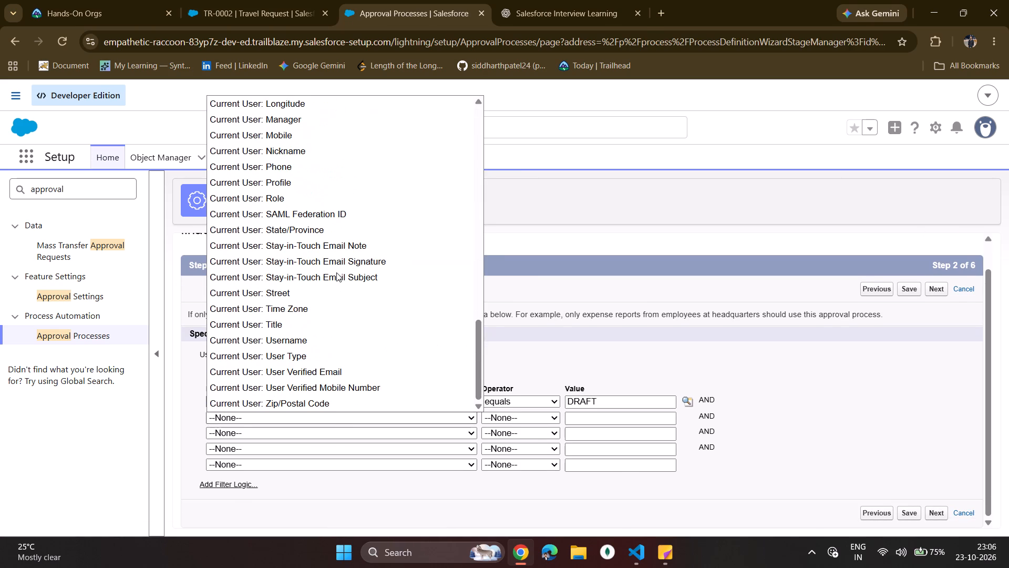
pyautogui.scroll(7, 336, 272)
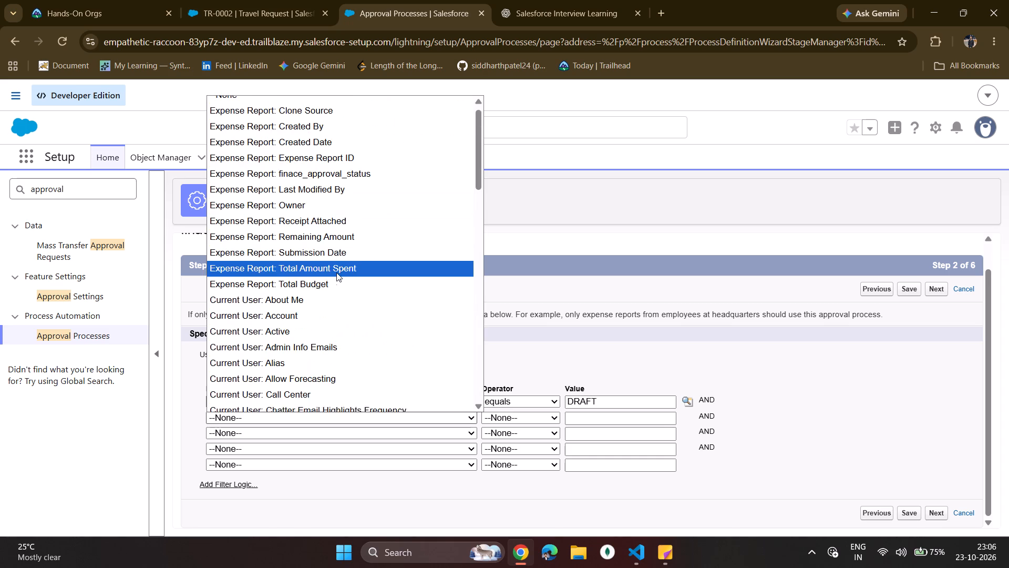
pyautogui.scroll(4, 336, 272)
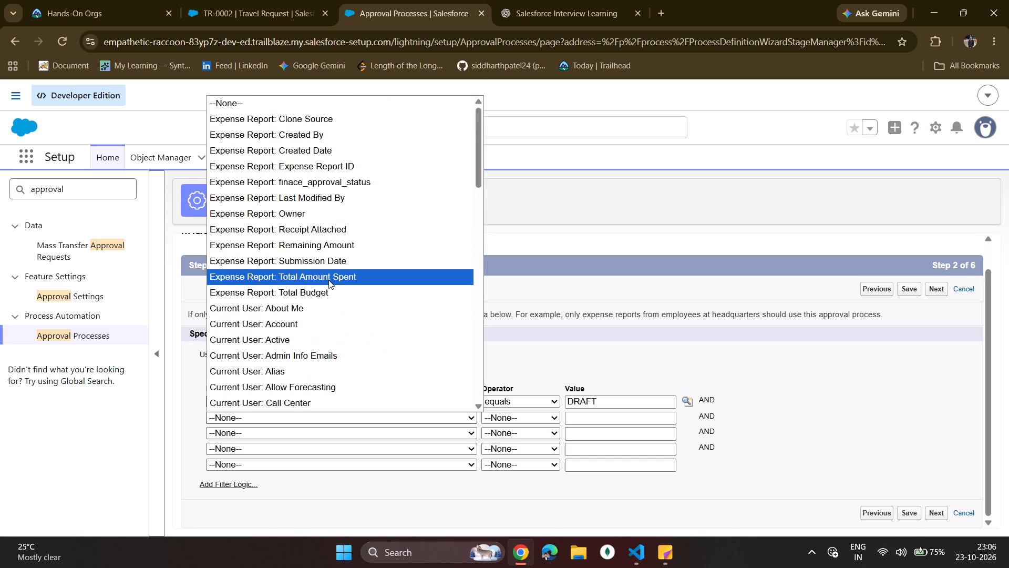
pyautogui.scroll(-3, 291, 177)
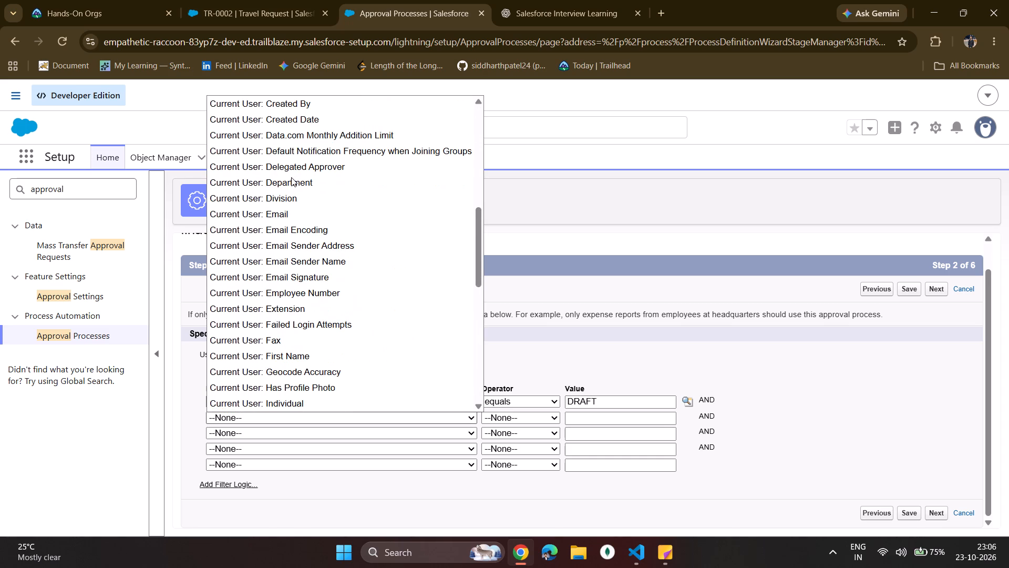
pyautogui.scroll(-9, 291, 177)
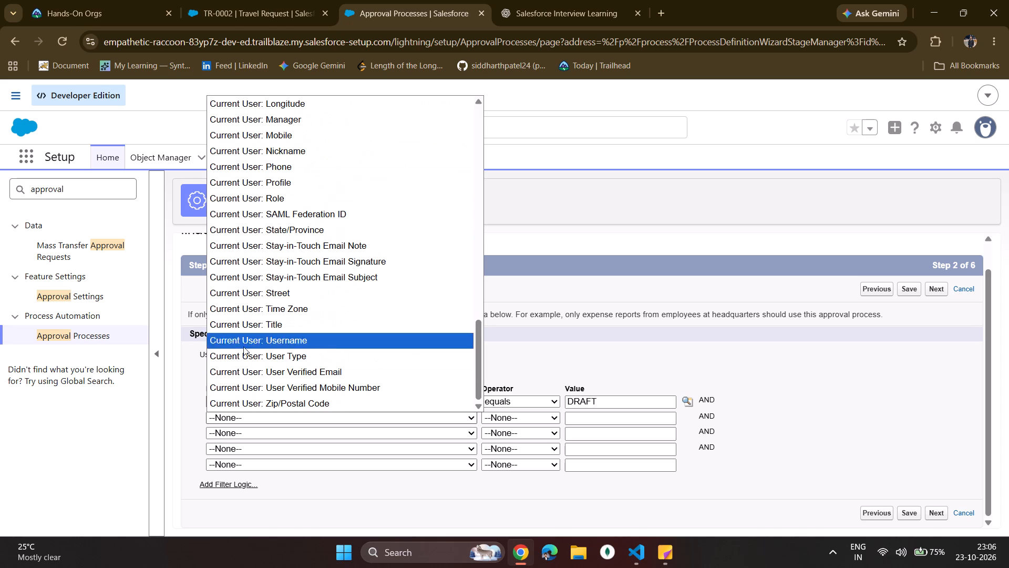
pyautogui.scroll(-5, 256, 373)
pyautogui.scroll(2, 256, 369)
pyautogui.scroll(-4, 256, 369)
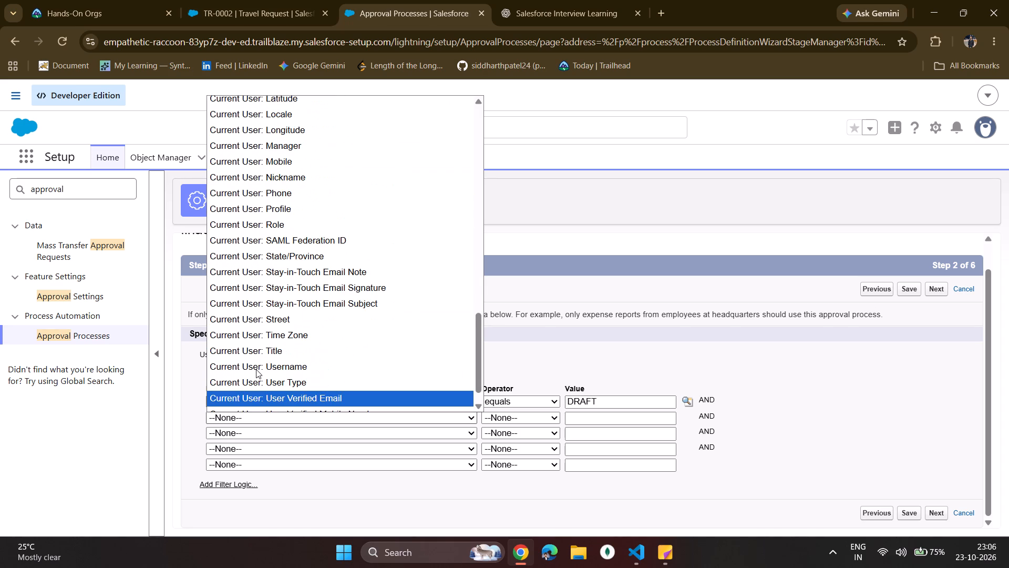
pyautogui.scroll(1, 523, 251)
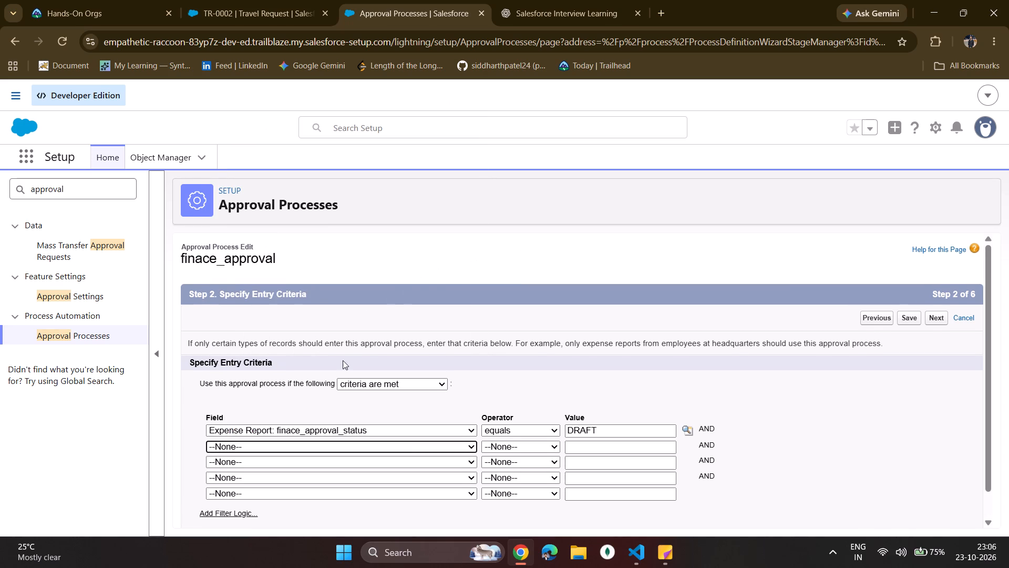
# Set the field of the first entry criterion to Expense Report: Clone Source.
pyautogui.scroll(-4, 343, 357)
pyautogui.click(350, 402)
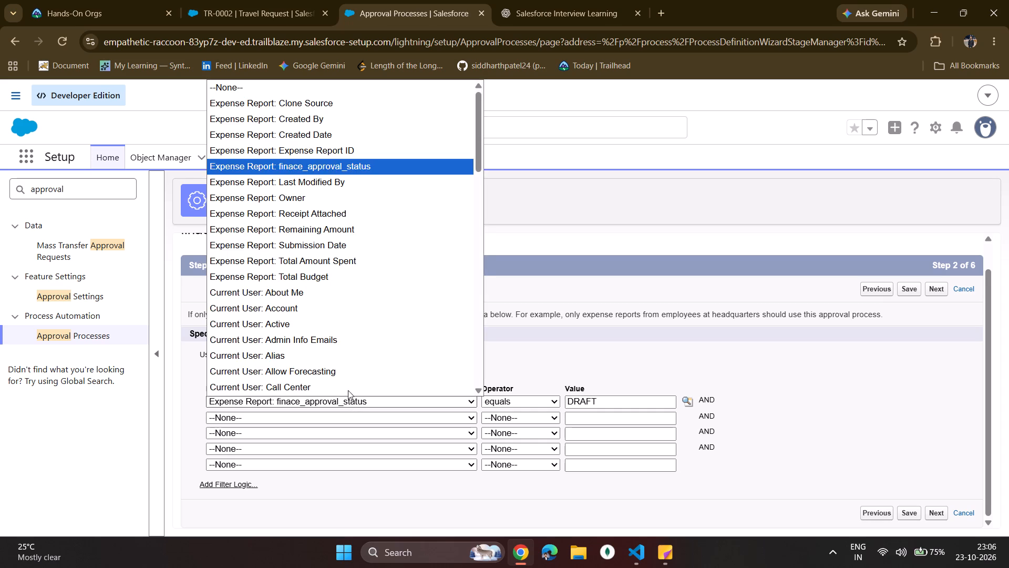
pyautogui.scroll(4, 369, 352)
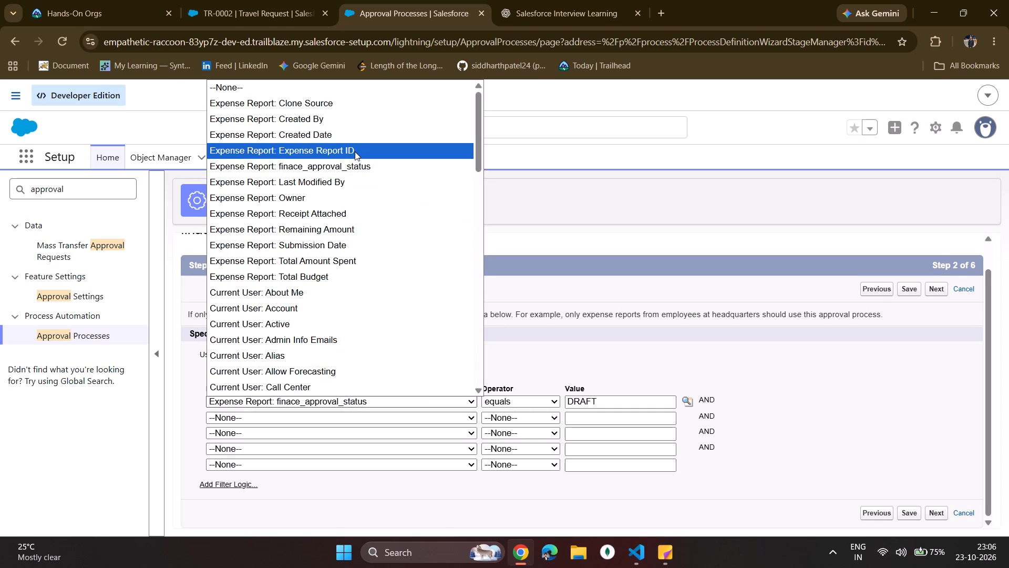
pyautogui.scroll(2, 350, 140)
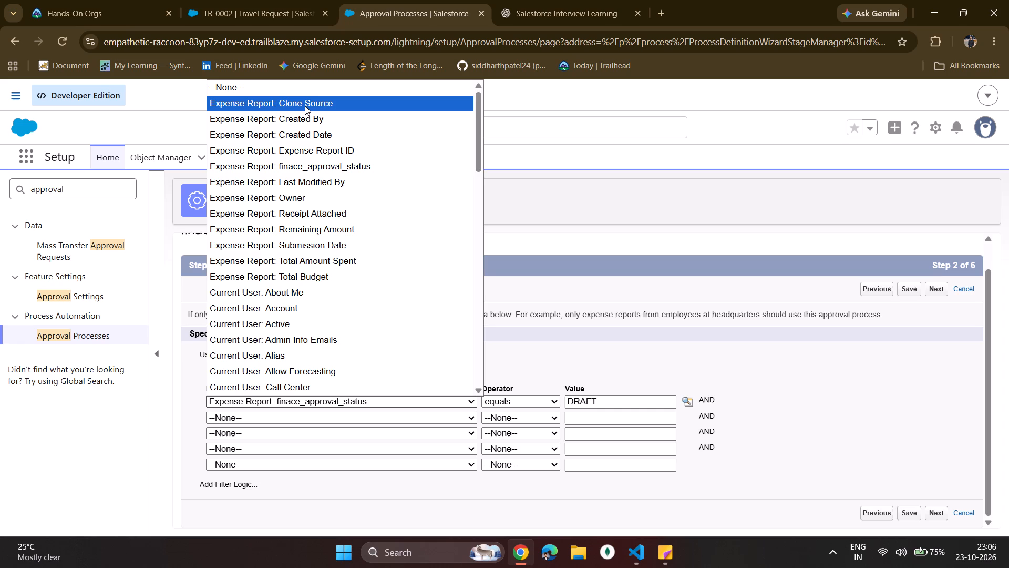
pyautogui.click(304, 109)
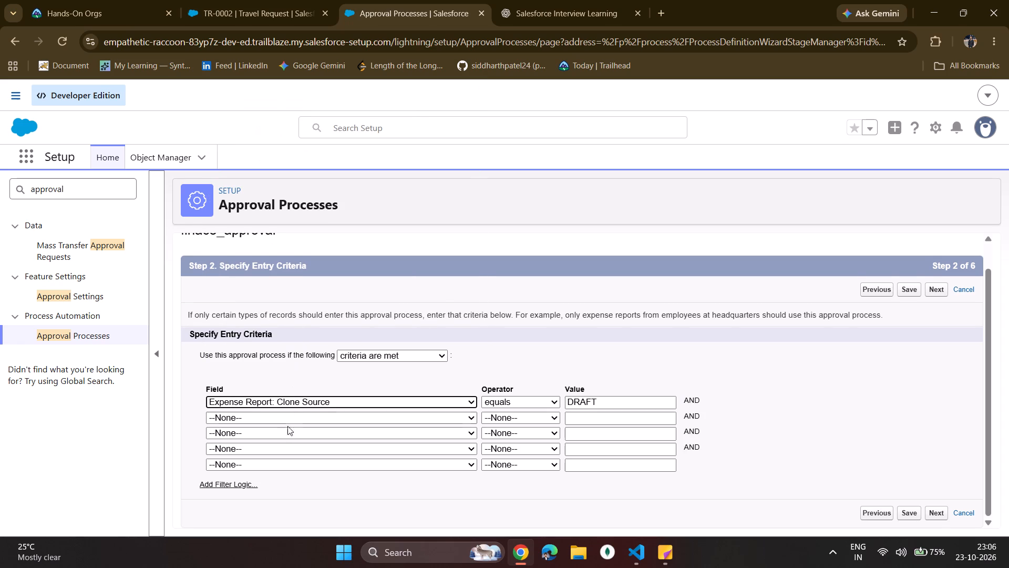
# Set the field of the first entry criterion to Expense Report: finace_approval_status.
pyautogui.click(321, 401)
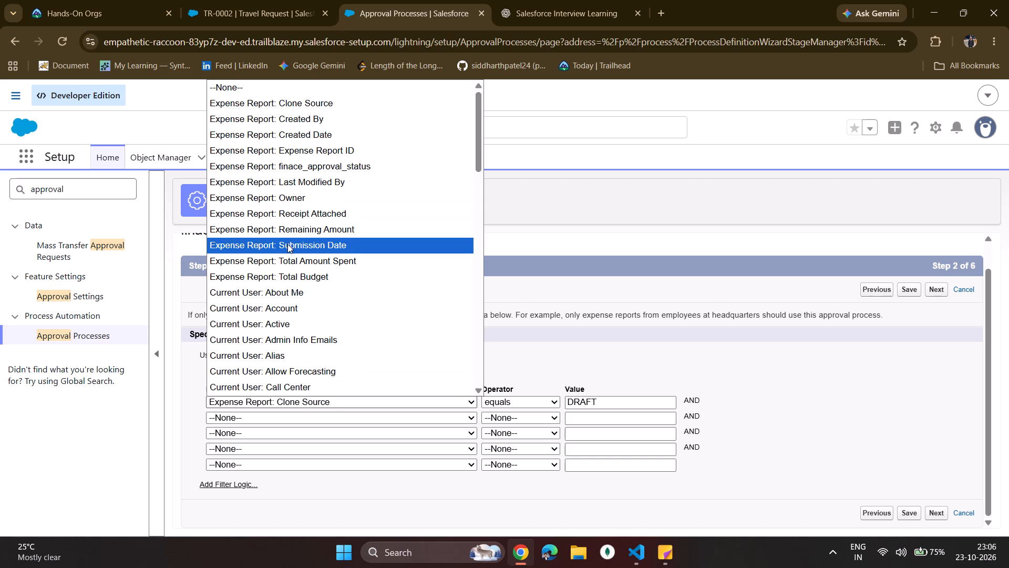
pyautogui.scroll(3, 287, 244)
pyautogui.scroll(-1, 287, 244)
pyautogui.scroll(3, 287, 244)
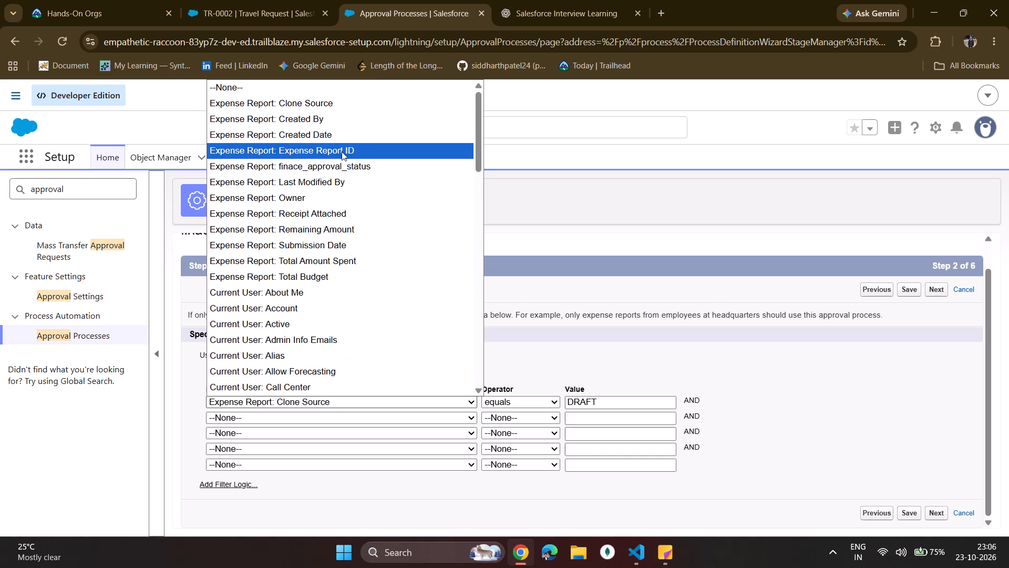
pyautogui.click(336, 162)
pyautogui.click(469, 367)
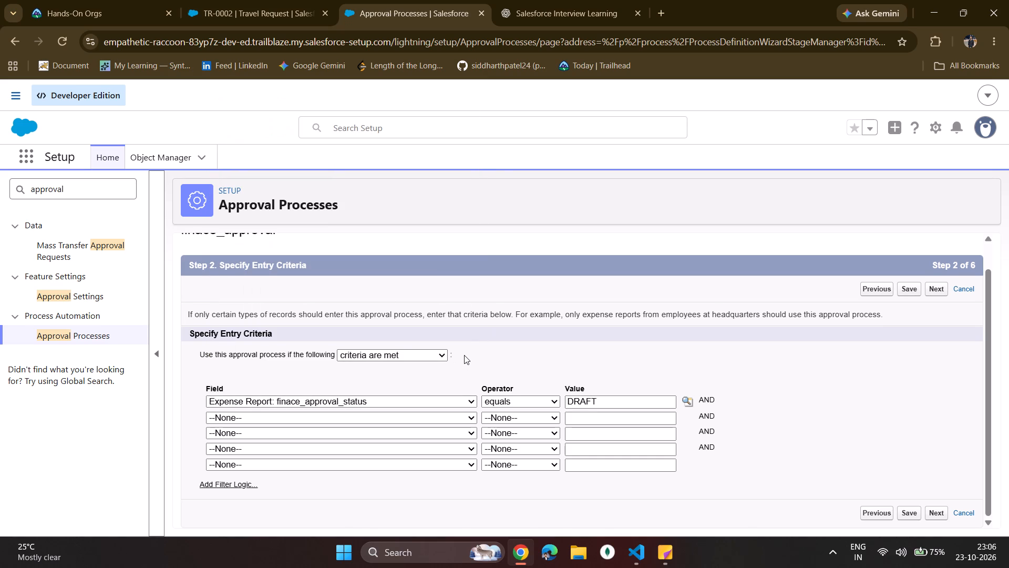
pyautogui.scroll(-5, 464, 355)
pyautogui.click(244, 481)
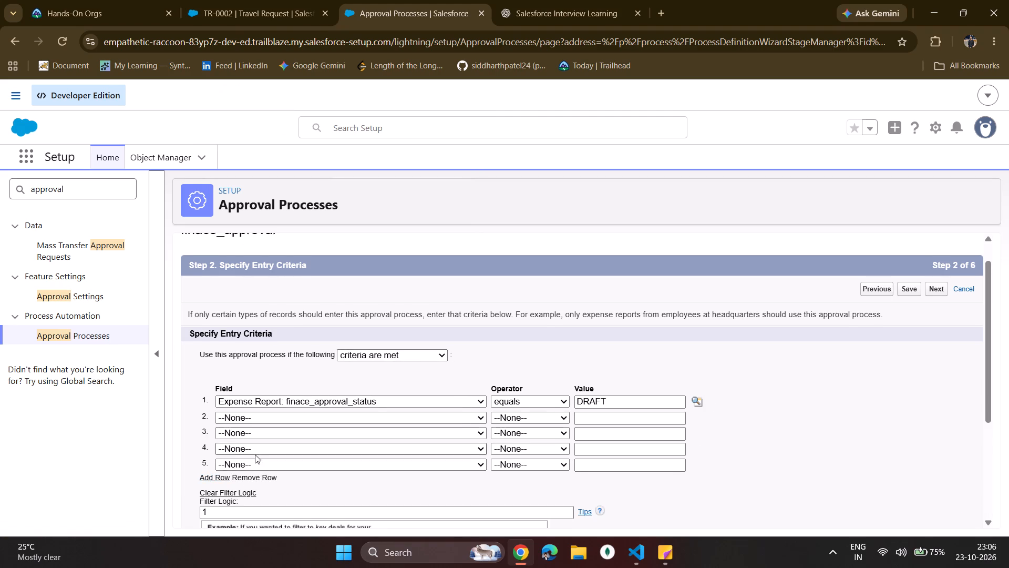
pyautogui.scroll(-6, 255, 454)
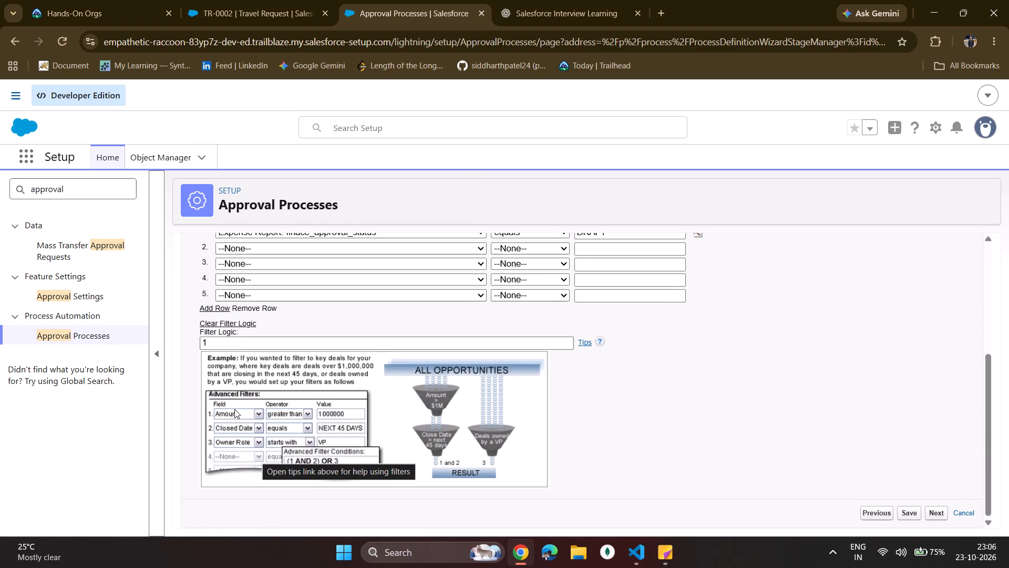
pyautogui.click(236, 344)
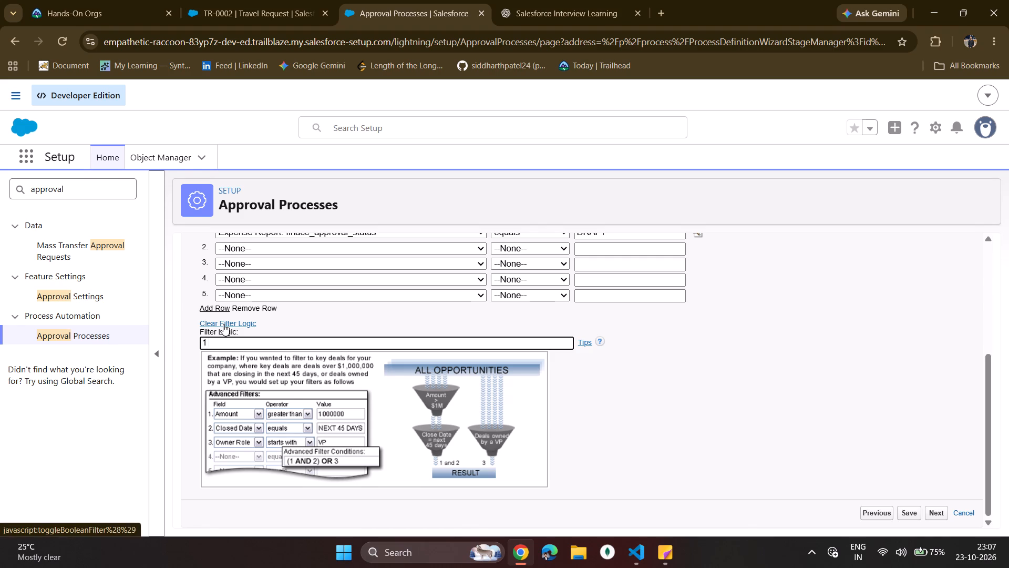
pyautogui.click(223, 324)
pyautogui.scroll(-4, 223, 324)
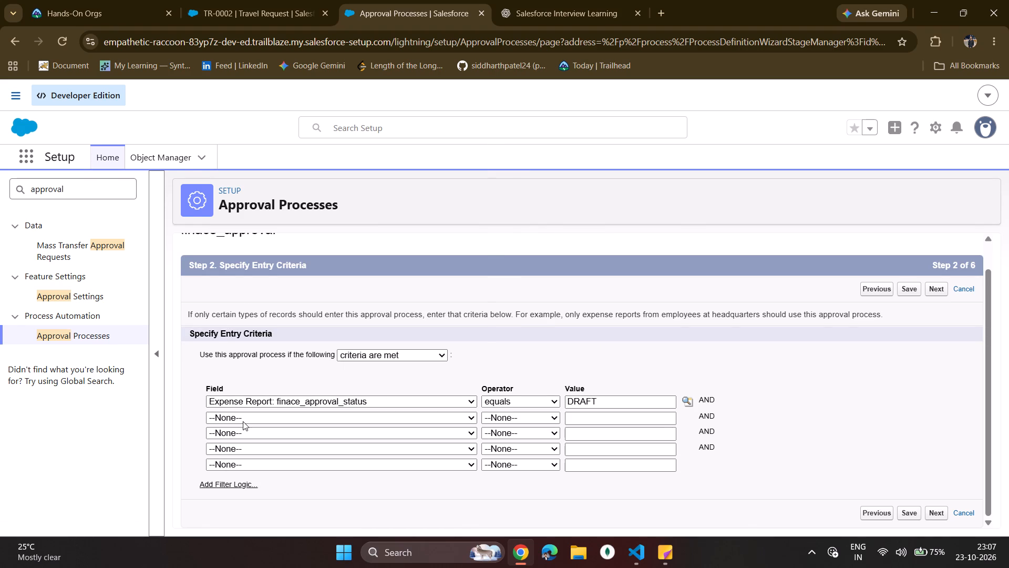
pyautogui.click(243, 421)
pyautogui.scroll(-11, 252, 394)
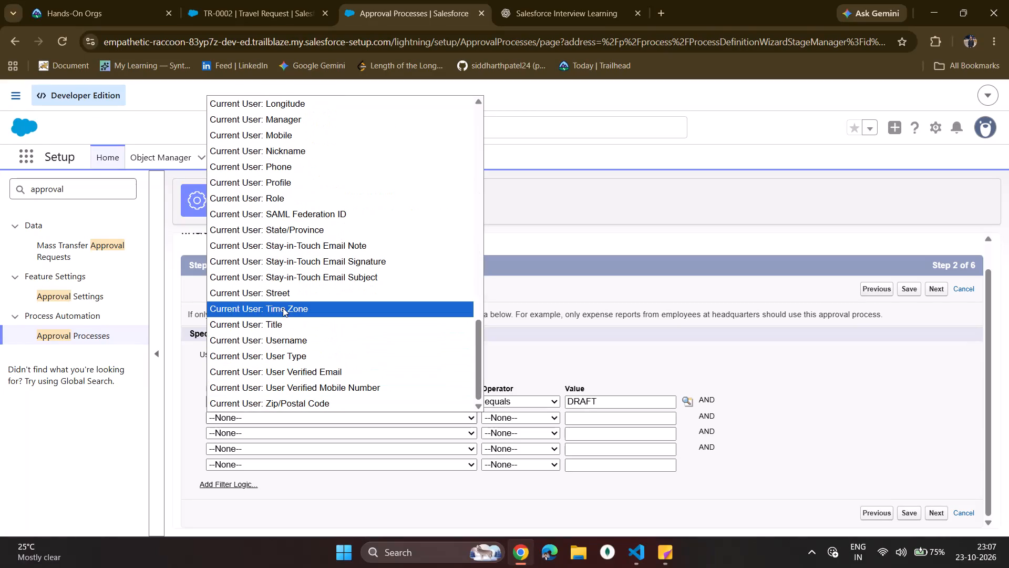
pyautogui.scroll(6, 284, 305)
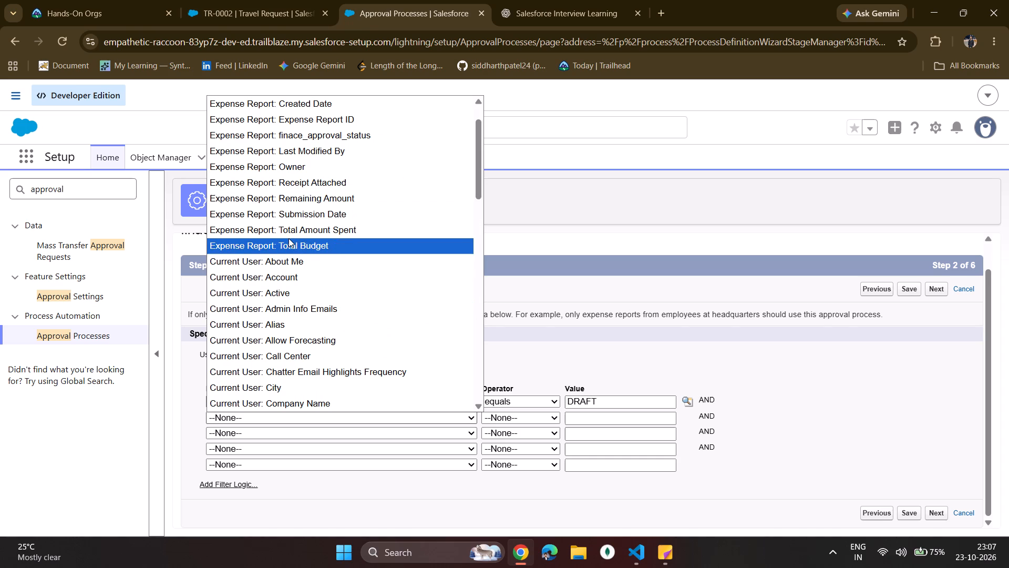
pyautogui.scroll(2, 289, 238)
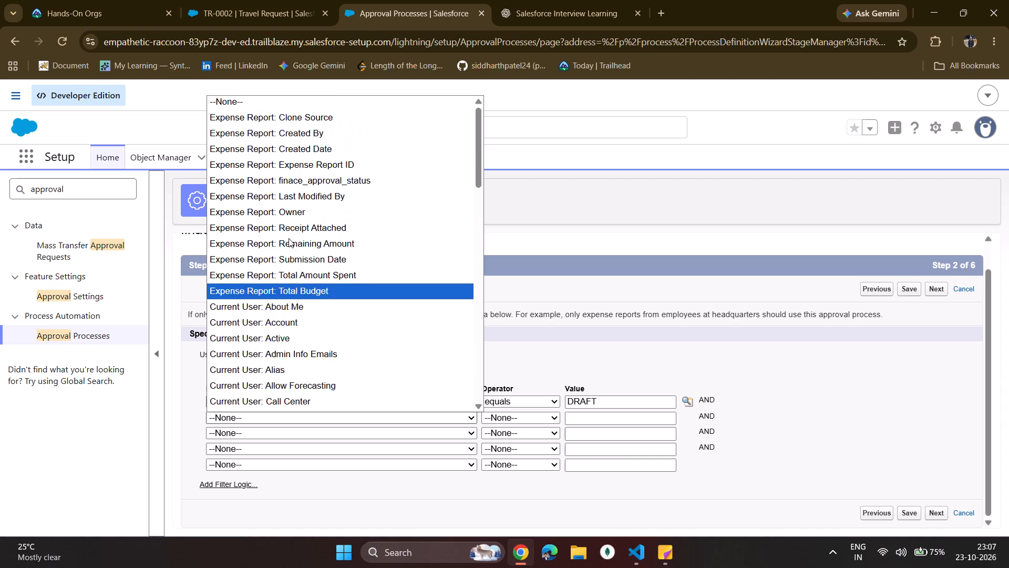
pyautogui.scroll(3, 289, 238)
pyautogui.click(542, 357)
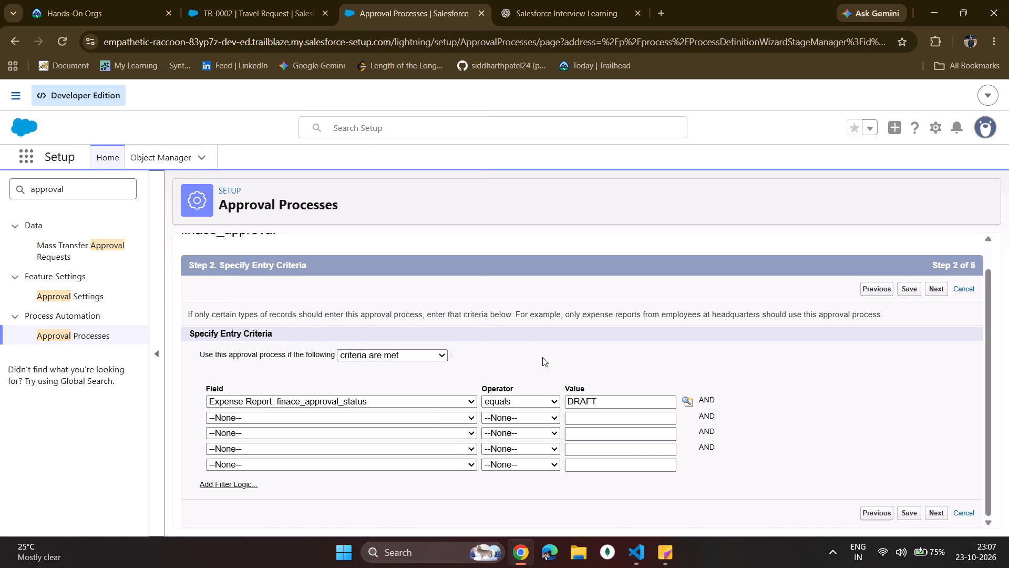
pyautogui.scroll(-4, 511, 351)
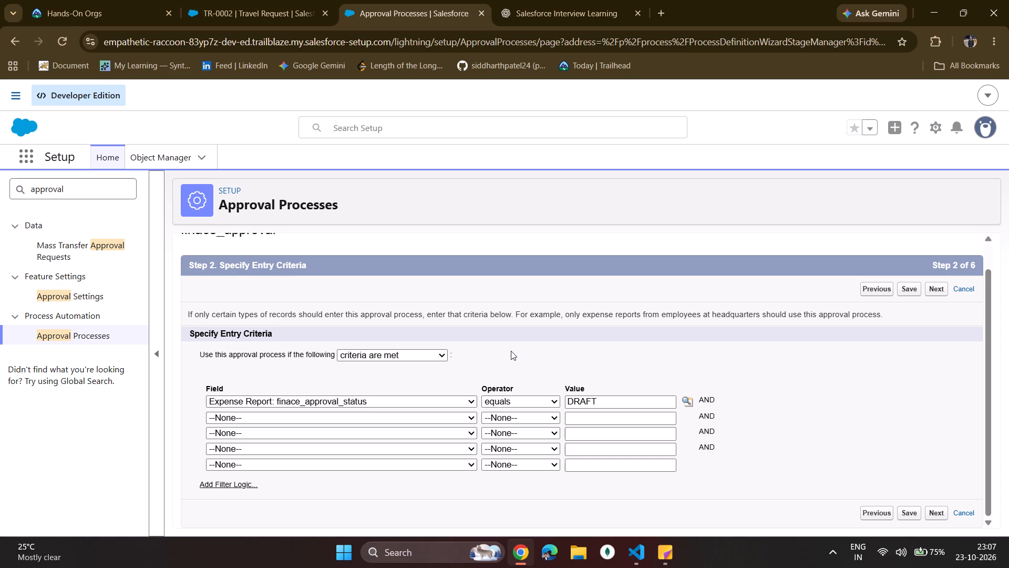
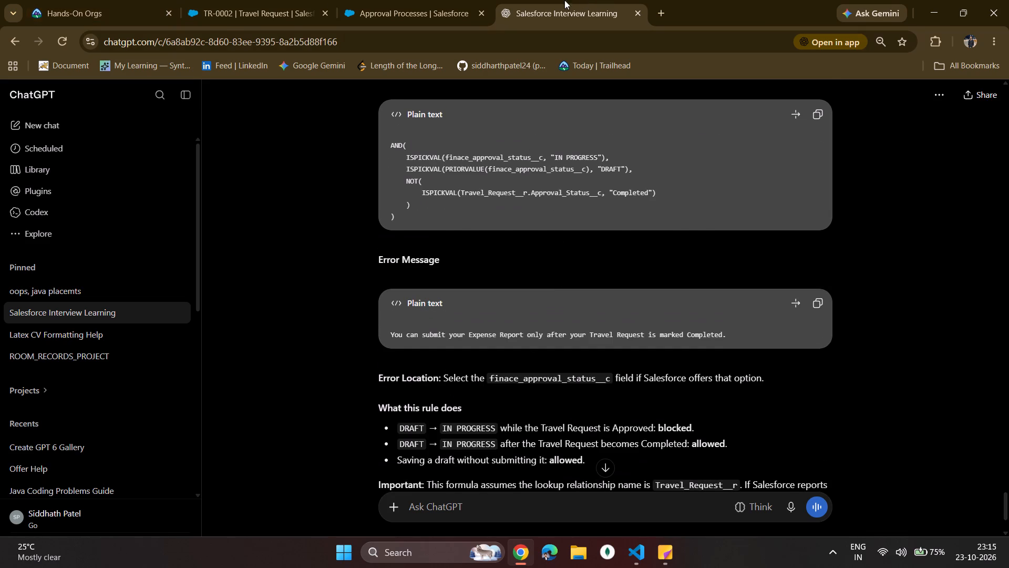
pyautogui.click(368, 2)
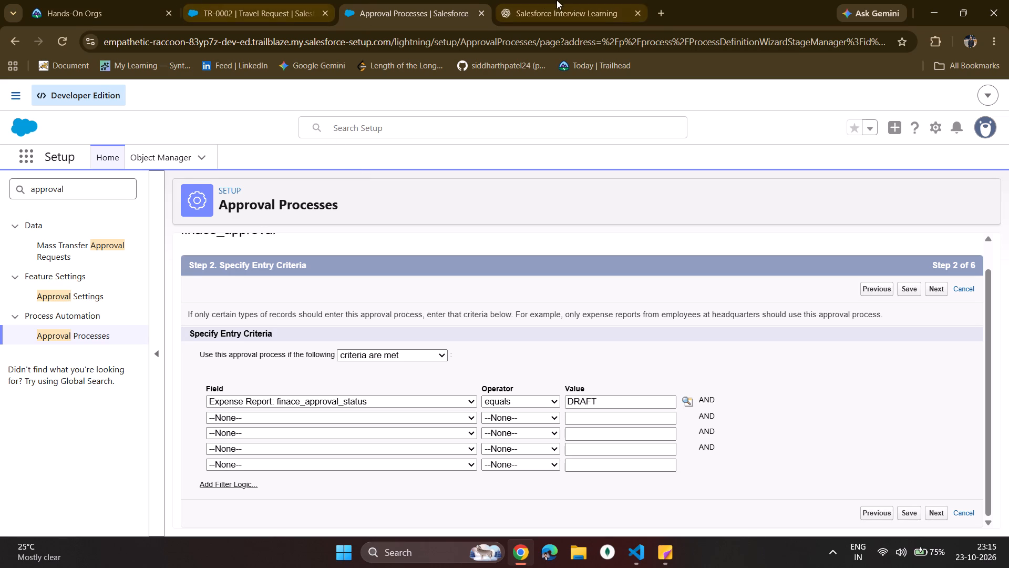
pyautogui.click(544, 0)
pyautogui.scroll(4, 506, 228)
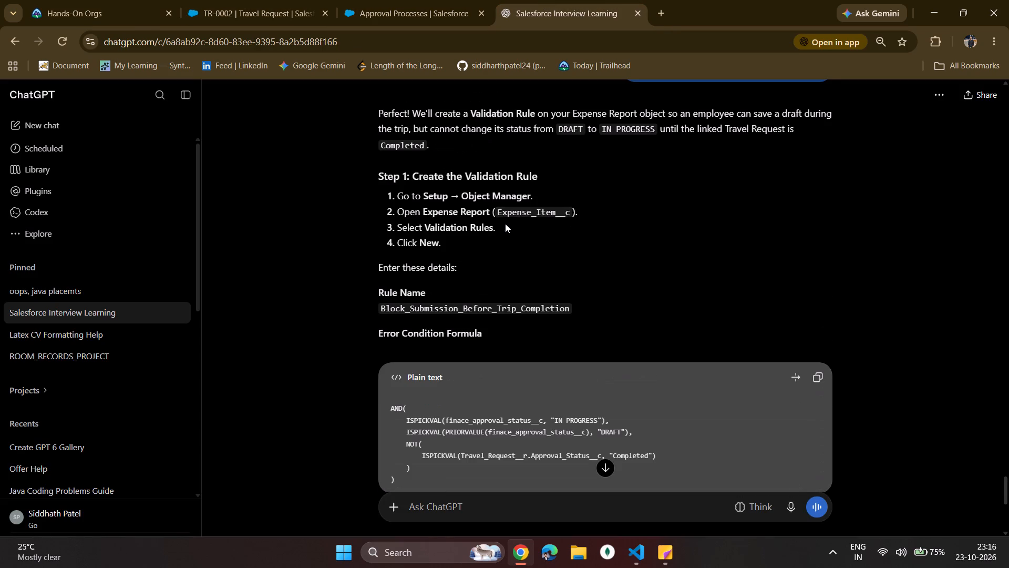
# Switch to Salesforce Setup, find the Expense Report object in Object Manager and start a new validation rule on it.
pyautogui.click(279, 0)
pyautogui.click(369, 6)
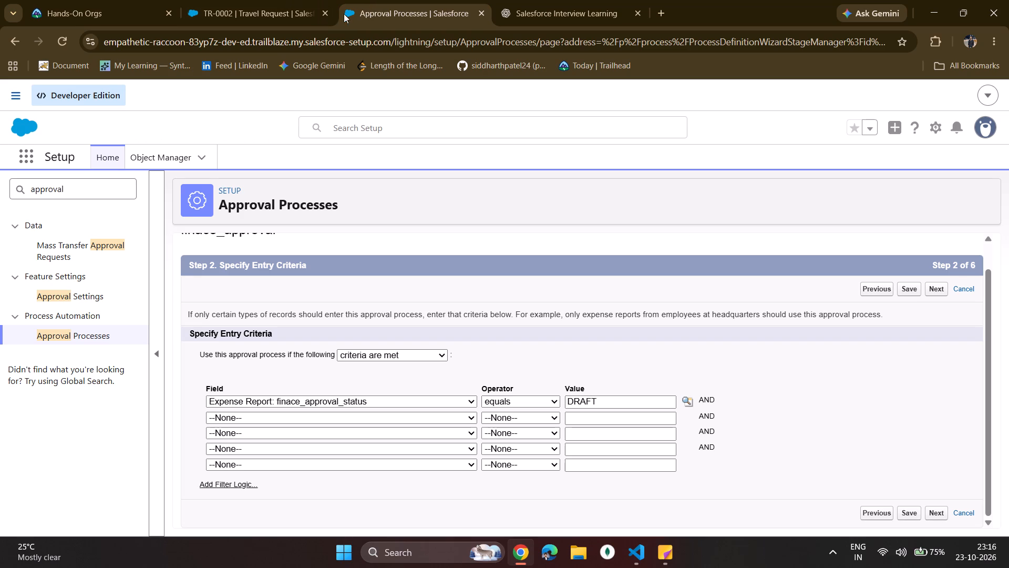
pyautogui.click(140, 162)
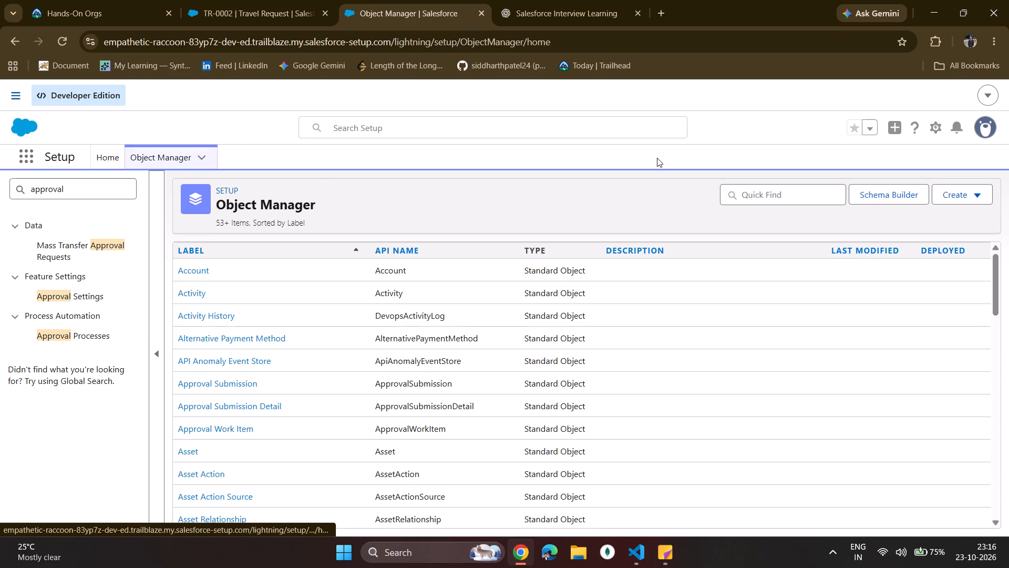
pyautogui.click(742, 196)
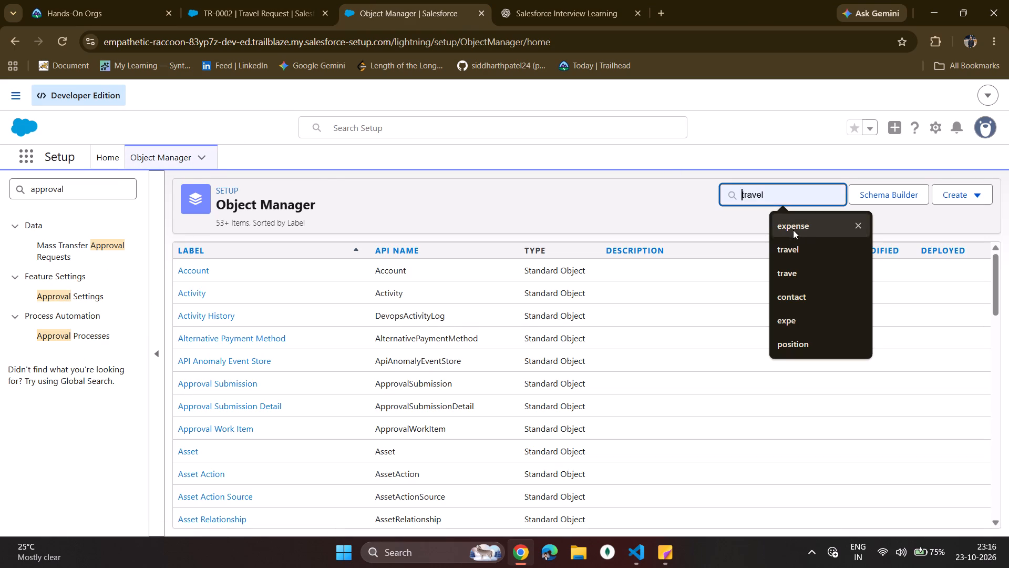
pyautogui.click(793, 230)
pyautogui.click(207, 282)
pyautogui.click(212, 273)
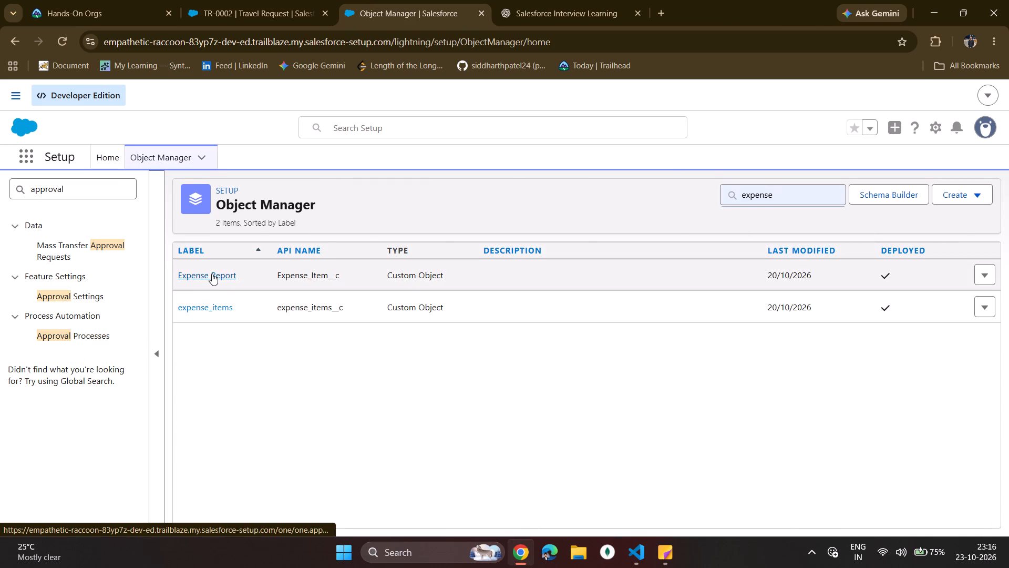
pyautogui.scroll(-12, 235, 353)
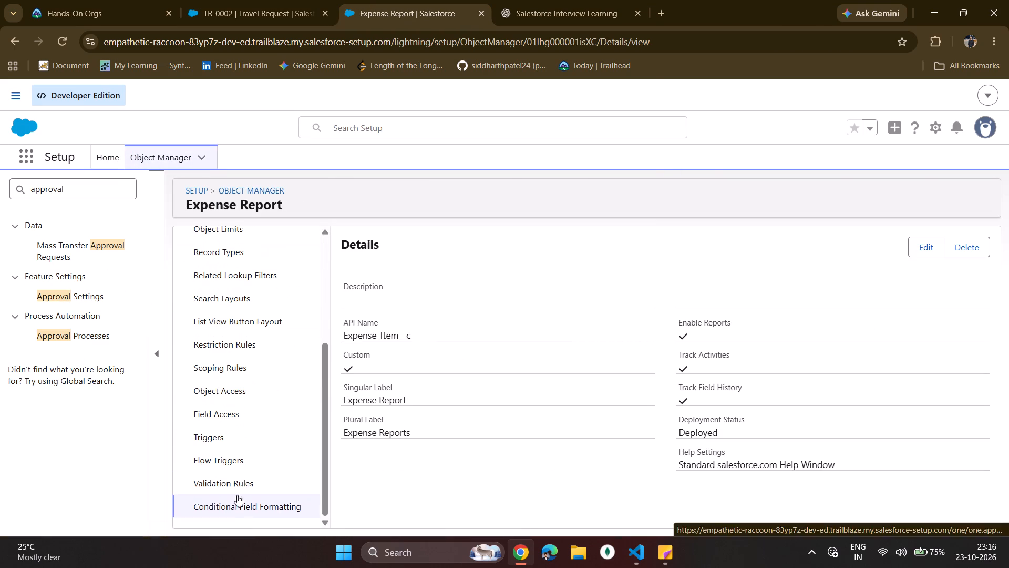
pyautogui.click(234, 473)
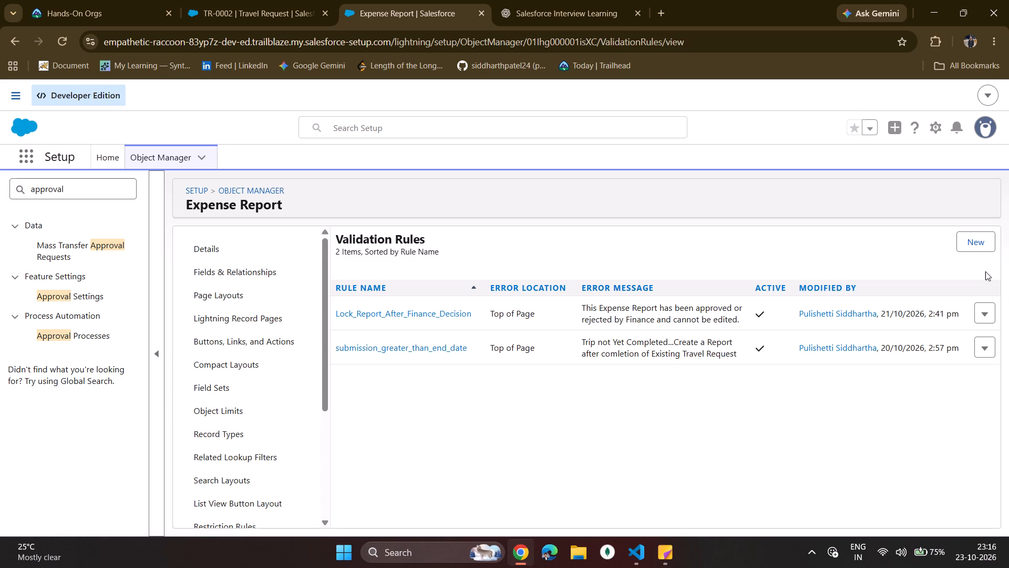
pyautogui.click(971, 239)
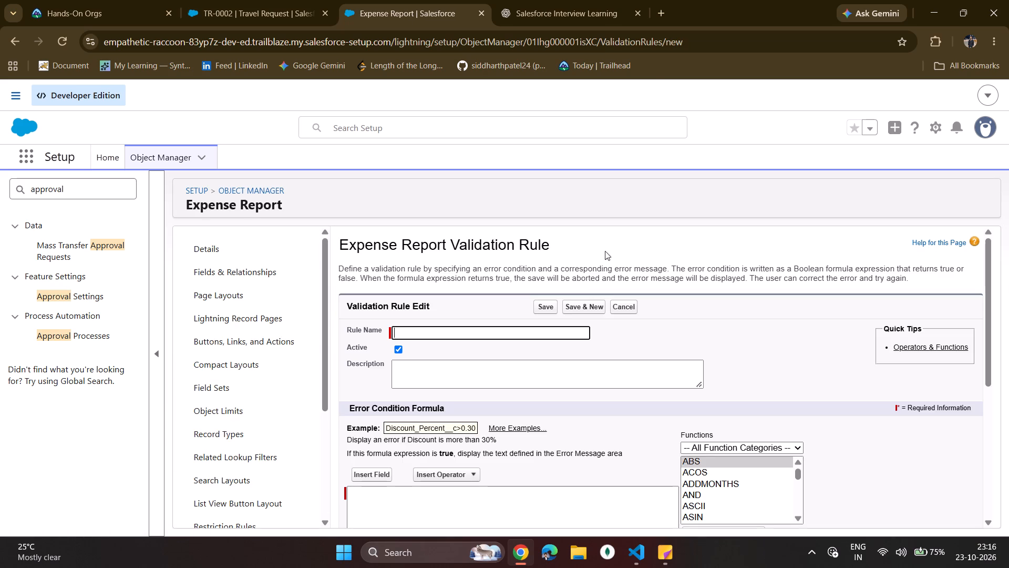
# Name the validation rule completed_validation.
pyautogui.click(481, 333)
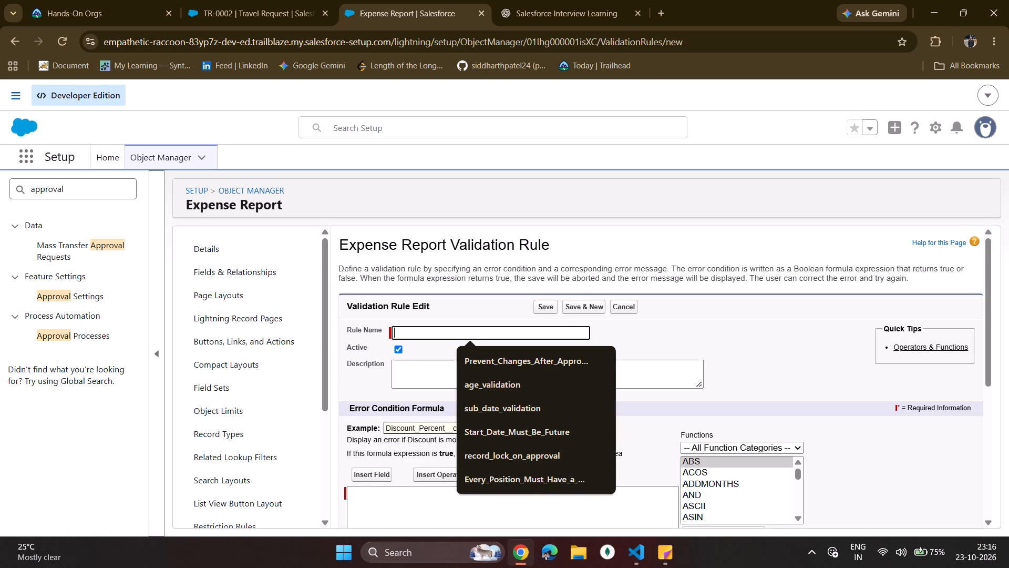
pyautogui.write('completed')
pyautogui.write('_validation')
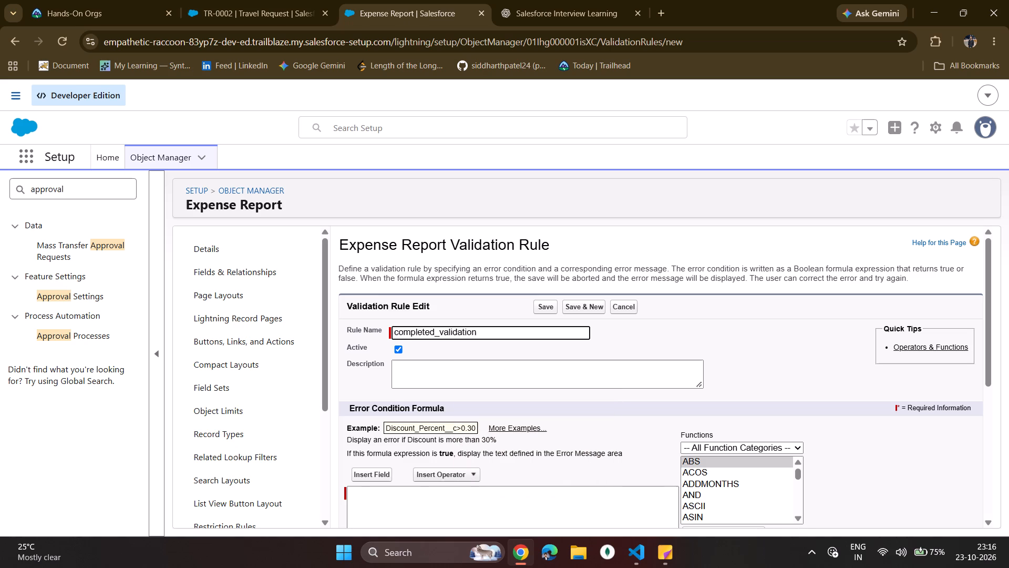
pyautogui.click(630, 319)
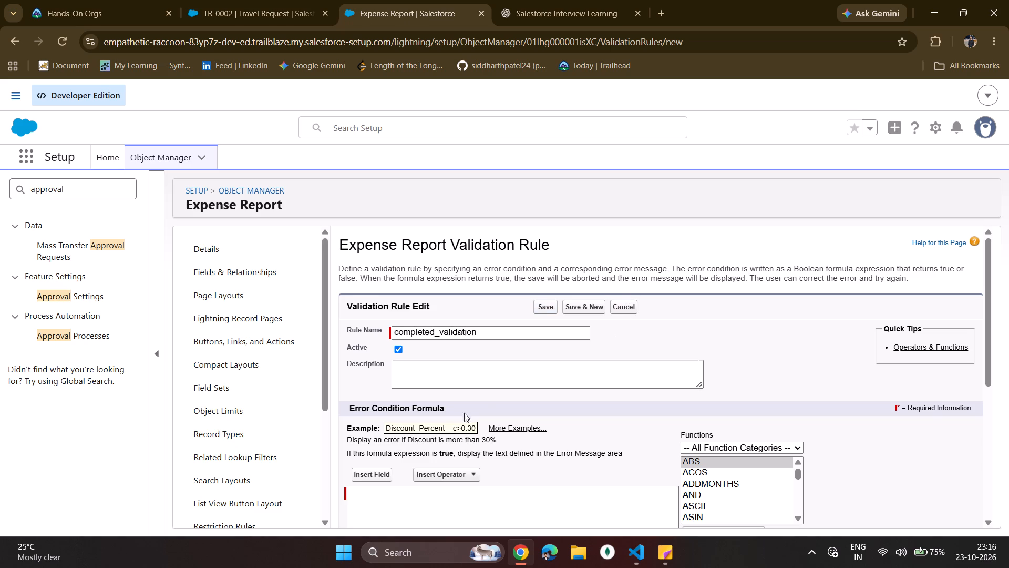
# Insert the AND function into the empty error condition formula.
pyautogui.scroll(-3, 493, 414)
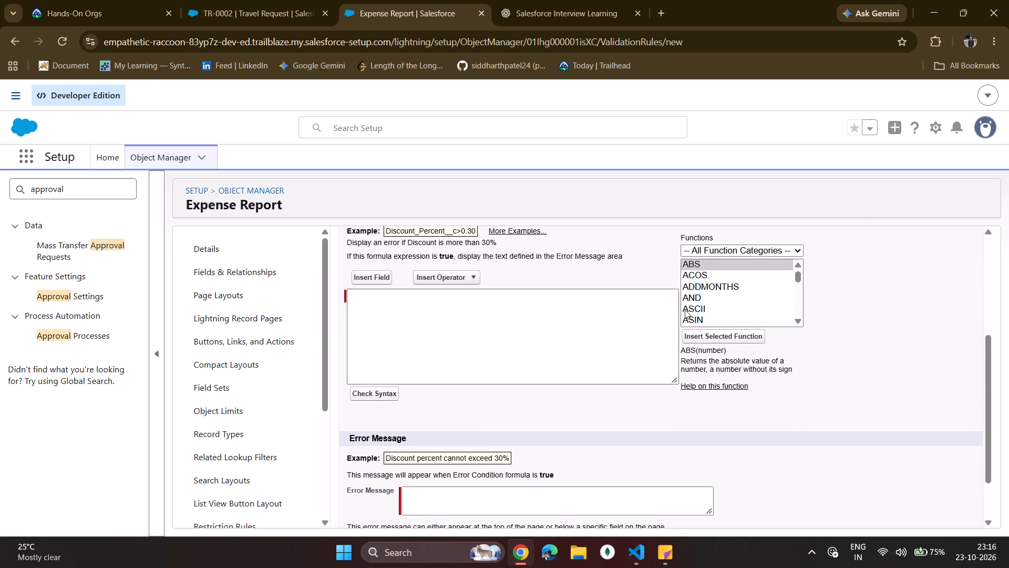
pyautogui.click(697, 298)
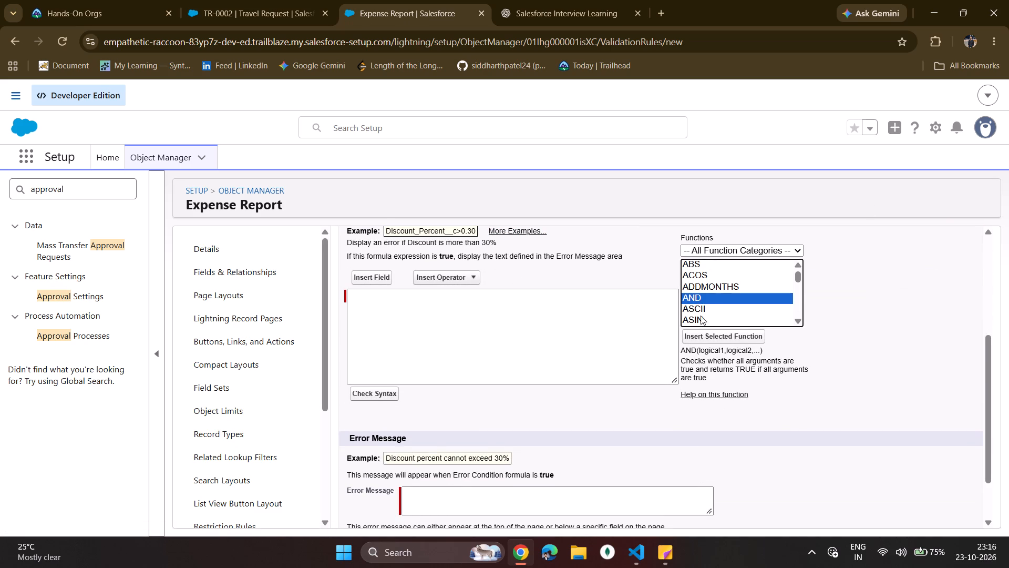
pyautogui.click(711, 333)
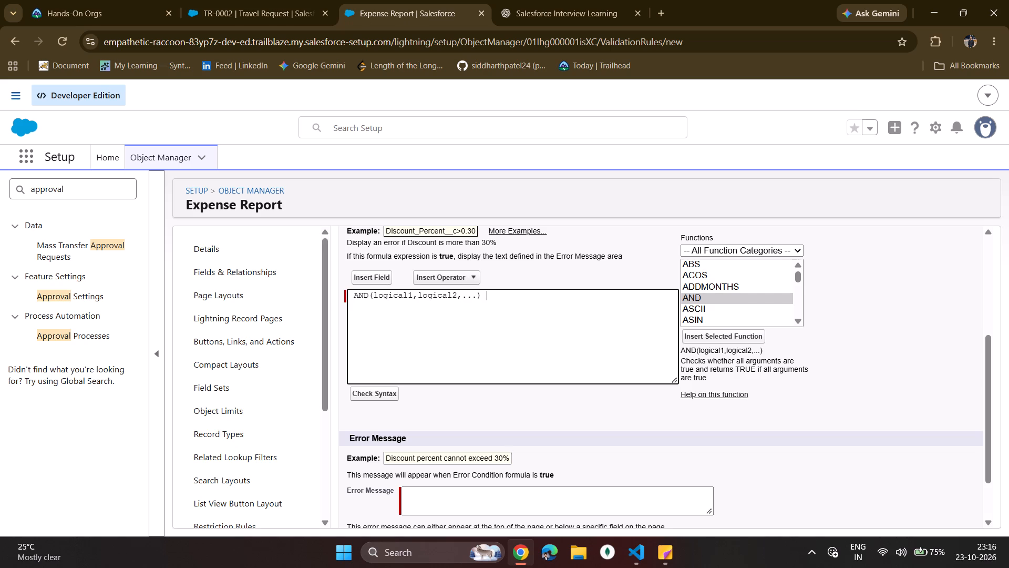
# Replace the logical1 placeholder in the AND formula with the ISPICKVAL function.
pyautogui.doubleClick(395, 291)
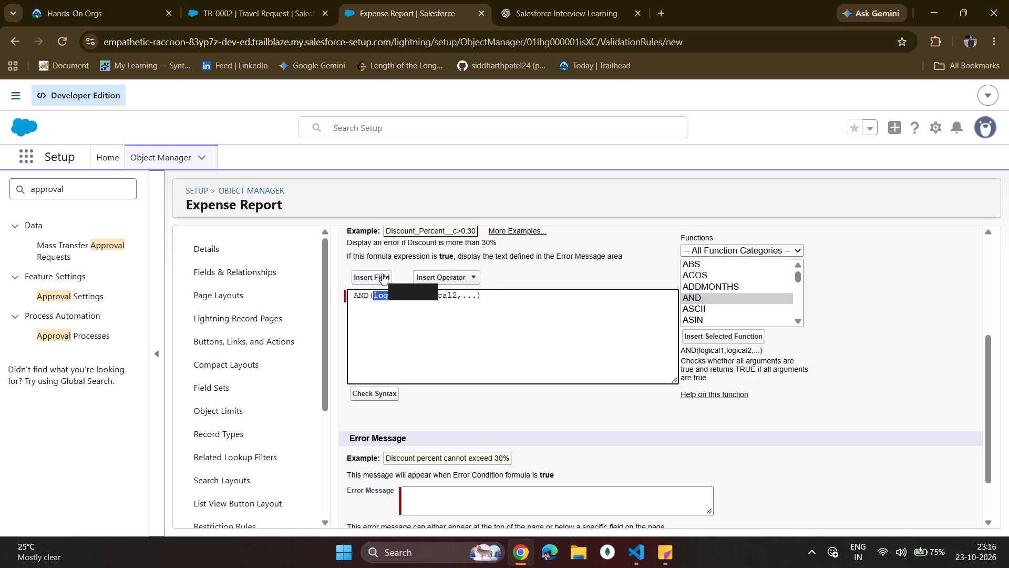
pyautogui.scroll(-8, 704, 276)
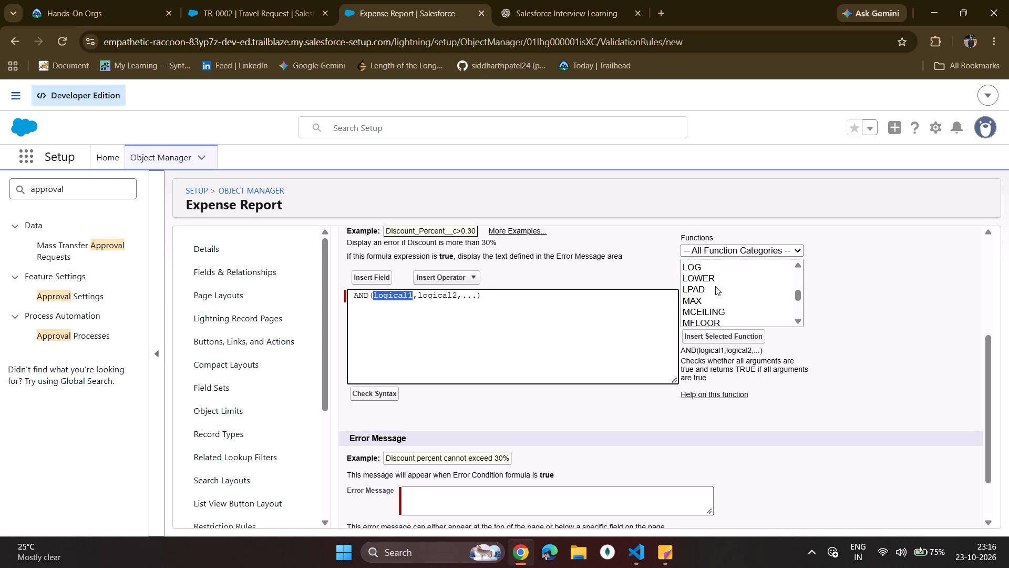
pyautogui.scroll(-8, 715, 286)
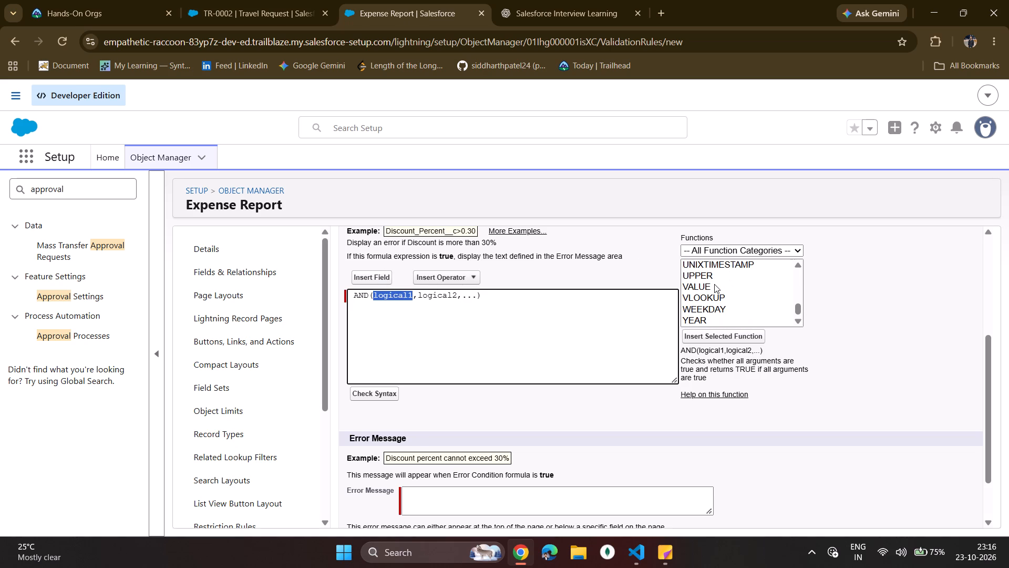
pyautogui.scroll(-1, 714, 284)
pyautogui.scroll(4, 714, 284)
pyautogui.scroll(-2, 714, 302)
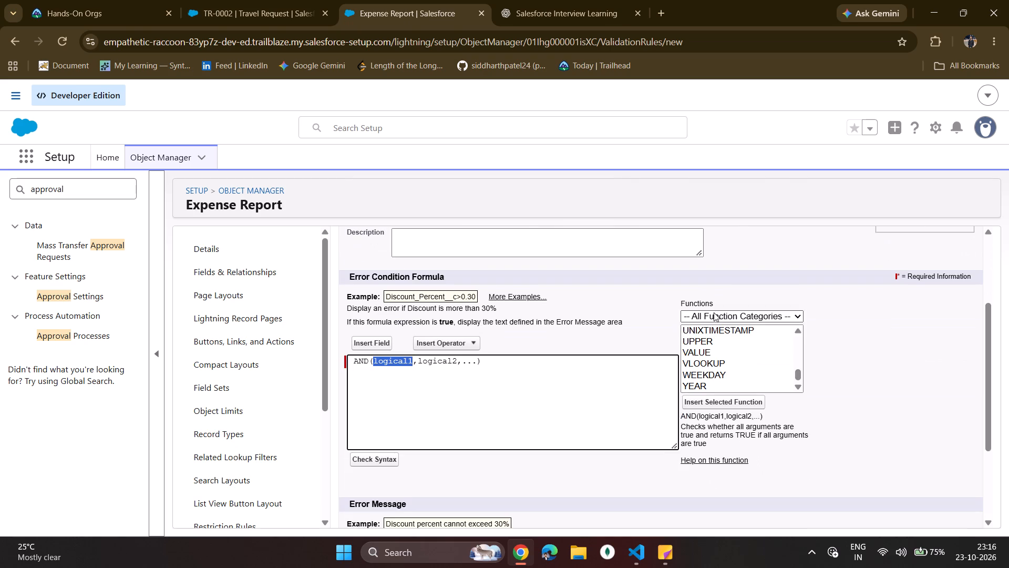
pyautogui.scroll(9, 724, 343)
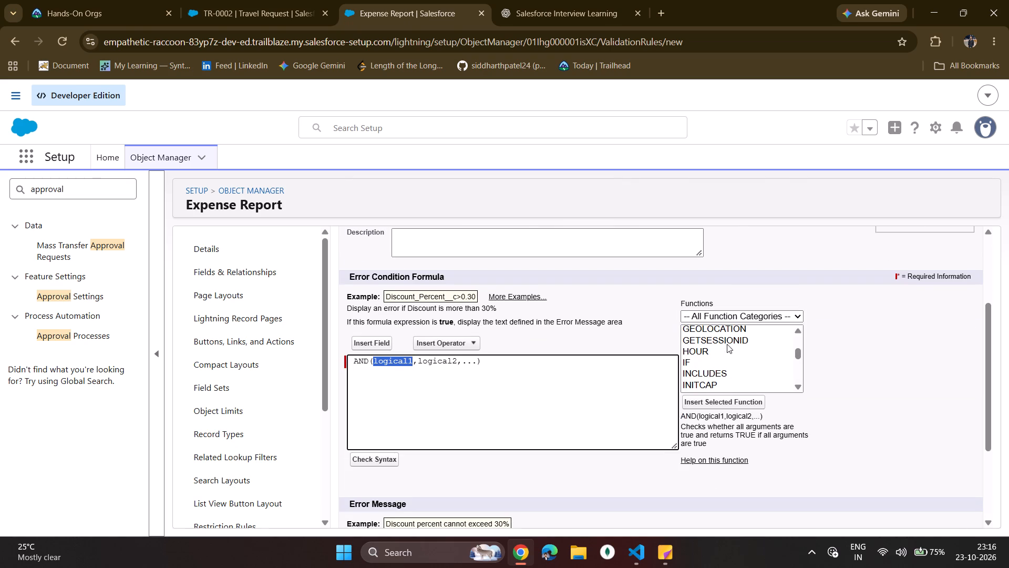
pyautogui.scroll(-1, 727, 344)
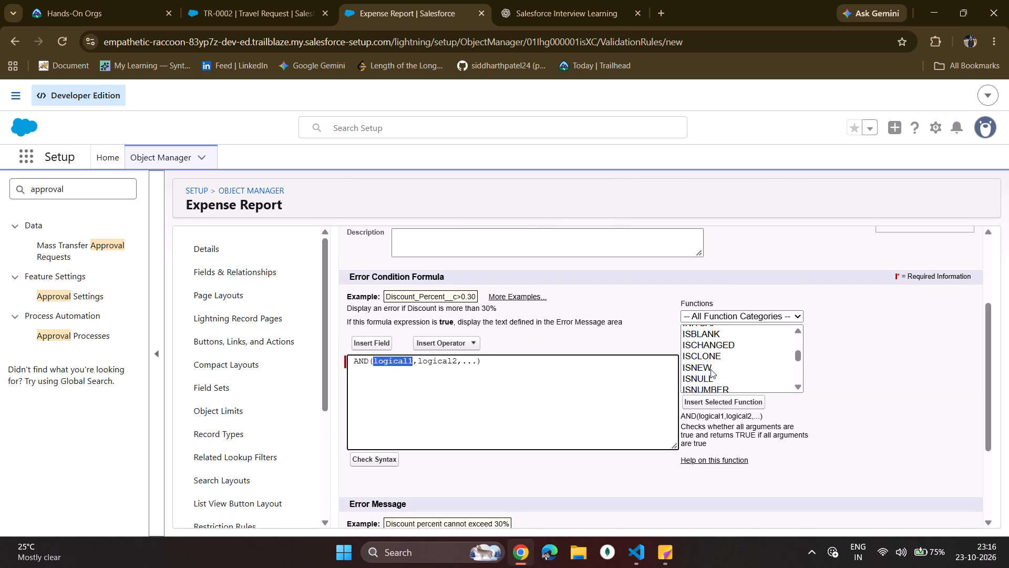
pyautogui.scroll(-1, 709, 372)
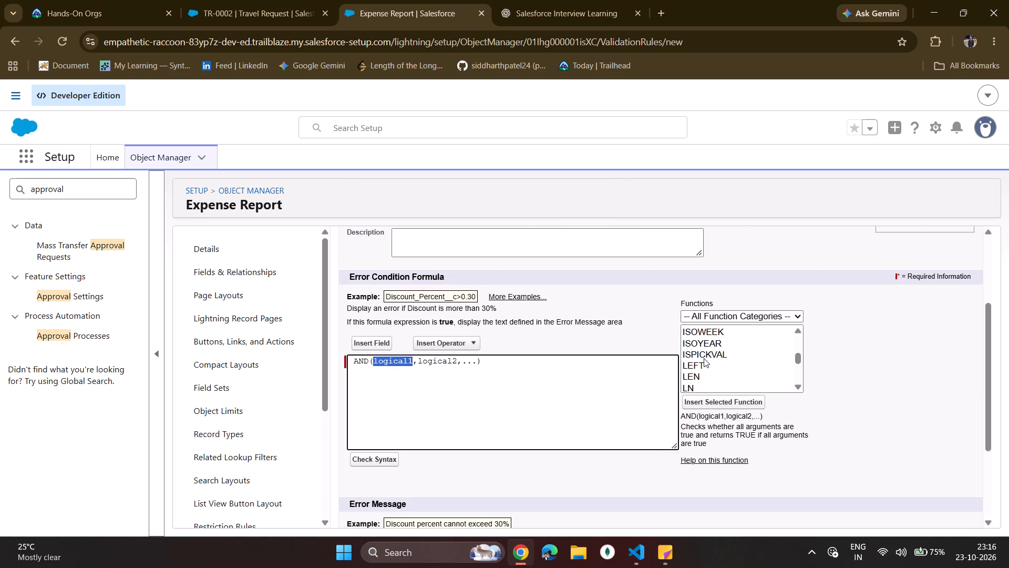
pyautogui.click(704, 358)
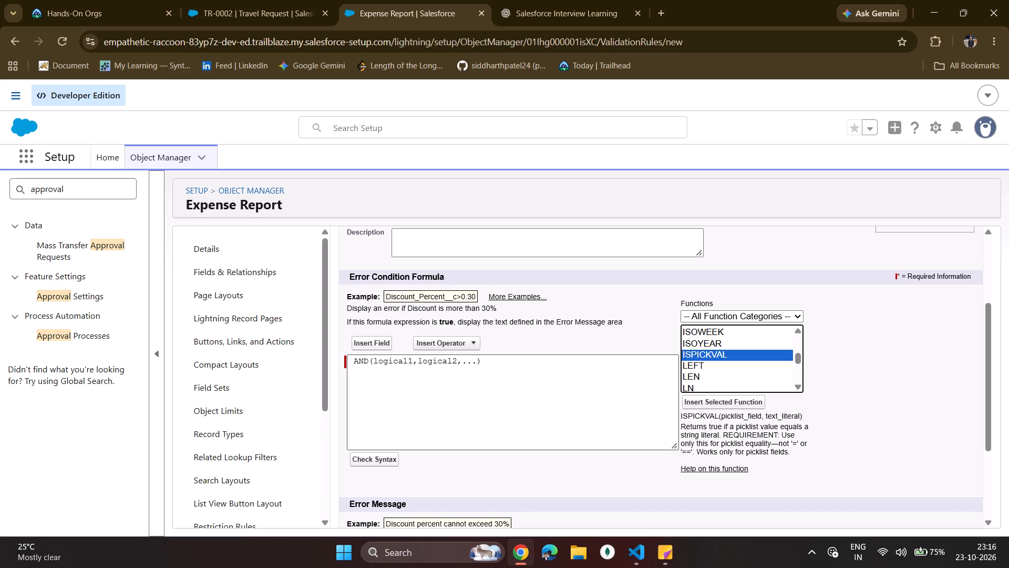
pyautogui.click(705, 403)
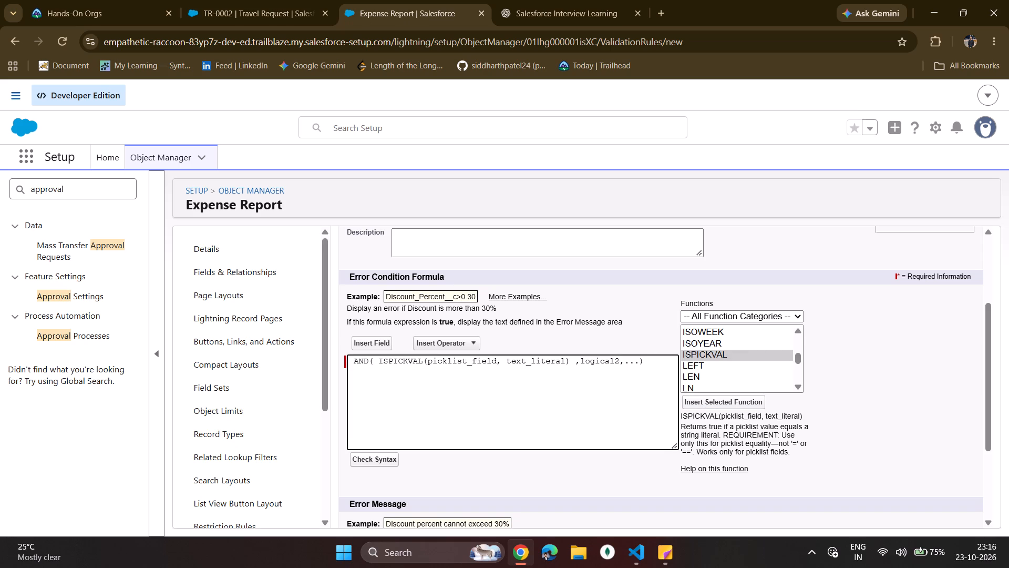
# Fill in the ISPICKVAL arguments with the finace_approval_status__c field and the text value "Draft".
pyautogui.doubleClick(485, 361)
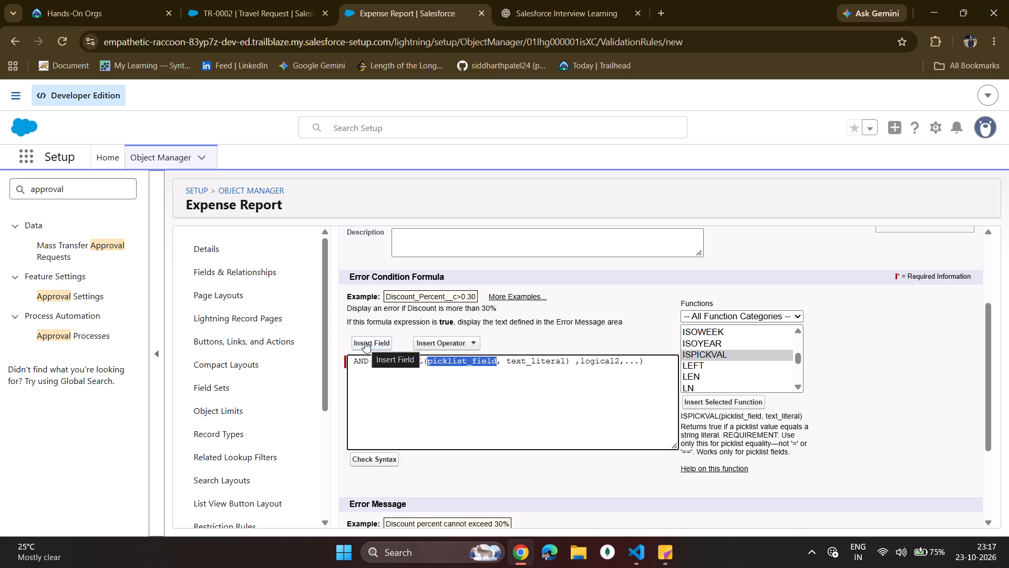
pyautogui.click(365, 341)
pyautogui.click(547, 360)
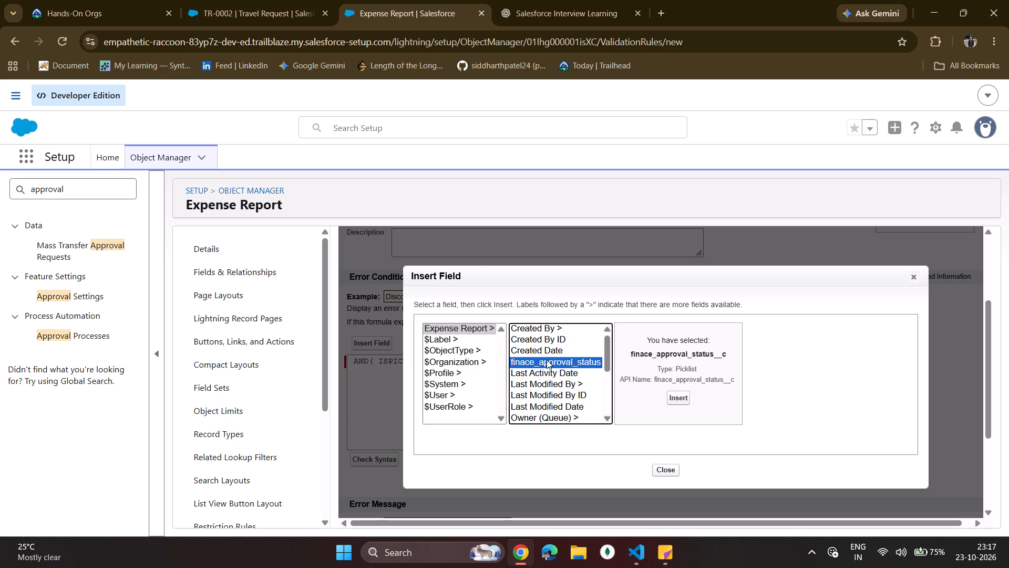
pyautogui.click(674, 398)
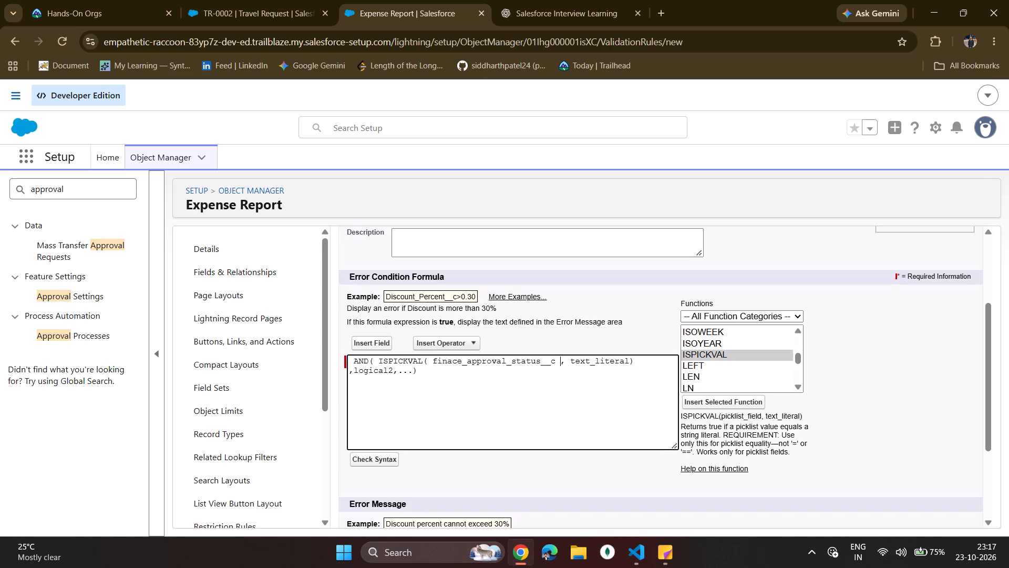
pyautogui.doubleClick(582, 360)
pyautogui.press('BackSpace')
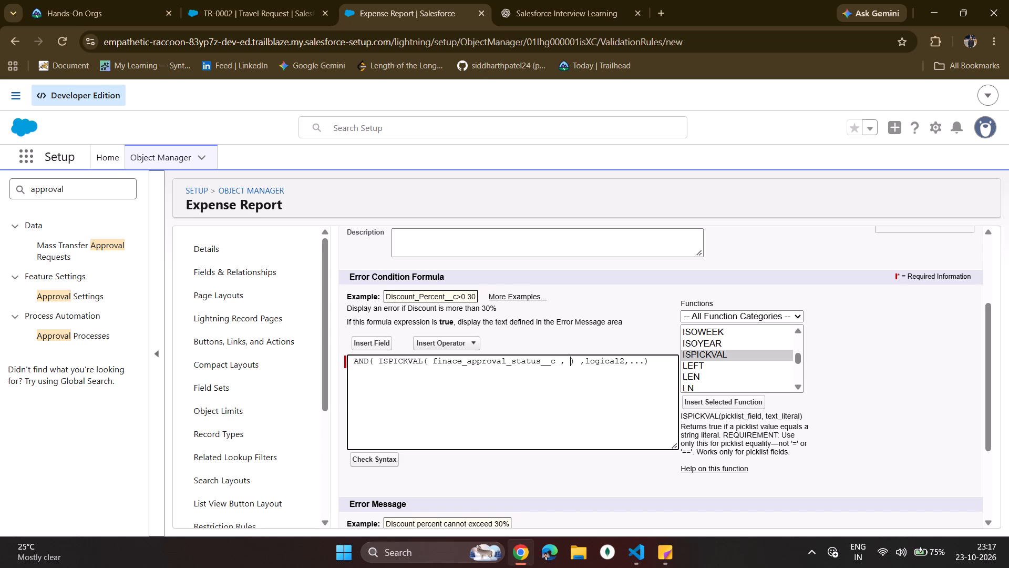
pyautogui.write('""')
pyautogui.press('Left')
pyautogui.write('Draft')
pyautogui.press('Right')
pyautogui.press('Right')
# Replace the logical2 placeholder in the AND formula with the PRIORVALUE function.
pyautogui.doubleClick(369, 373)
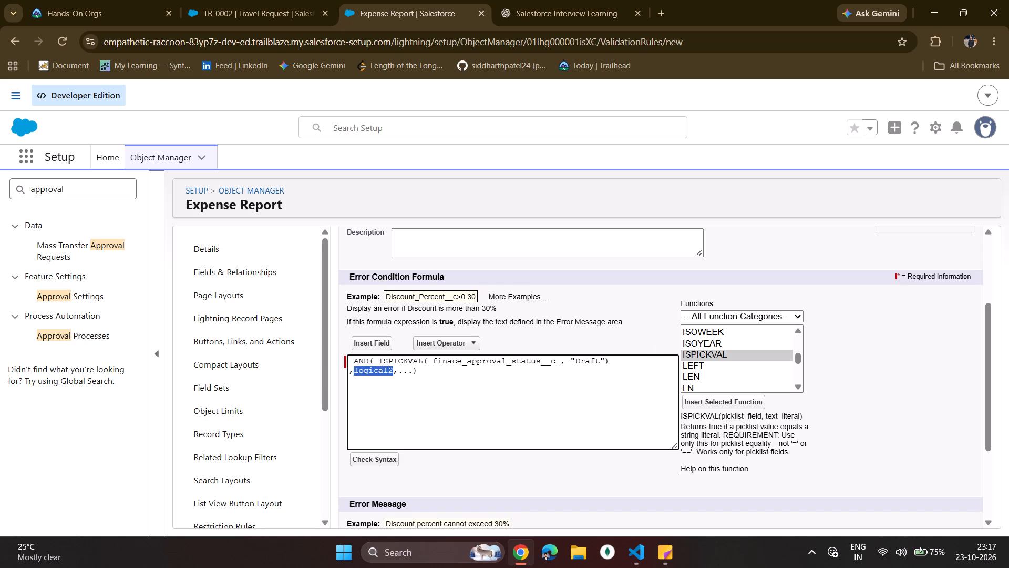
pyautogui.scroll(1, 684, 360)
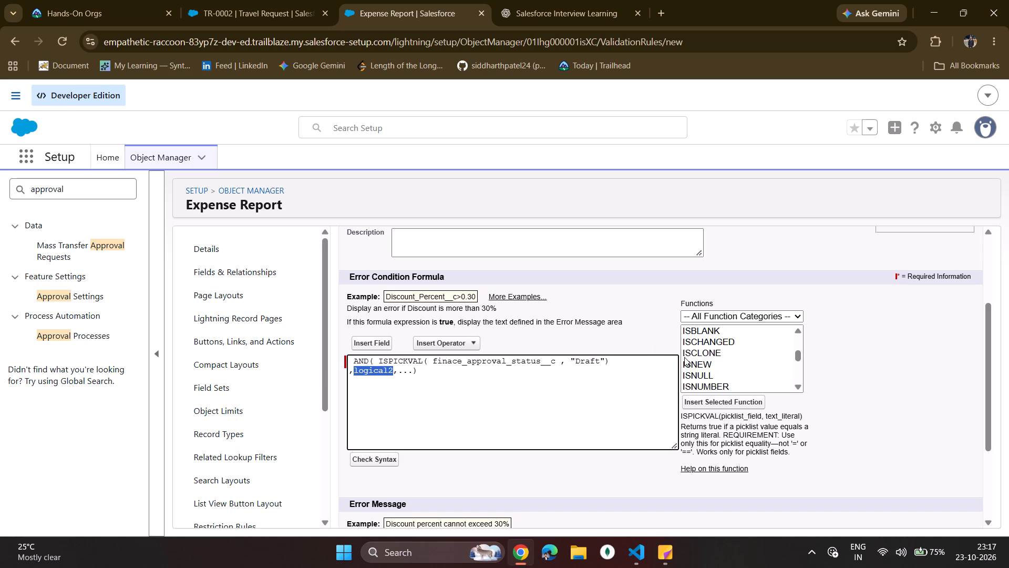
pyautogui.scroll(1, 684, 357)
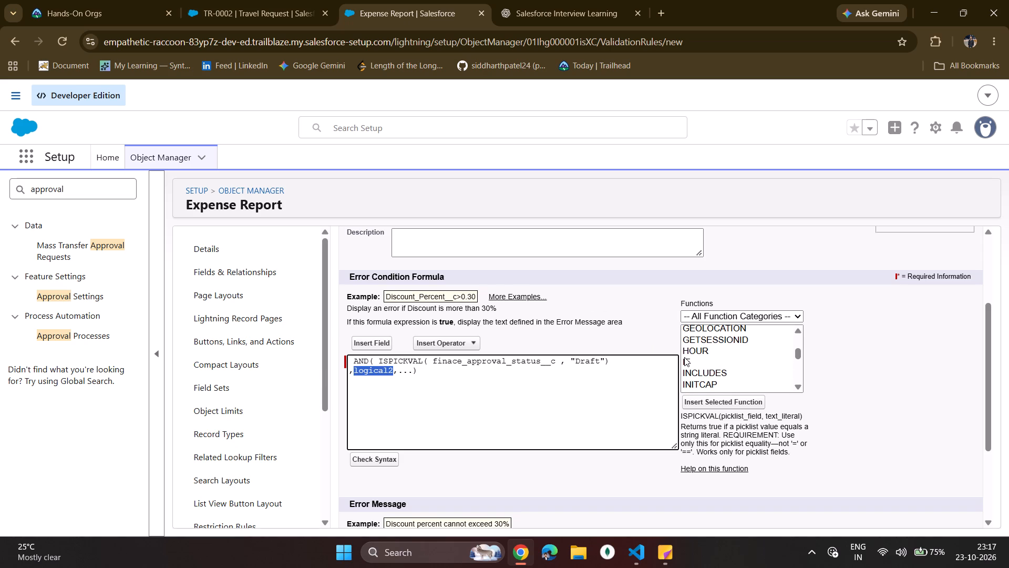
pyautogui.scroll(-3, 684, 357)
pyautogui.scroll(1, 684, 357)
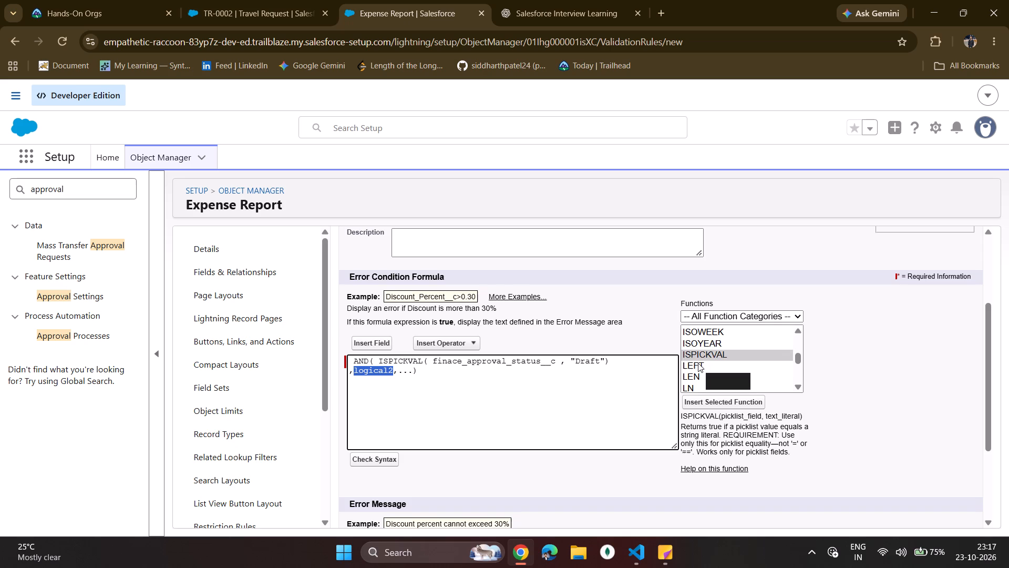
pyautogui.scroll(-1, 698, 363)
pyautogui.scroll(2, 698, 363)
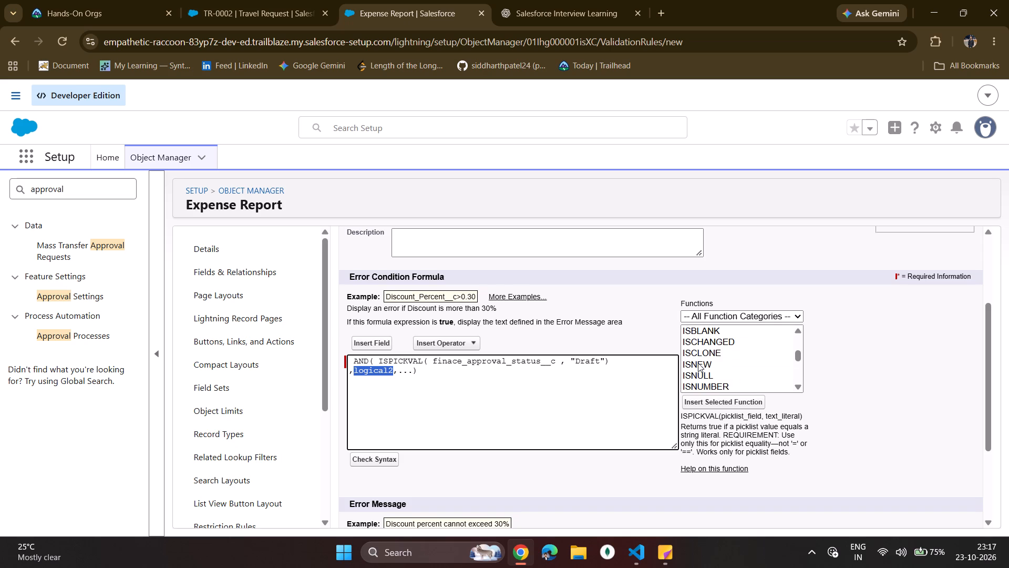
pyautogui.scroll(2, 698, 363)
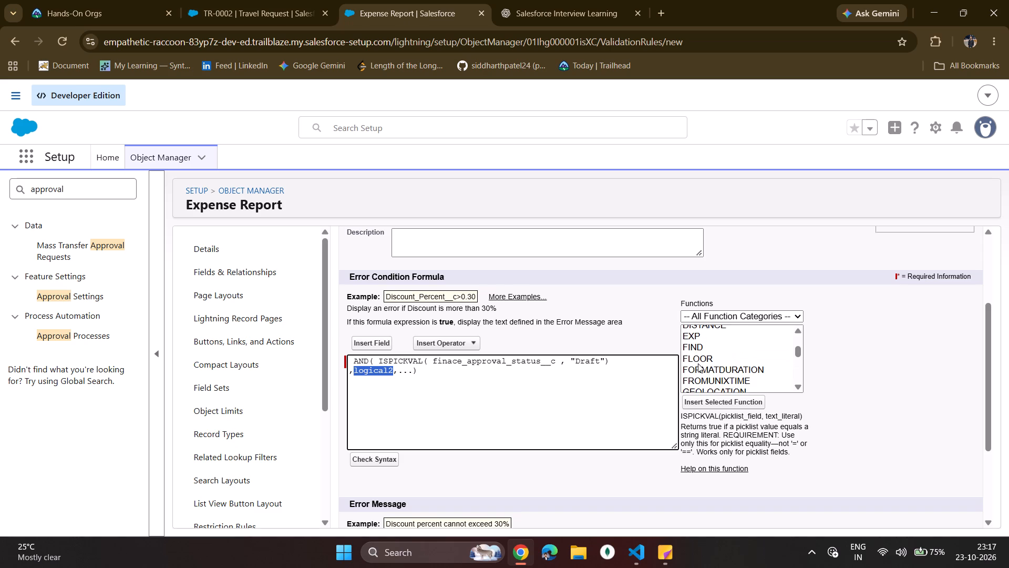
pyautogui.scroll(1, 698, 363)
pyautogui.scroll(-1, 698, 363)
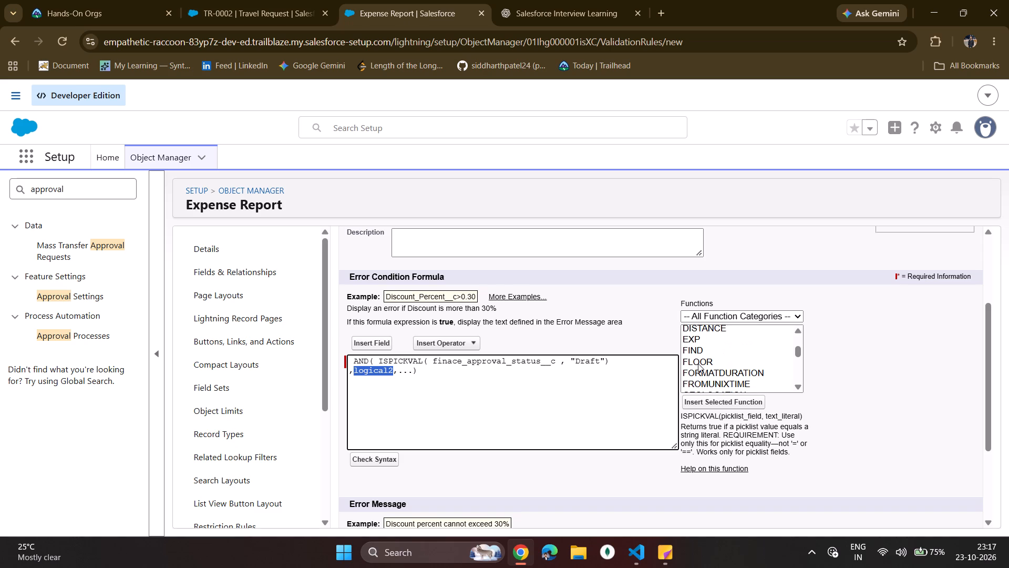
pyautogui.scroll(-16, 698, 363)
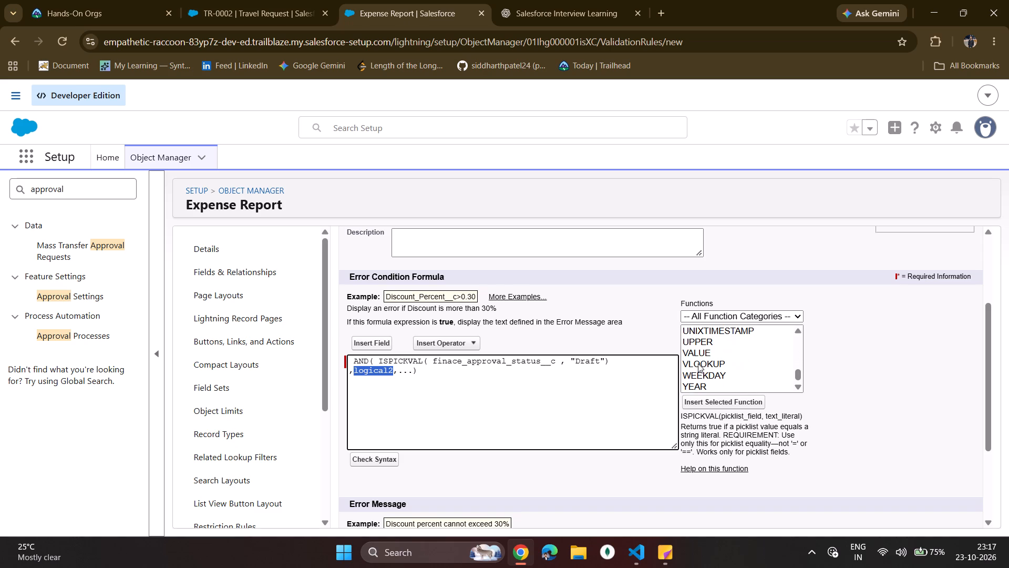
pyautogui.scroll(-2, 698, 363)
pyautogui.scroll(4, 698, 363)
pyautogui.scroll(-1, 698, 363)
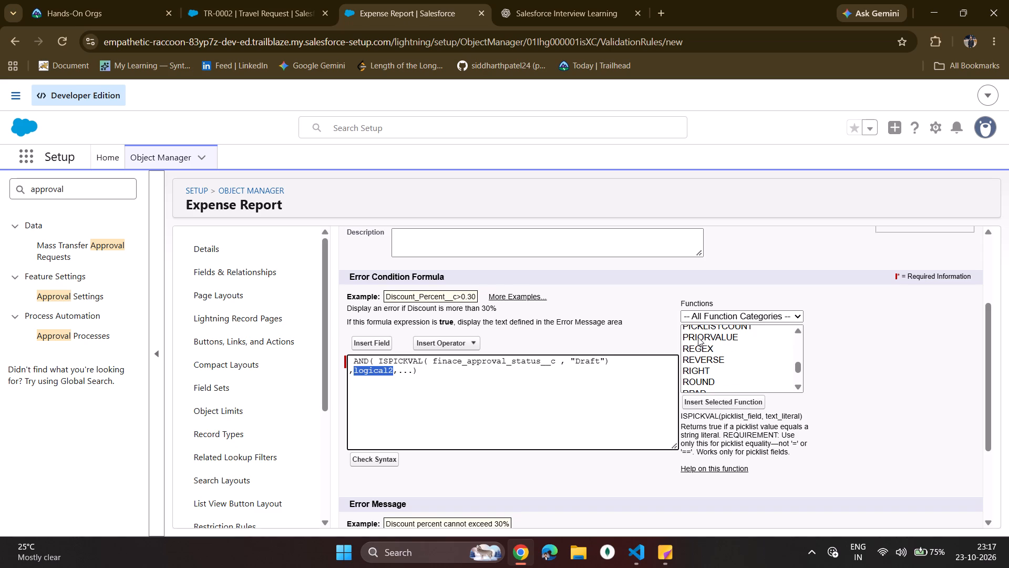
pyautogui.click(698, 337)
pyautogui.scroll(1, 698, 340)
pyautogui.scroll(-1, 698, 340)
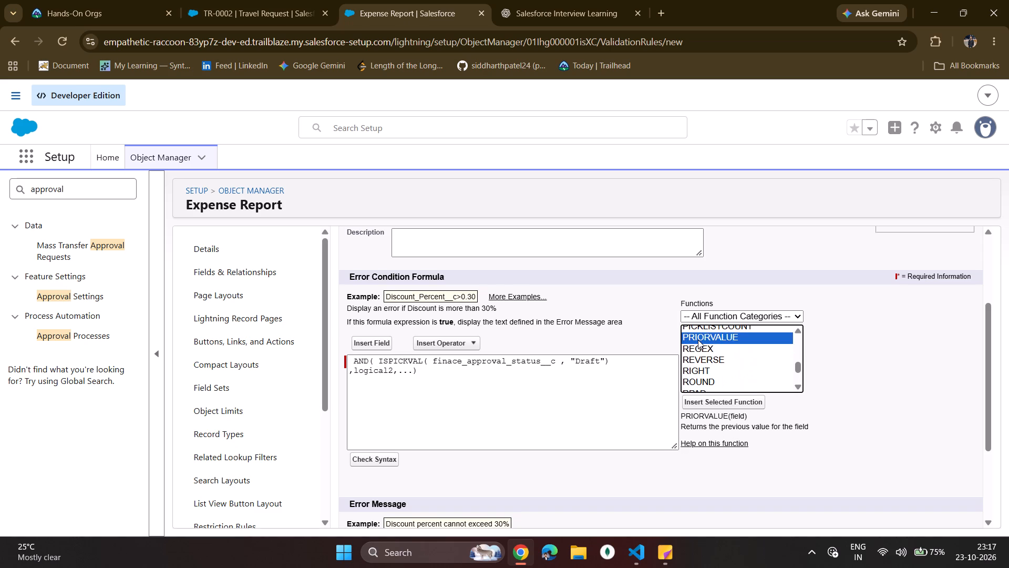
pyautogui.click(706, 400)
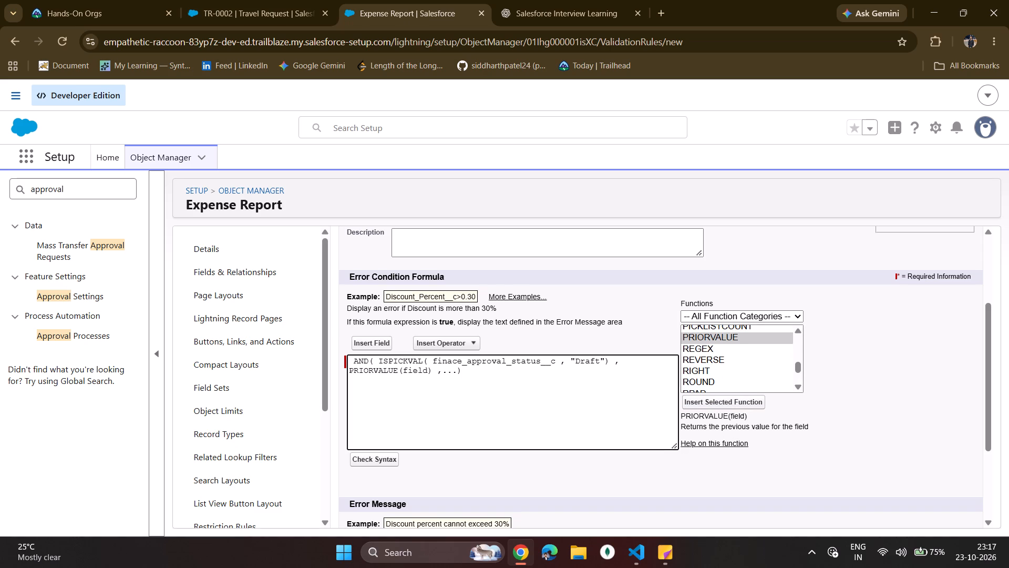
# Replace the field placeholder inside PRIORVALUE with the ISPICKVAL function.
pyautogui.doubleClick(416, 368)
pyautogui.click(424, 371)
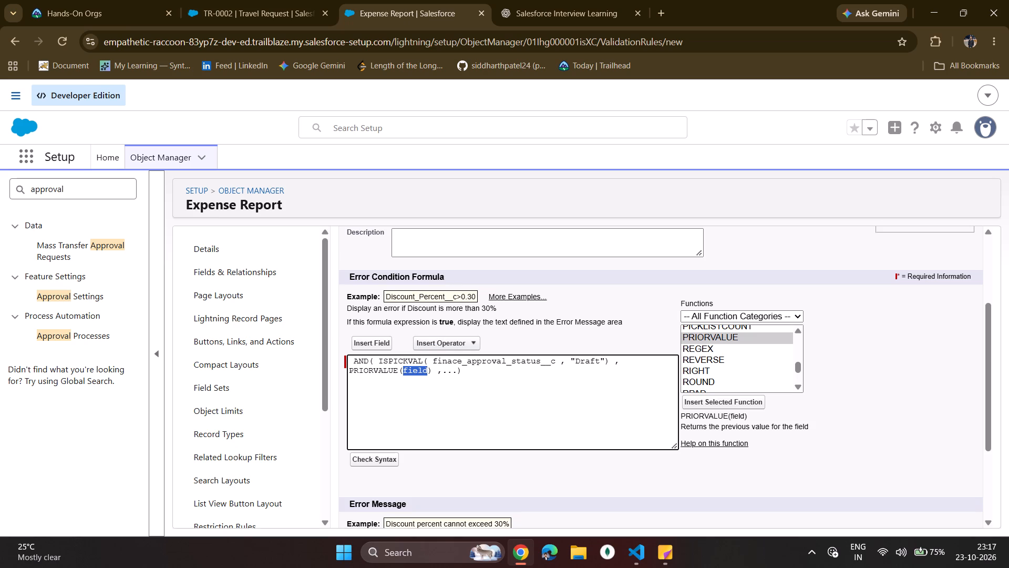
pyautogui.doubleClick(419, 368)
pyautogui.scroll(2, 695, 356)
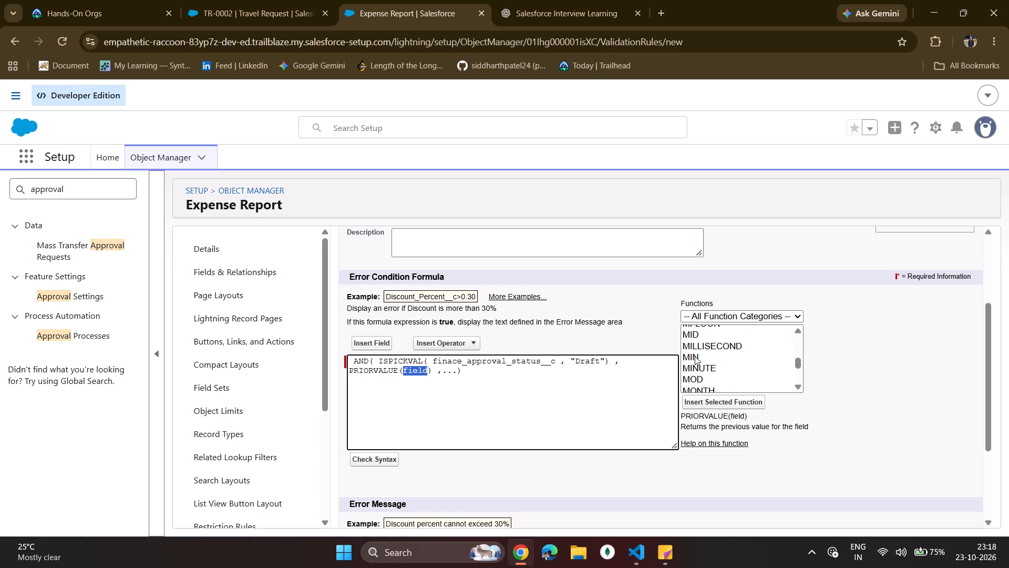
pyautogui.scroll(-2, 695, 356)
pyautogui.scroll(3, 695, 356)
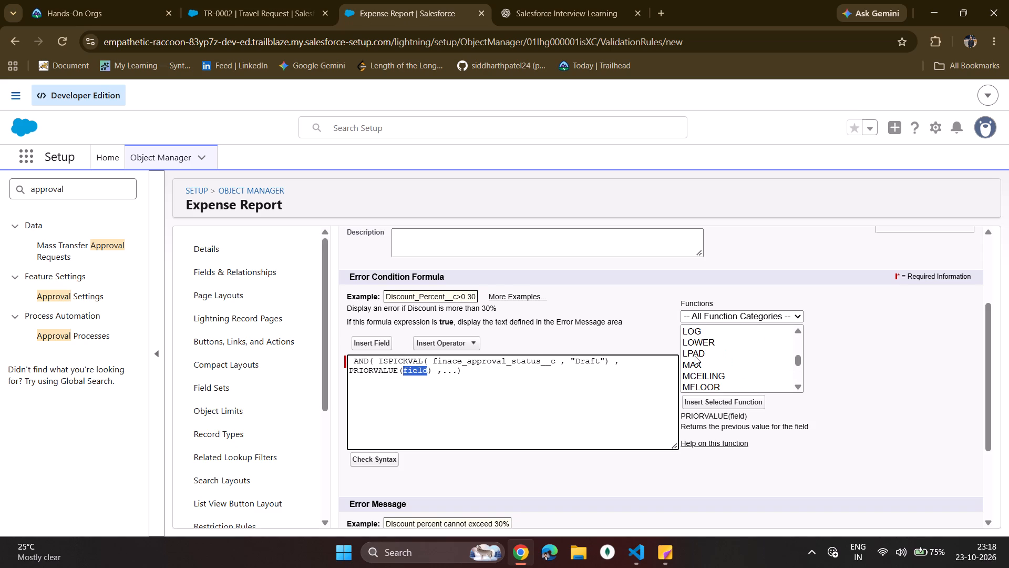
pyautogui.scroll(2, 695, 356)
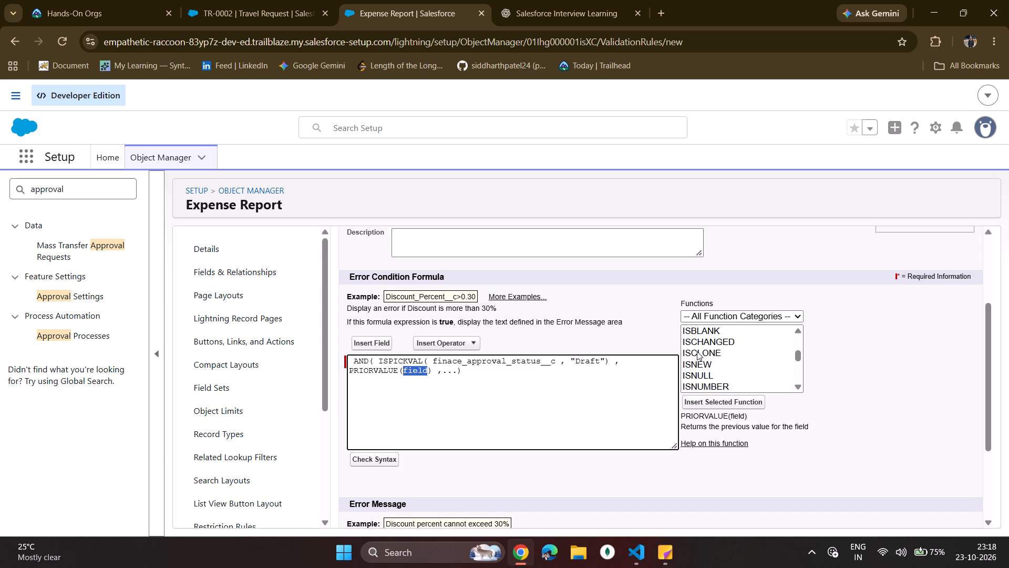
pyautogui.scroll(1, 697, 347)
pyautogui.scroll(-1, 697, 356)
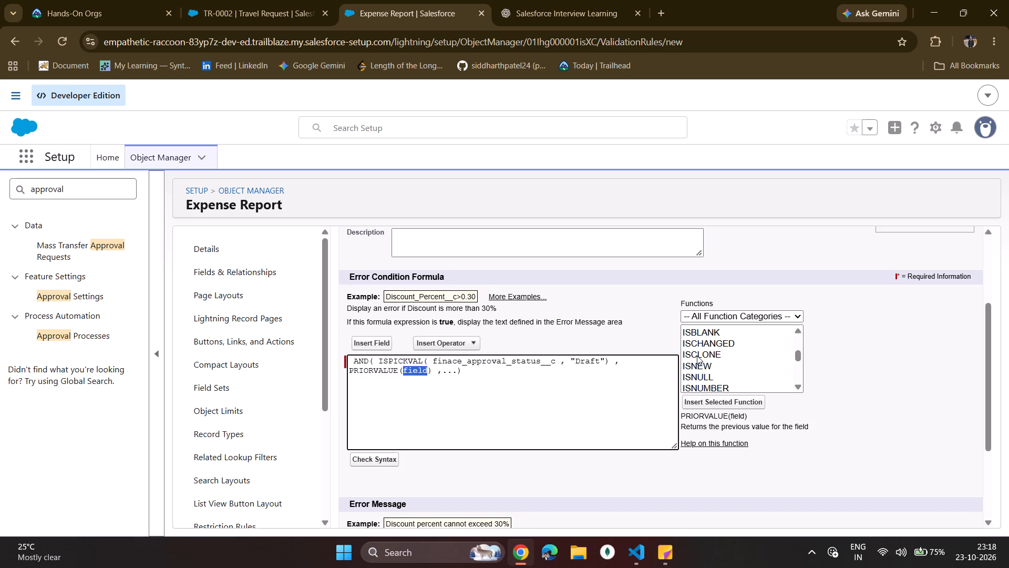
pyautogui.scroll(-2, 697, 356)
pyautogui.scroll(1, 697, 356)
pyautogui.click(697, 356)
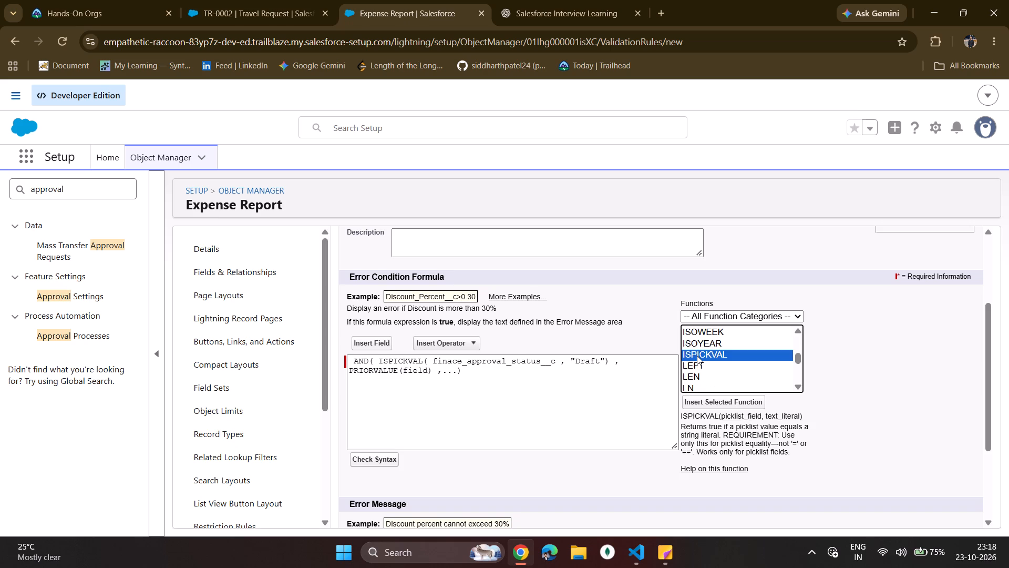
pyautogui.click(707, 399)
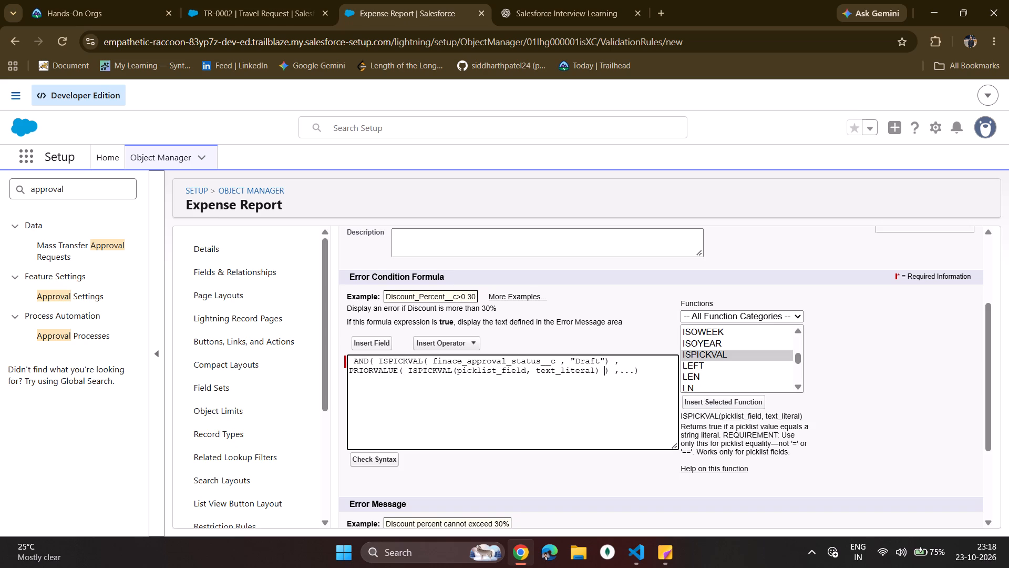
# Fill in the nested ISPICKVAL arguments with the finace_approval_status__c field and the text value "In progress".
pyautogui.doubleClick(506, 371)
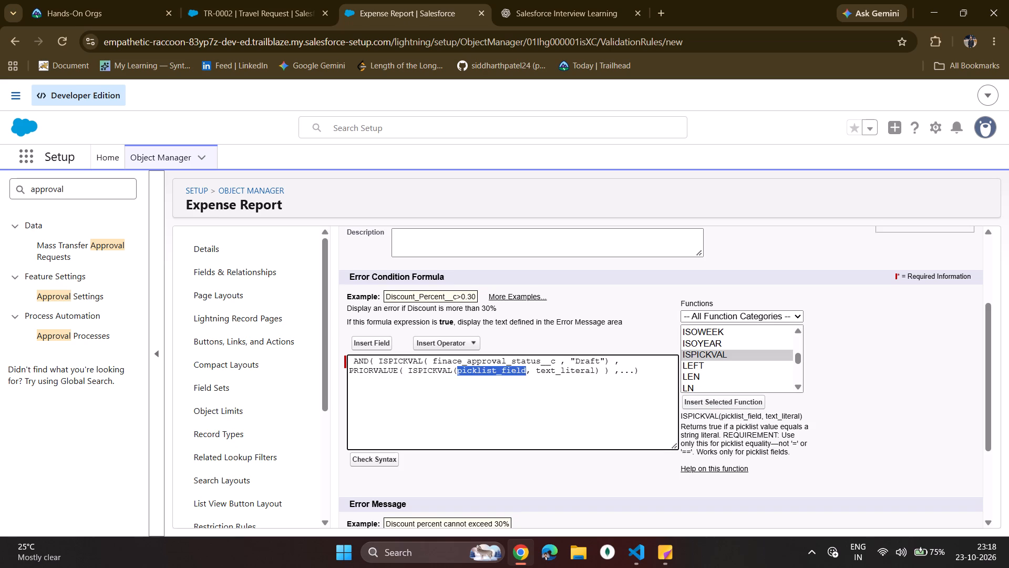
pyautogui.click(384, 340)
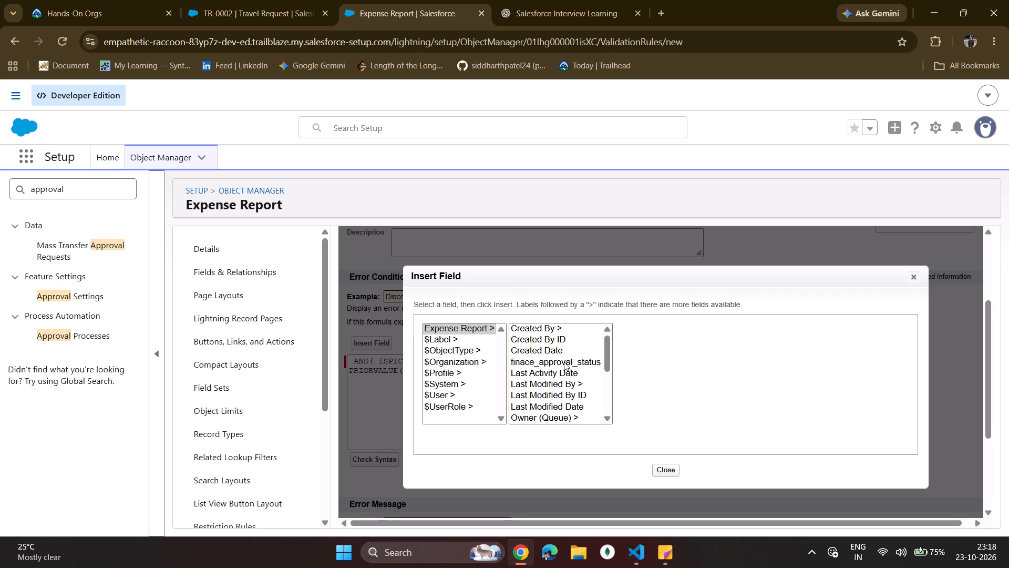
pyautogui.click(564, 362)
pyautogui.click(669, 395)
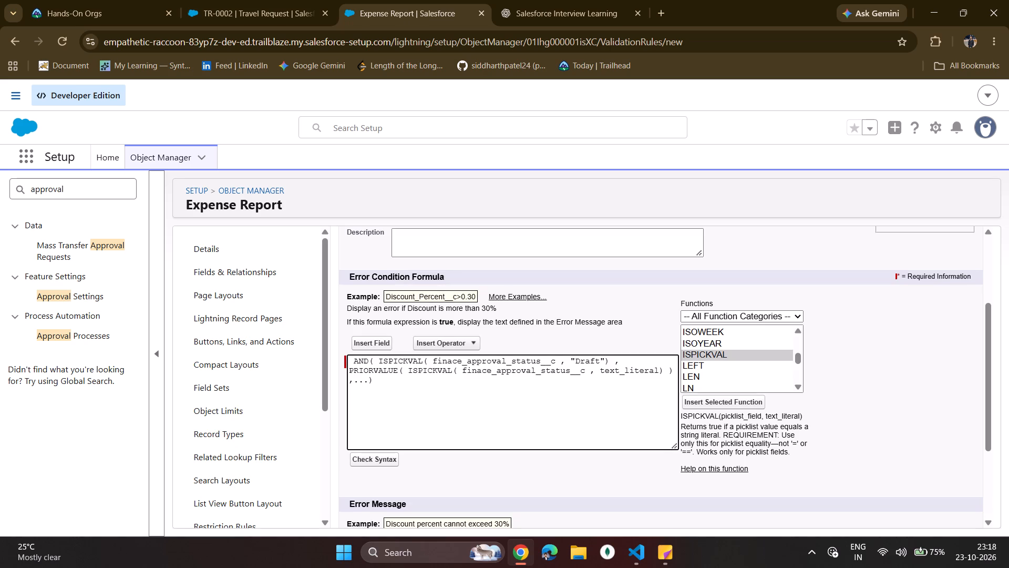
pyautogui.doubleClick(613, 368)
pyautogui.press('BackSpace')
pyautogui.write('""')
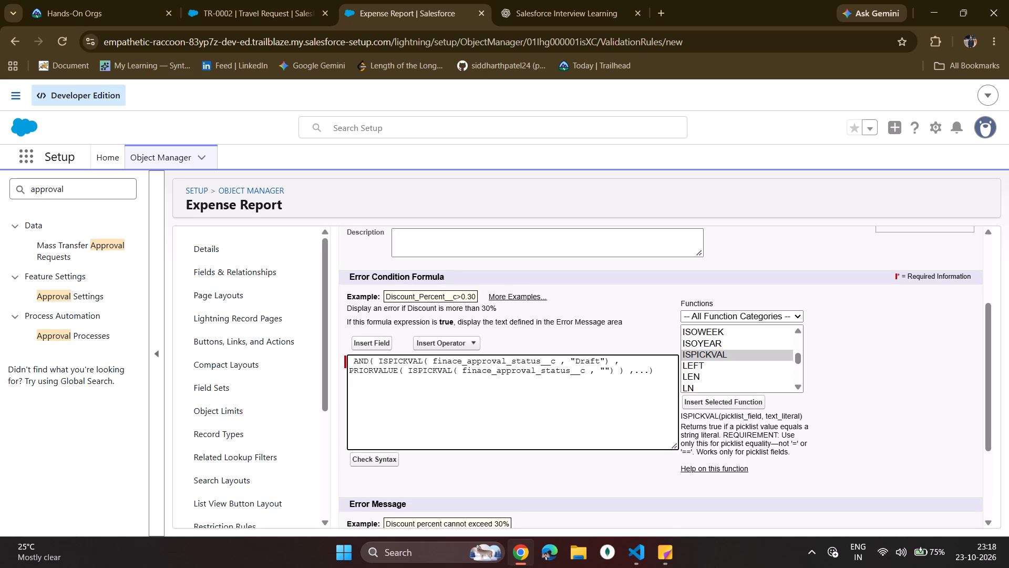
pyautogui.press('Left')
pyautogui.write('In progress')
pyautogui.press('Right')
pyautogui.press('Right')
# Replace the trailing ellipsis placeholder in the AND formula with the NOT function as the third condition.
pyautogui.doubleClick(365, 379)
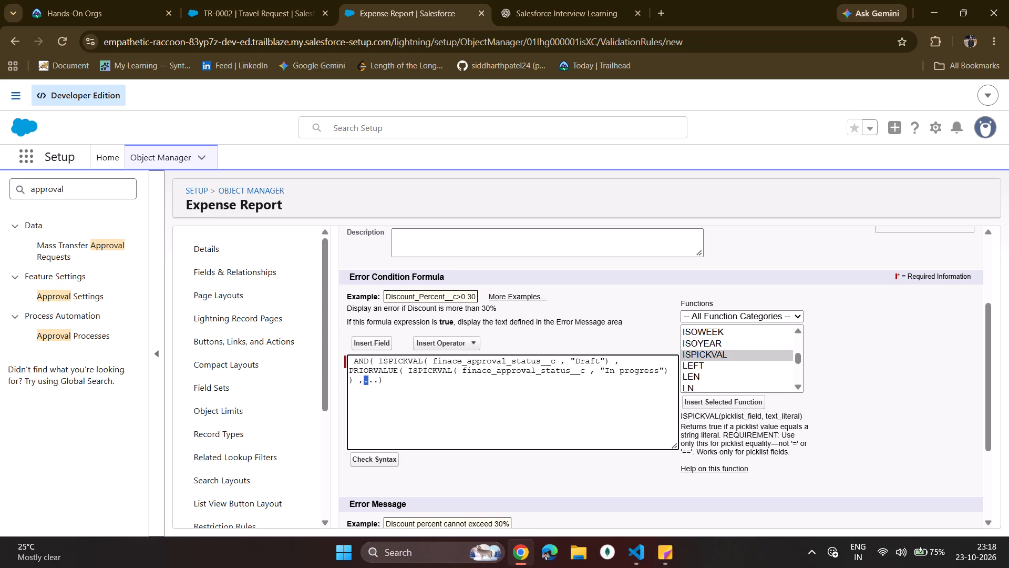
pyautogui.click(356, 381)
pyautogui.click(377, 381)
pyautogui.press('BackSpace')
pyautogui.press('BackSpace')
pyautogui.press('BackSpace')
pyautogui.press('BackSpace')
pyautogui.press('BackSpace')
pyautogui.press(',')
pyautogui.scroll(-3, 722, 392)
pyautogui.click(707, 338)
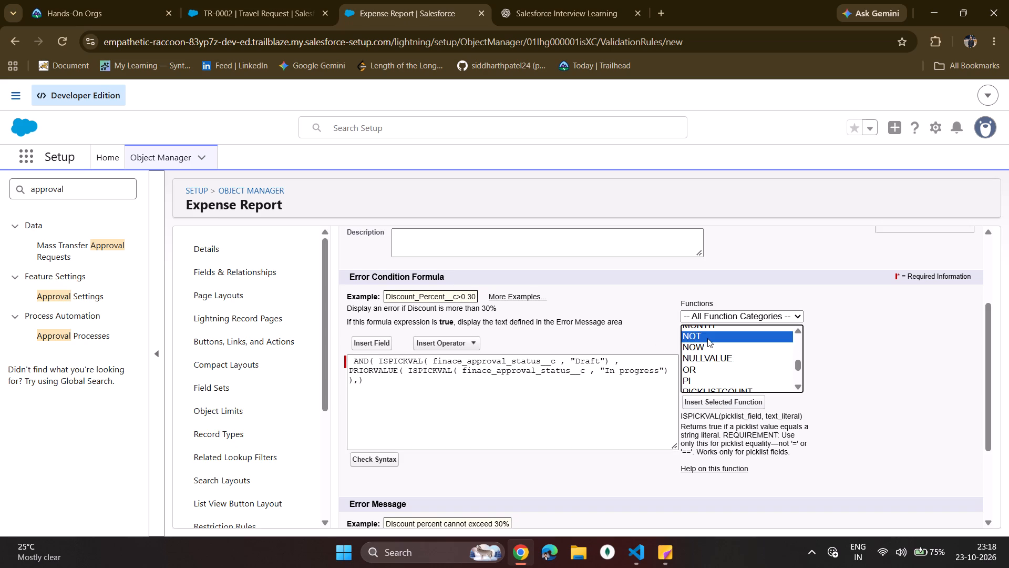
pyautogui.click(721, 398)
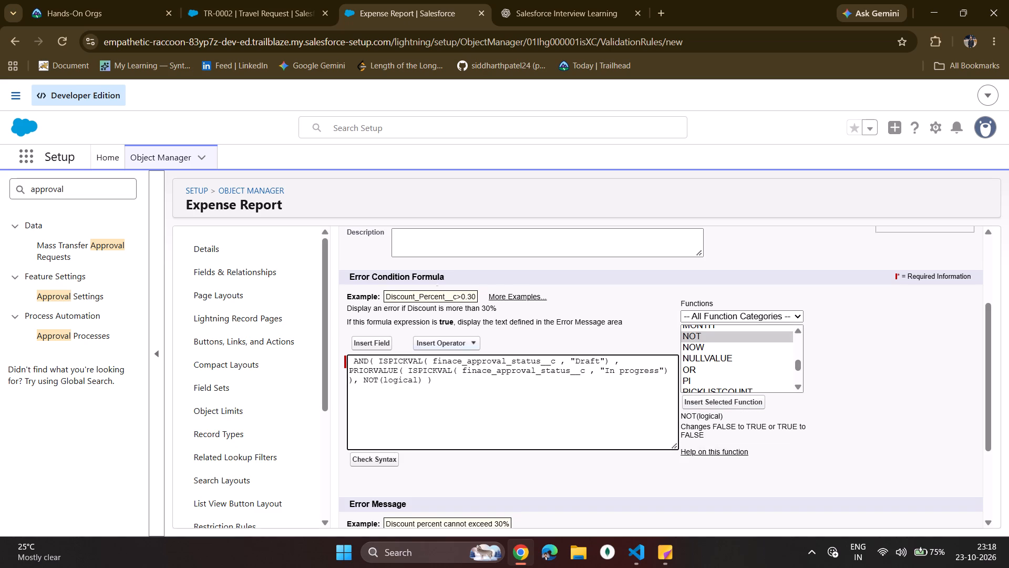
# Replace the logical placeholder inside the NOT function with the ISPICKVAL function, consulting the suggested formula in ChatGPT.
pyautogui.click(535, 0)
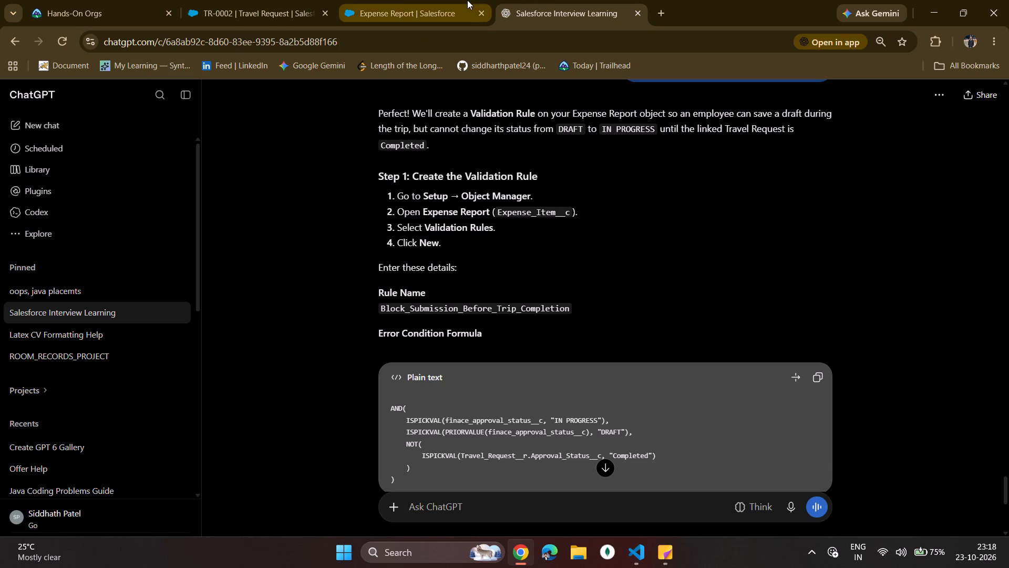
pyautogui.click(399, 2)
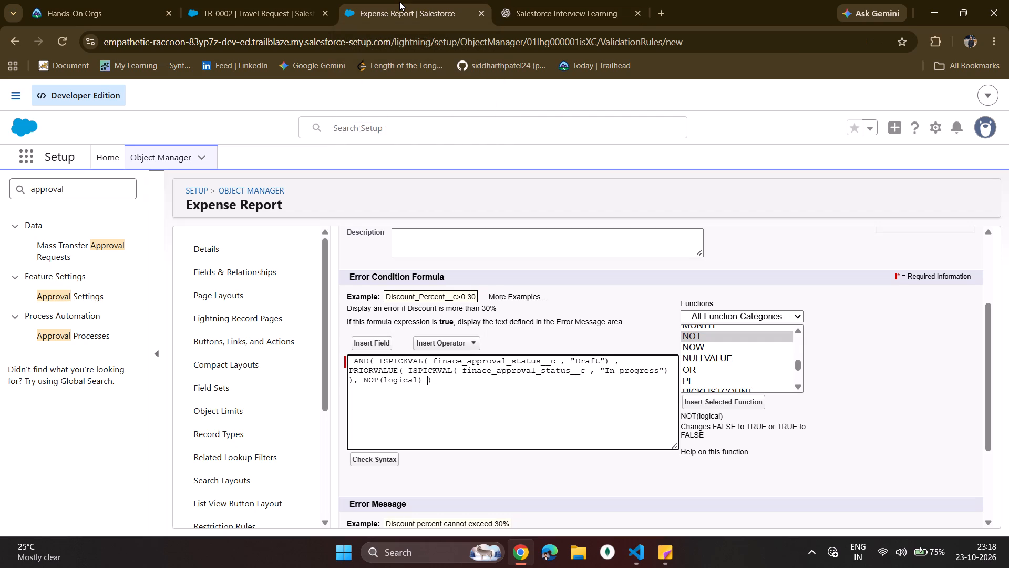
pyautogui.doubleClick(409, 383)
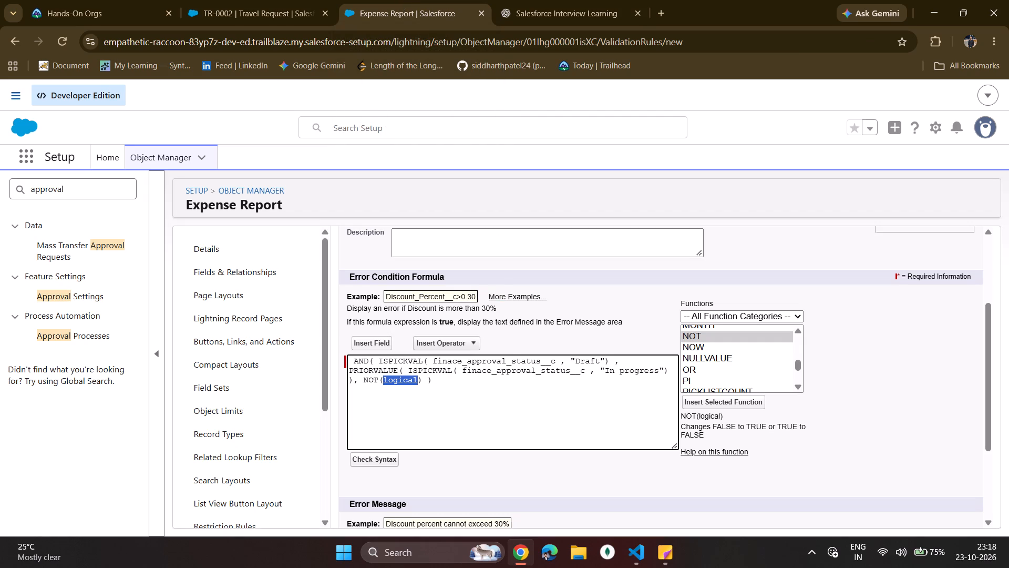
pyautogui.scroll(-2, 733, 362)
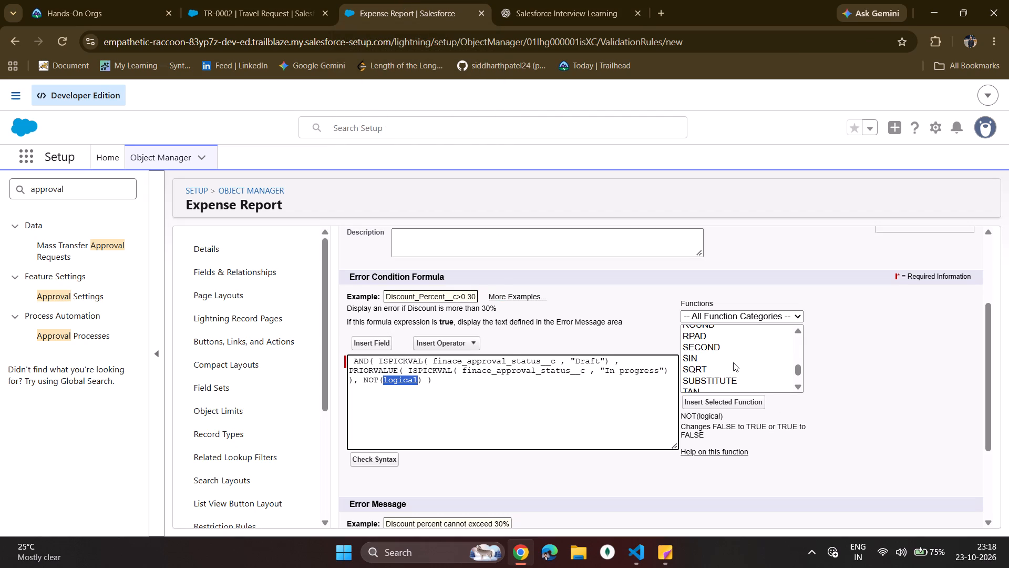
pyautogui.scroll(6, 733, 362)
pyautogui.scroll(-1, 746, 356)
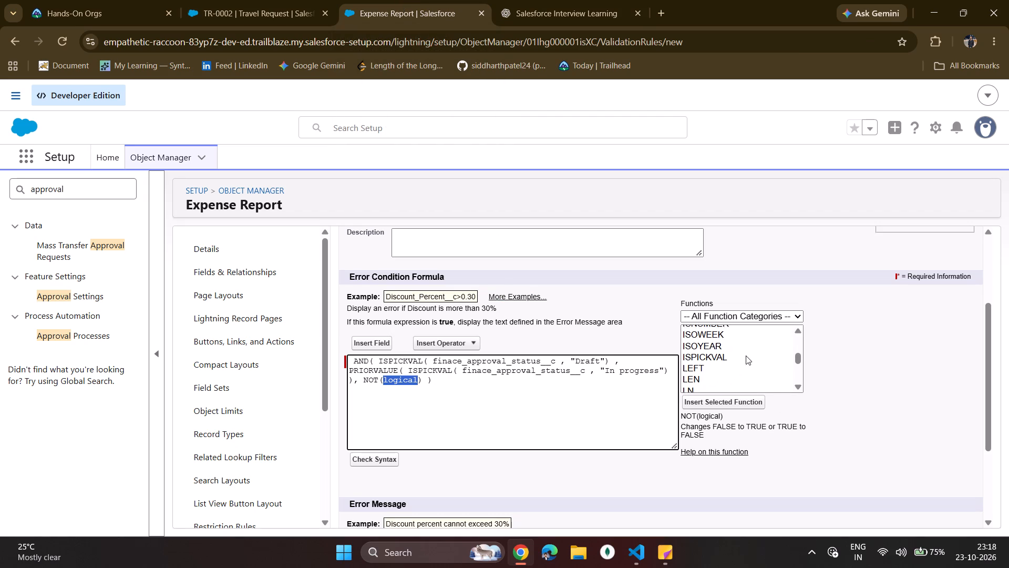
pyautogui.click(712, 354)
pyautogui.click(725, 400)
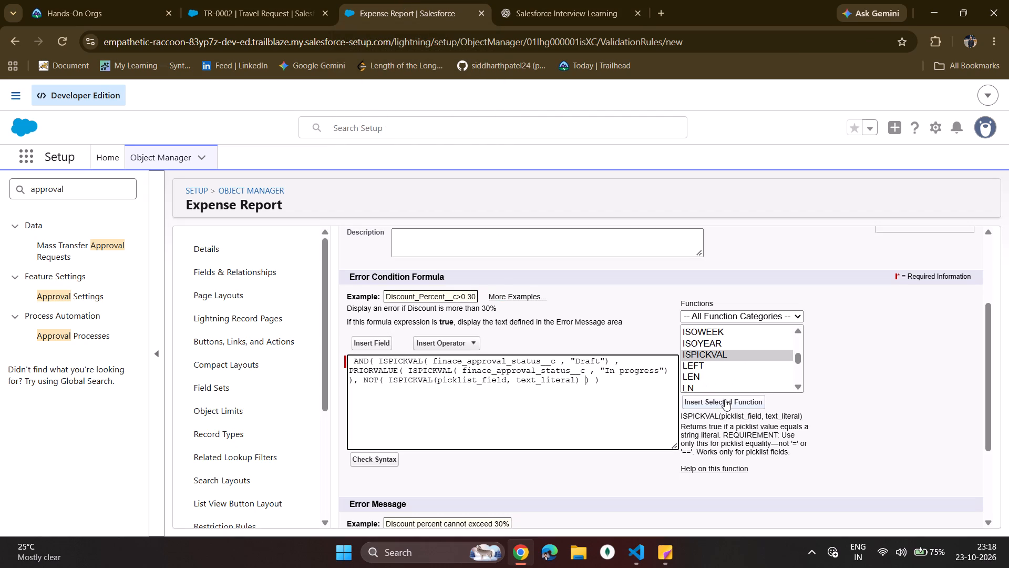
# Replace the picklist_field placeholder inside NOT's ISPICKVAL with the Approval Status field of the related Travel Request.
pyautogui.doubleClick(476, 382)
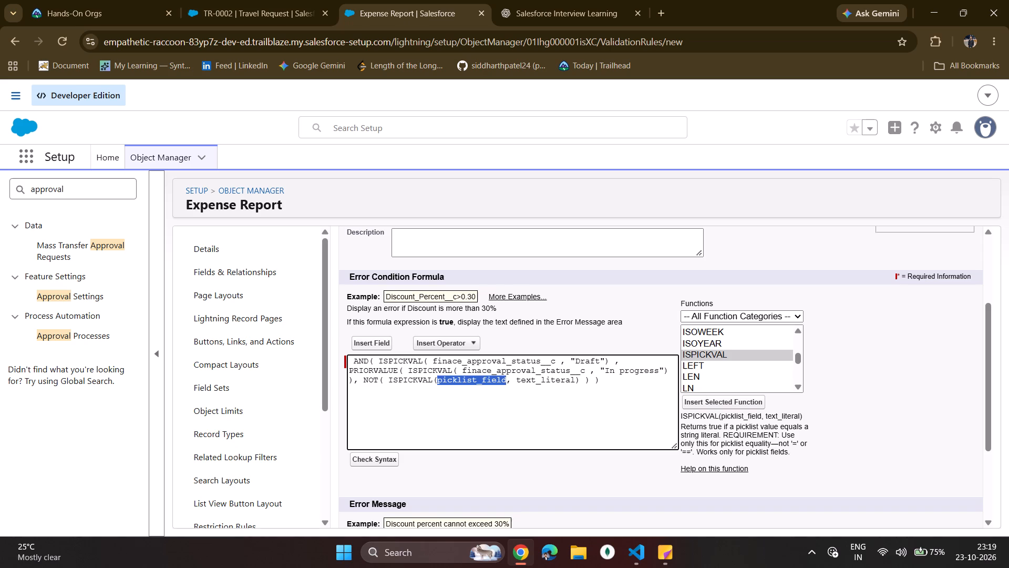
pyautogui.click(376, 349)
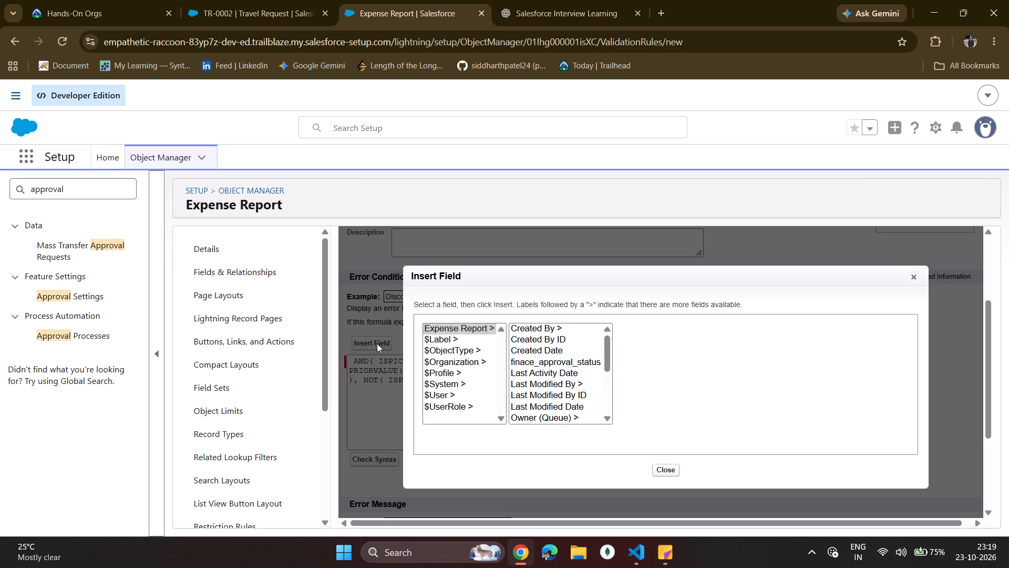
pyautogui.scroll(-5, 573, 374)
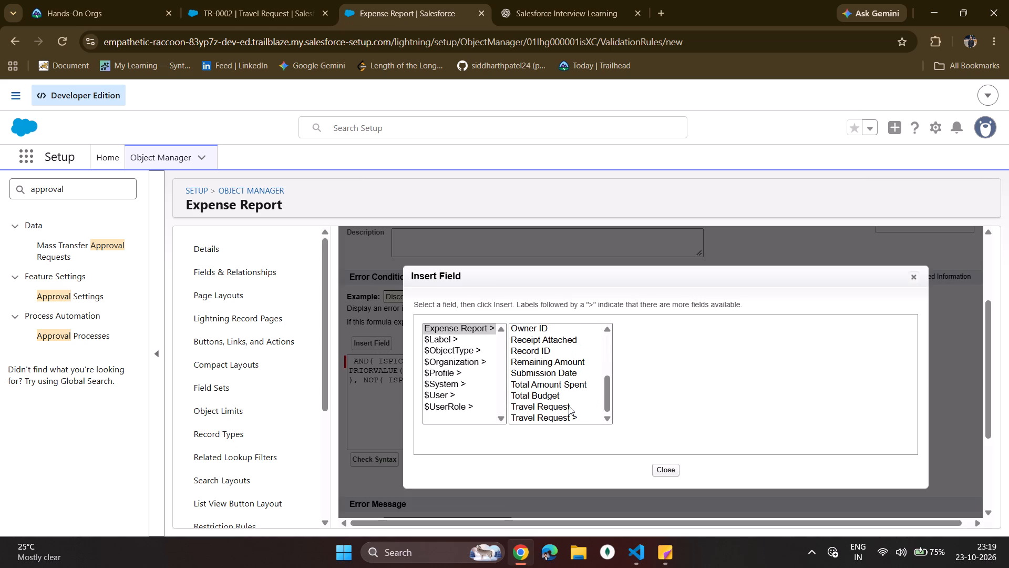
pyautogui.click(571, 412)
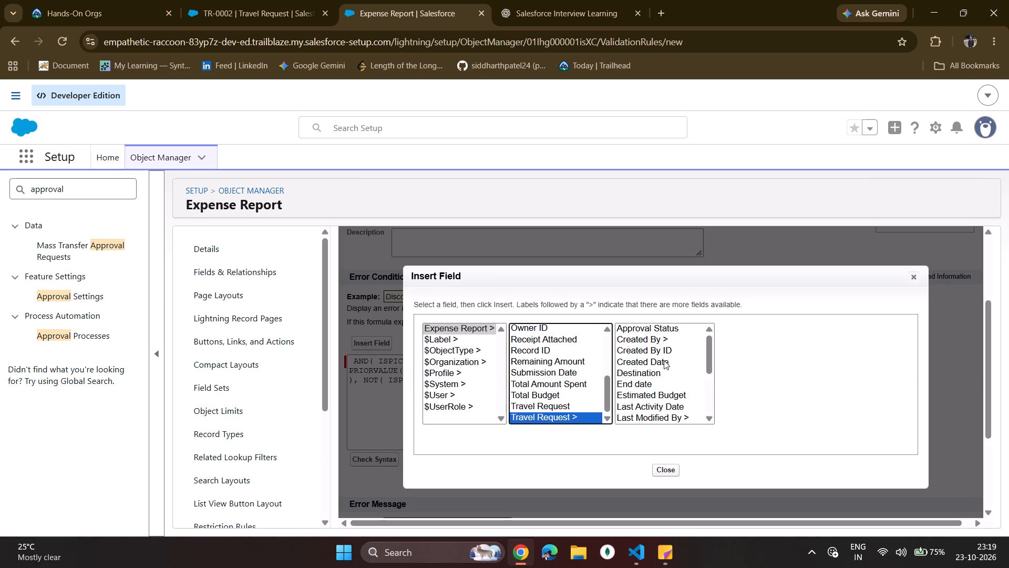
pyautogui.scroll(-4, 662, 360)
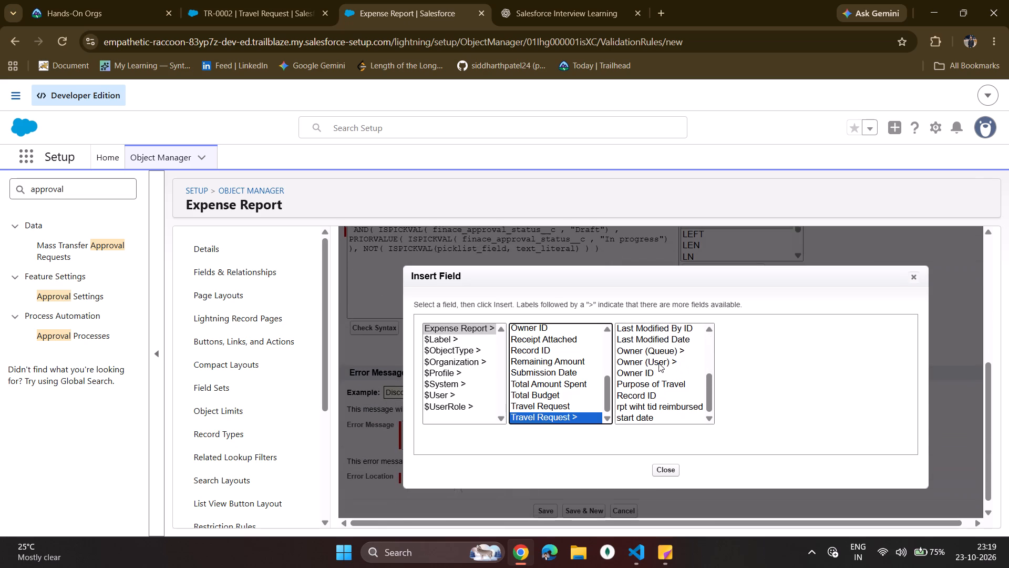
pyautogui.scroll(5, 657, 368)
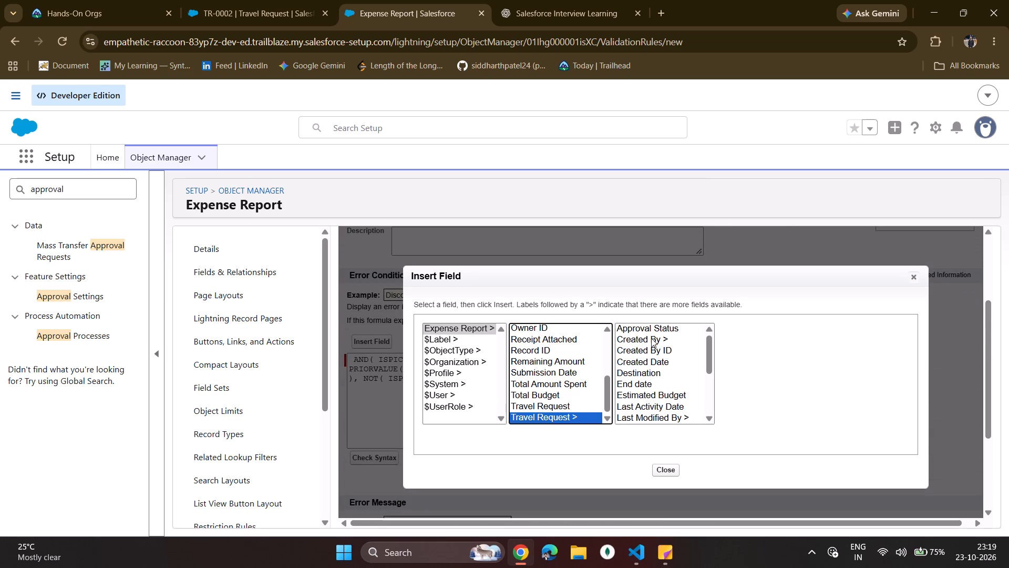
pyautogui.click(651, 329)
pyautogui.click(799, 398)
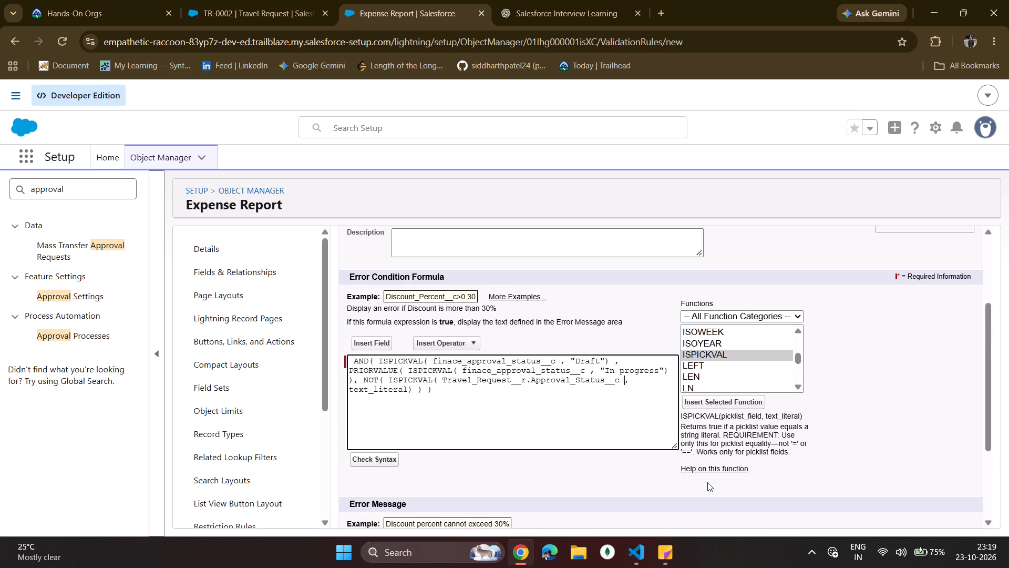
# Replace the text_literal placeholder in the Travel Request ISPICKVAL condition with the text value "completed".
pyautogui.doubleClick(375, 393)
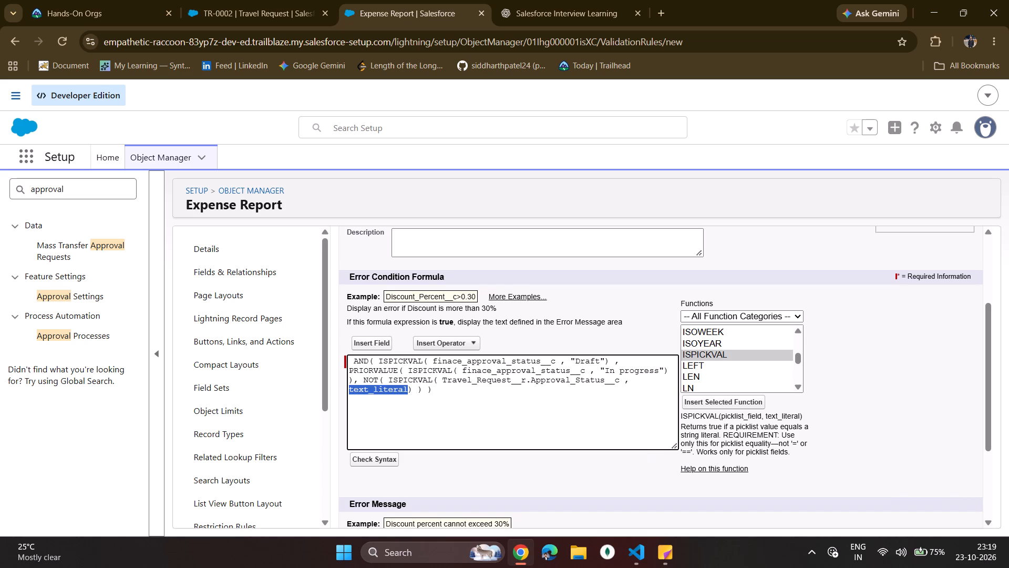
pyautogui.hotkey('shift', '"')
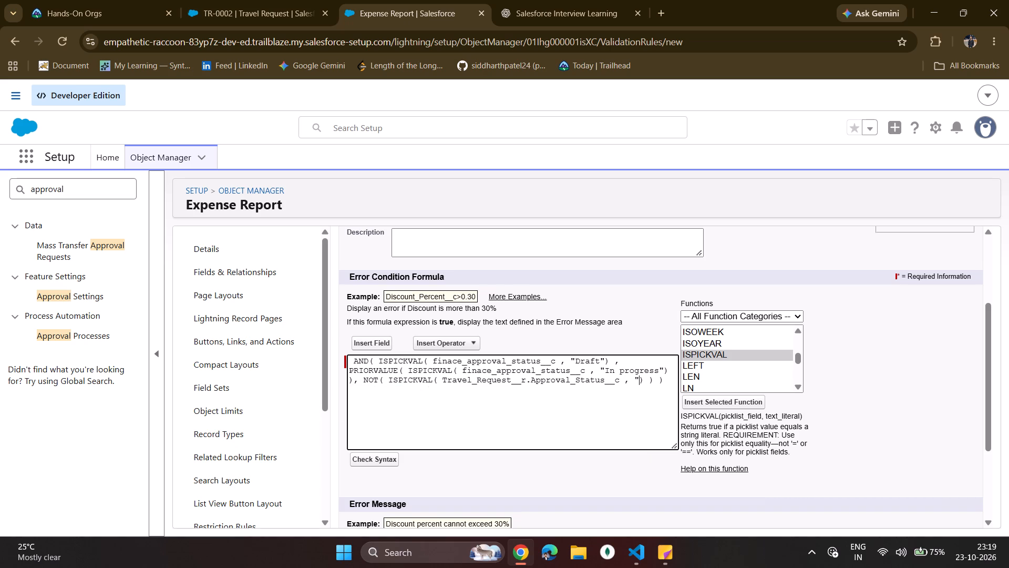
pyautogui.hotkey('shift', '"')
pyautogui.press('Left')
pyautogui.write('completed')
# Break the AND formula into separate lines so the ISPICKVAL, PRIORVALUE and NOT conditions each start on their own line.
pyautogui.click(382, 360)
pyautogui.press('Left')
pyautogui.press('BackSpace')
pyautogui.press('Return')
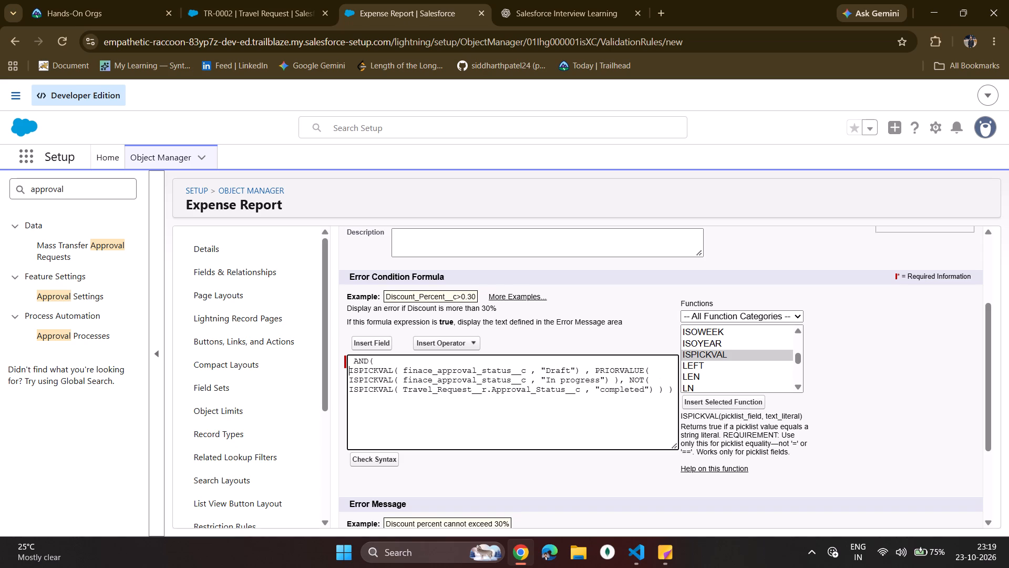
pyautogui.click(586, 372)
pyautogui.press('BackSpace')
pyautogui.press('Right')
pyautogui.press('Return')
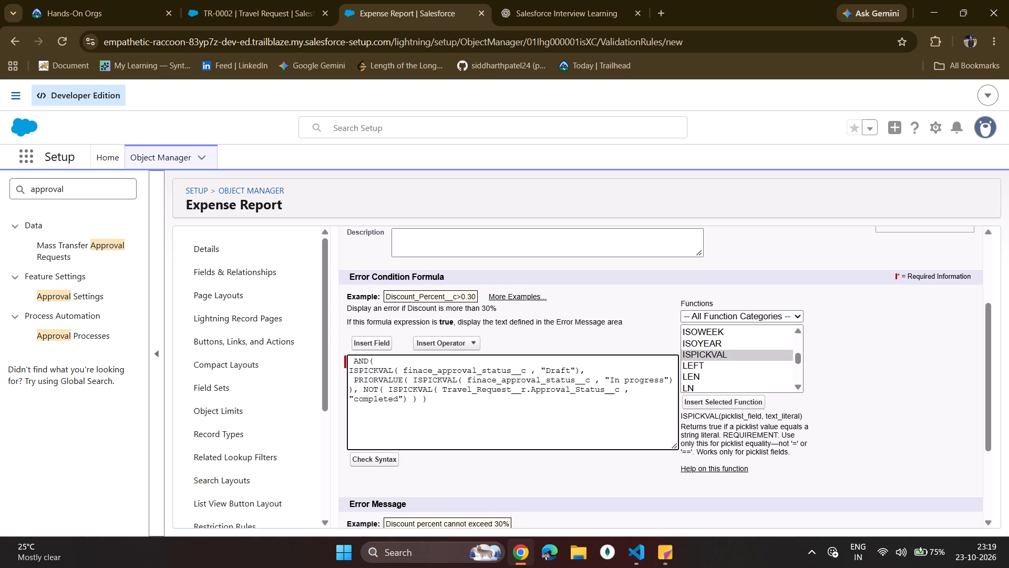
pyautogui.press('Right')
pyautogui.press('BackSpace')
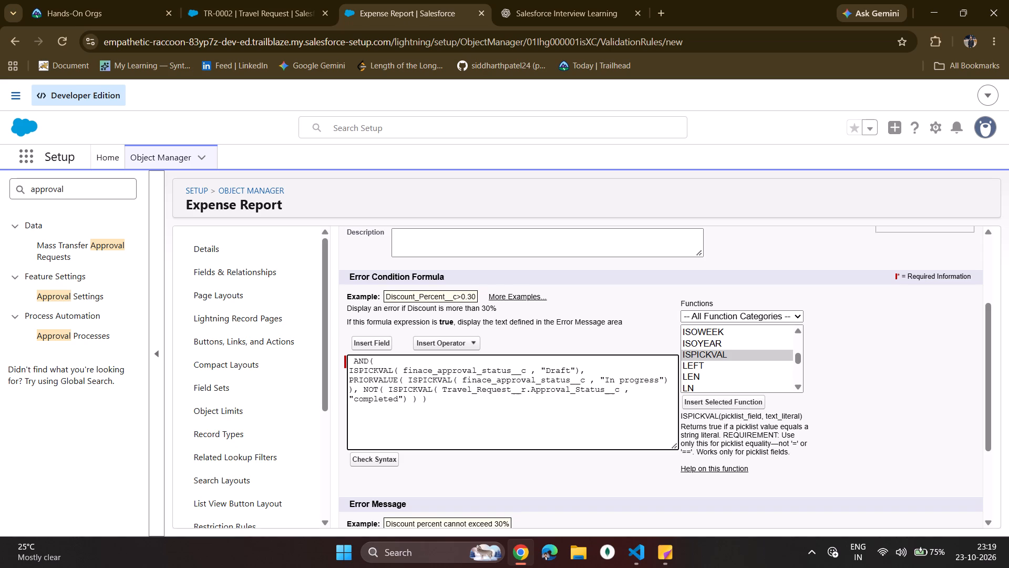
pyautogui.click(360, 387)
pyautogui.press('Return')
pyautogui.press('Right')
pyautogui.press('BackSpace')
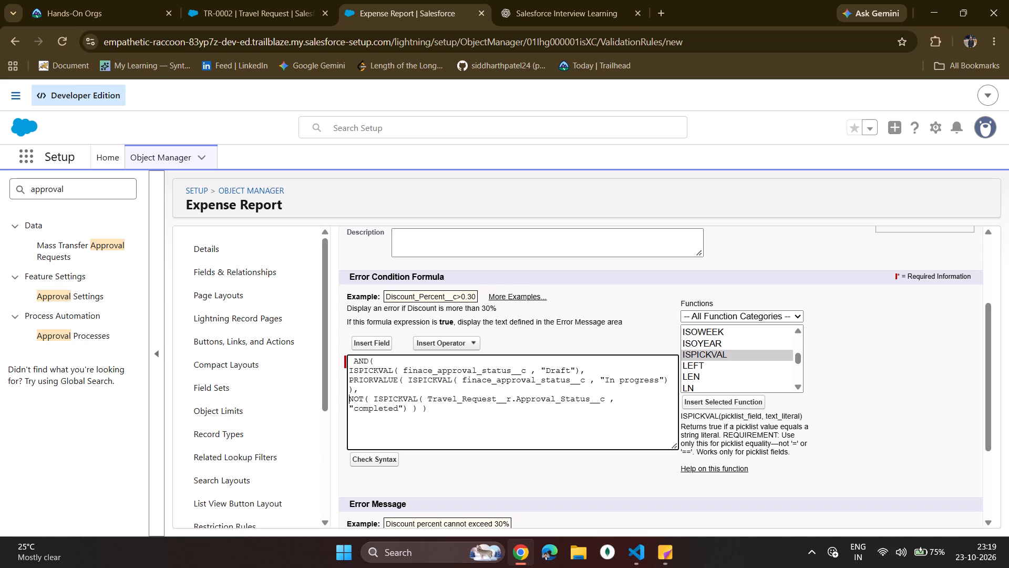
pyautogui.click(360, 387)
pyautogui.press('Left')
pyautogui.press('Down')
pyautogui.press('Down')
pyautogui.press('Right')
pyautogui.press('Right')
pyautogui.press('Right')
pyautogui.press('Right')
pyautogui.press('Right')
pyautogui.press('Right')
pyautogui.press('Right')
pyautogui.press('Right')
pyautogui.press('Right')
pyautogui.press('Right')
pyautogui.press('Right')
# Check the syntax of the hand-built error condition formula.
pyautogui.click(377, 459)
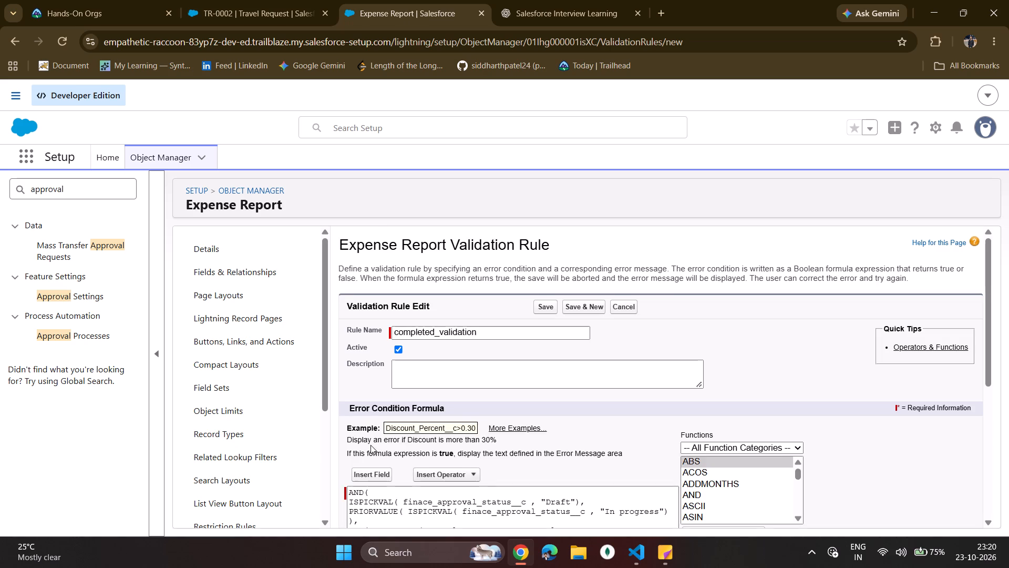
pyautogui.scroll(-4, 375, 431)
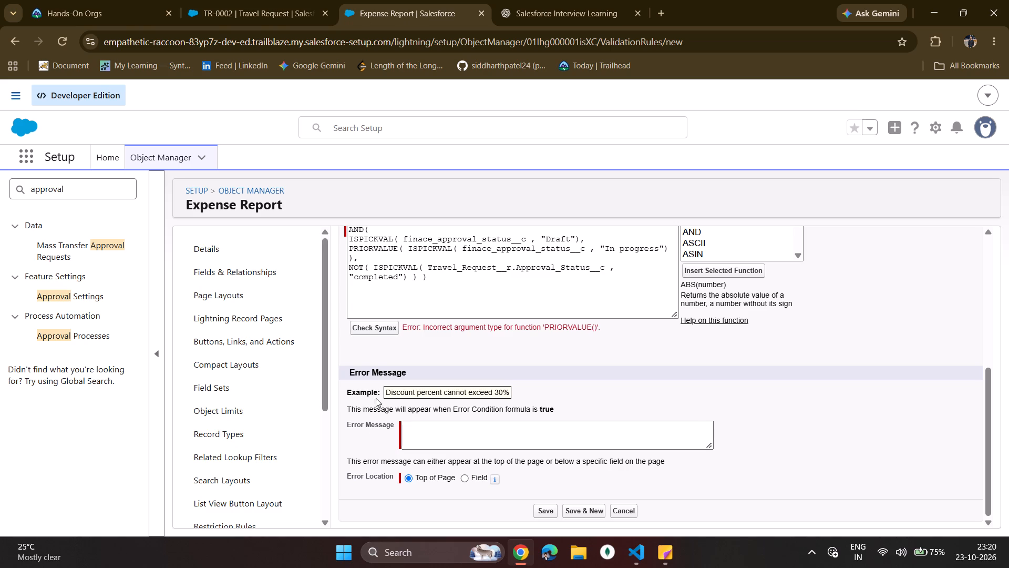
pyautogui.click(508, 8)
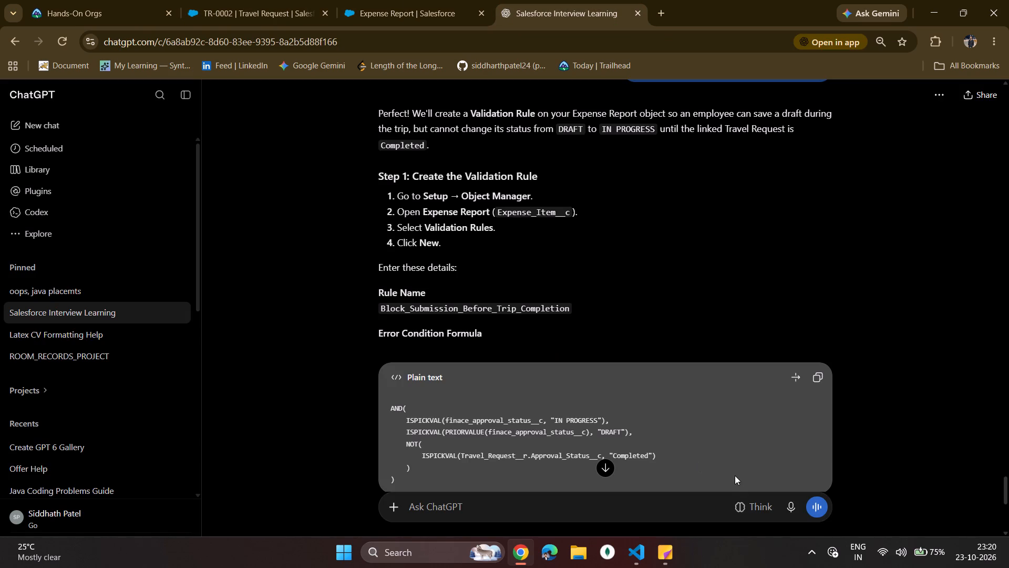
pyautogui.click(808, 375)
pyautogui.click(420, 1)
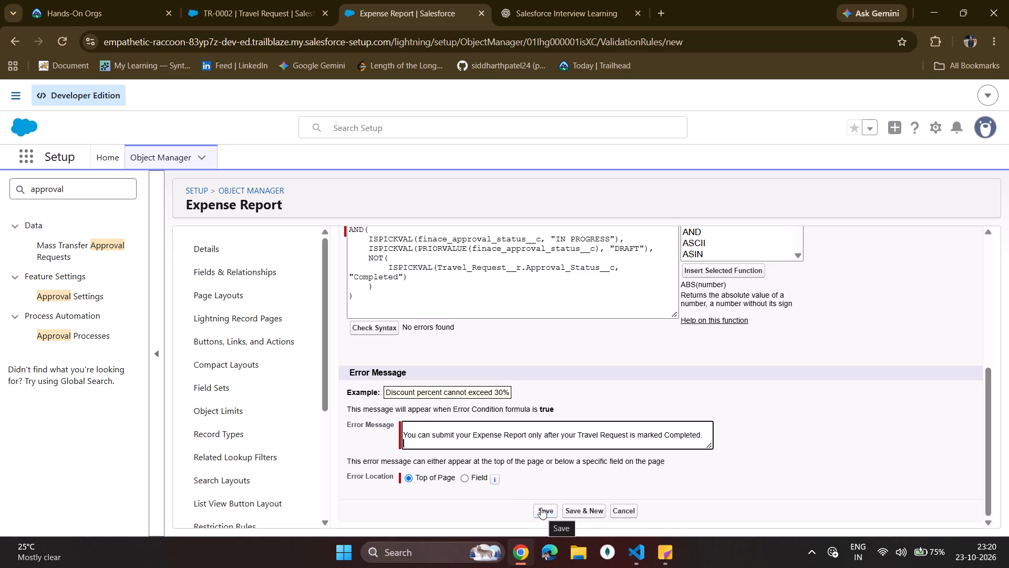
pyautogui.click(541, 508)
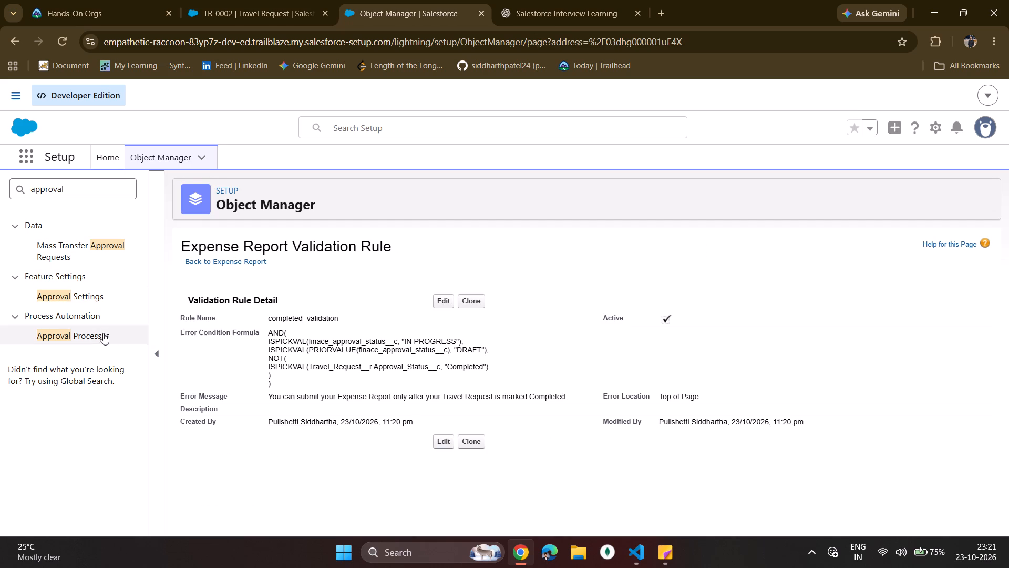
# Find the Expense Report object through an expense search and examine the picklist values of its finace_approval_status field.
pyautogui.click(233, 187)
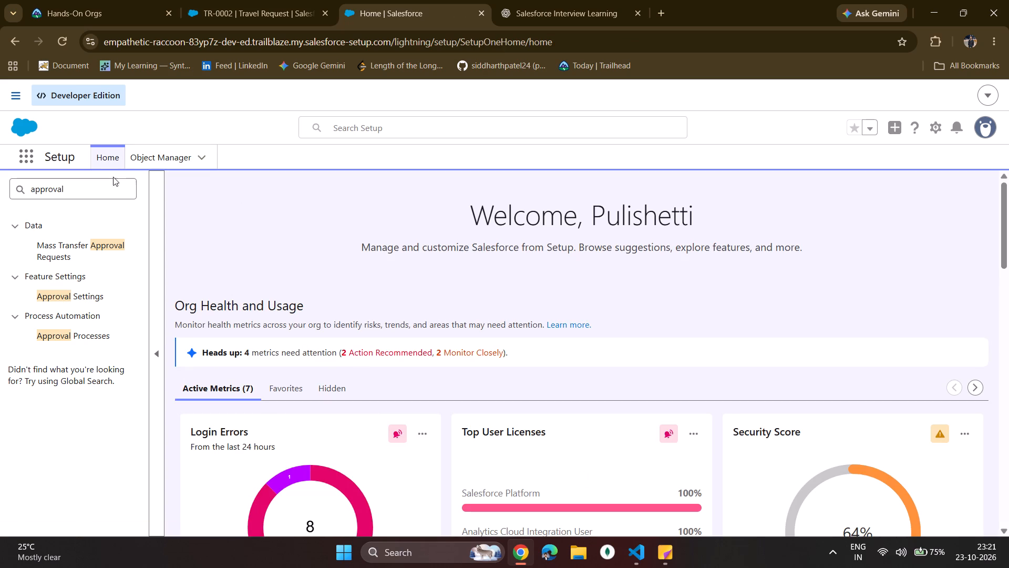
pyautogui.click(144, 163)
pyautogui.click(771, 198)
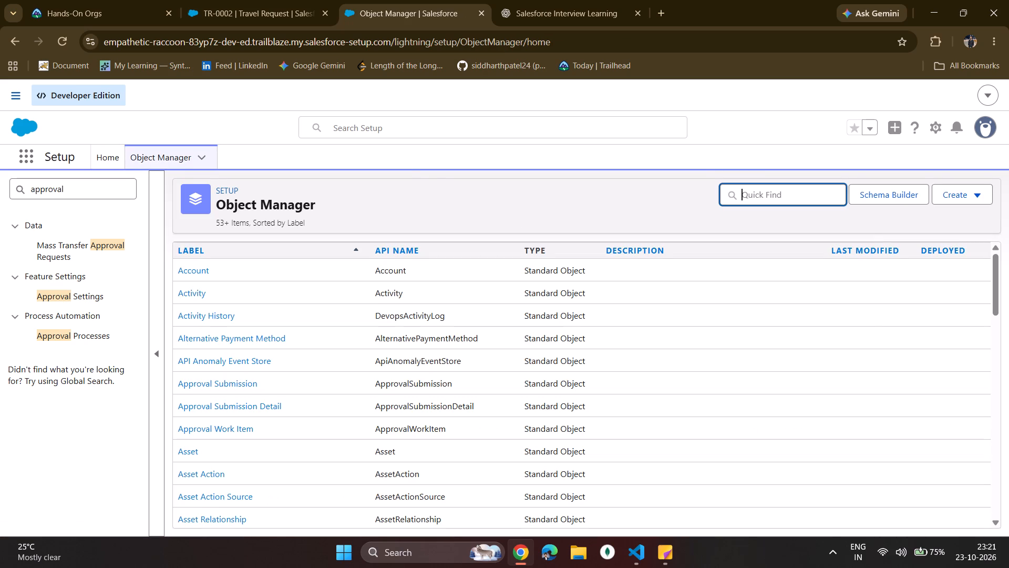
pyautogui.click(776, 227)
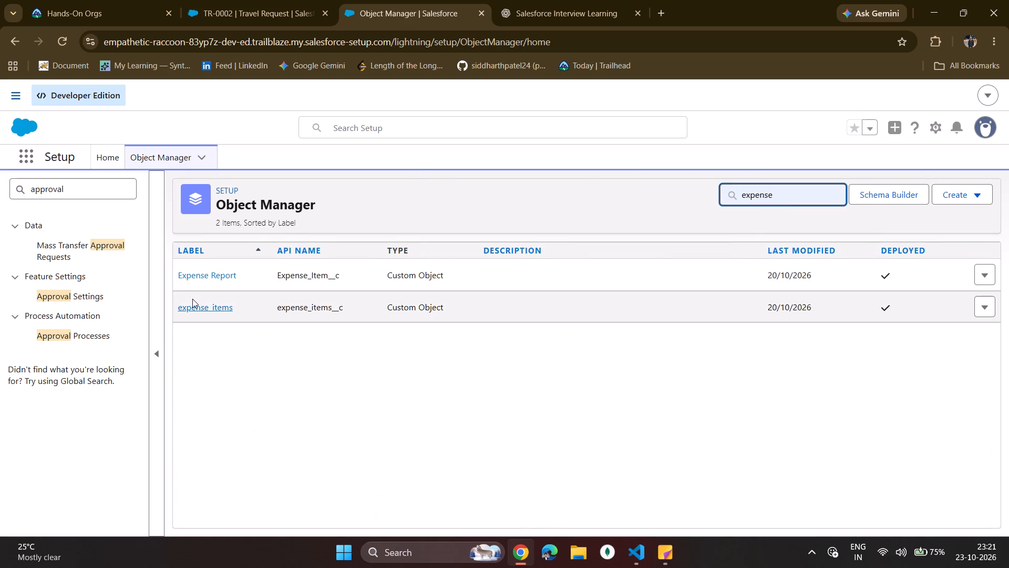
pyautogui.click(200, 280)
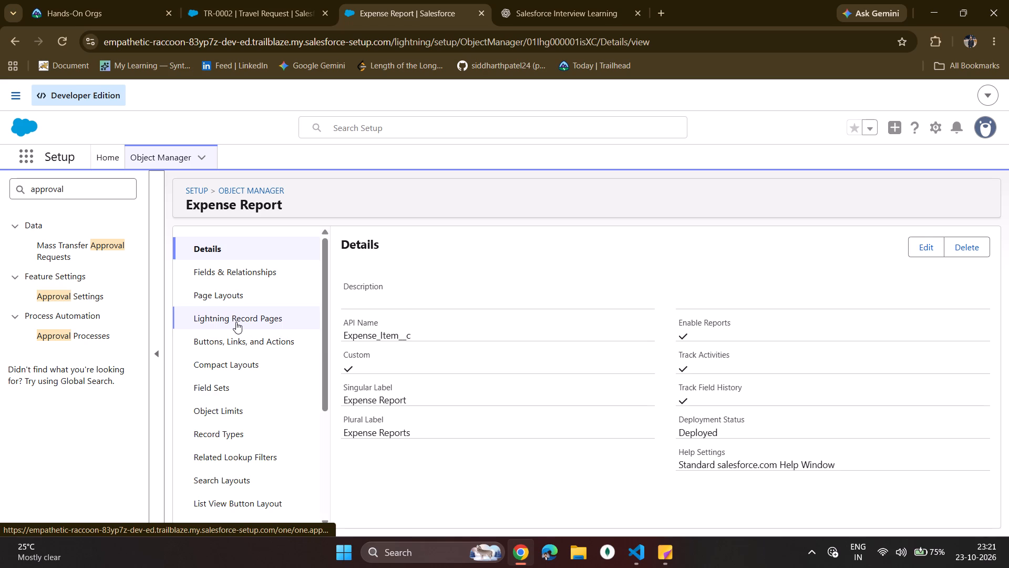
pyautogui.click(211, 277)
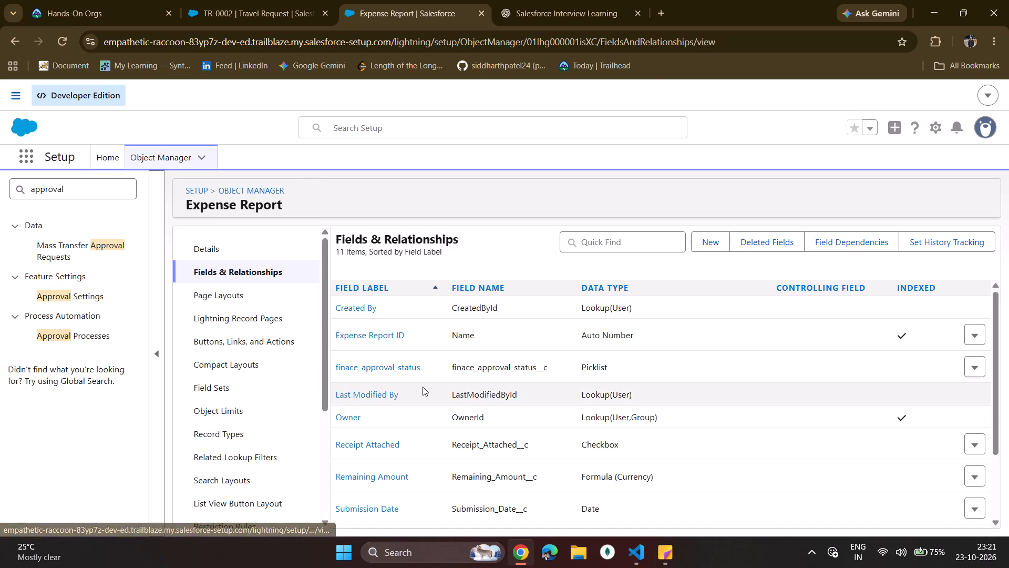
pyautogui.click(405, 357)
pyautogui.click(409, 374)
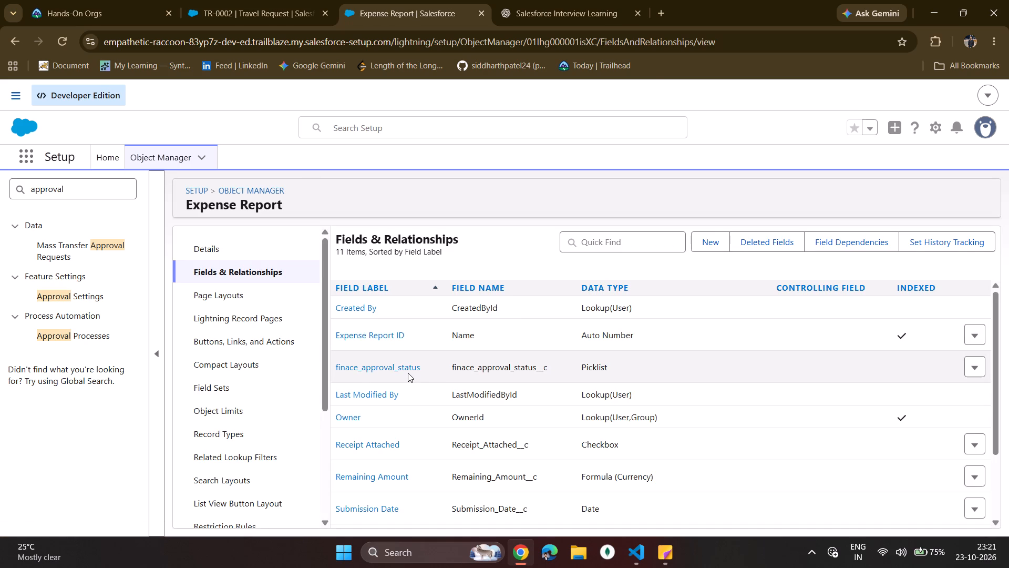
pyautogui.click(408, 373)
pyautogui.click(404, 367)
pyautogui.scroll(-4, 383, 412)
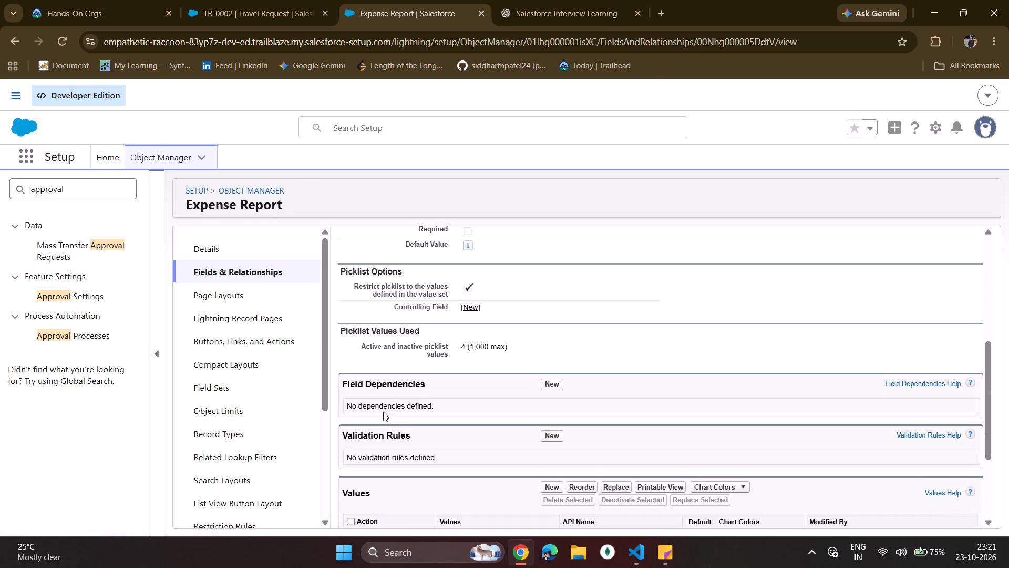
pyautogui.scroll(-8, 383, 412)
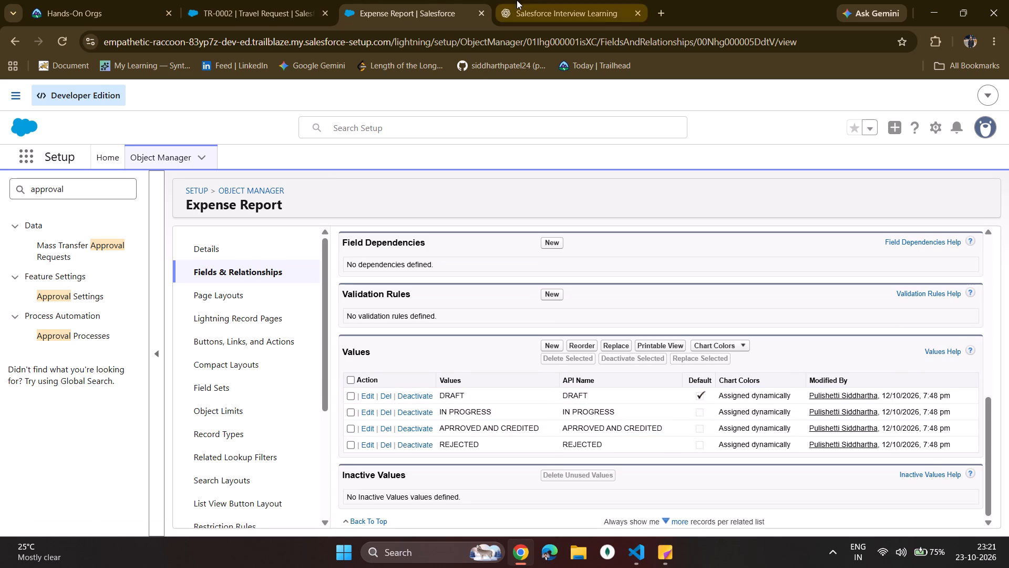
# Submit the draft Expense Report Rpt-0007 for approval without comments to test the validation rule.
pyautogui.click(231, 7)
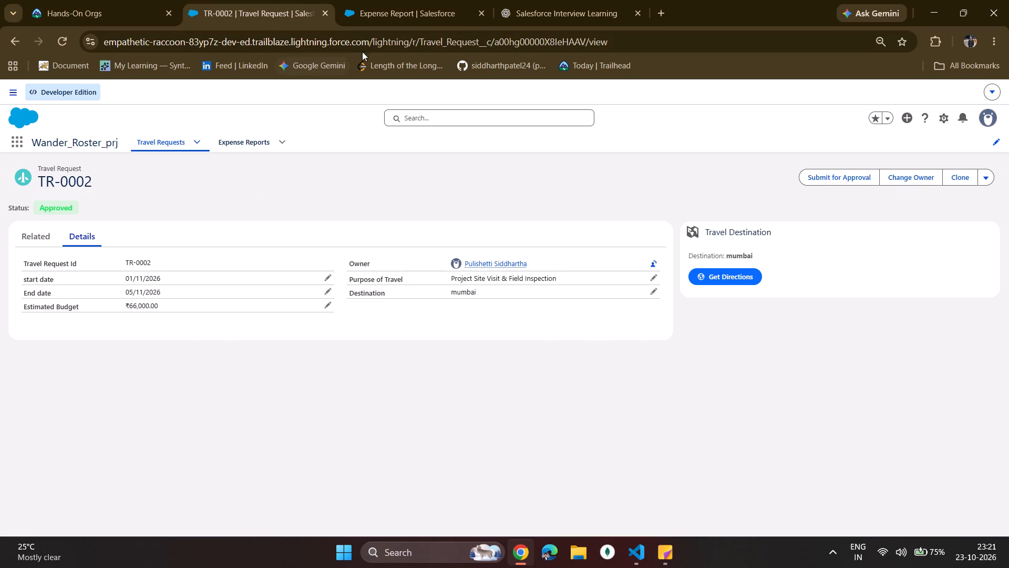
pyautogui.click(371, 0)
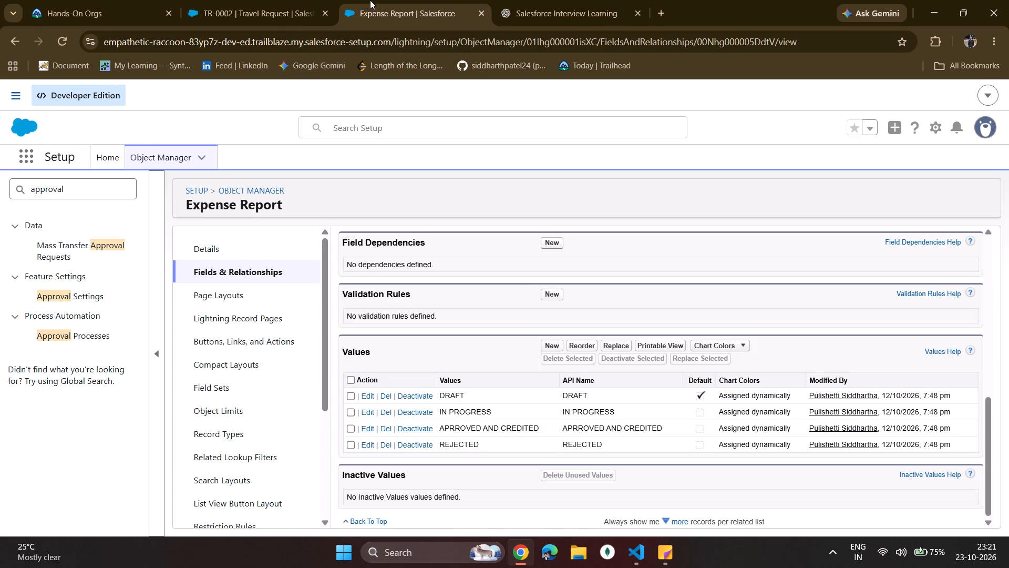
pyautogui.click(226, 0)
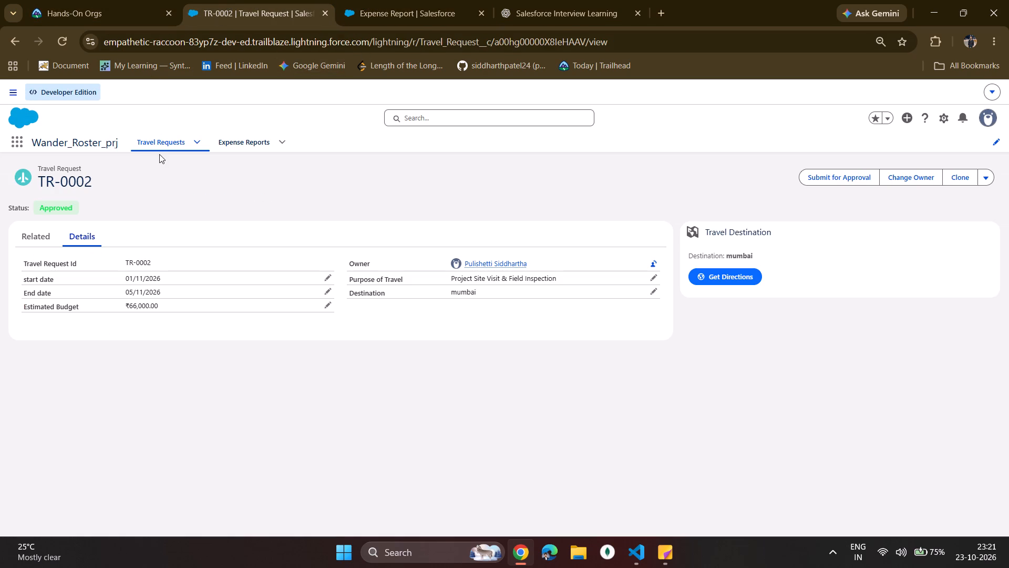
pyautogui.click(153, 138)
pyautogui.click(248, 144)
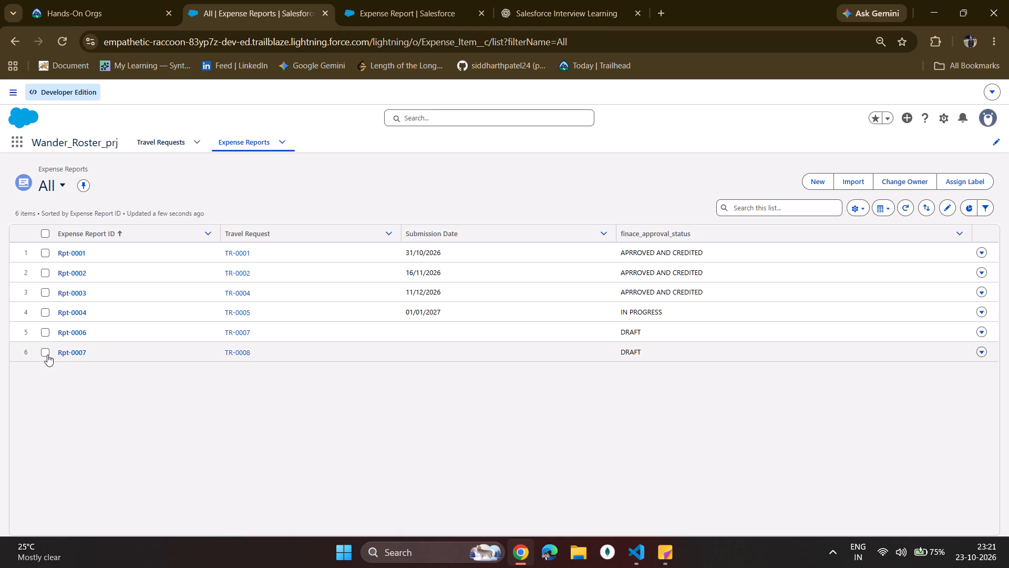
pyautogui.click(79, 346)
pyautogui.click(78, 348)
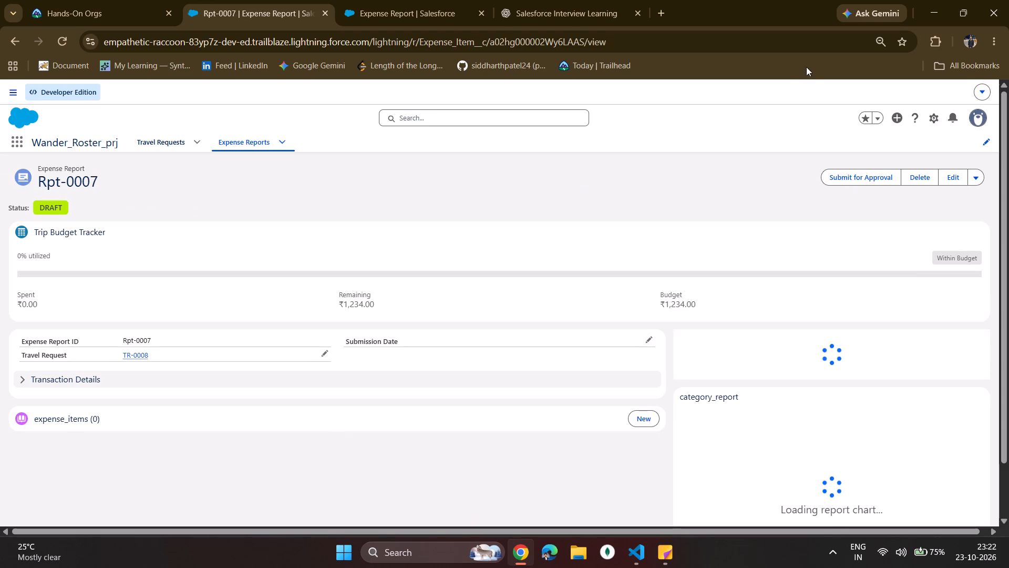
pyautogui.click(877, 173)
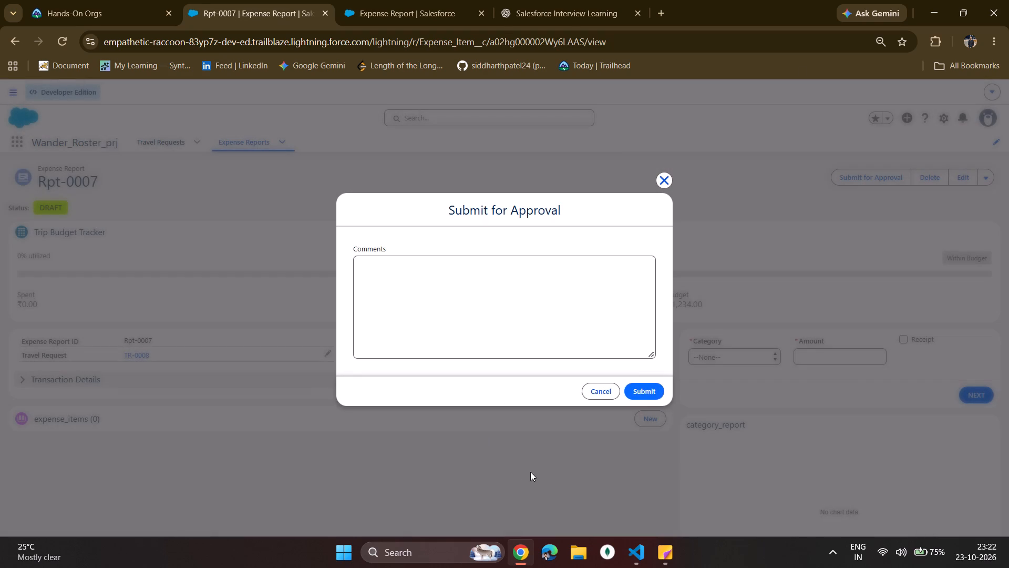
pyautogui.click(642, 388)
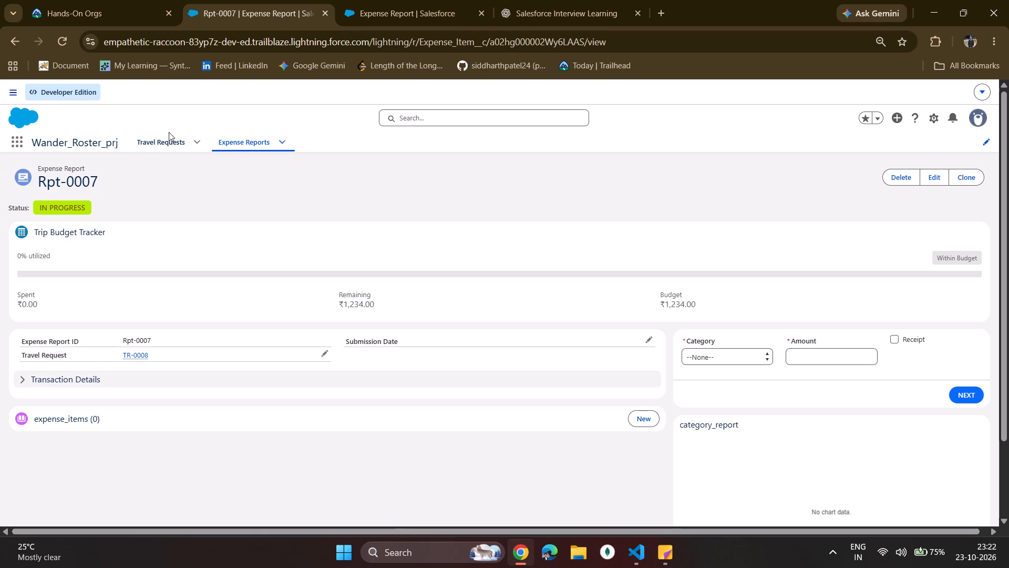
# Review Expense Report Rpt-0007 and check the approval status of its linked Travel Request TR-0008.
pyautogui.scroll(-2, 167, 129)
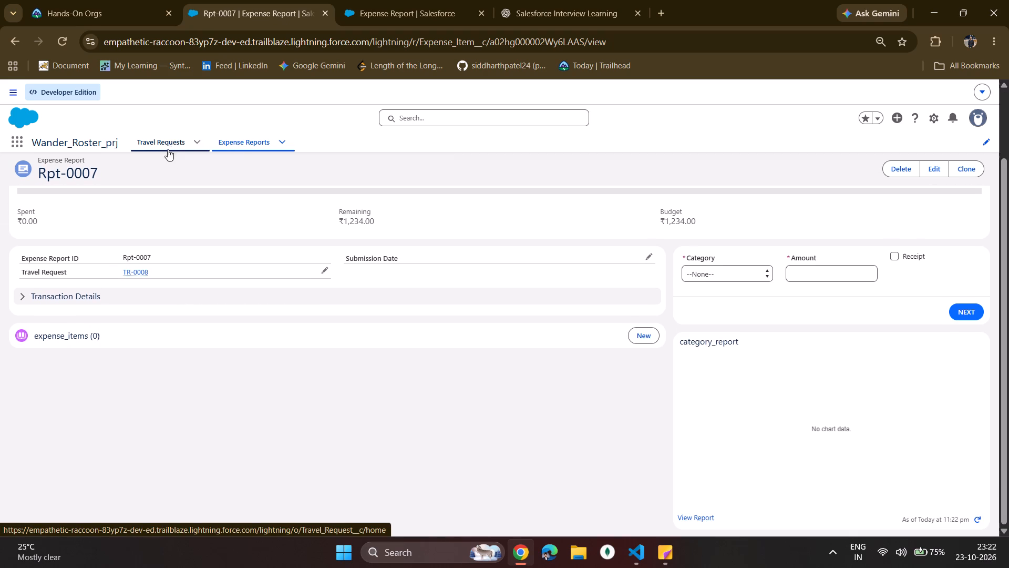
pyautogui.scroll(6, 199, 212)
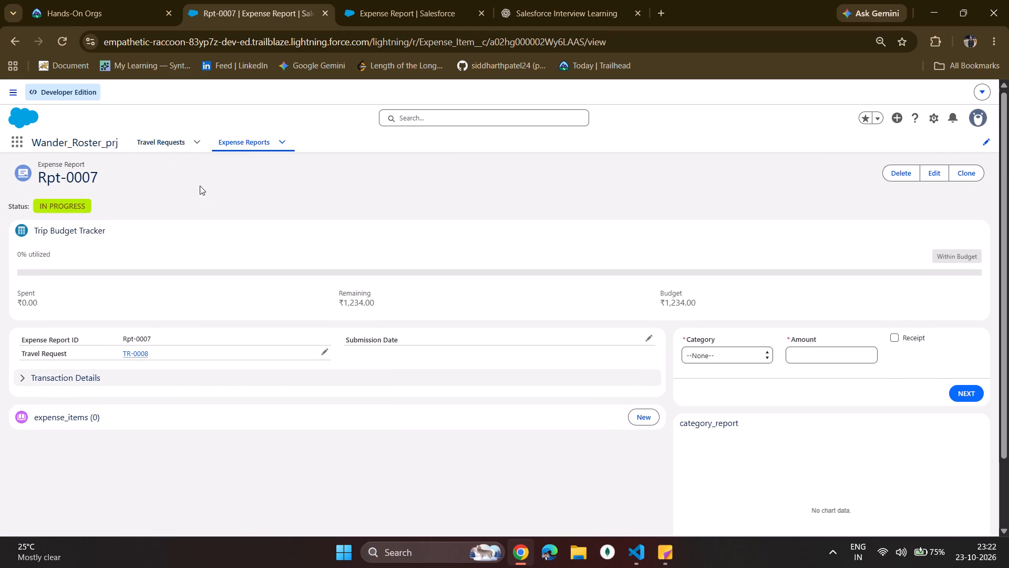
pyautogui.click(176, 144)
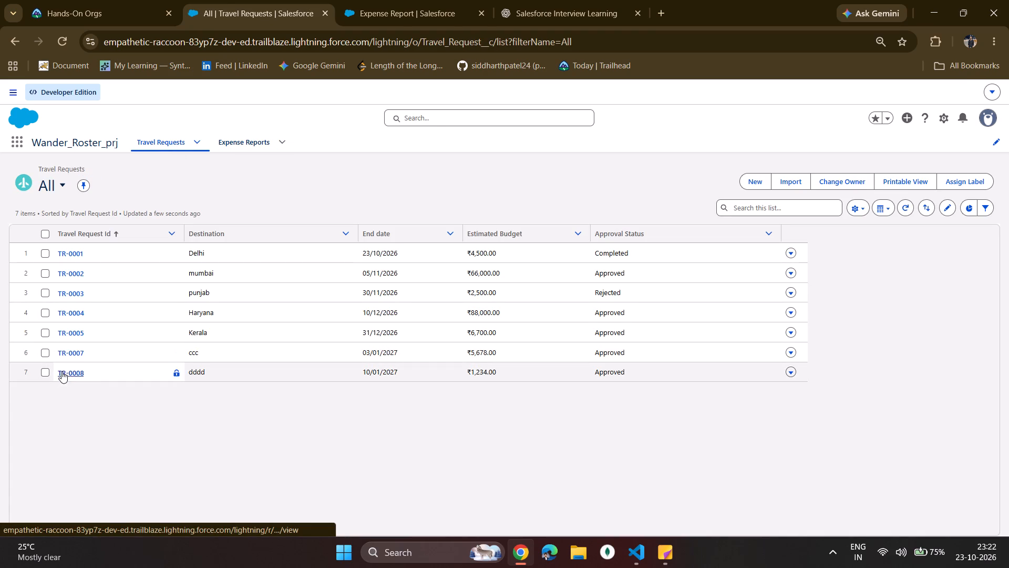
pyautogui.click(242, 147)
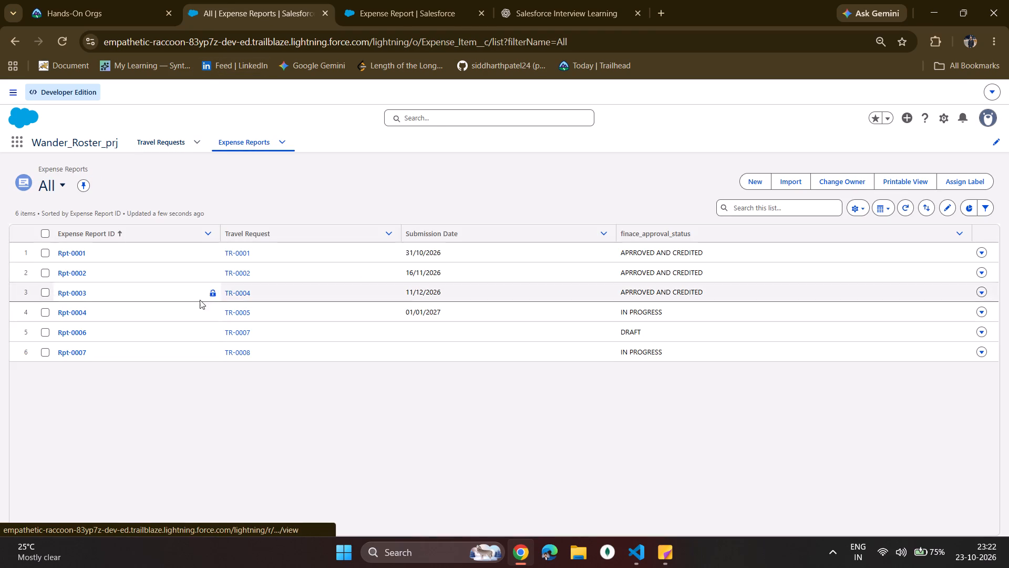
pyautogui.click(157, 147)
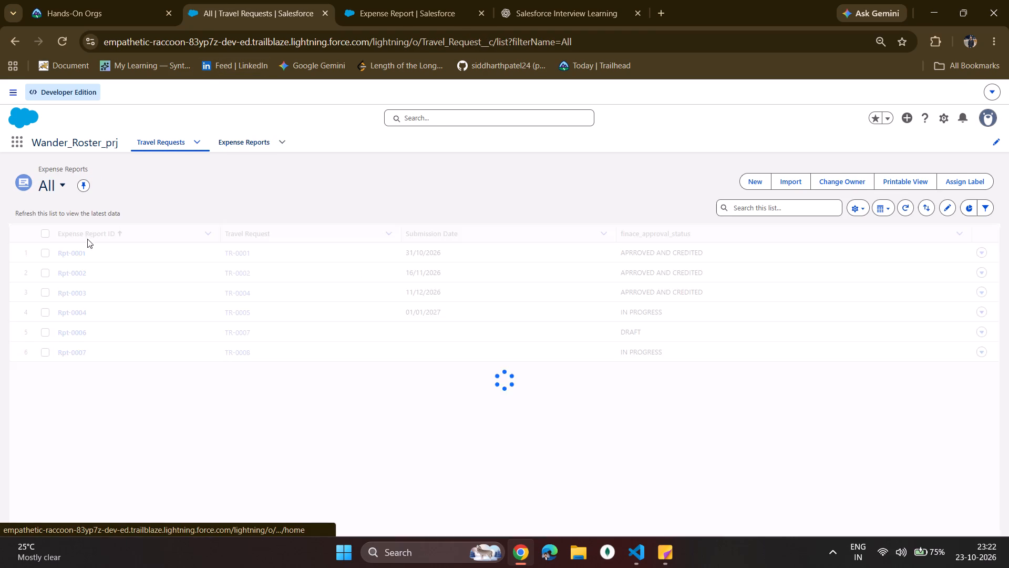
pyautogui.click(81, 372)
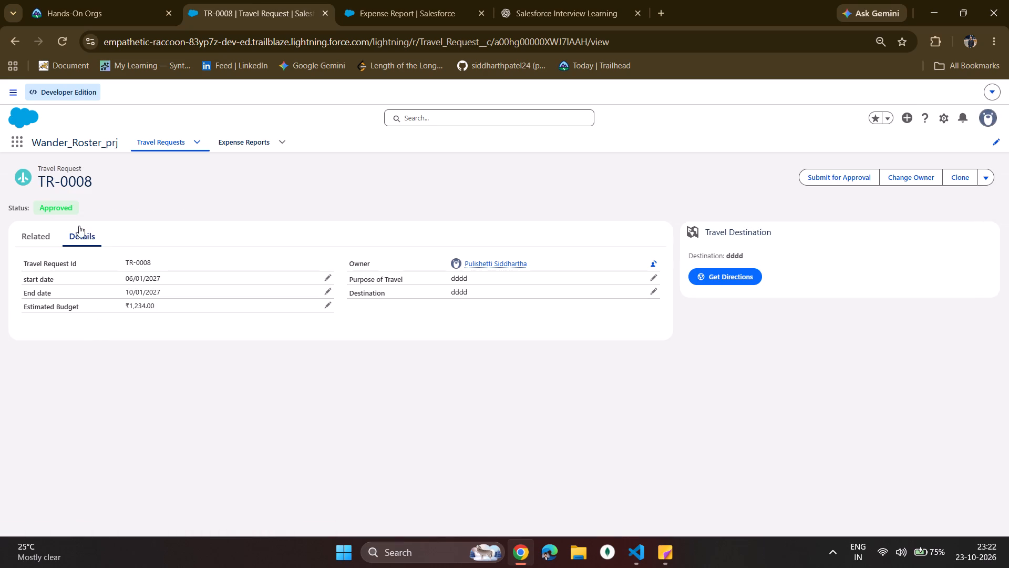
pyautogui.moveTo(33, 209); pyautogui.dragTo(90, 208)
pyautogui.click(90, 208)
pyautogui.moveTo(90, 208); pyautogui.dragTo(41, 208)
pyautogui.moveTo(41, 208); pyautogui.dragTo(17, 210)
pyautogui.tripleClick(57, 208)
pyautogui.click(57, 208)
pyautogui.click(73, 207)
# Open Travel Request TR-0001 and check its status for comparison.
pyautogui.click(160, 146)
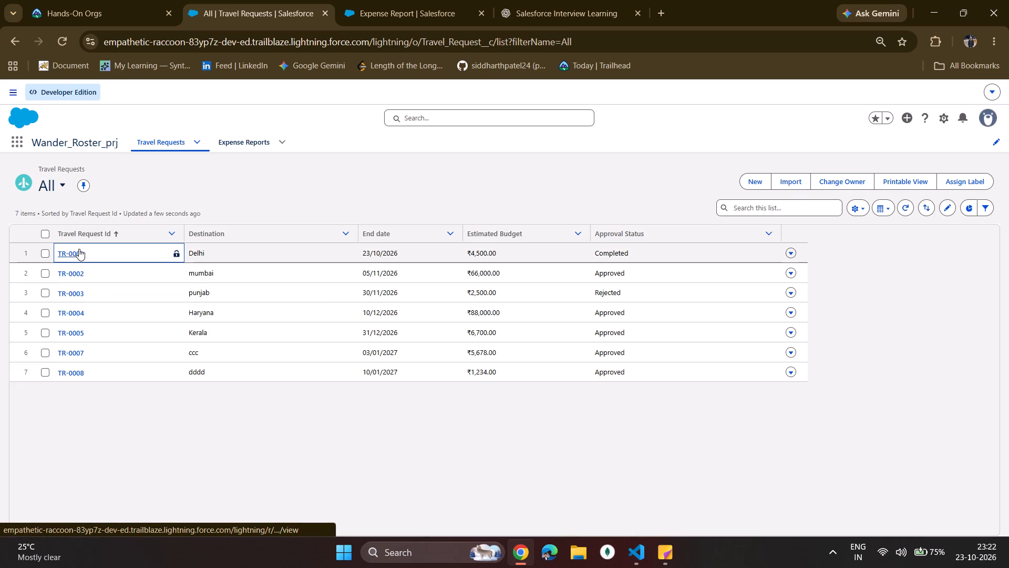
pyautogui.click(66, 255)
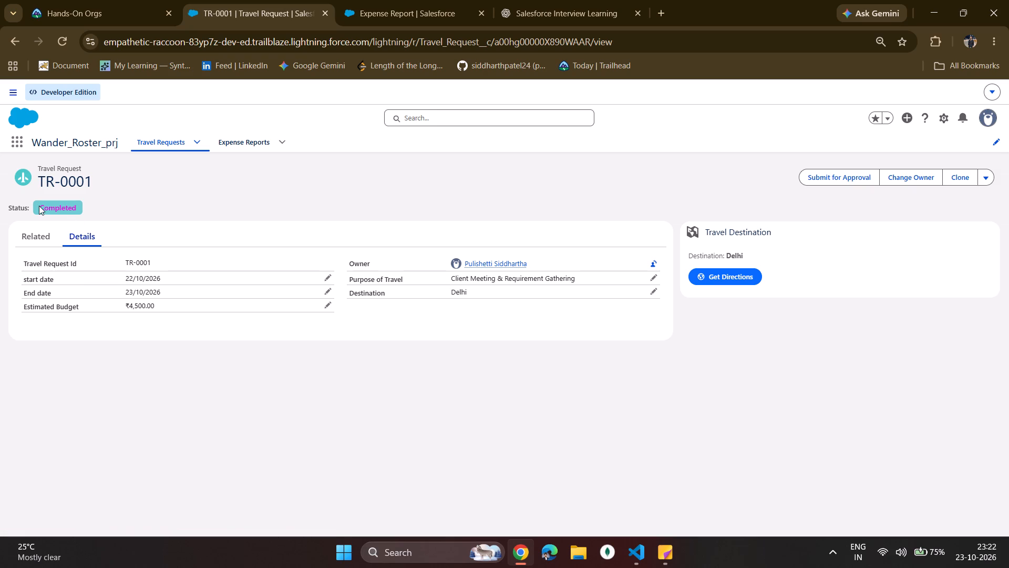
pyautogui.click(39, 206)
pyautogui.moveTo(39, 206); pyautogui.dragTo(74, 206)
pyautogui.click(168, 197)
# Find the Expense Report object through an expense search in Object Manager and examine its fields and relationships.
pyautogui.click(400, 1)
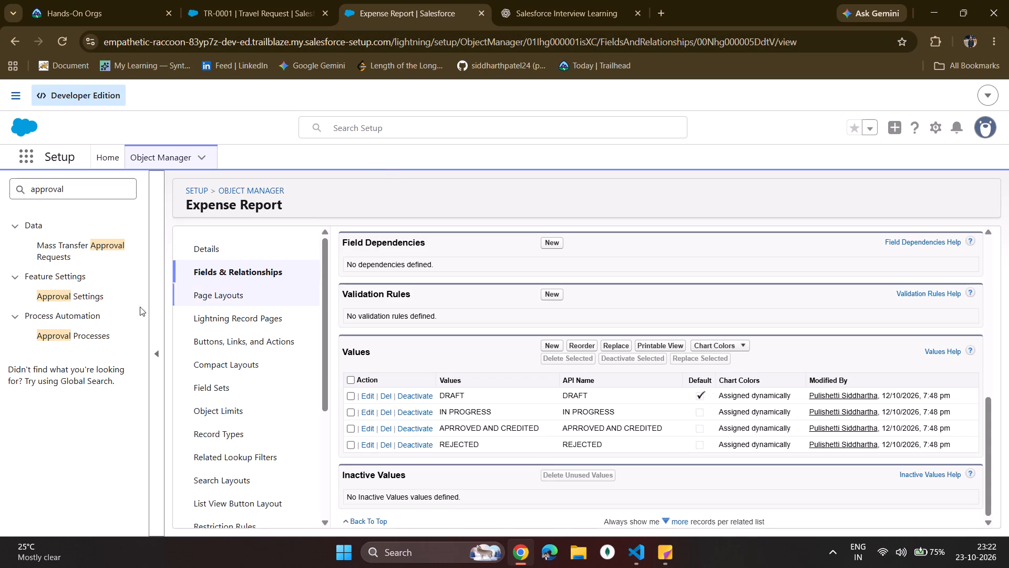
pyautogui.click(87, 336)
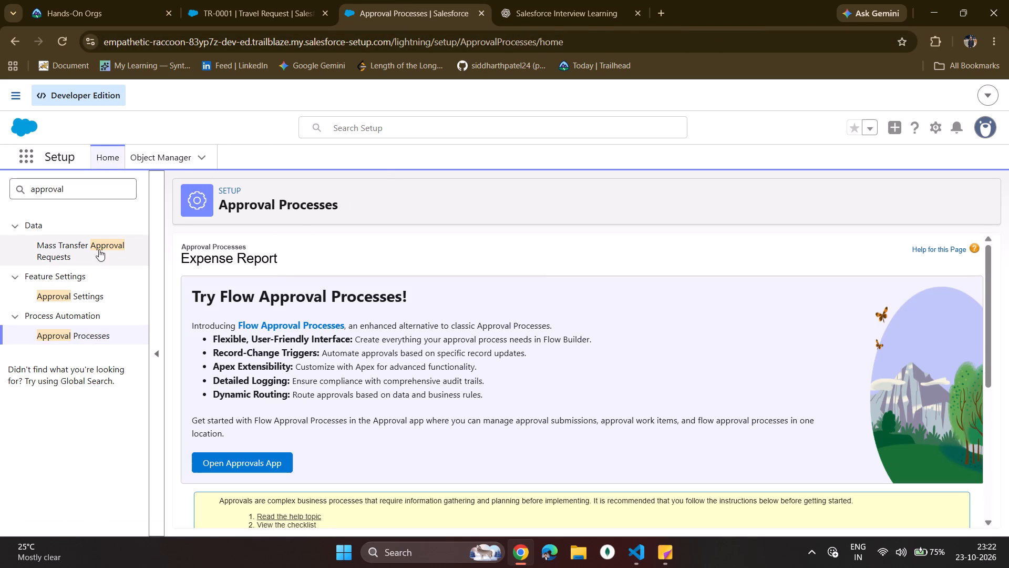
pyautogui.click(130, 154)
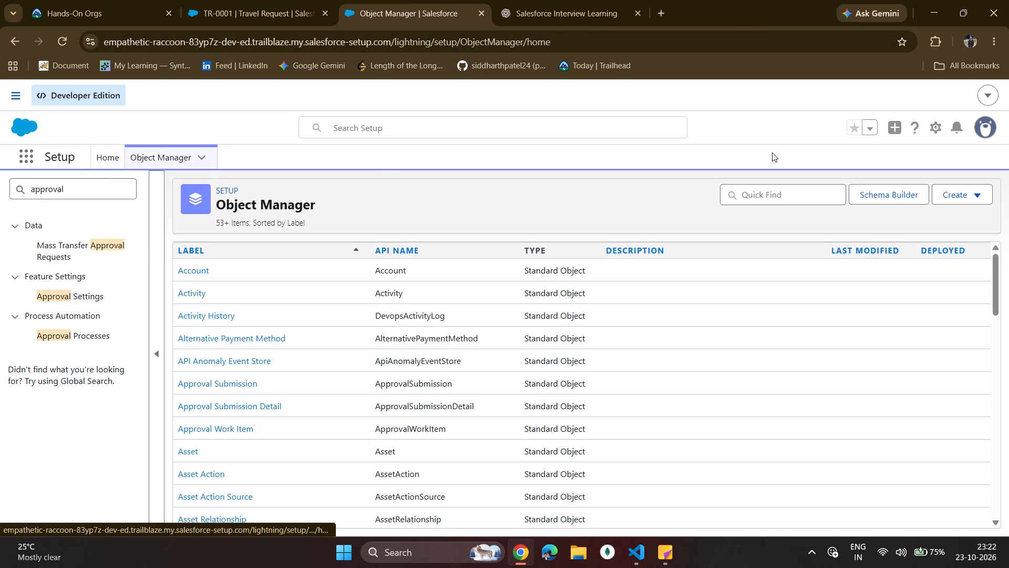
pyautogui.click(776, 194)
pyautogui.click(789, 214)
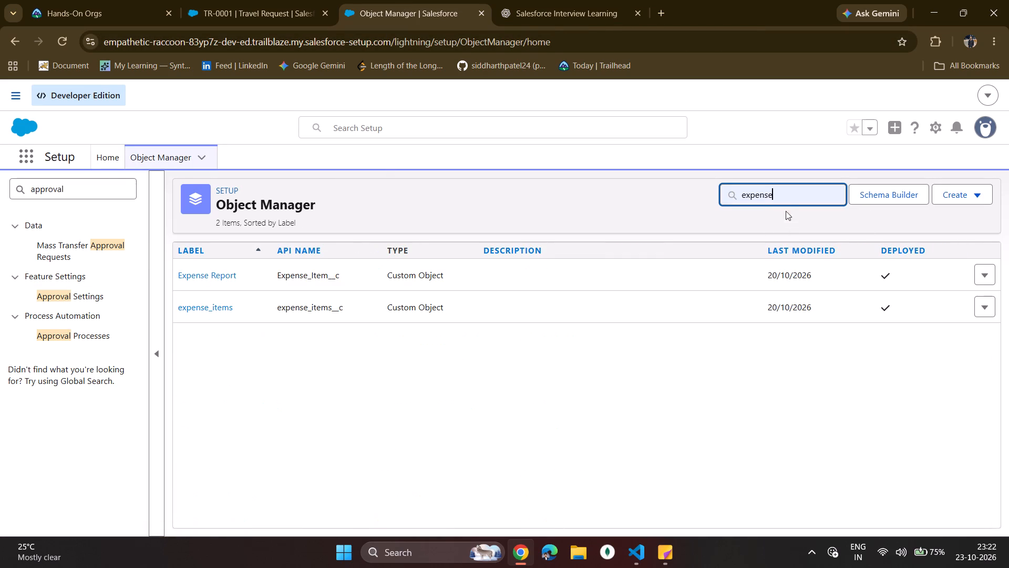
pyautogui.click(226, 280)
pyautogui.click(228, 276)
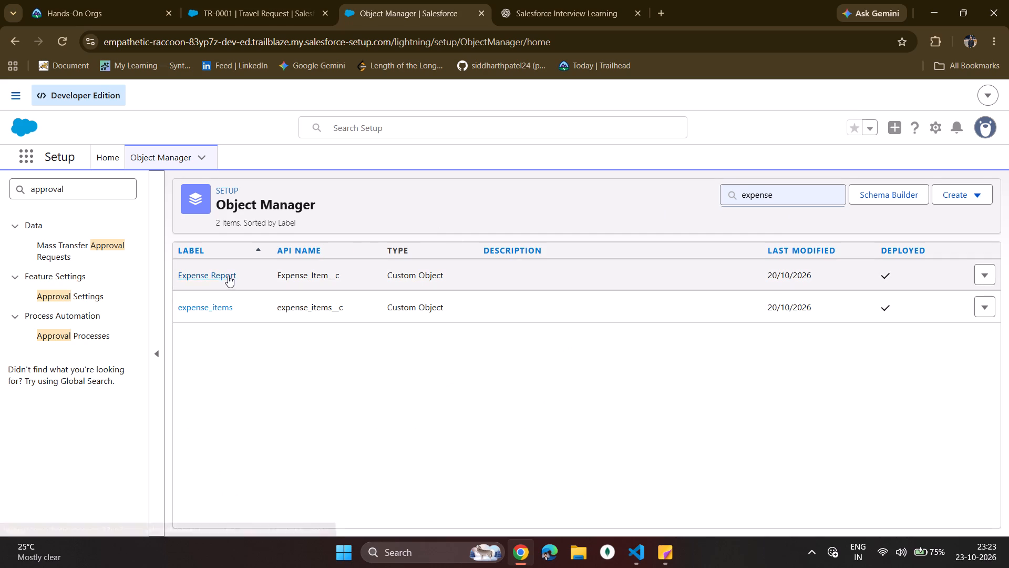
pyautogui.scroll(-5, 447, 355)
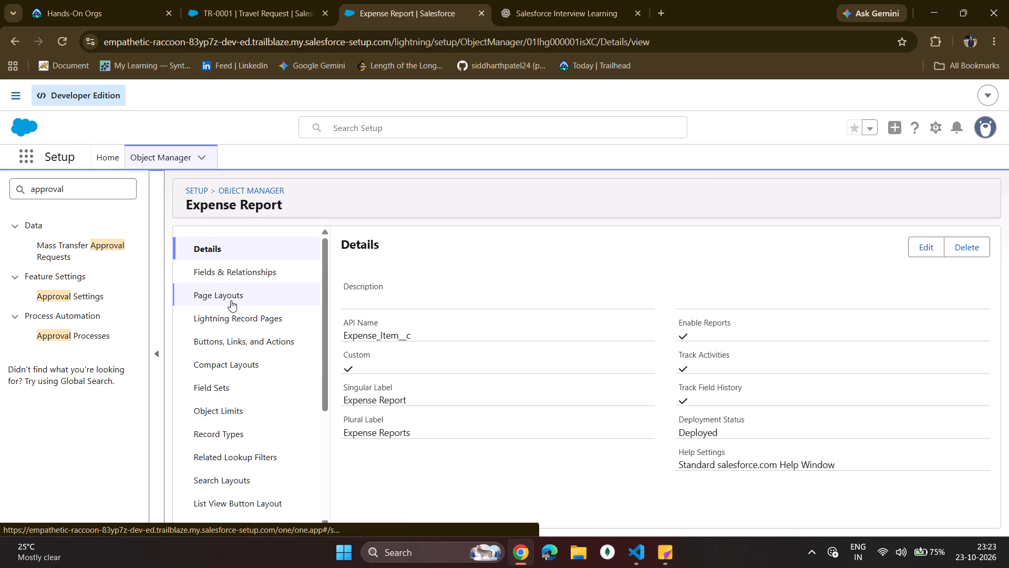
pyautogui.click(236, 277)
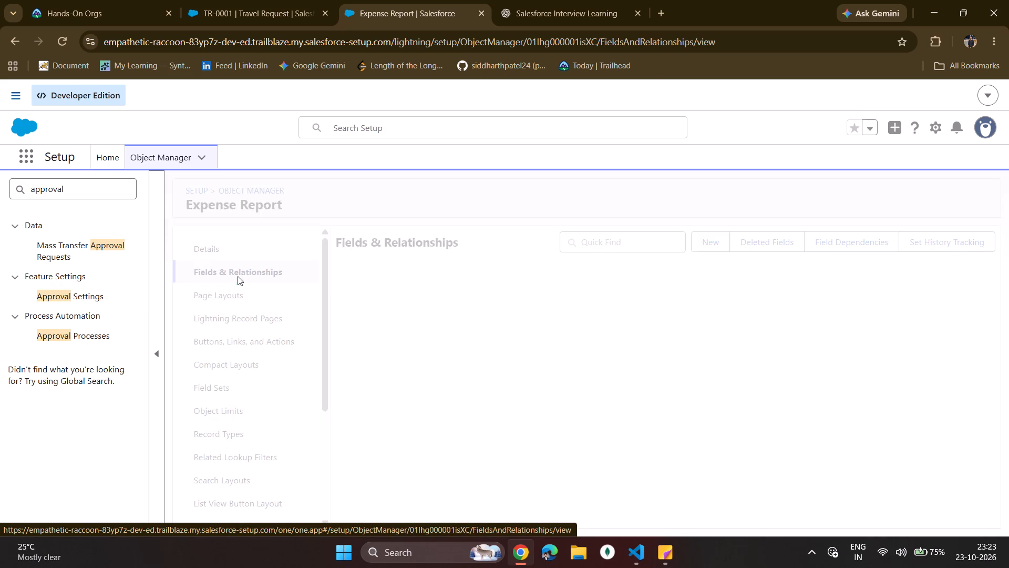
pyautogui.scroll(-4, 310, 394)
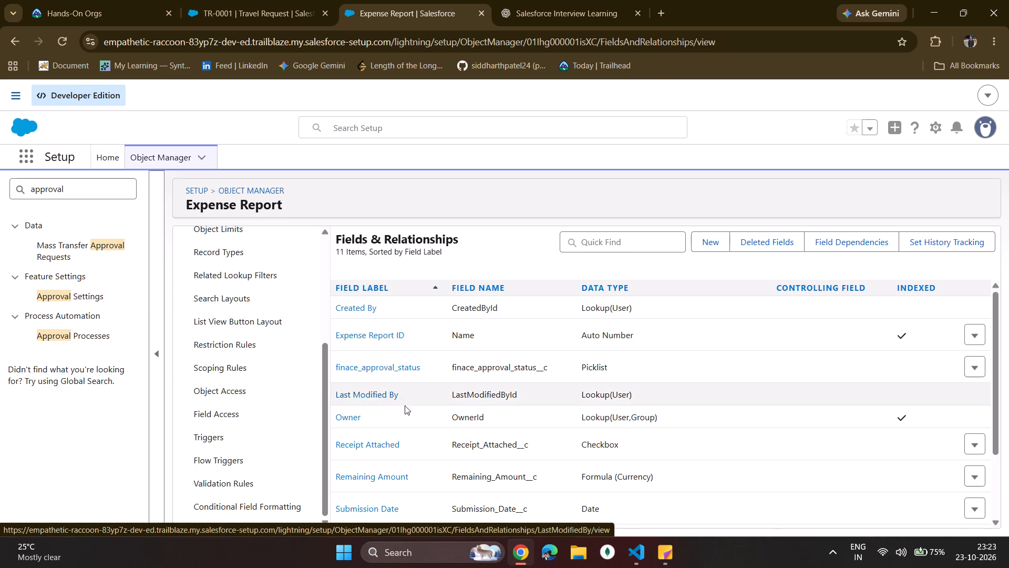
pyautogui.scroll(-7, 405, 406)
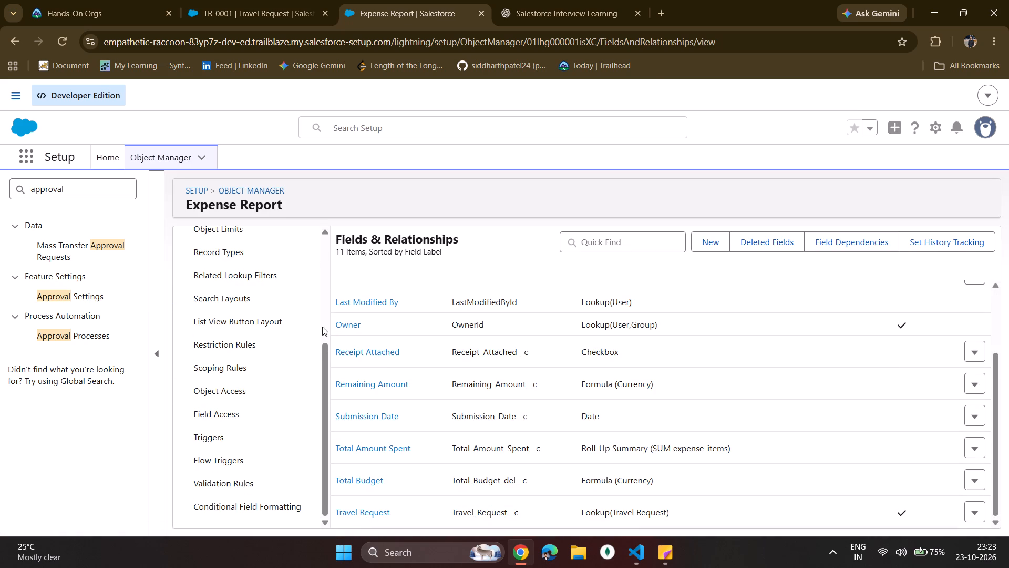
pyautogui.scroll(4, 349, 301)
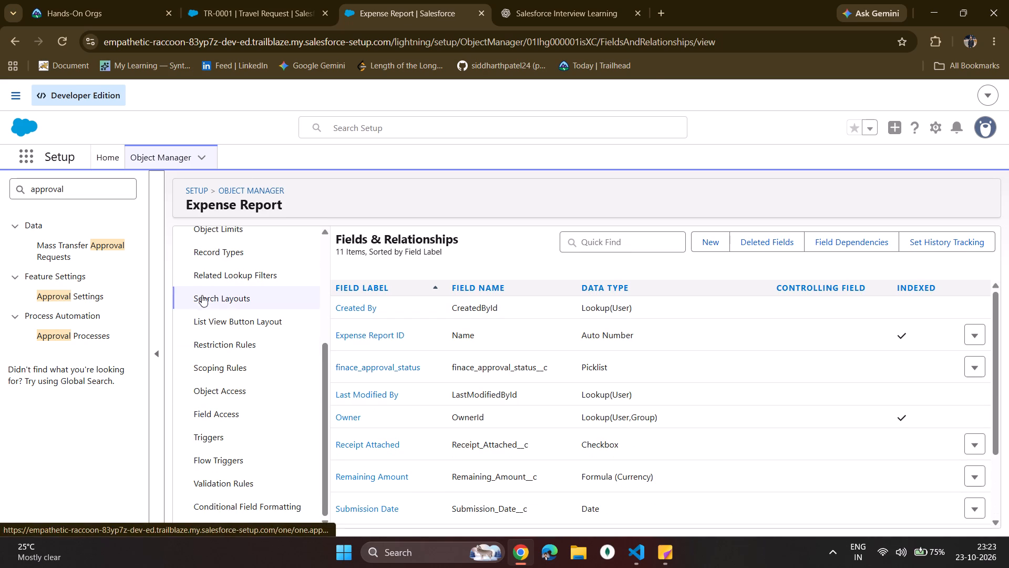
pyautogui.scroll(3, 270, 156)
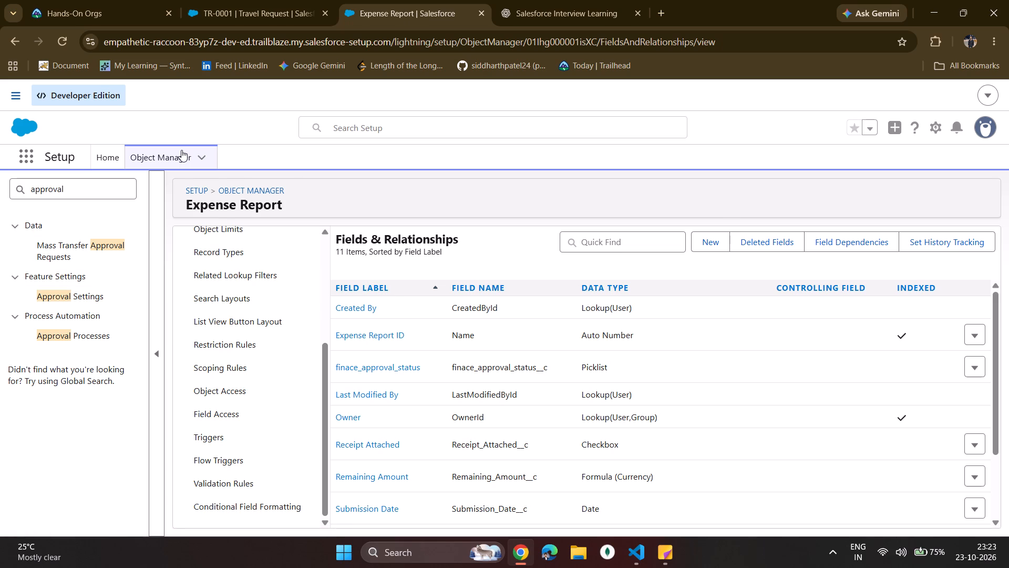
# Find the Travel Request object through a travel search in Object Manager and examine its fields and relationships.
pyautogui.click(181, 150)
pyautogui.click(743, 197)
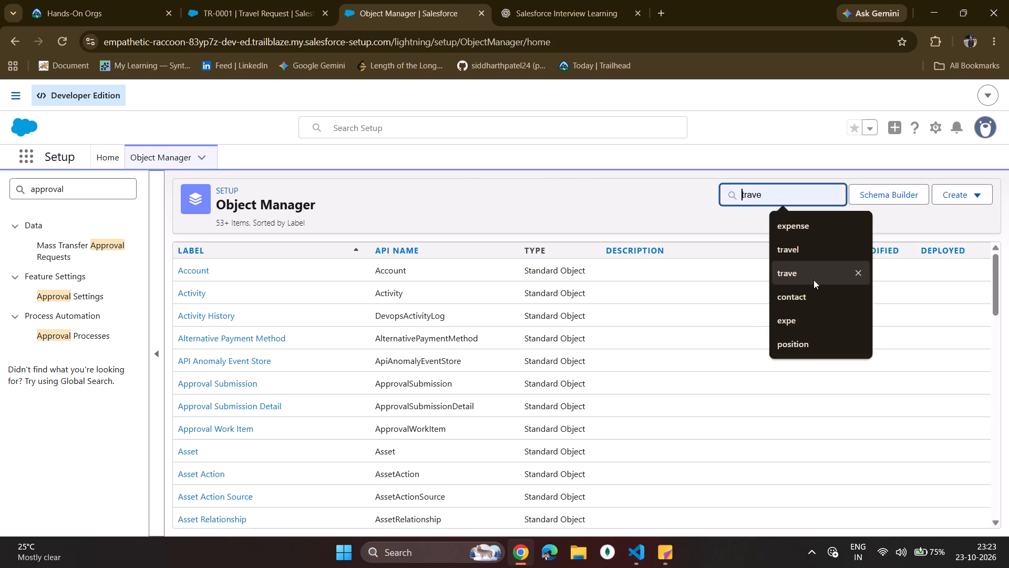
pyautogui.click(800, 246)
pyautogui.click(207, 272)
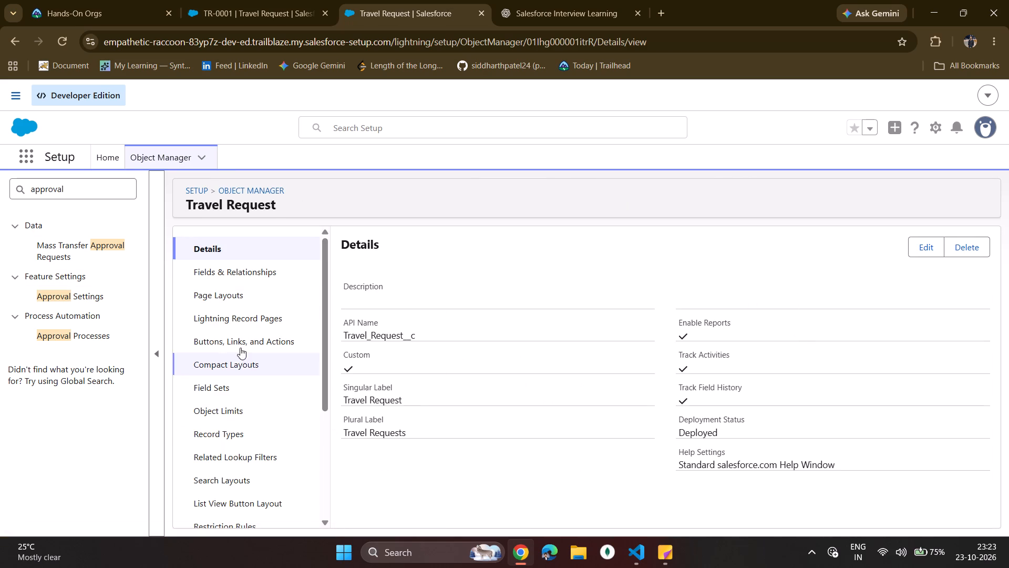
pyautogui.click(229, 281)
pyautogui.scroll(-5, 533, 482)
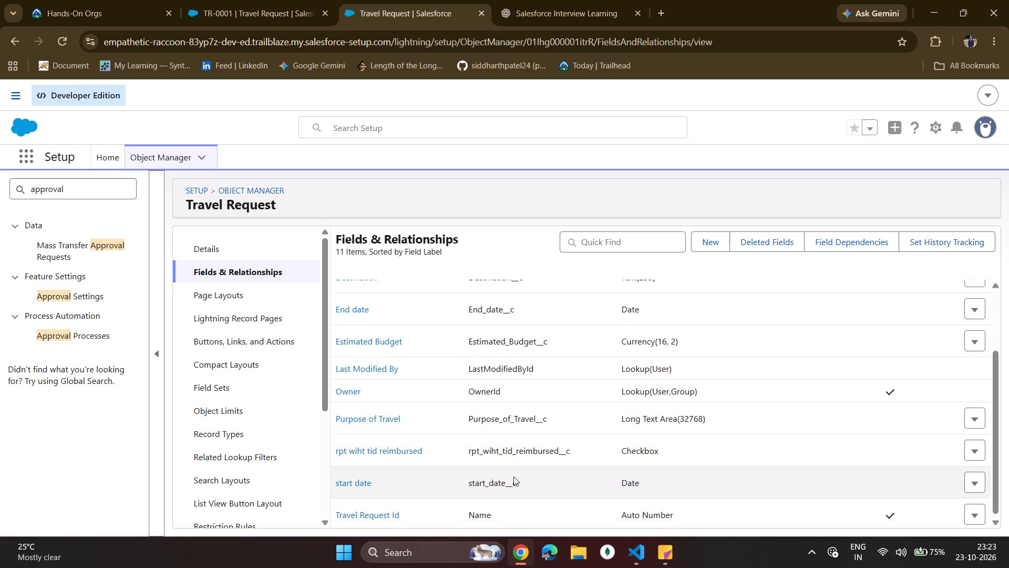
pyautogui.scroll(-5, 495, 471)
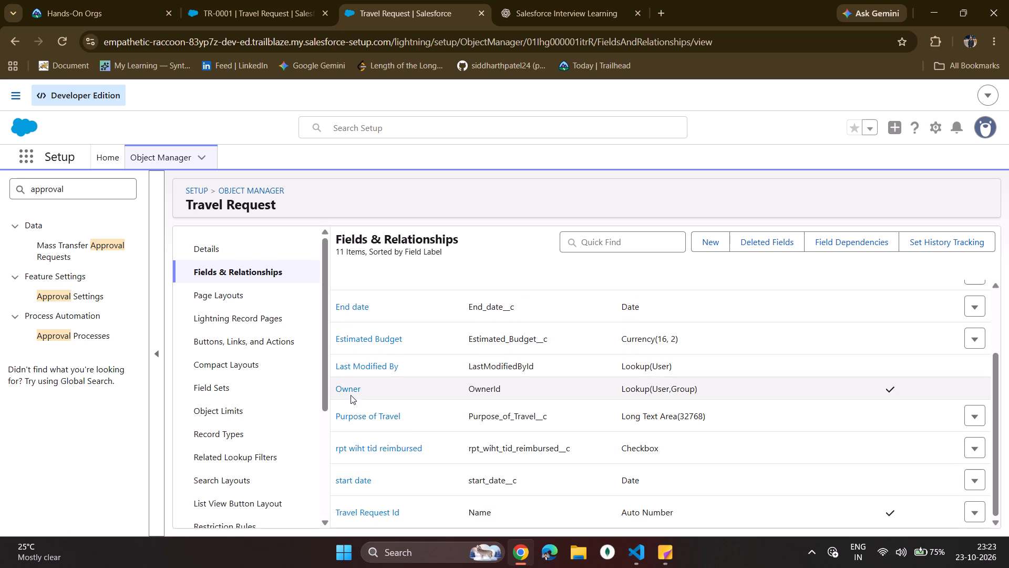
pyautogui.scroll(5, 391, 346)
pyautogui.scroll(-4, 390, 373)
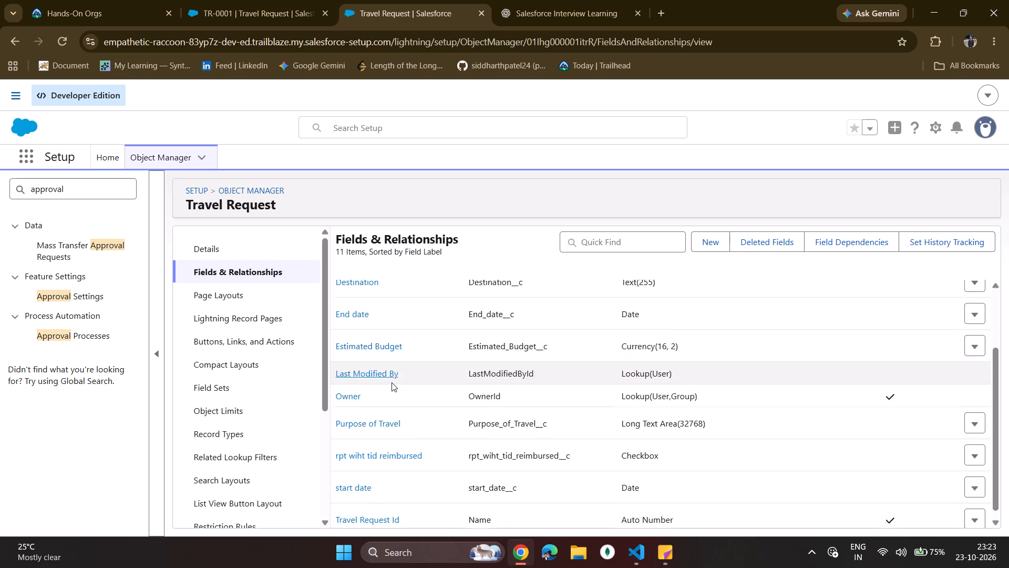
pyautogui.scroll(-5, 392, 382)
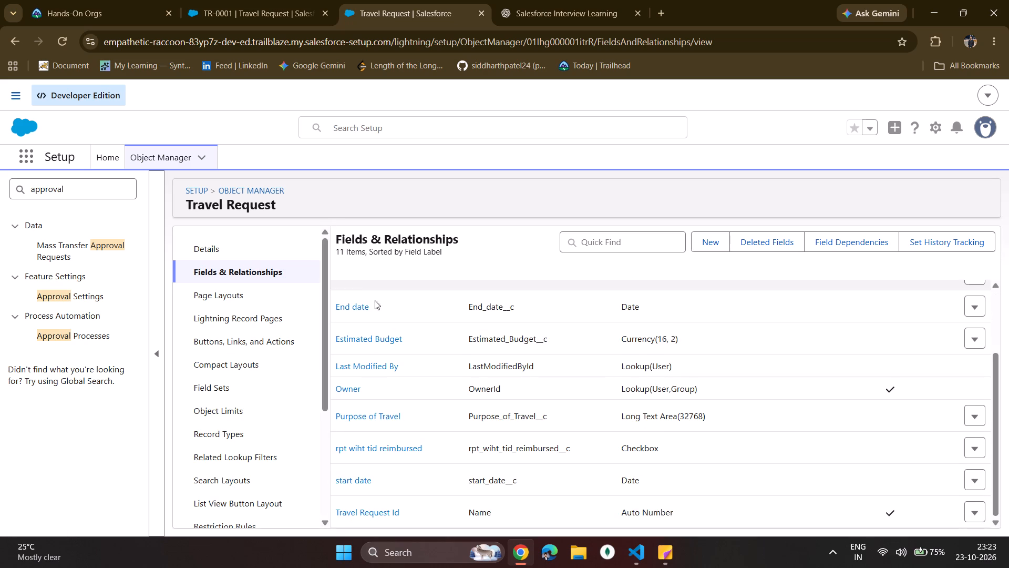
pyautogui.scroll(5, 377, 332)
pyautogui.click(370, 309)
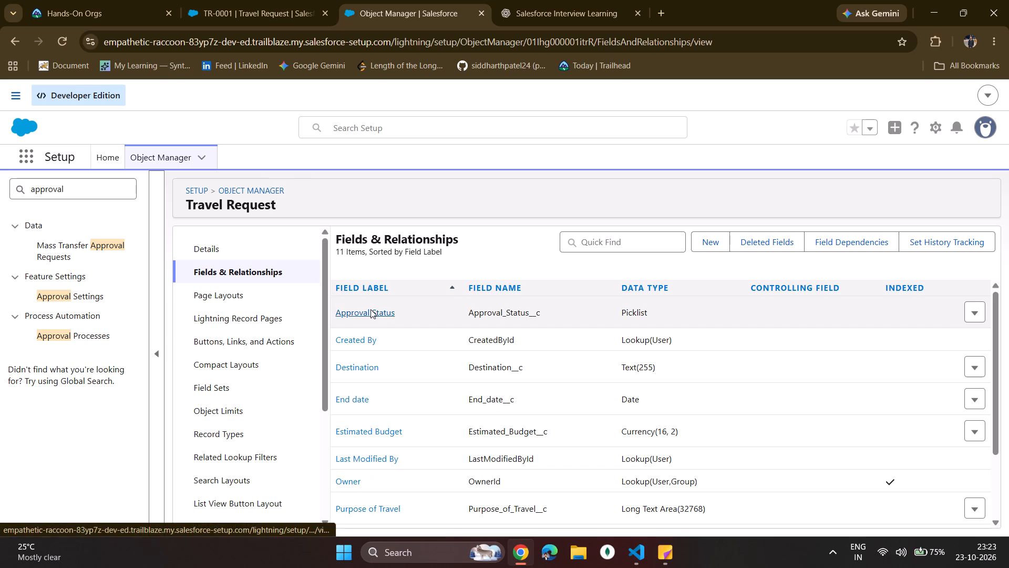
pyautogui.scroll(-10, 433, 392)
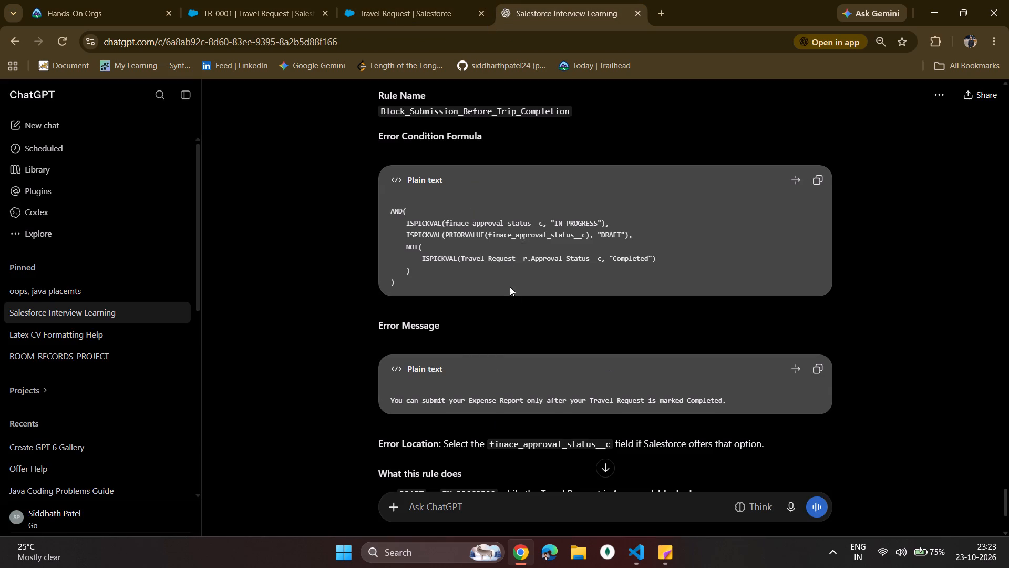
pyautogui.click(392, 3)
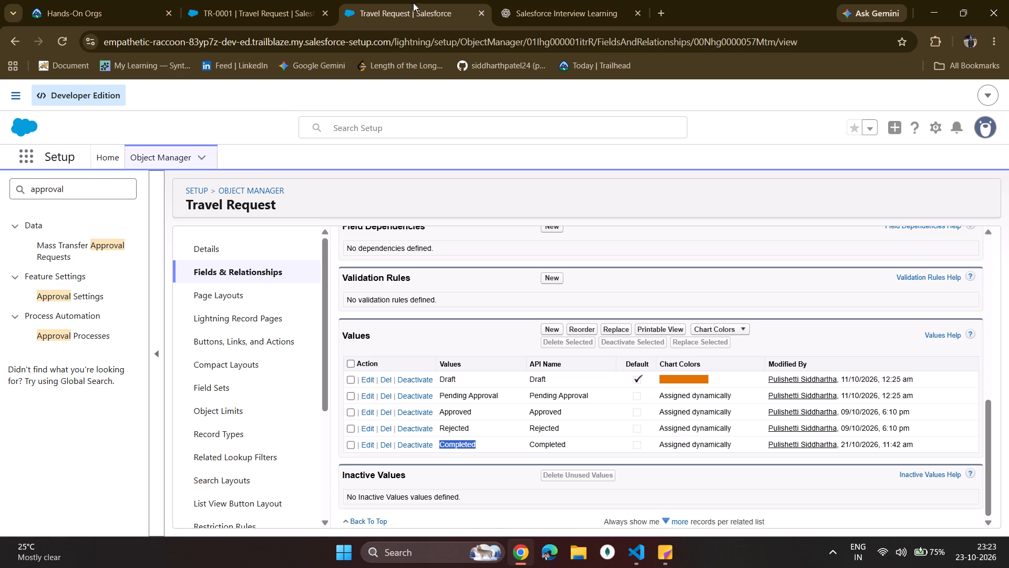
pyautogui.scroll(6, 284, 350)
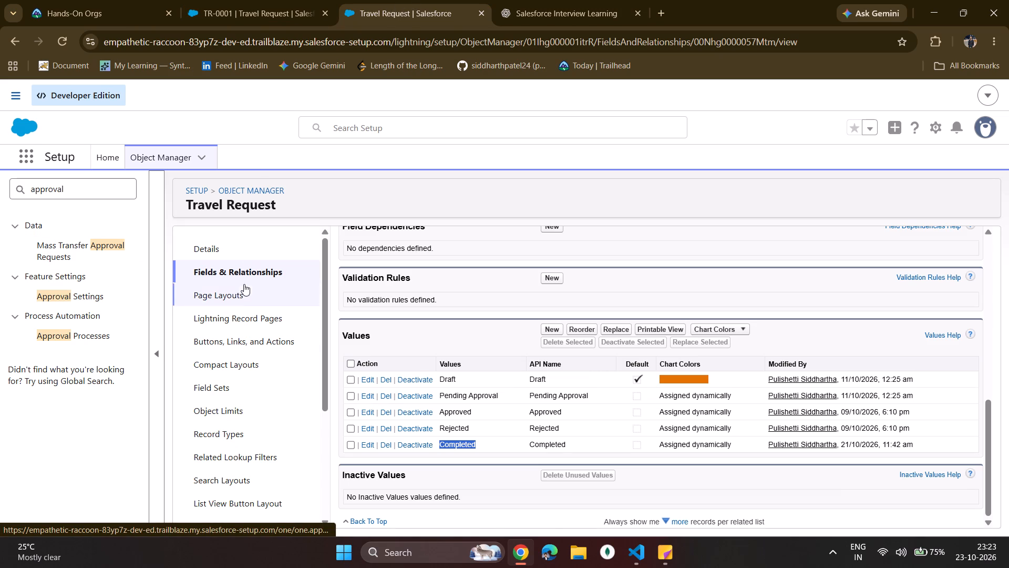
pyautogui.click(251, 189)
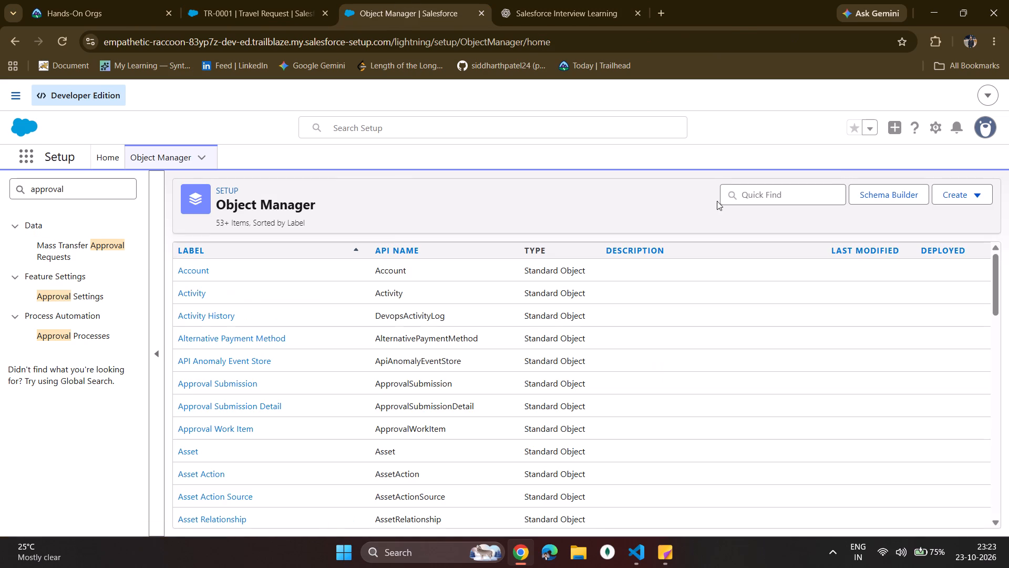
pyautogui.click(733, 192)
pyautogui.click(789, 225)
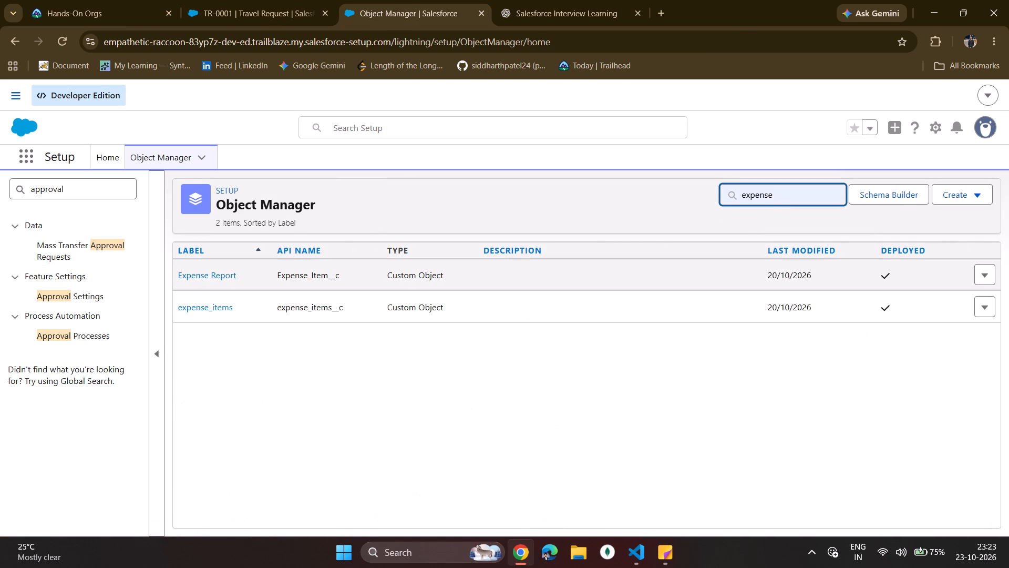
pyautogui.click(229, 272)
pyautogui.scroll(-5, 264, 364)
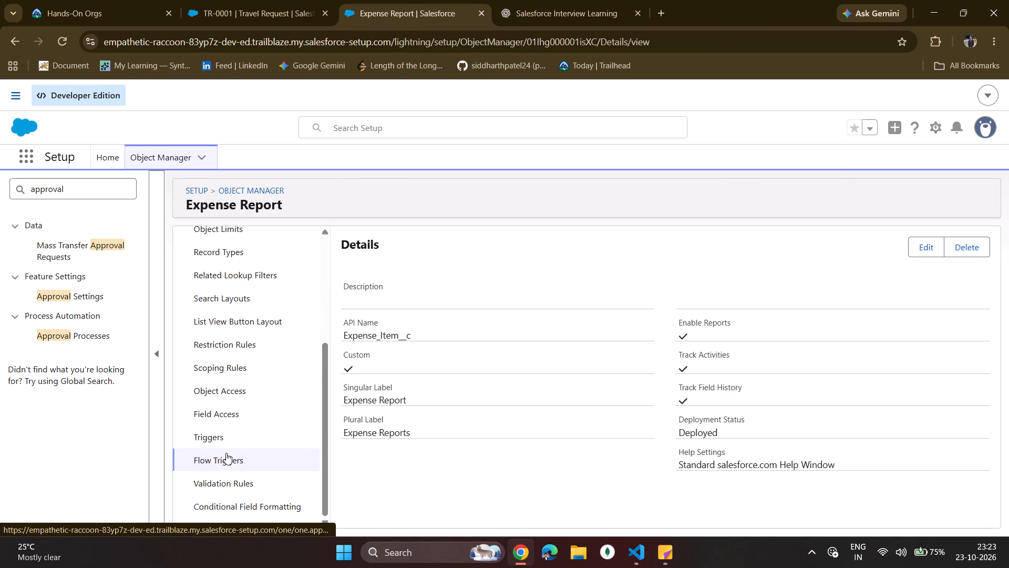
pyautogui.scroll(-4, 230, 459)
pyautogui.click(235, 476)
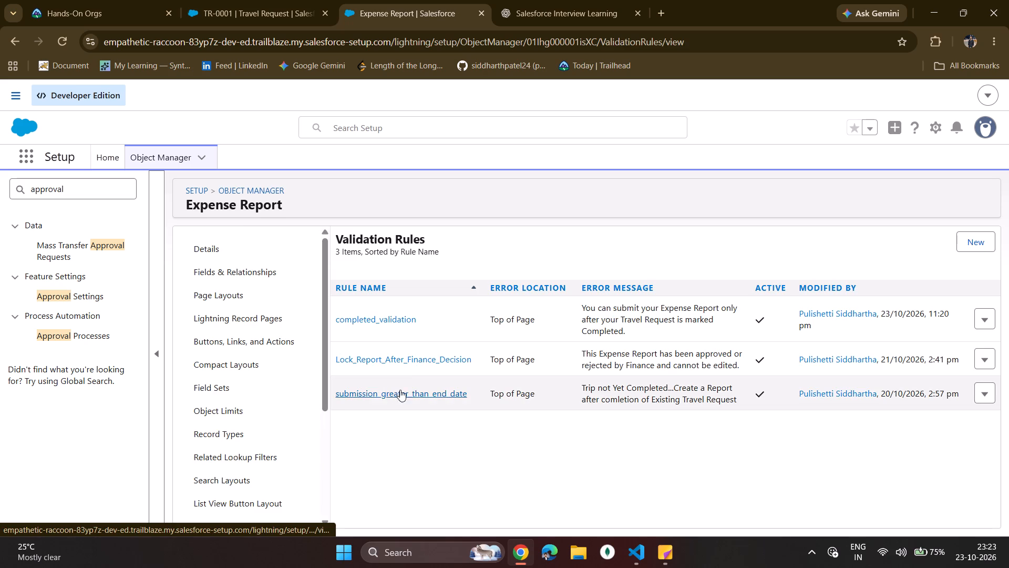
pyautogui.click(367, 323)
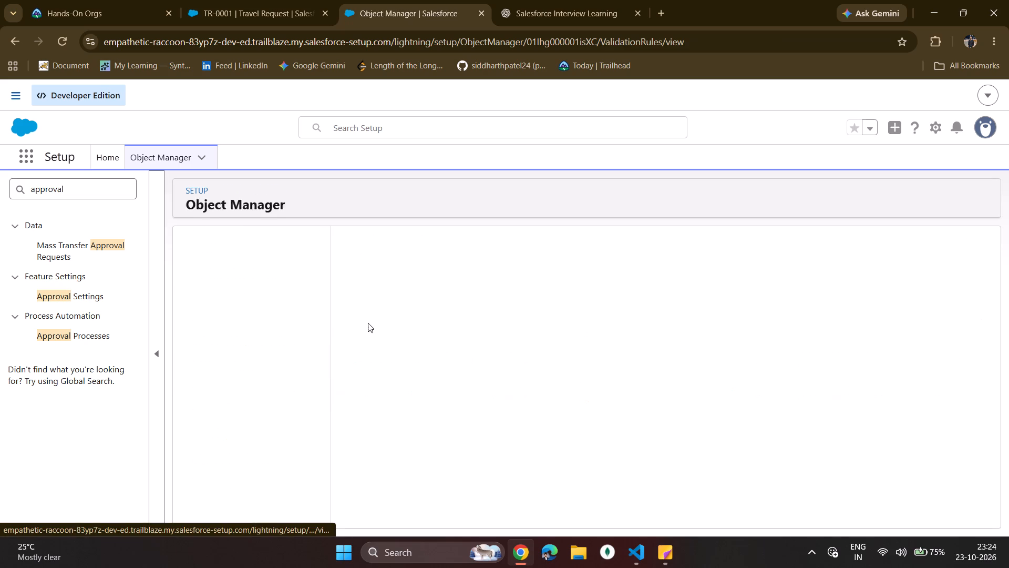
pyautogui.scroll(-2, 406, 370)
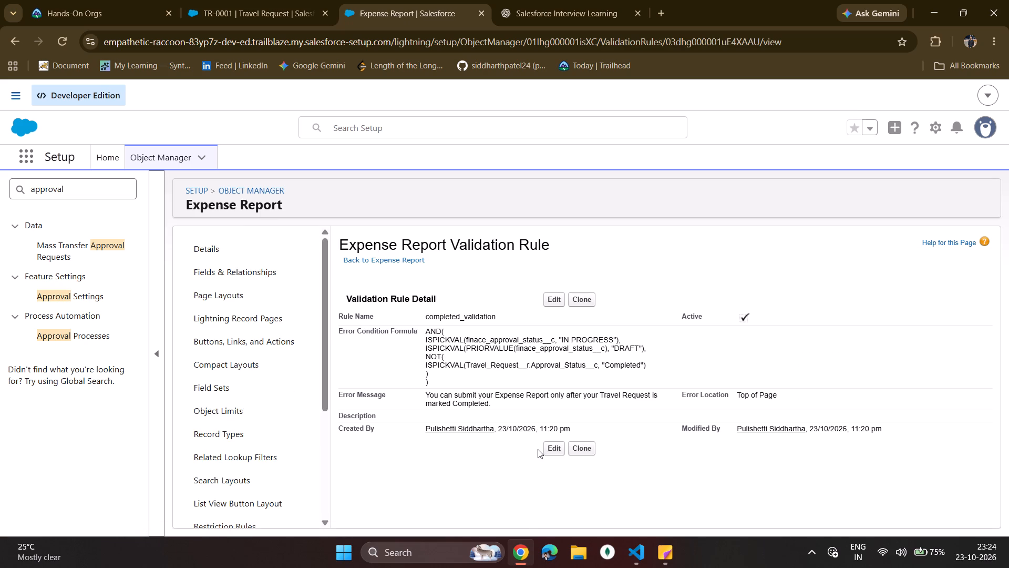
# Open the completed_validation rule for editing and replace the formula's travel approval status value with the copied Completed.
pyautogui.click(543, 446)
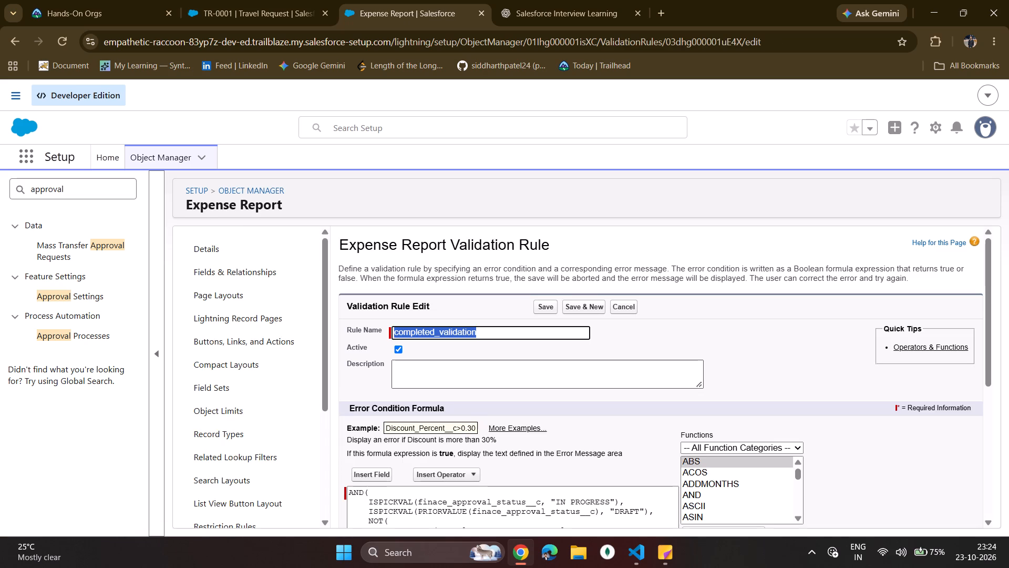
pyautogui.click(444, 376)
pyautogui.scroll(-4, 436, 370)
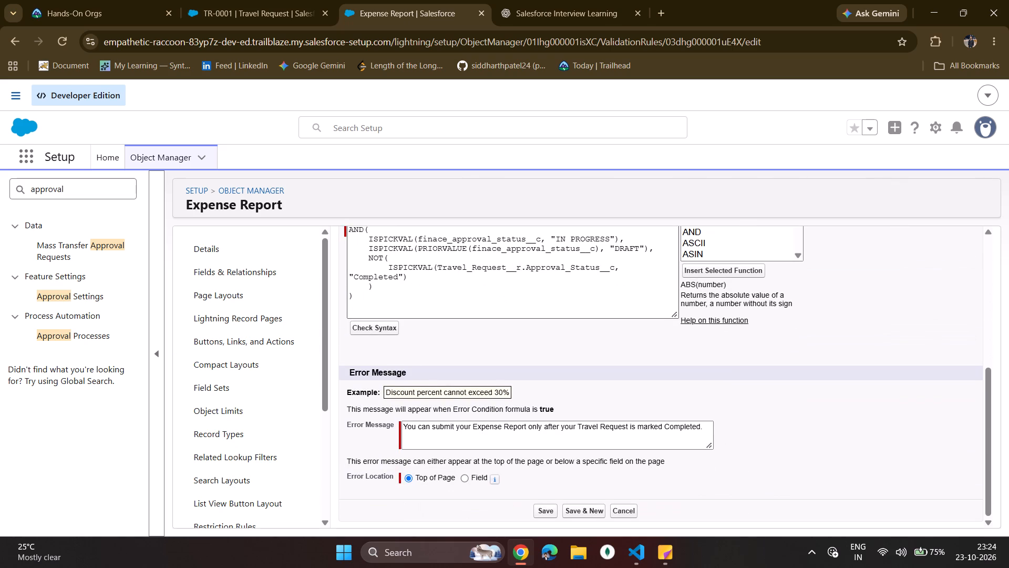
pyautogui.doubleClick(376, 277)
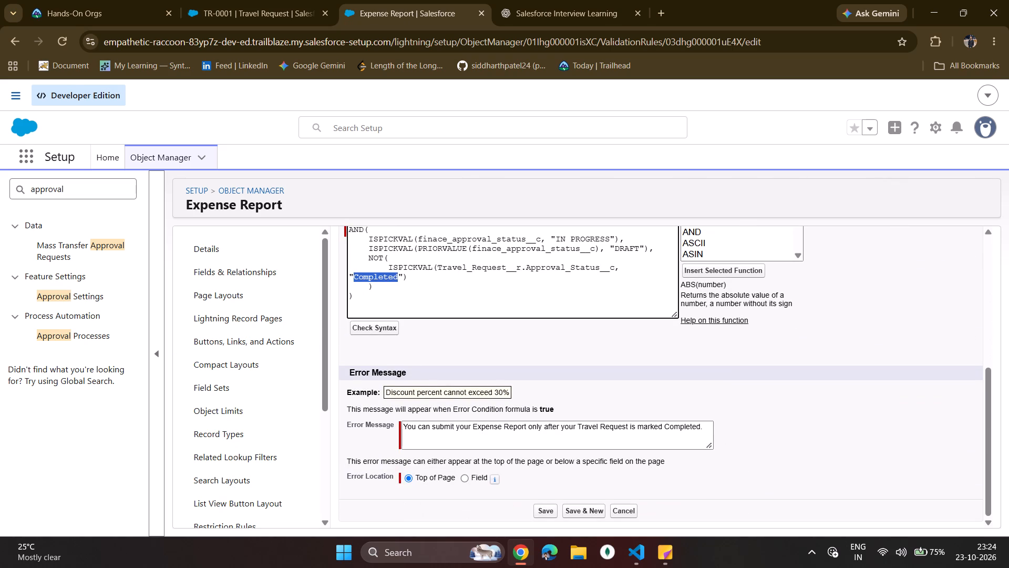
pyautogui.hotkey('ctrl', 'v')
pyautogui.hotkey('ctrl', 's')
pyautogui.click(441, 295)
pyautogui.scroll(1, 478, 343)
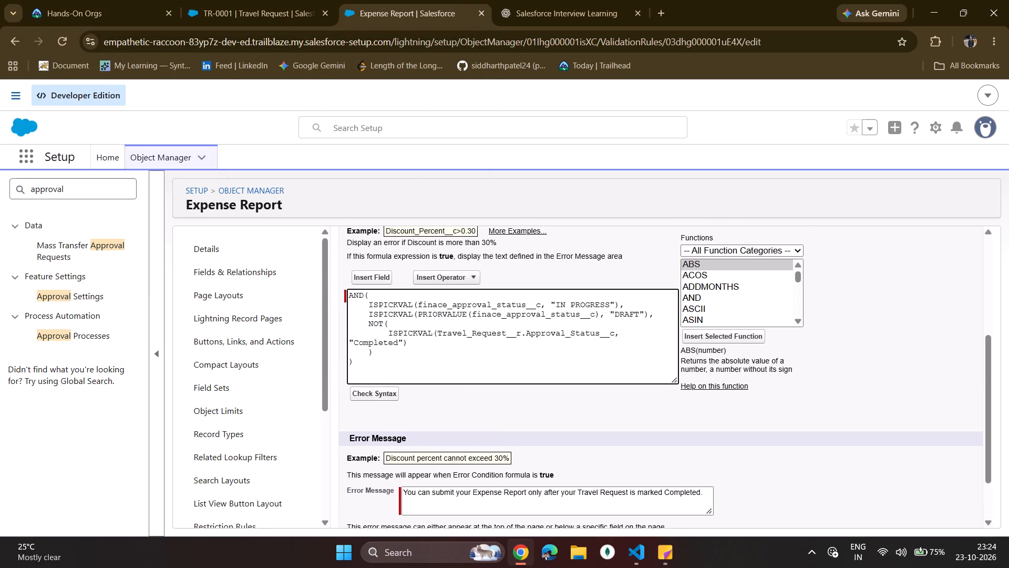
pyautogui.click(553, 332)
pyautogui.click(467, 351)
pyautogui.click(469, 366)
# Replace the travel approval reference in the formula by inserting the Travel Request's Approval Status field, Travel_Request__r.Approval_Status__c, and check the syntax.
pyautogui.click(615, 332)
pyautogui.press('BackSpace')
pyautogui.press('BackSpace')
pyautogui.press('BackSpace')
pyautogui.press('BackSpace')
pyautogui.press('BackSpace')
pyautogui.press('BackSpace')
pyautogui.press('BackSpace')
pyautogui.press('BackSpace')
pyautogui.press('BackSpace')
pyautogui.press('BackSpace')
pyautogui.press('BackSpace')
pyautogui.press('BackSpace')
pyautogui.press('BackSpace')
pyautogui.press('BackSpace')
pyautogui.press('BackSpace')
pyautogui.press('BackSpace')
pyautogui.press('BackSpace')
pyautogui.press('BackSpace')
pyautogui.press('BackSpace')
pyautogui.press('BackSpace')
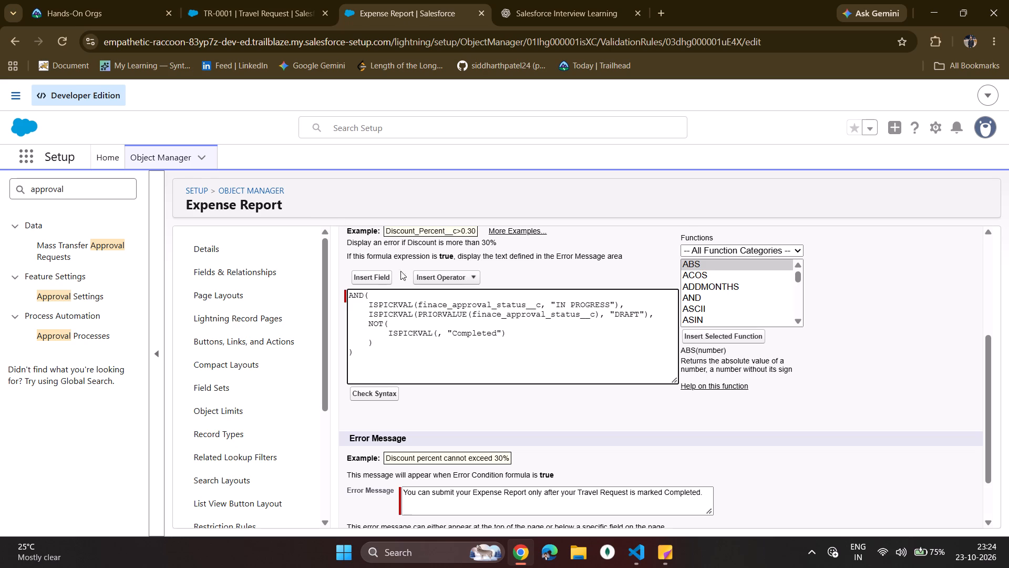
pyautogui.click(368, 276)
pyautogui.scroll(-5, 558, 388)
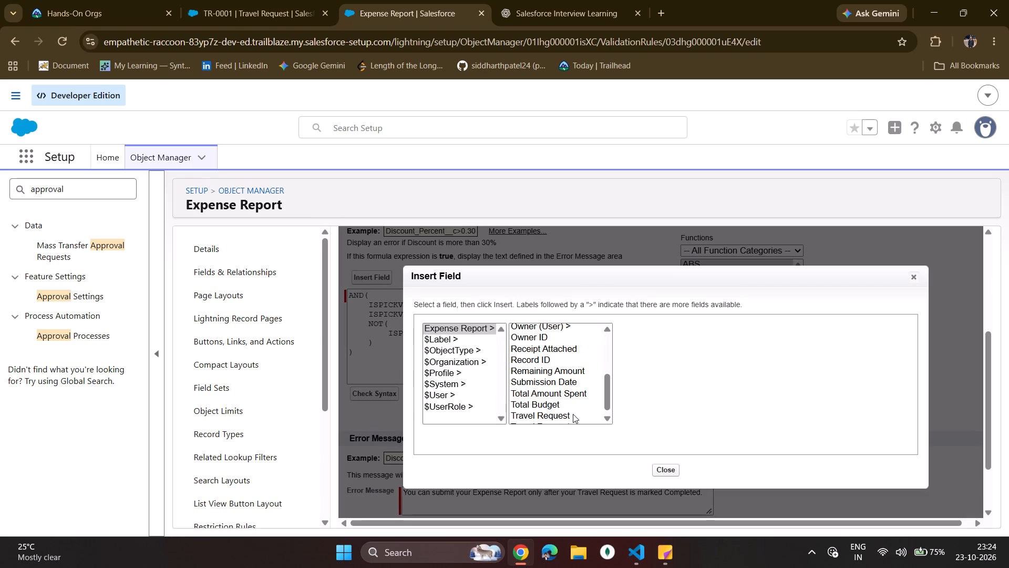
pyautogui.click(573, 414)
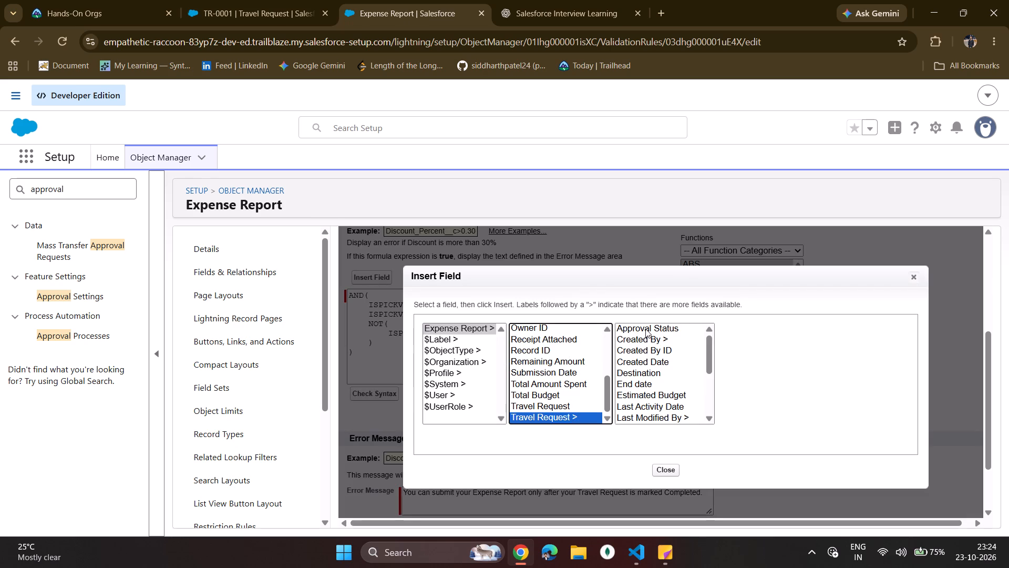
pyautogui.click(645, 326)
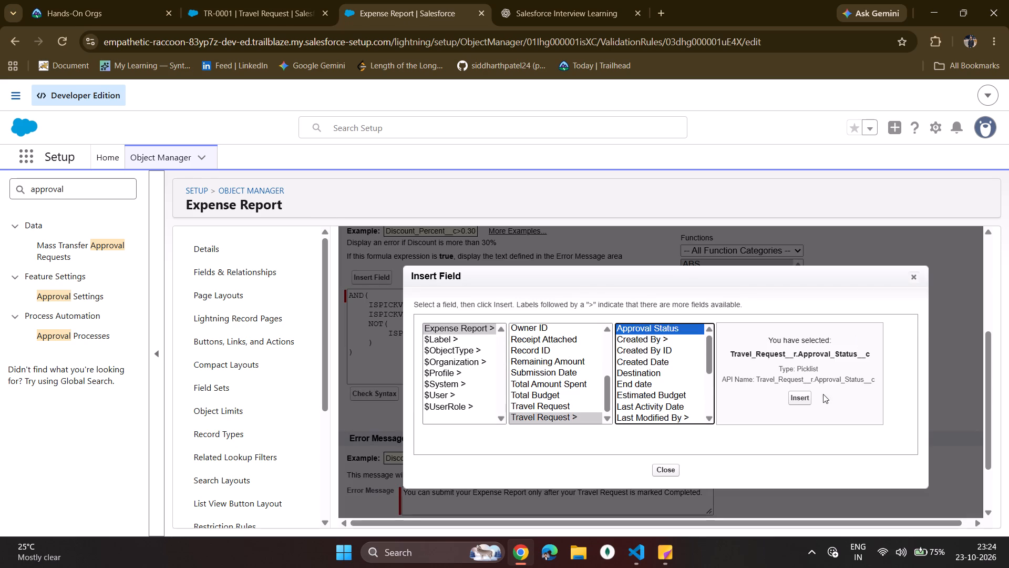
pyautogui.click(807, 398)
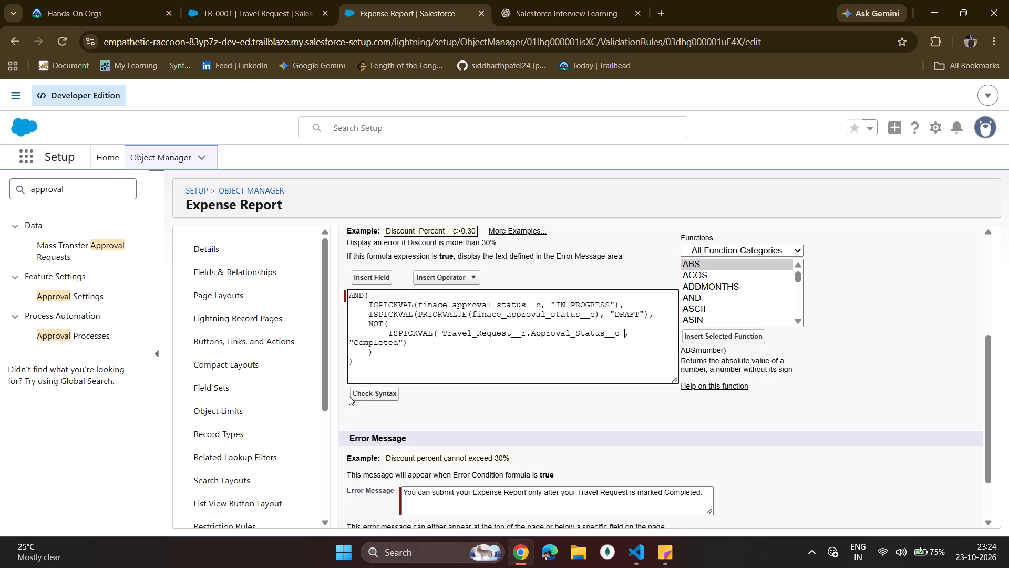
pyautogui.click(363, 394)
pyautogui.scroll(-1, 423, 394)
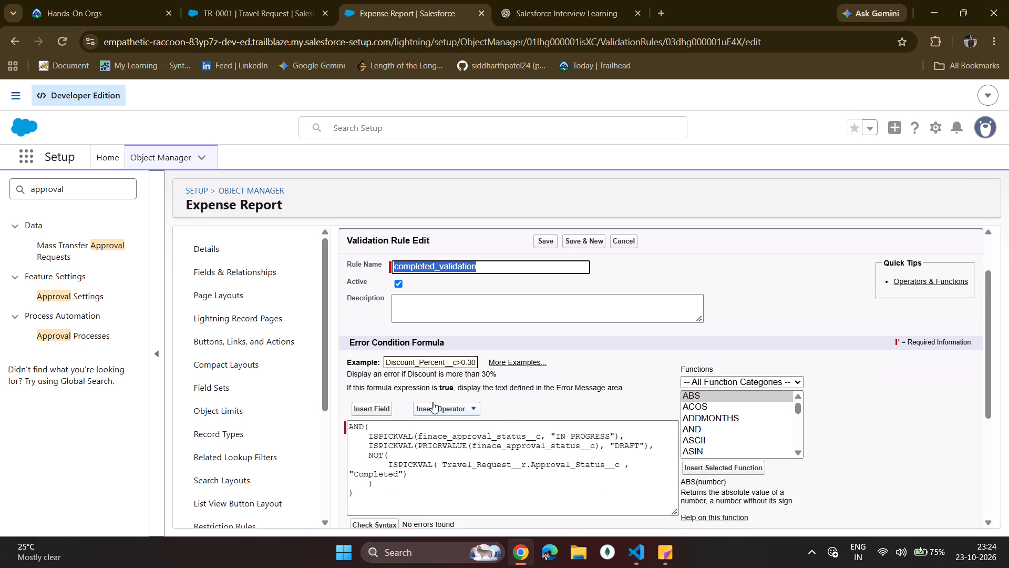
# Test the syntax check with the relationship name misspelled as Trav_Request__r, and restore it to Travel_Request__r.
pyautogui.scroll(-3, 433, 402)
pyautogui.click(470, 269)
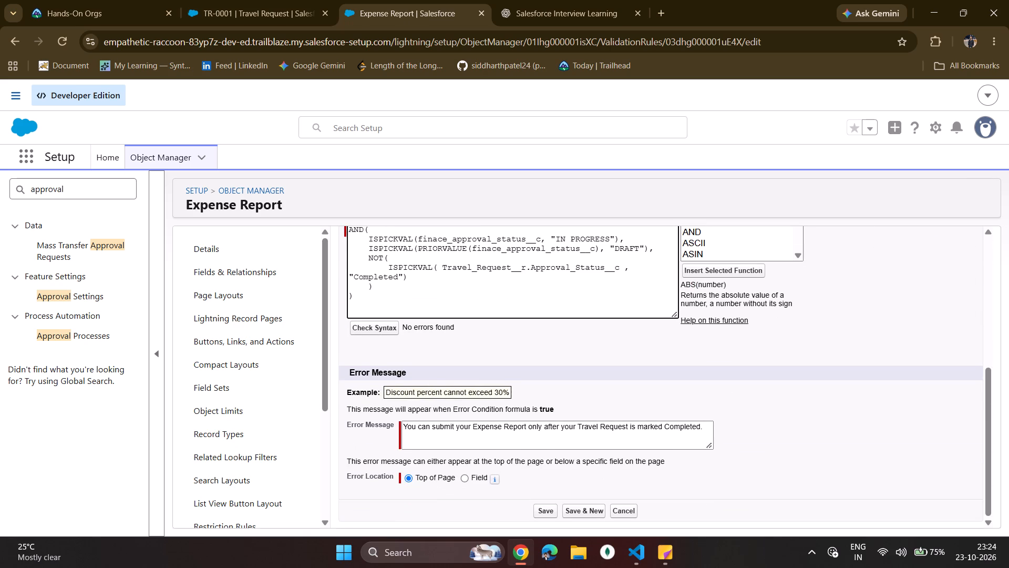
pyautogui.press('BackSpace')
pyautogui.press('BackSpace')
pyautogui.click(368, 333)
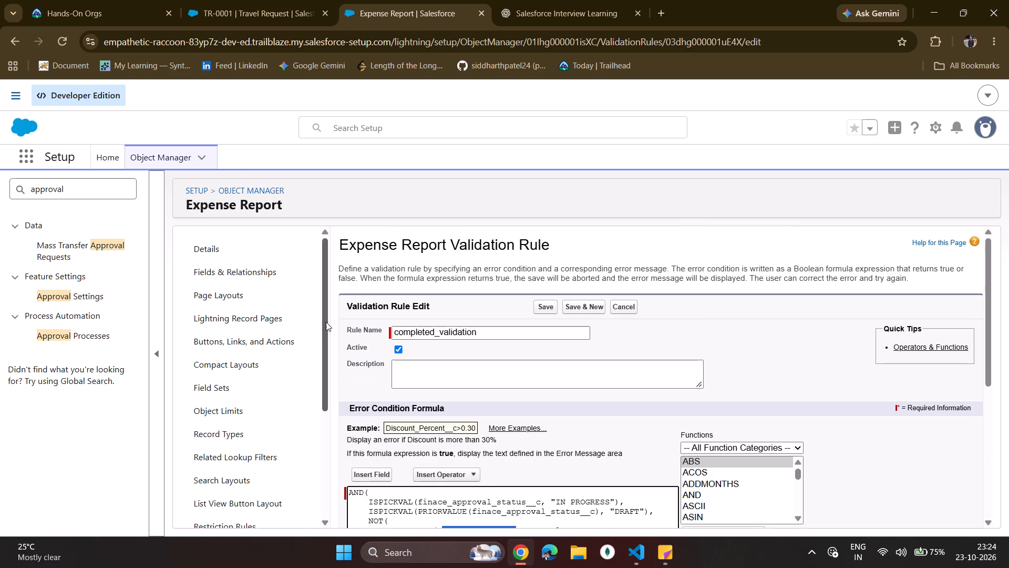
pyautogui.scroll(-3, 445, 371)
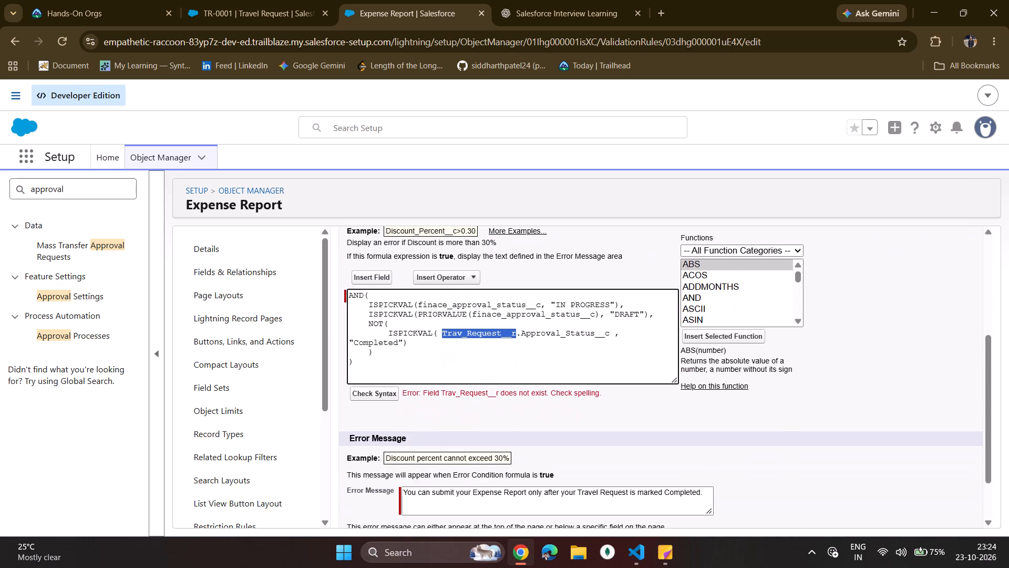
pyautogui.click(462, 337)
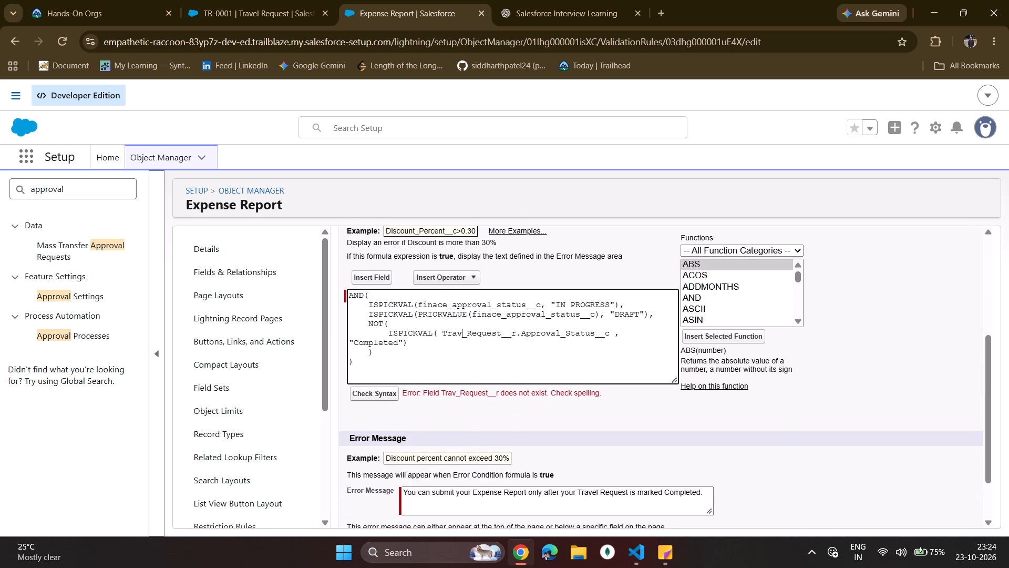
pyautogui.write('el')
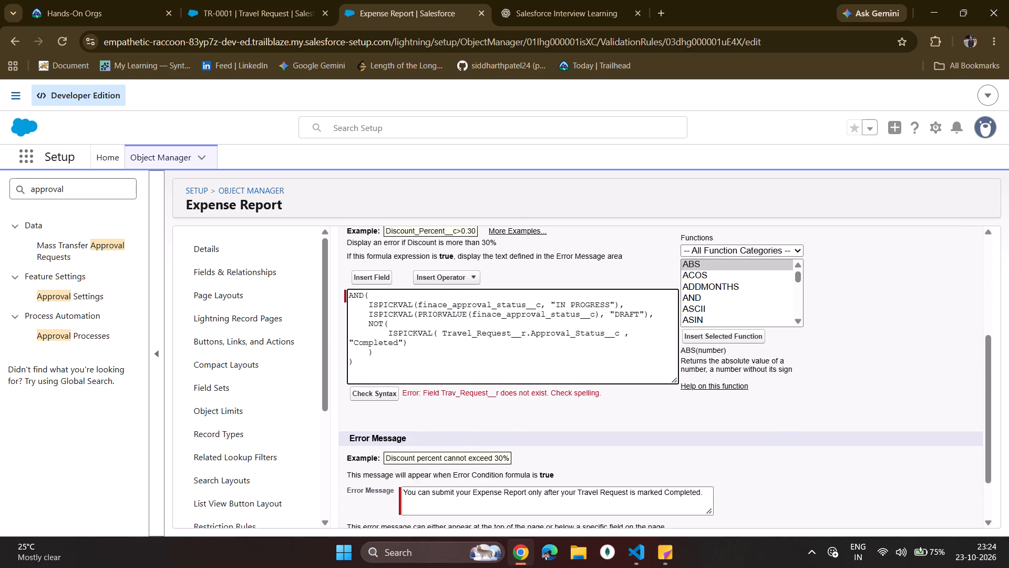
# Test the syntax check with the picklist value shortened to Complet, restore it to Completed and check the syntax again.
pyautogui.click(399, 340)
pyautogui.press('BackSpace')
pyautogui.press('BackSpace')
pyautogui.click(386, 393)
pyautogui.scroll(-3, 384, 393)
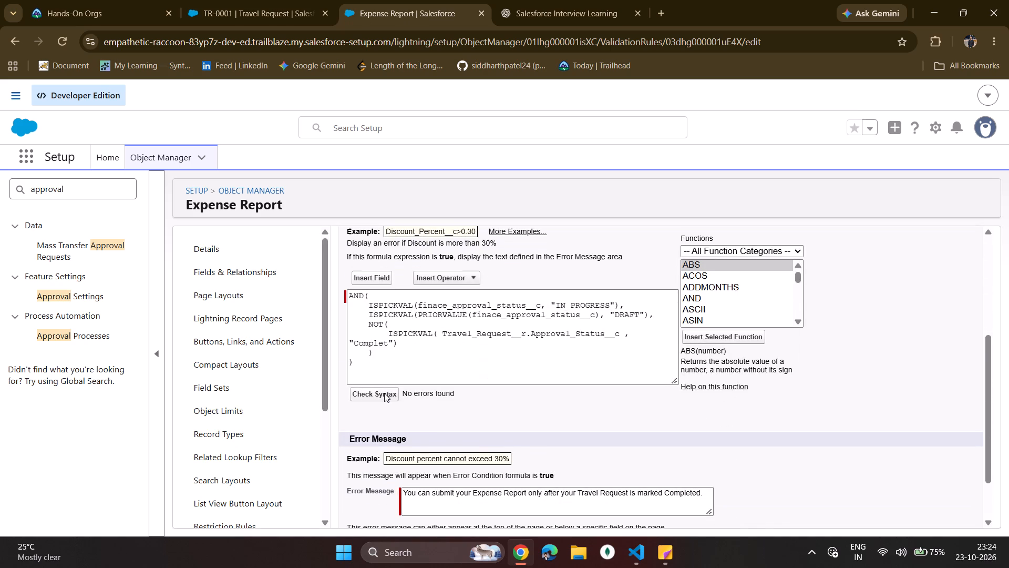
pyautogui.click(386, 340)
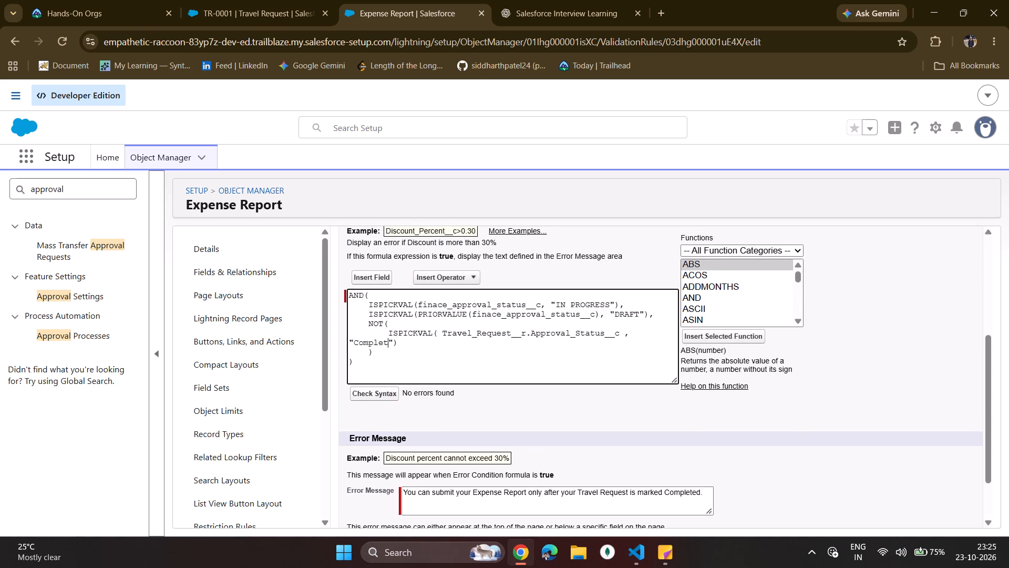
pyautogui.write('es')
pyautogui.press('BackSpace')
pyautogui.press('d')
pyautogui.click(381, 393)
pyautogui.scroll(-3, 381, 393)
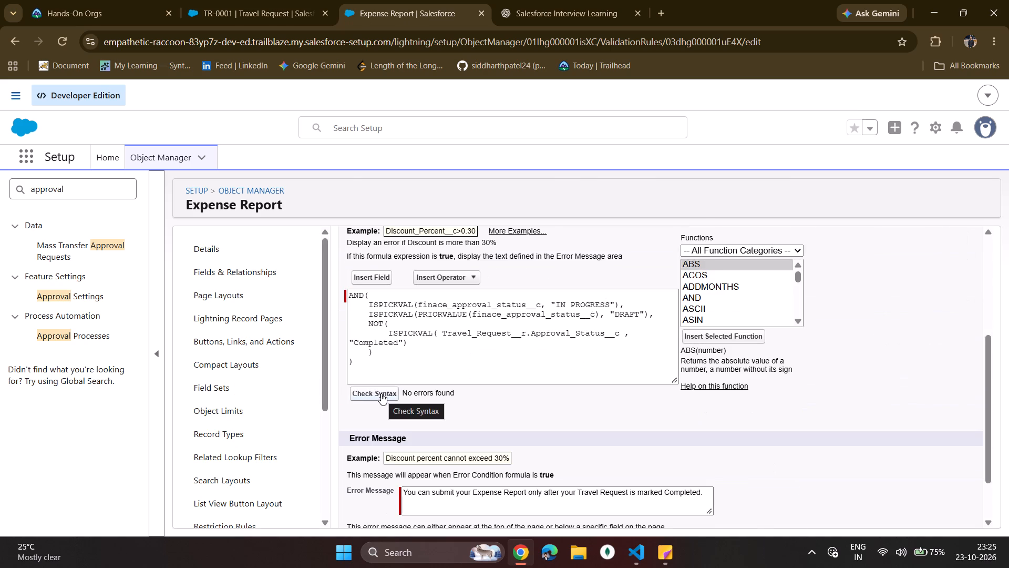
# Review the formula and error message of the completed_validation rule and save the rule.
pyautogui.click(464, 317)
pyautogui.click(504, 327)
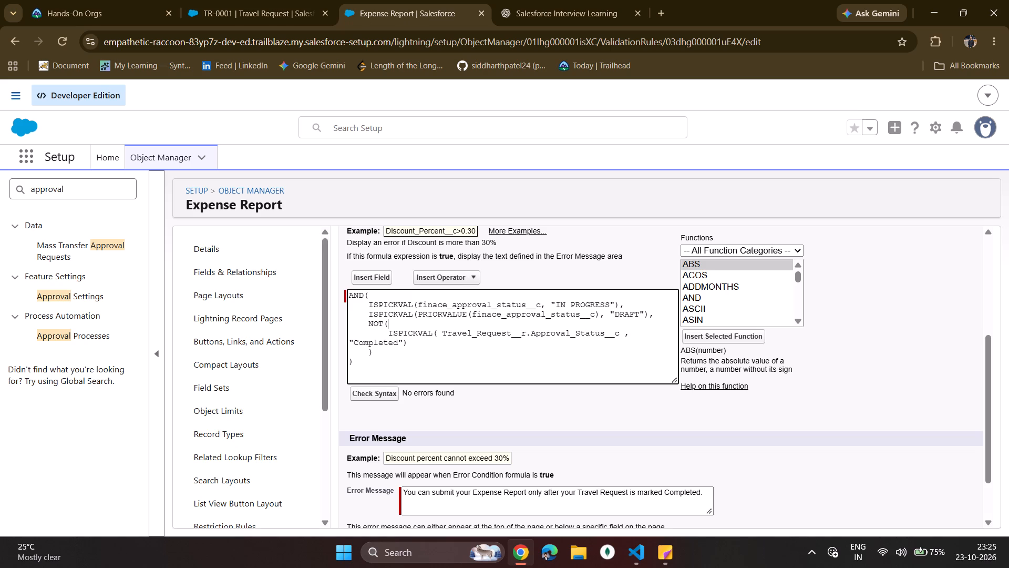
pyautogui.scroll(-4, 461, 455)
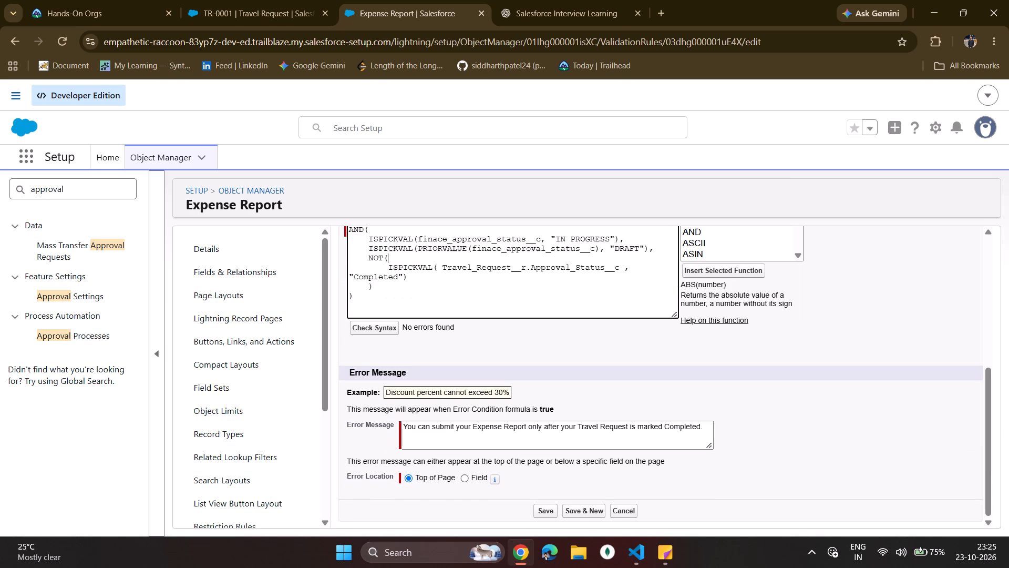
pyautogui.scroll(-4, 476, 439)
pyautogui.scroll(1, 564, 454)
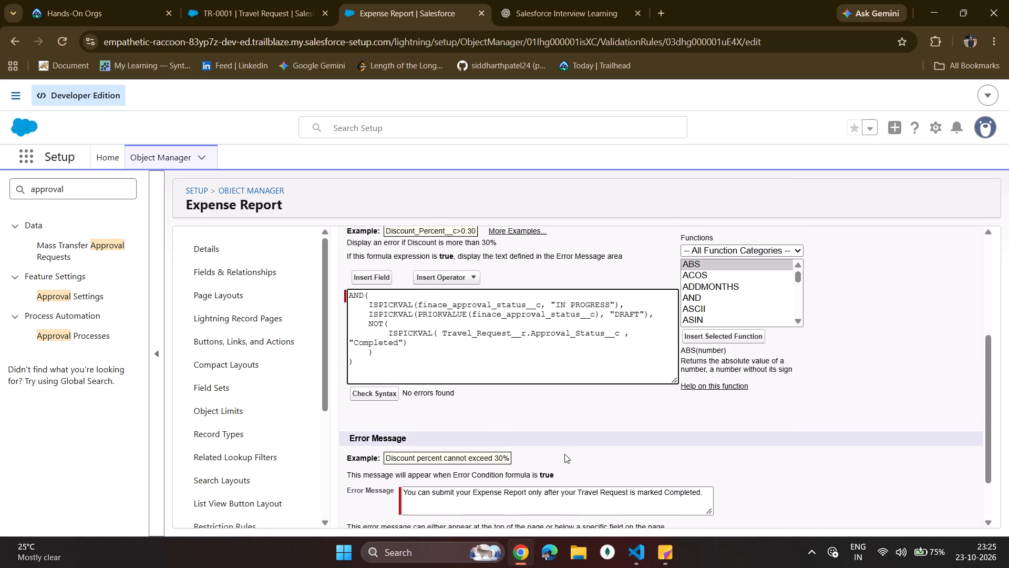
pyautogui.scroll(8, 562, 458)
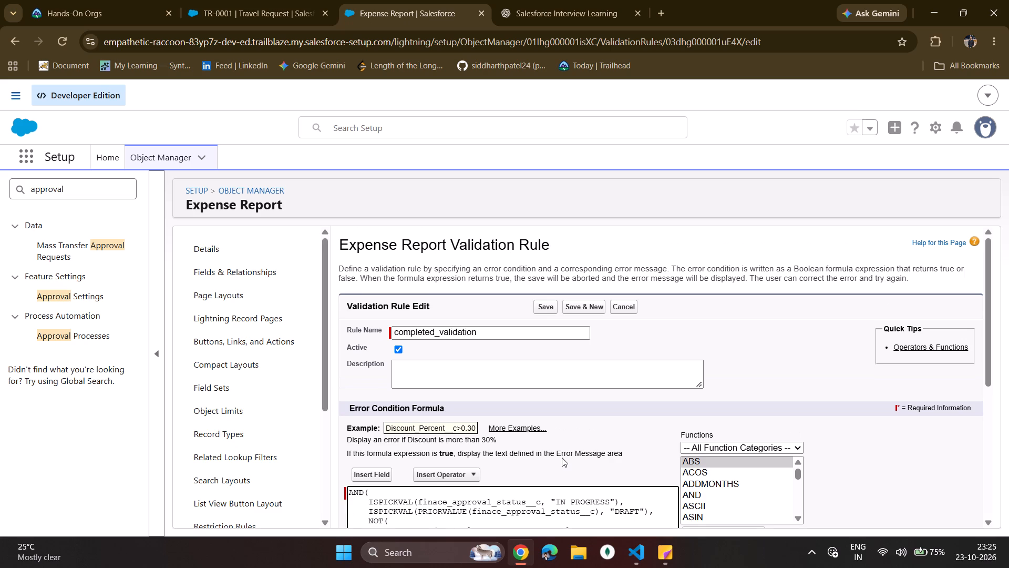
pyautogui.scroll(-6, 562, 458)
pyautogui.scroll(5, 562, 458)
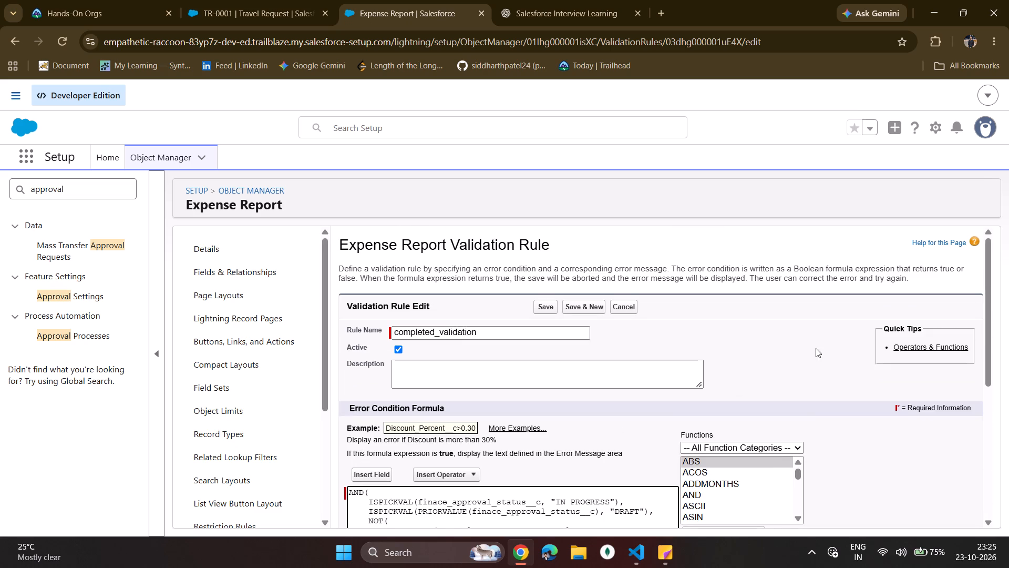
pyautogui.click(919, 348)
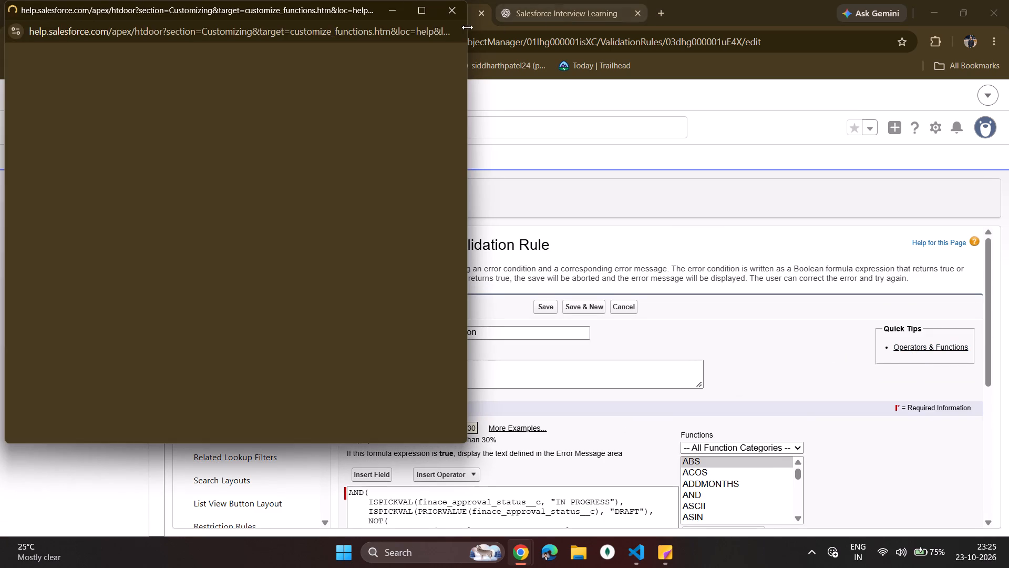
pyautogui.click(448, 8)
pyautogui.scroll(-5, 567, 513)
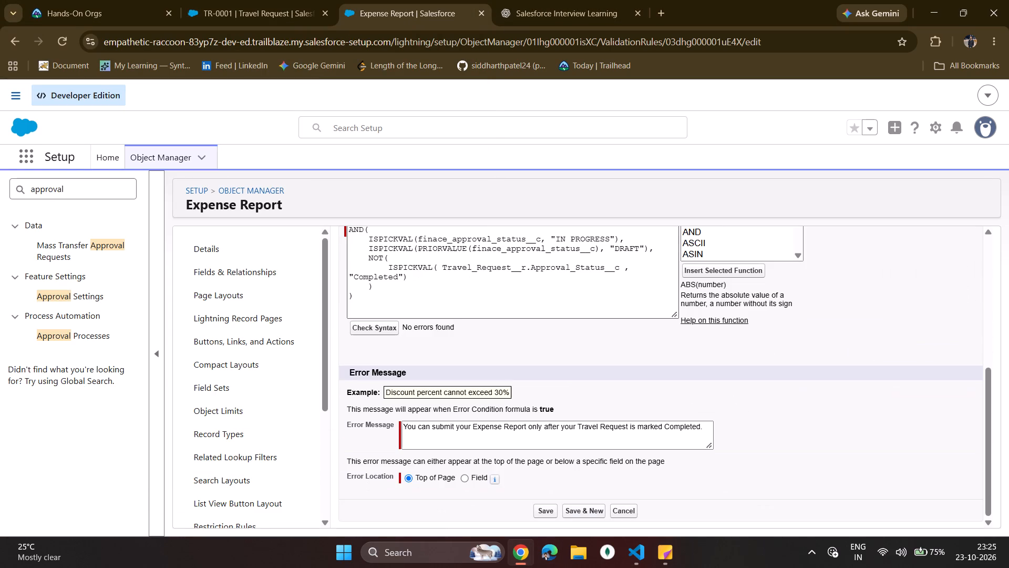
pyautogui.click(552, 509)
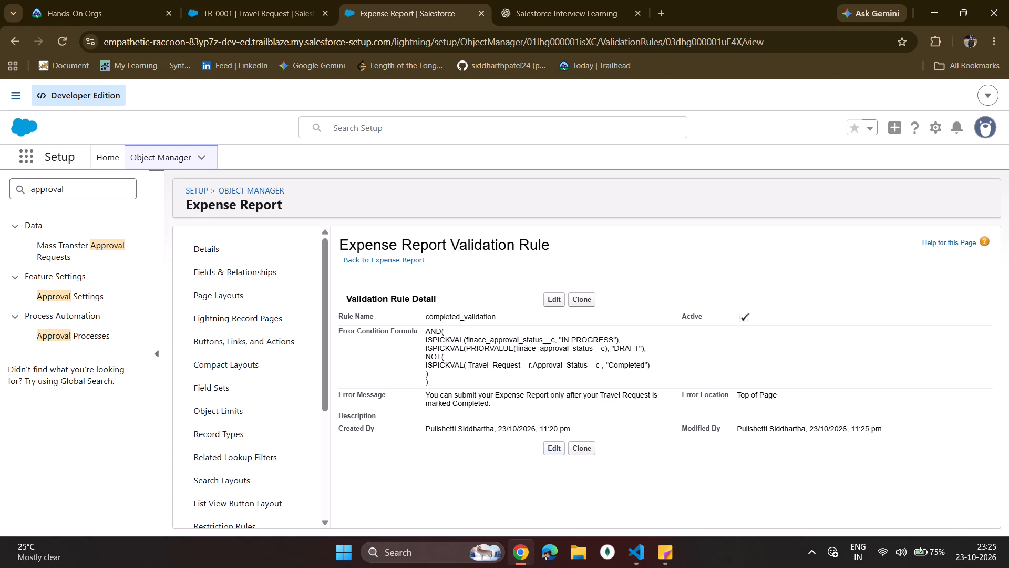
# Close the setup page and open a freshly reloaded Expense Reports list in the Wander_Roster_prj app.
pyautogui.click(480, 14)
pyautogui.click(216, 10)
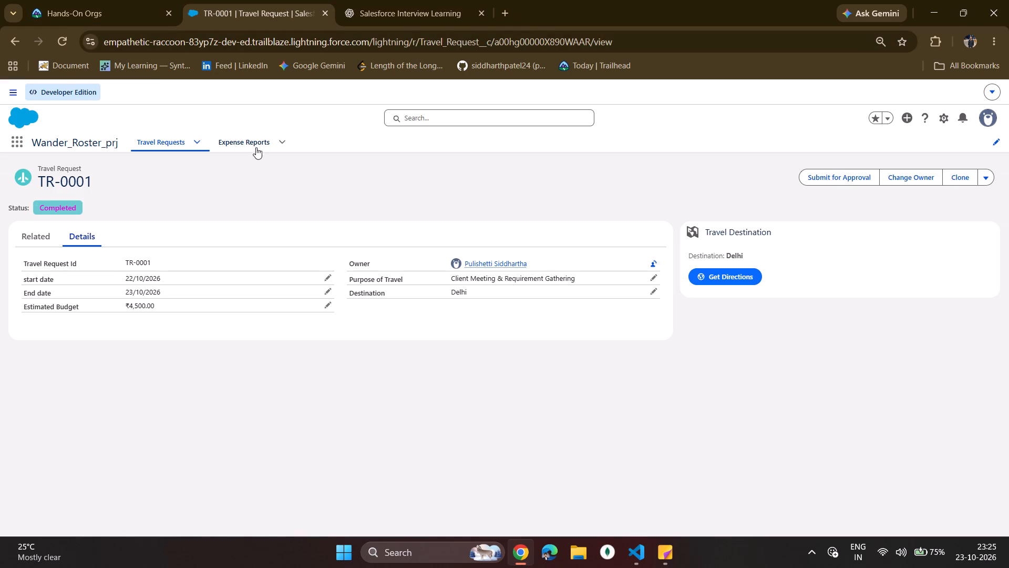
pyautogui.click(254, 145)
pyautogui.click(52, 37)
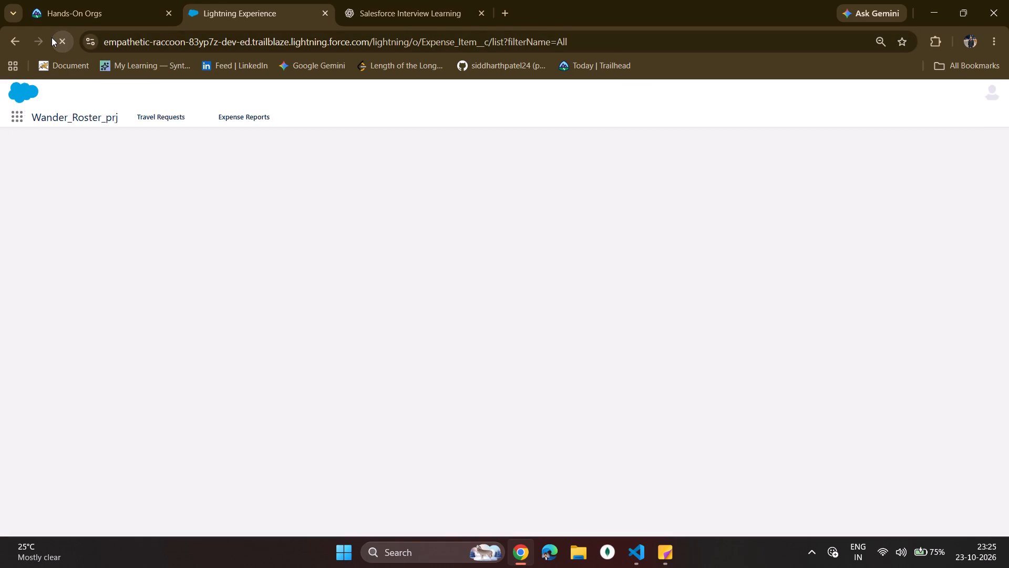
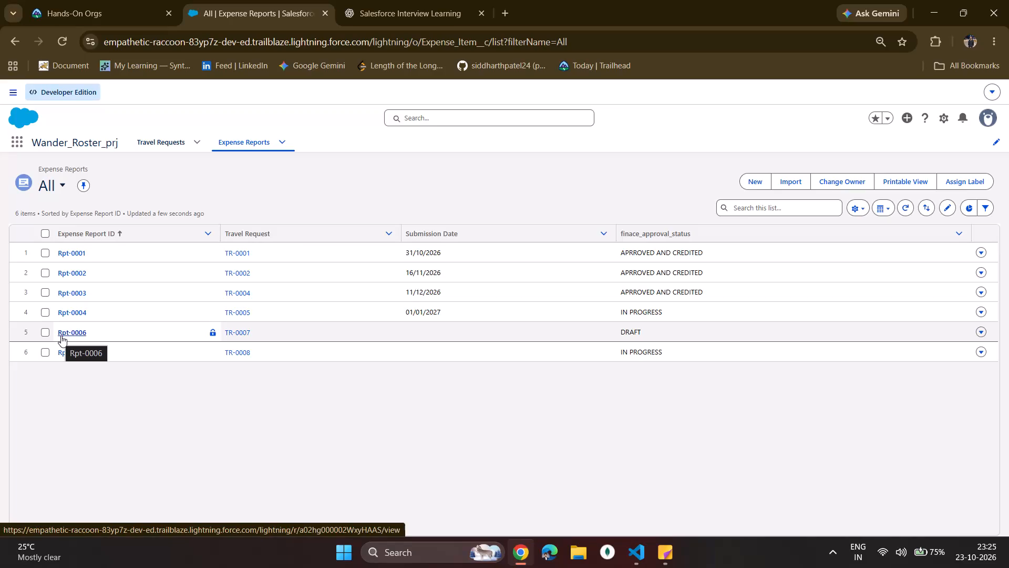
# Open expense report Rpt-0006 and submit it for approval with the comments left blank.
pyautogui.click(61, 336)
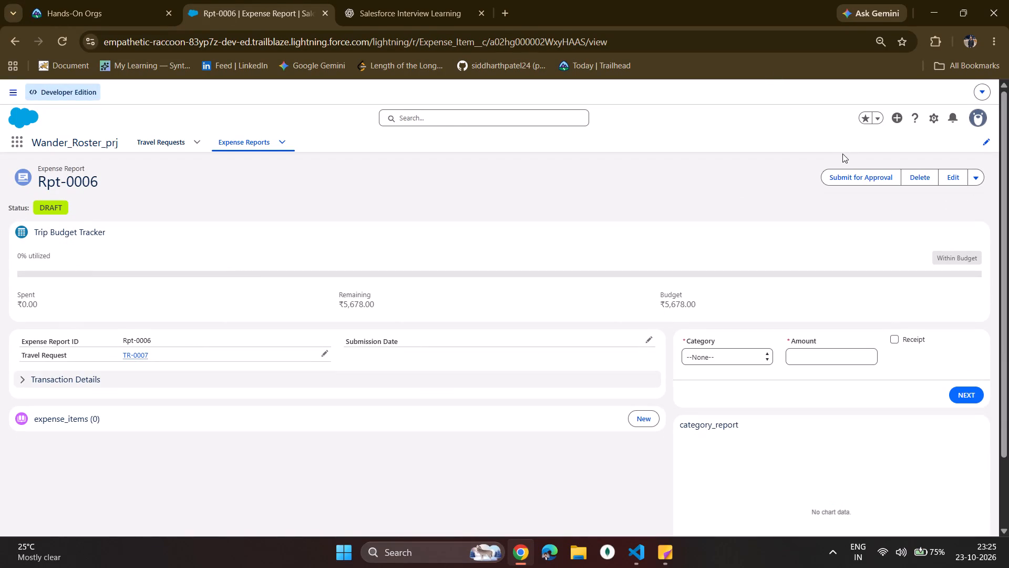
pyautogui.click(860, 174)
pyautogui.click(655, 382)
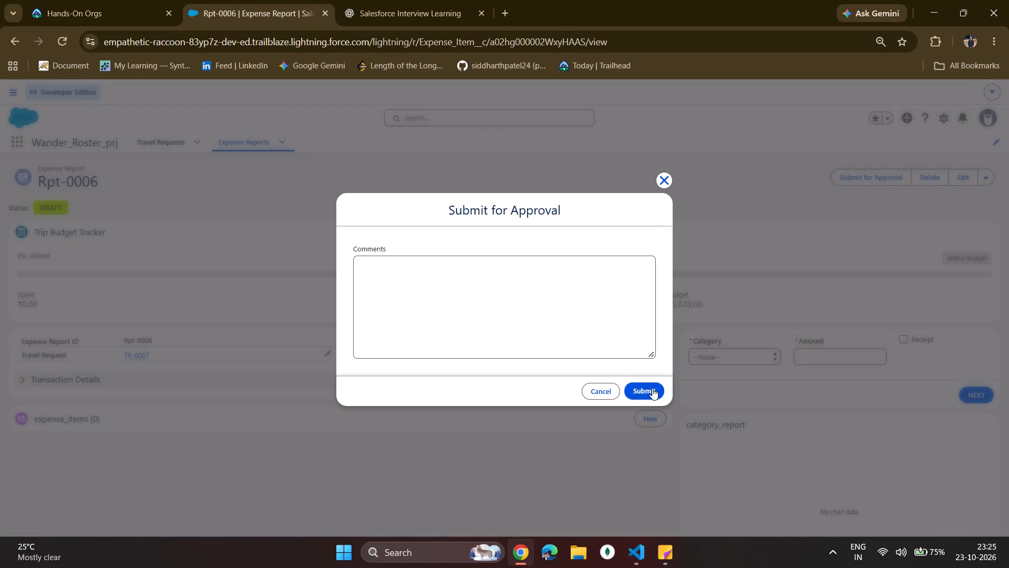
pyautogui.click(652, 390)
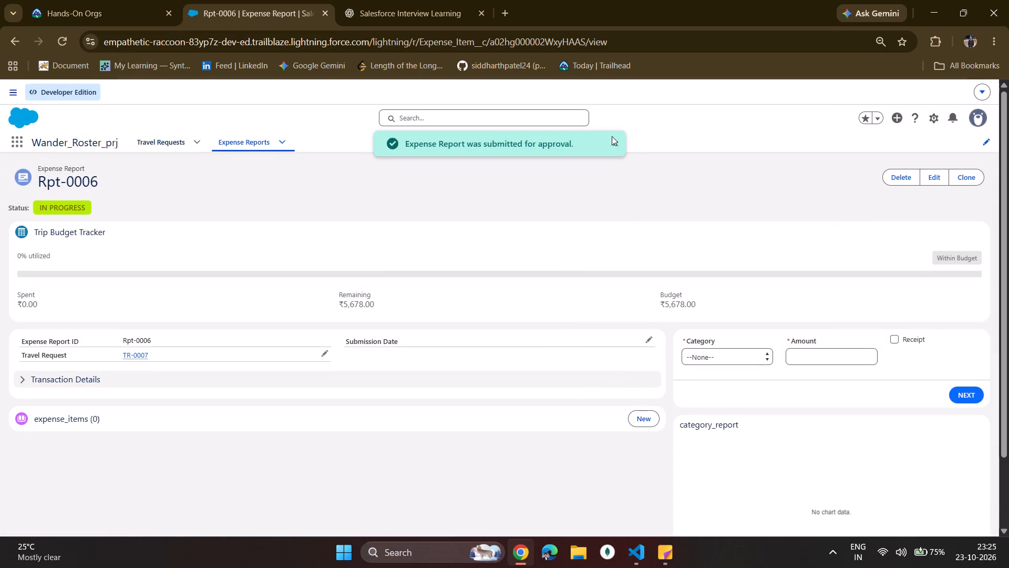
pyautogui.click(617, 140)
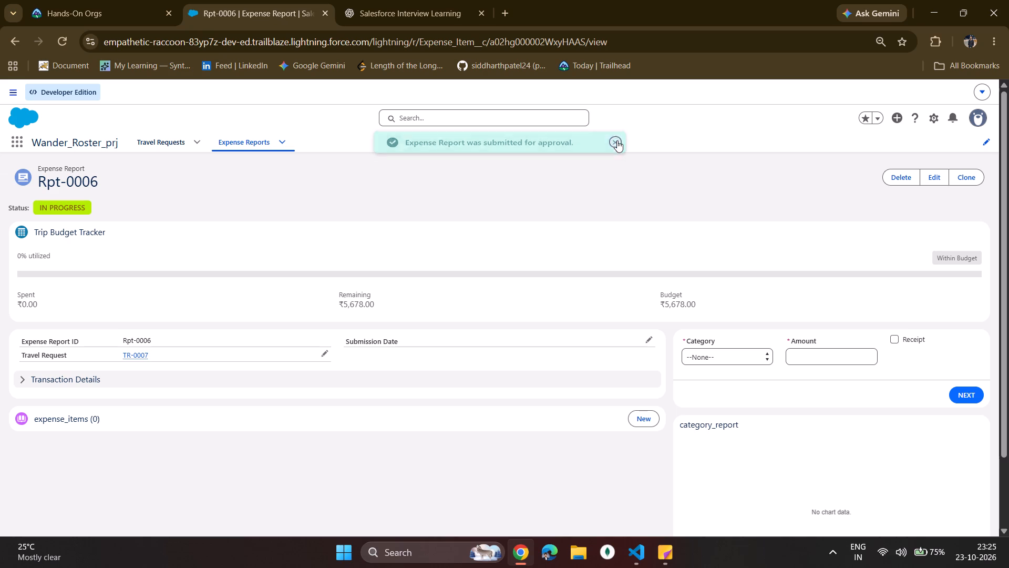
pyautogui.click(862, 173)
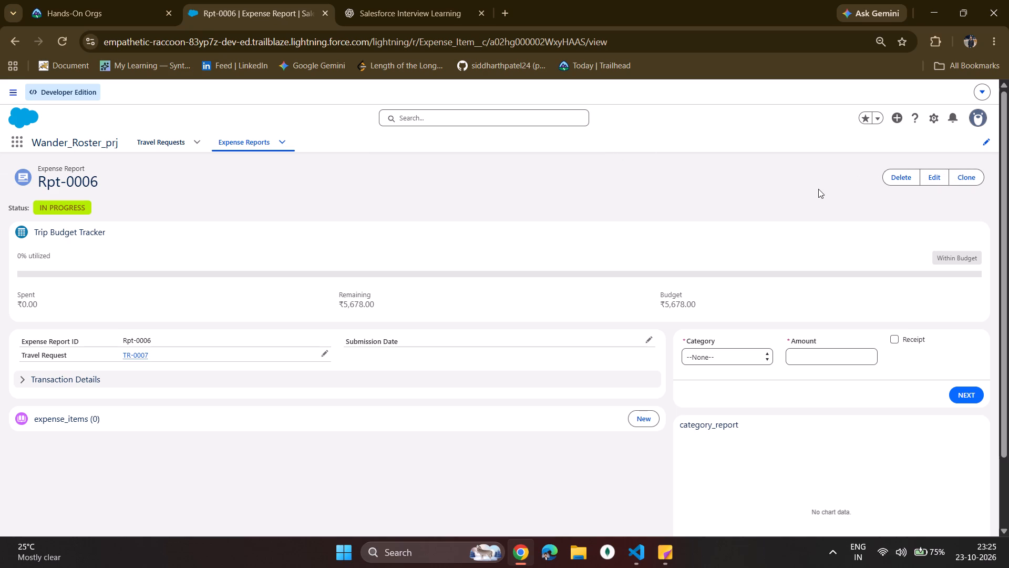
# Check the finance approval statuses in the Expense Reports list and the status of travel request TR-0001.
pyautogui.click(270, 145)
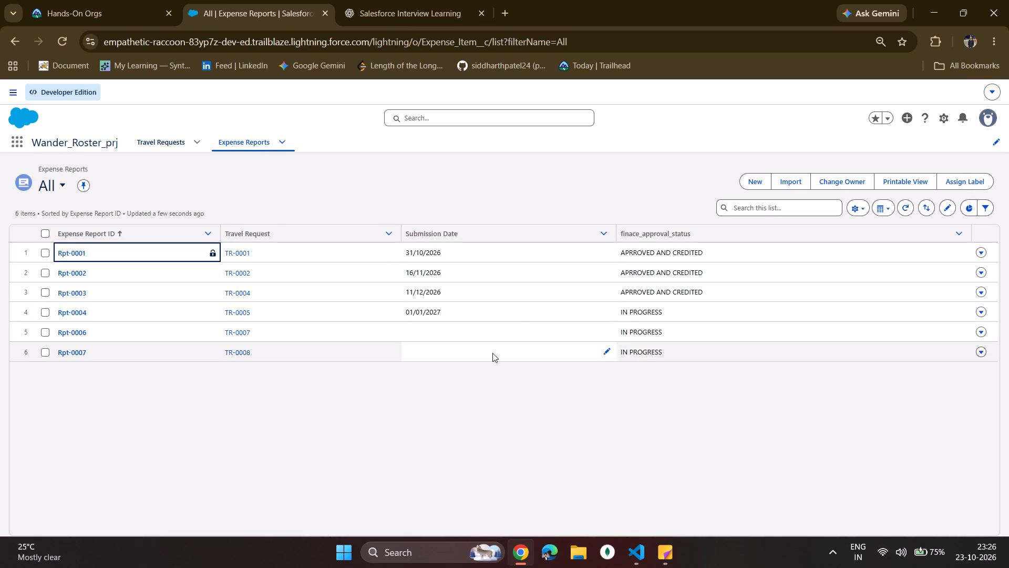
pyautogui.click(149, 135)
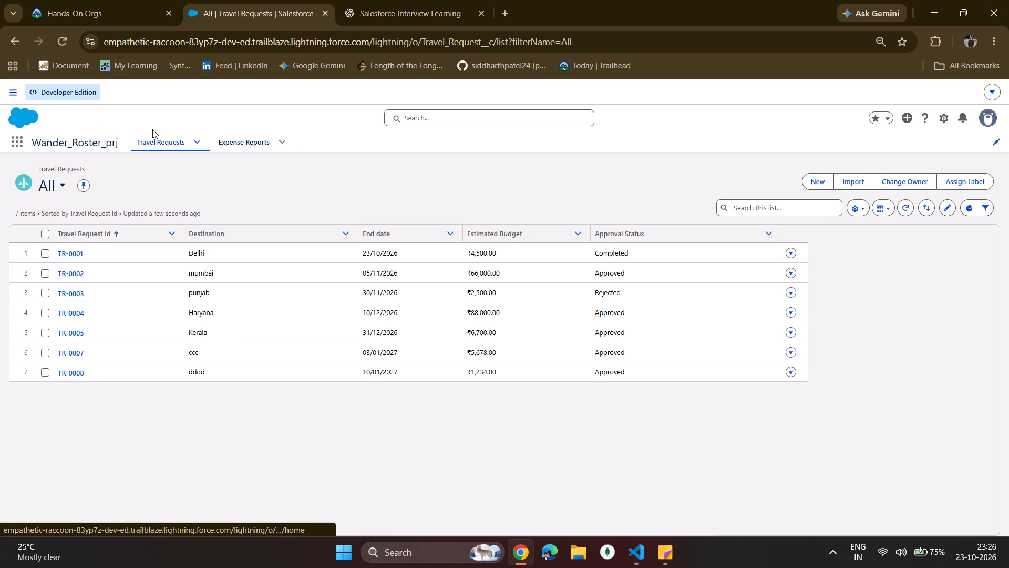
pyautogui.click(72, 257)
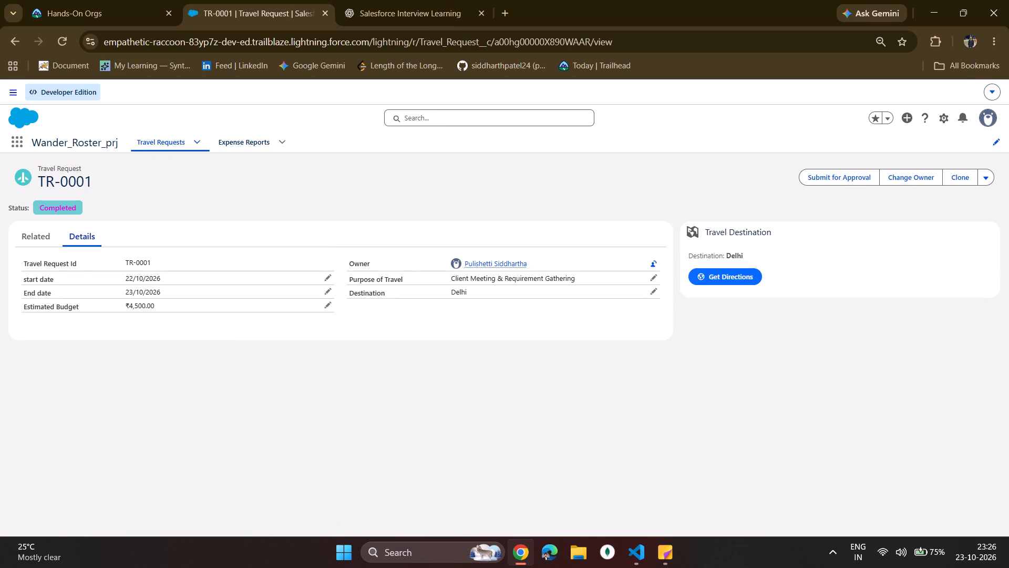
pyautogui.doubleClick(53, 200)
pyautogui.click(53, 204)
pyautogui.click(147, 134)
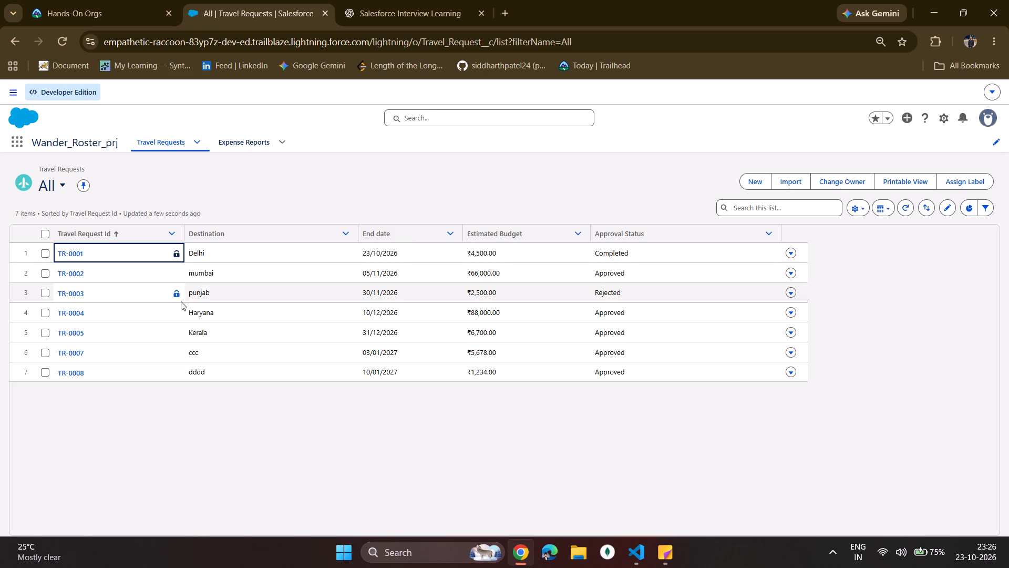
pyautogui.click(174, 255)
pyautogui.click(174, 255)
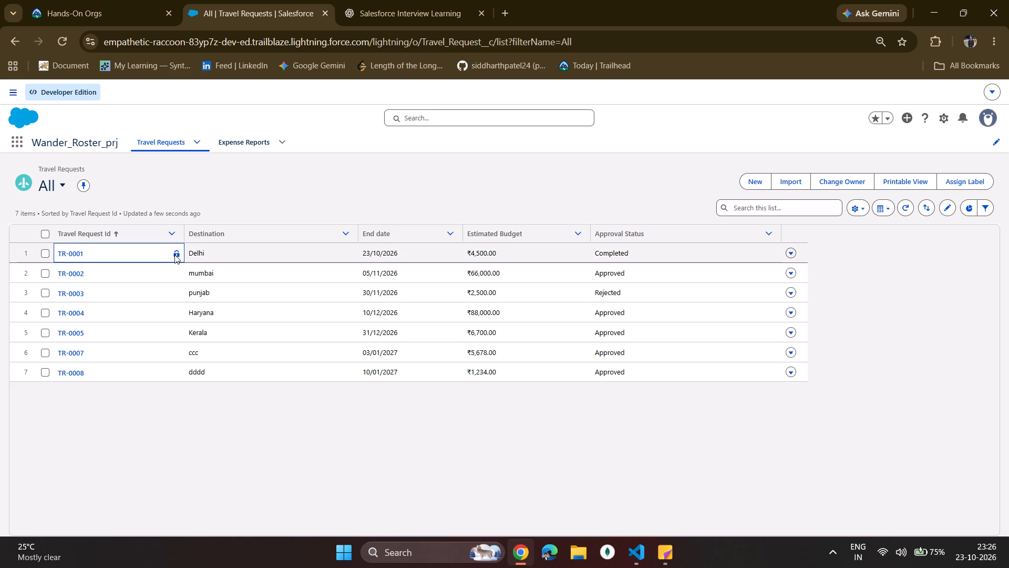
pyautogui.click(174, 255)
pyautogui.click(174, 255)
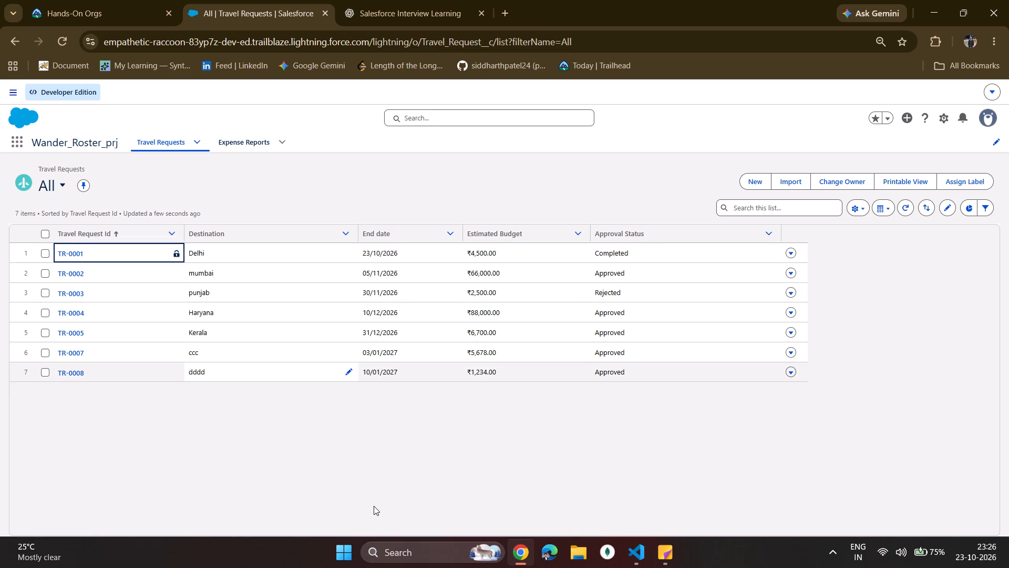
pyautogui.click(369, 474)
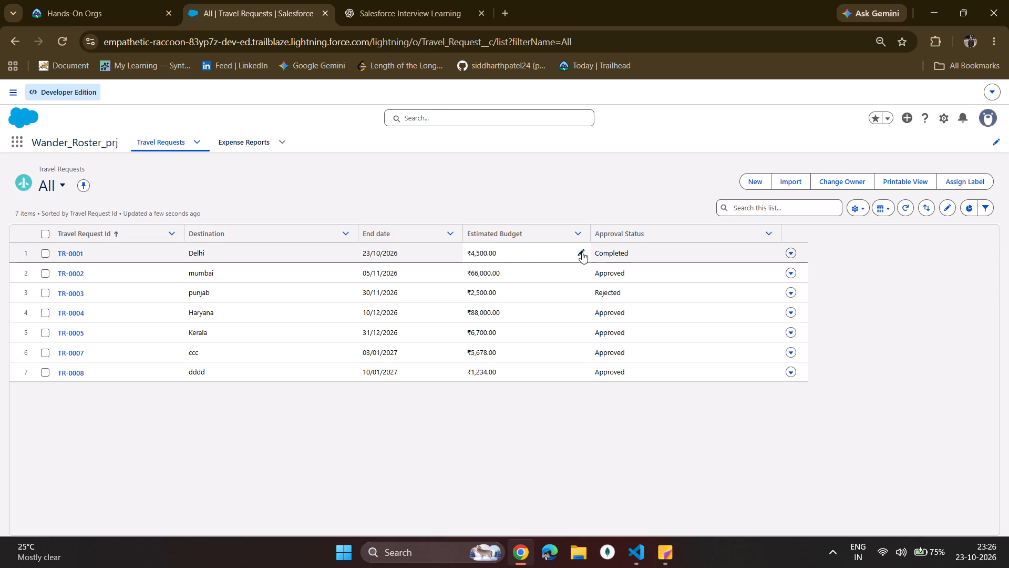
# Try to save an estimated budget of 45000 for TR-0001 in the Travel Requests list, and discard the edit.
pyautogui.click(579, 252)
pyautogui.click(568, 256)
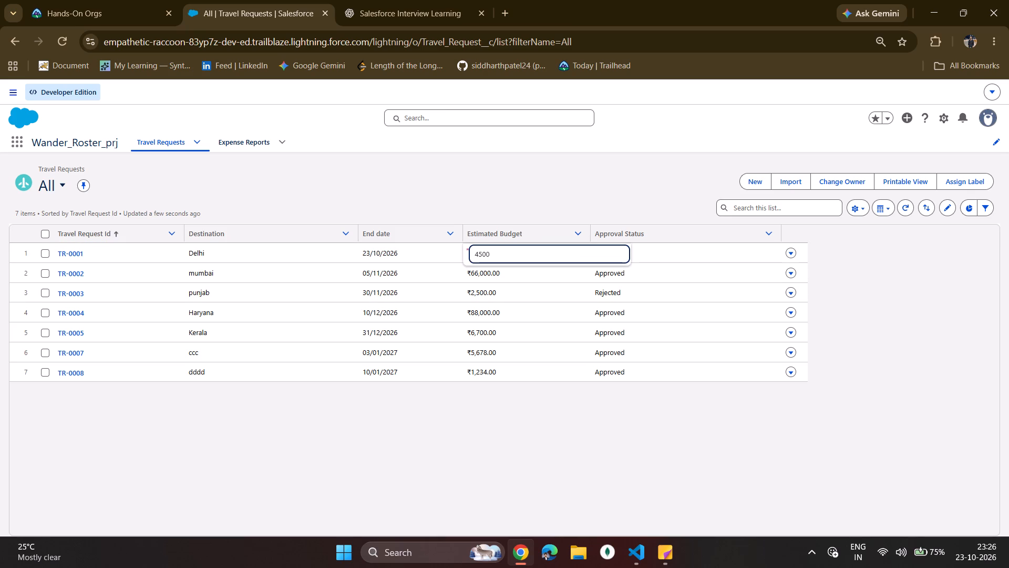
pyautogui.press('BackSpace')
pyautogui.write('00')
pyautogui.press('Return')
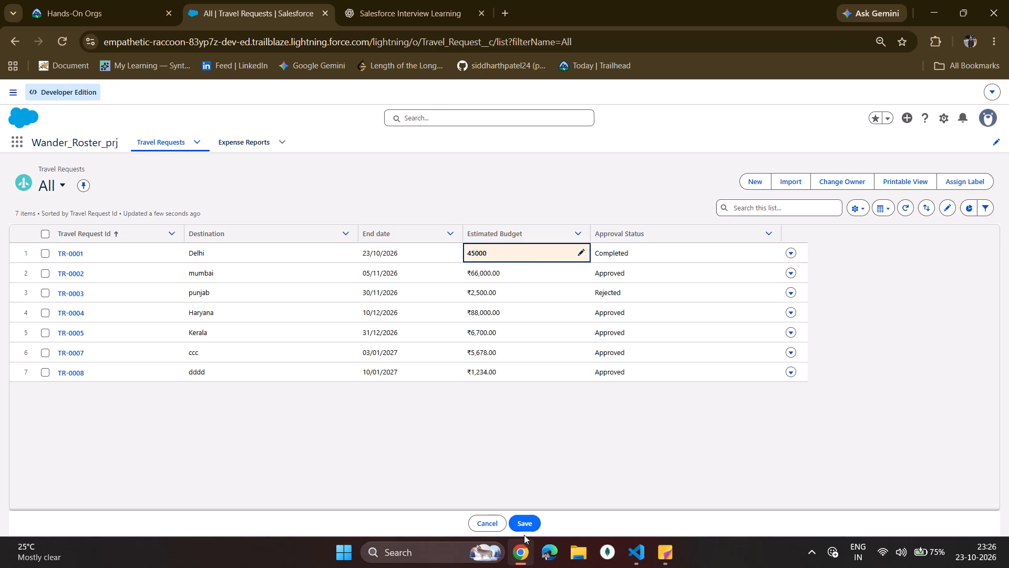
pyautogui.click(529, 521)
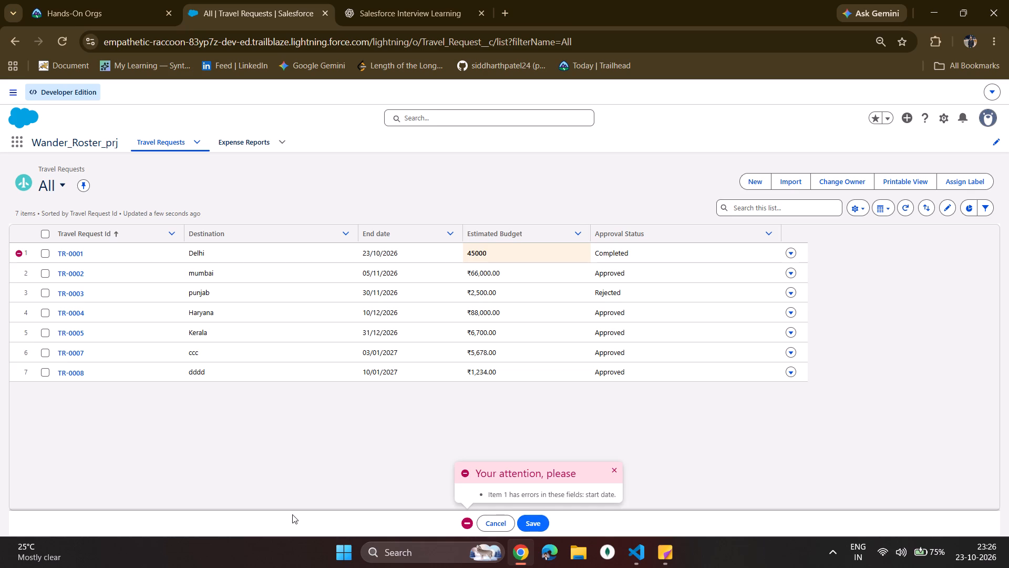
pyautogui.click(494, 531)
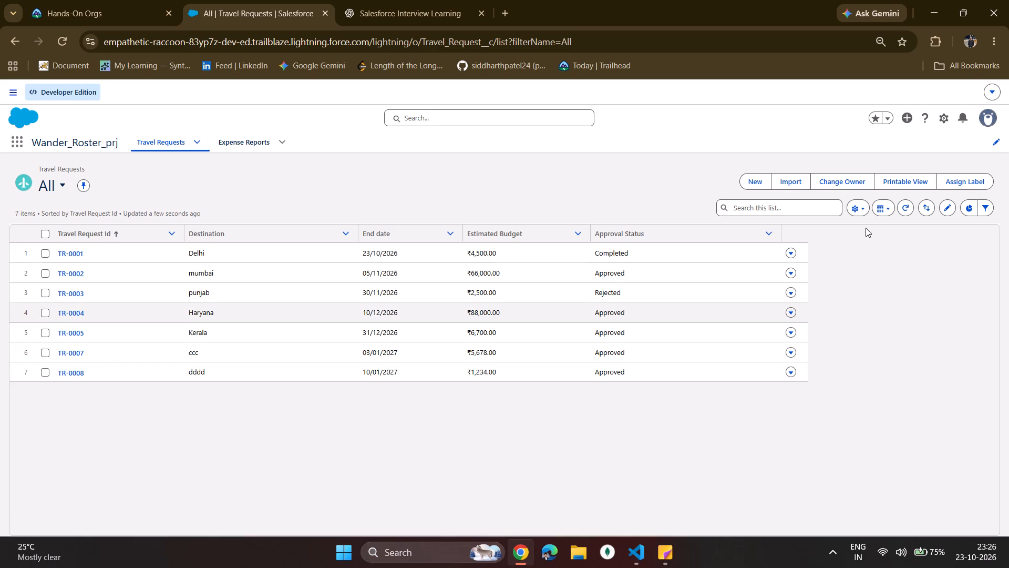
# Display the Travel Requests list as a Kanban board summarized by Estimated Budget and grouped by Owner.
pyautogui.click(886, 211)
pyautogui.click(894, 248)
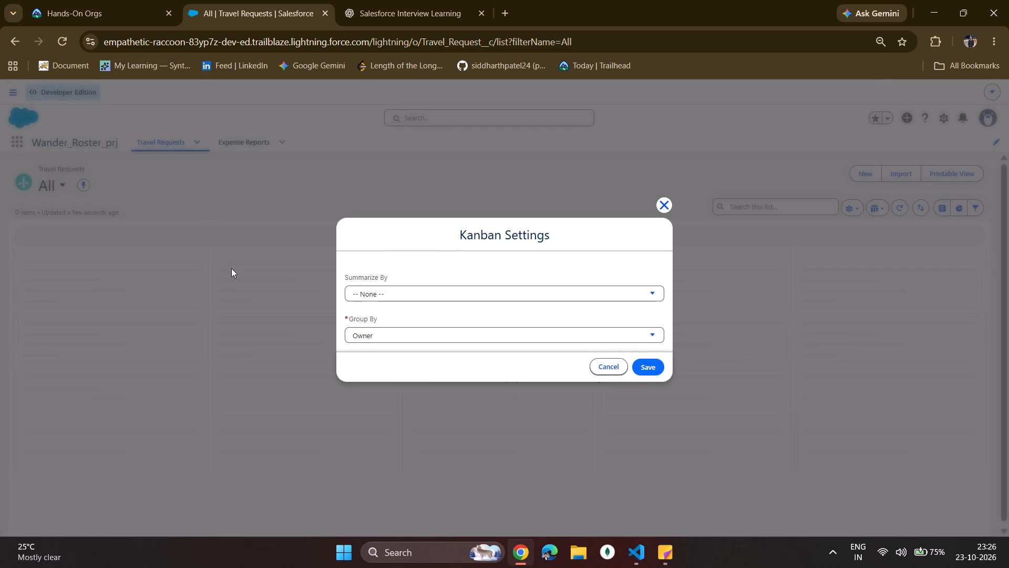
pyautogui.scroll(-4, 331, 295)
pyautogui.click(383, 300)
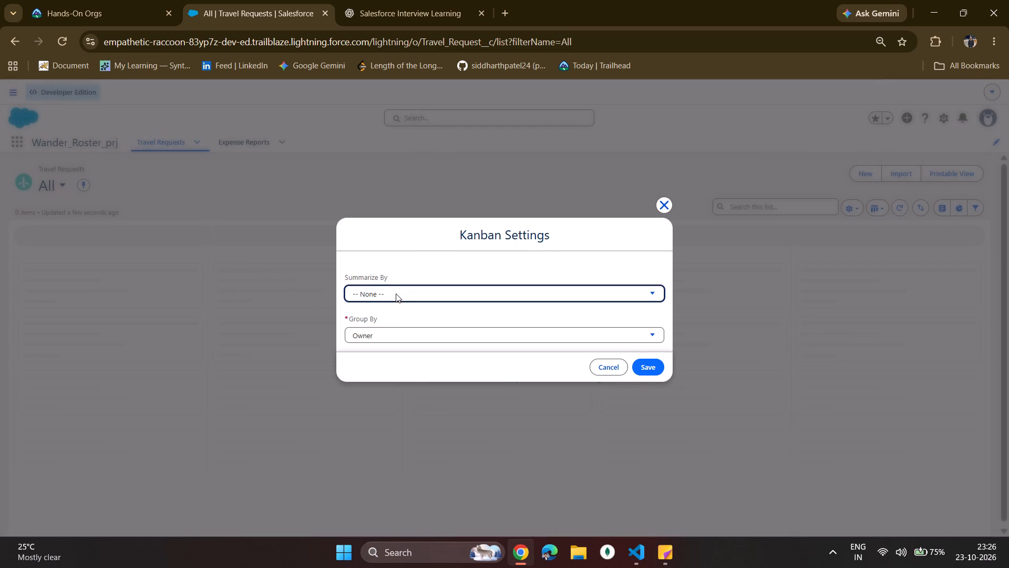
pyautogui.click(396, 293)
pyautogui.click(403, 333)
pyautogui.click(403, 330)
pyautogui.click(639, 367)
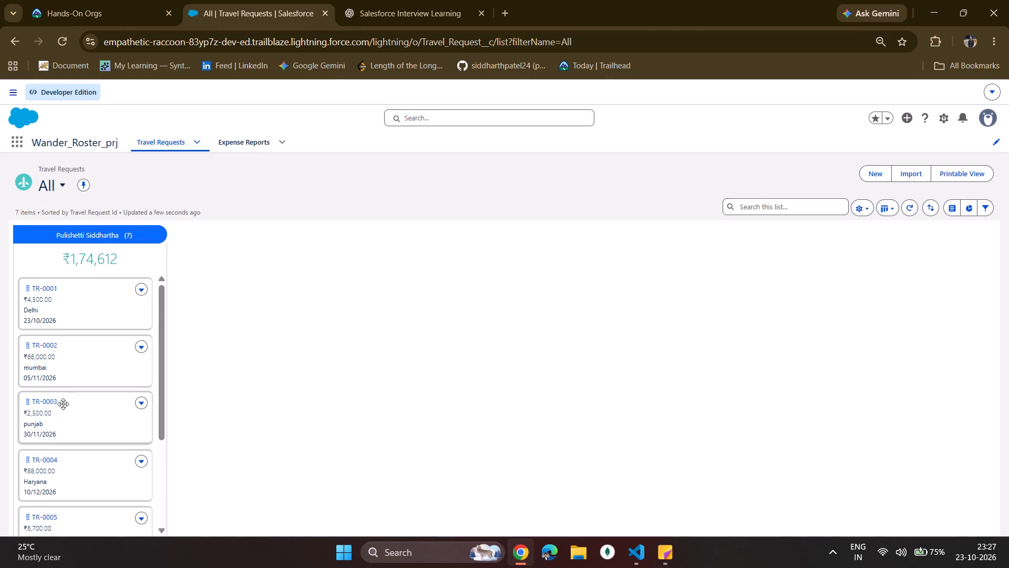
# Look through all the travel request cards on the Kanban board.
pyautogui.scroll(-10, 68, 403)
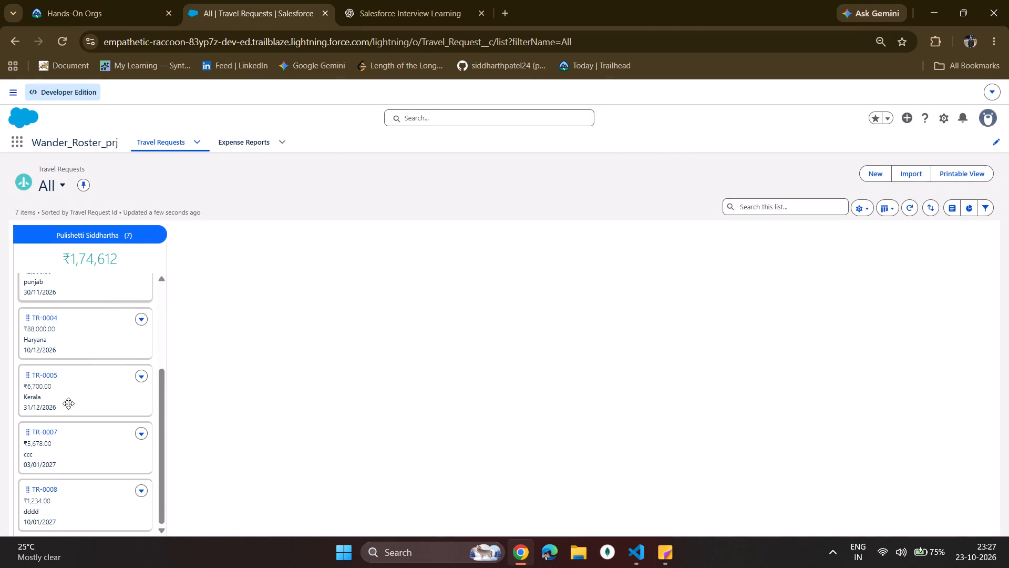
pyautogui.scroll(6, 69, 403)
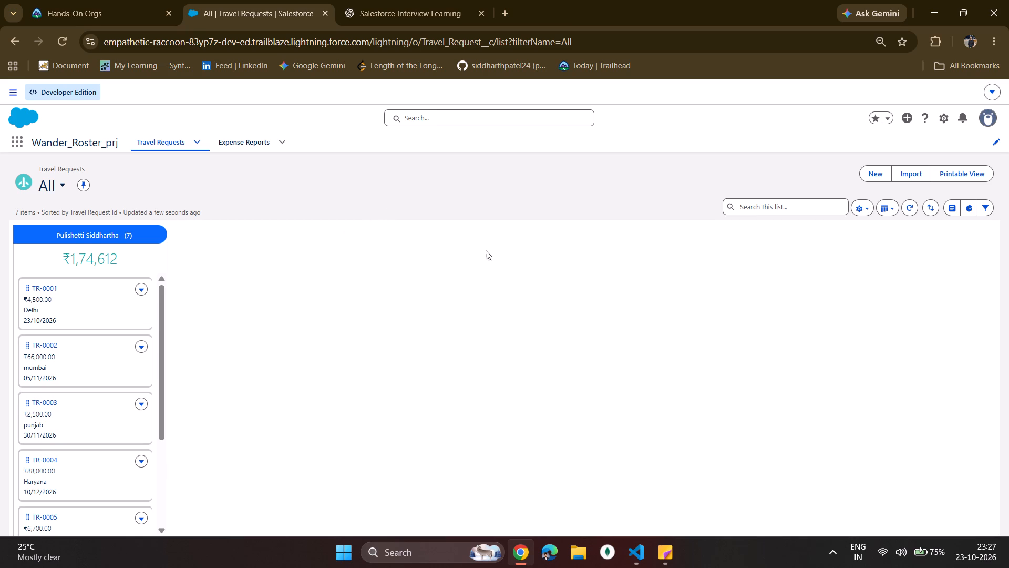
pyautogui.scroll(-3, 50, 475)
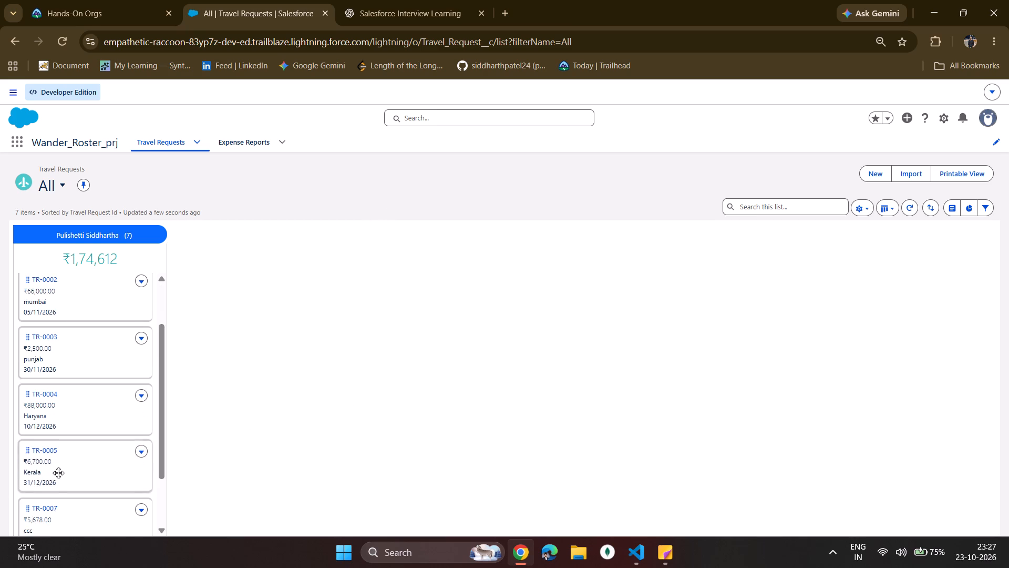
pyautogui.scroll(-9, 58, 473)
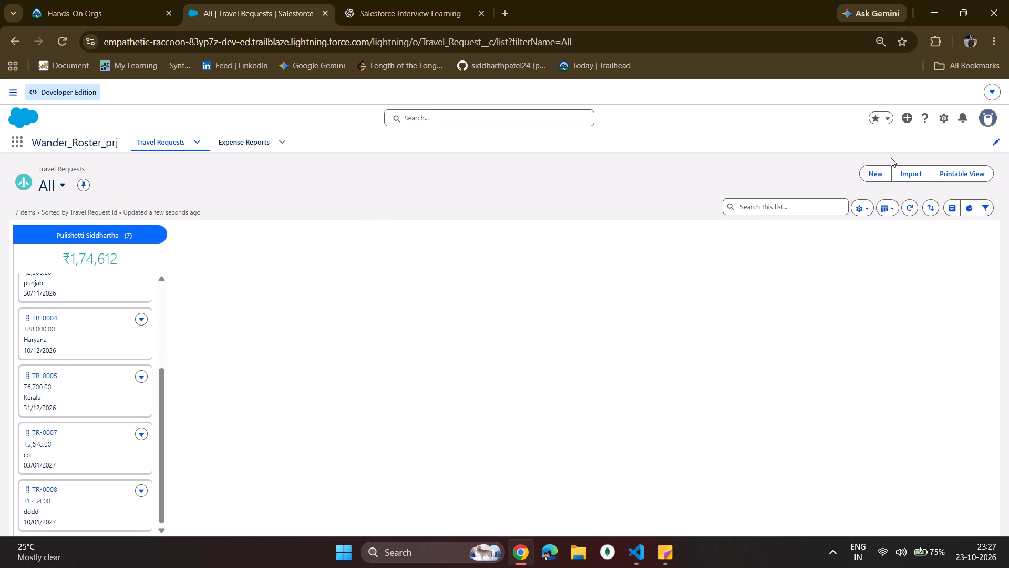
# Switch the Travel Requests list to Split View and view the records TR-0001, TR-0003 and TR-0008.
pyautogui.click(880, 206)
pyautogui.click(924, 253)
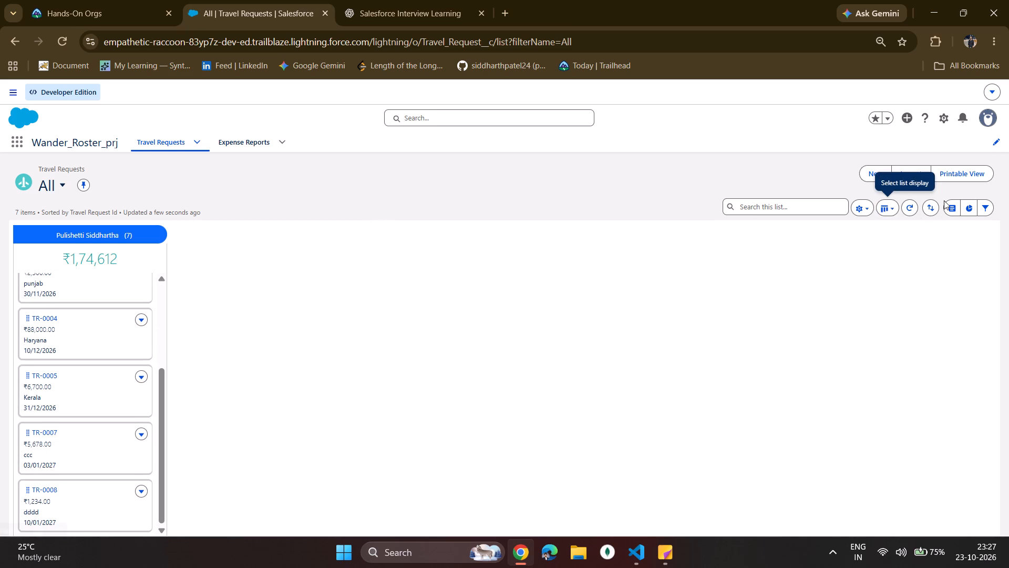
pyautogui.click(890, 199)
pyautogui.click(888, 207)
pyautogui.click(891, 259)
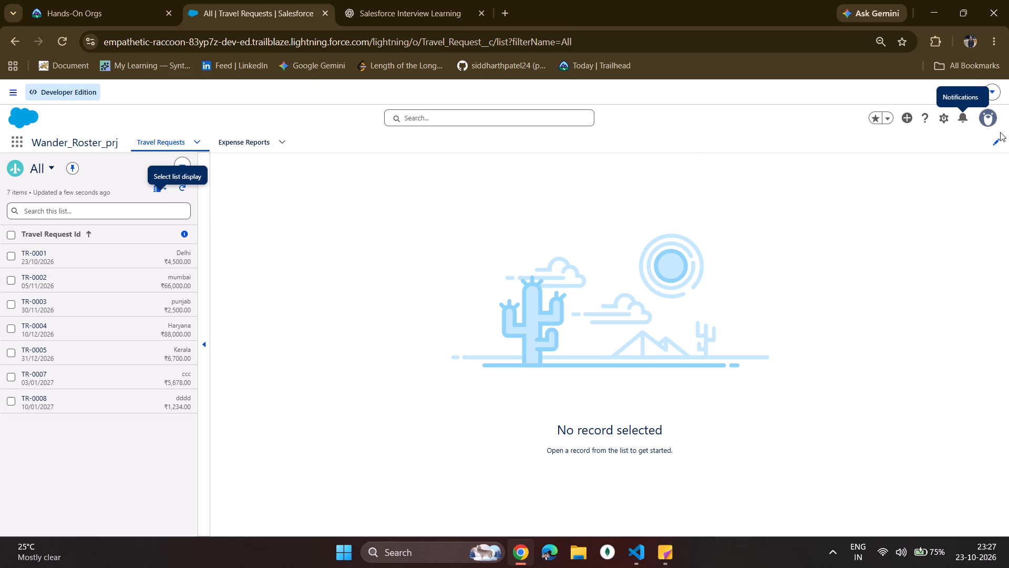
pyautogui.click(35, 246)
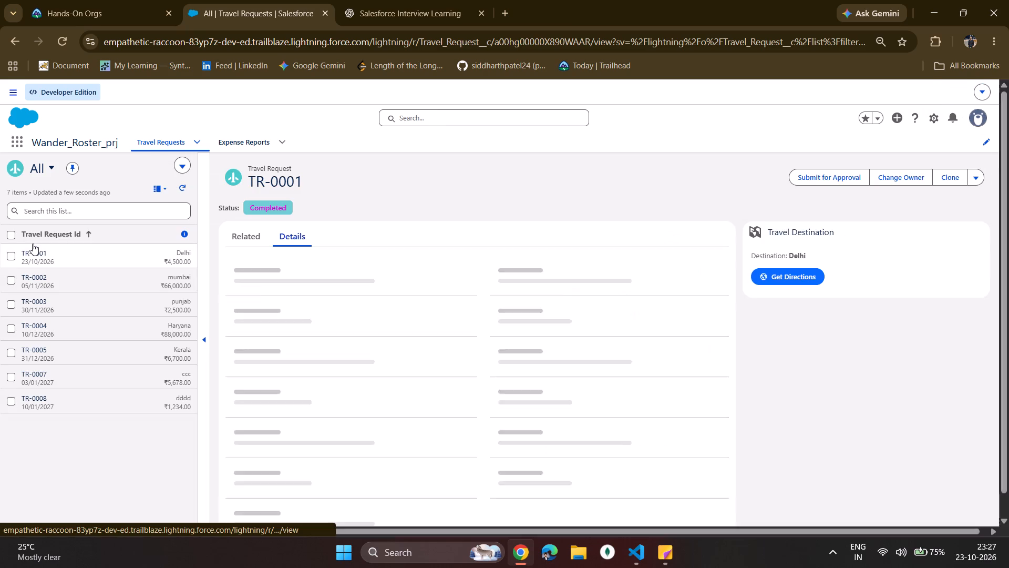
pyautogui.click(52, 308)
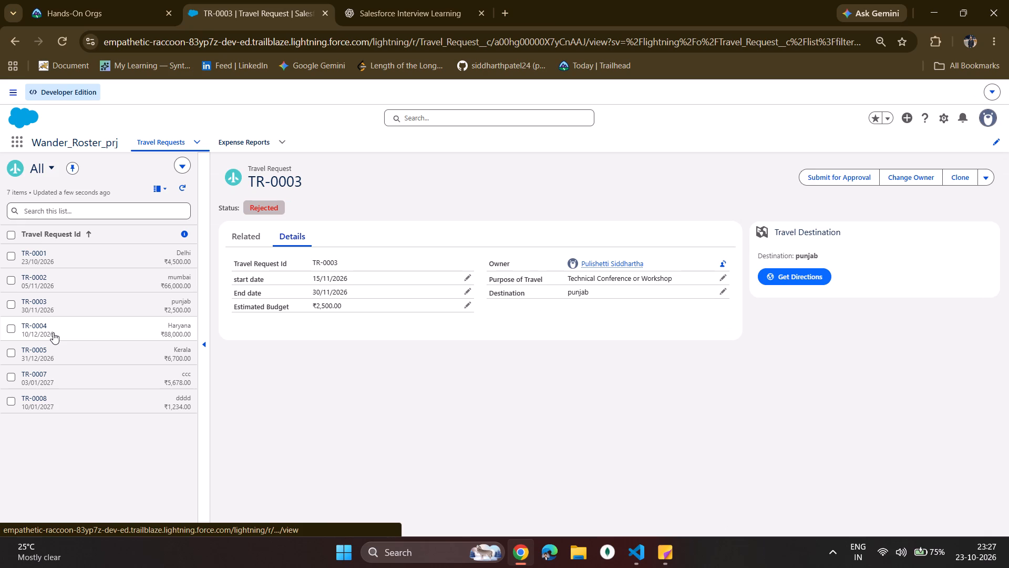
pyautogui.click(11, 348)
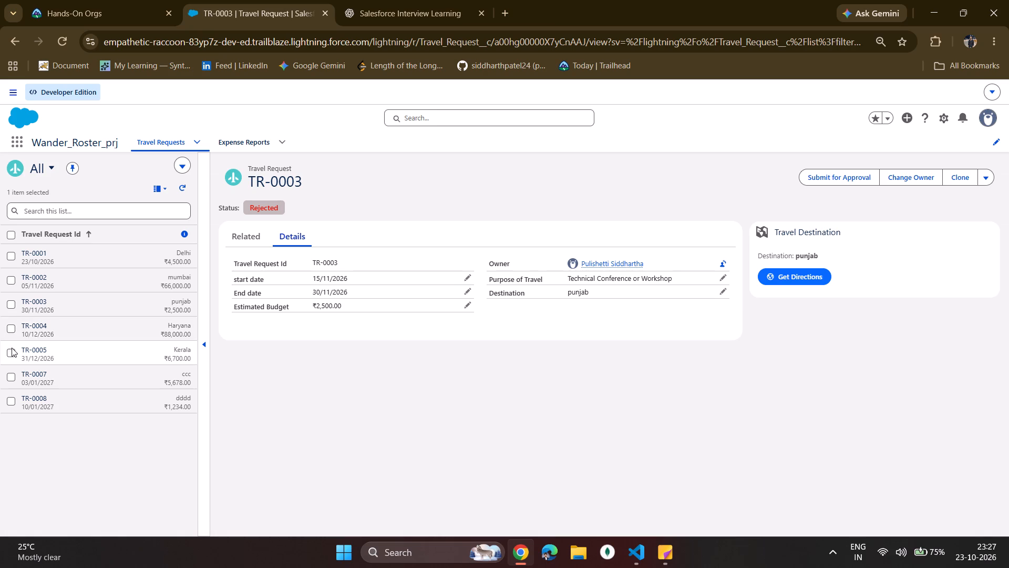
pyautogui.click(12, 348)
pyautogui.click(47, 405)
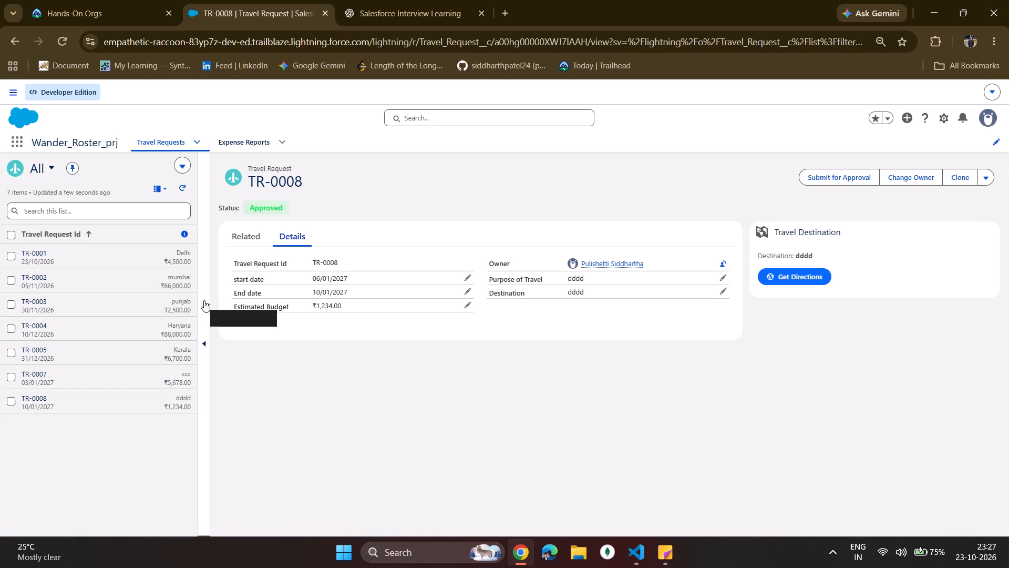
# Switch the Travel Requests list from Split View to Kanban and back to the Table display.
pyautogui.click(160, 186)
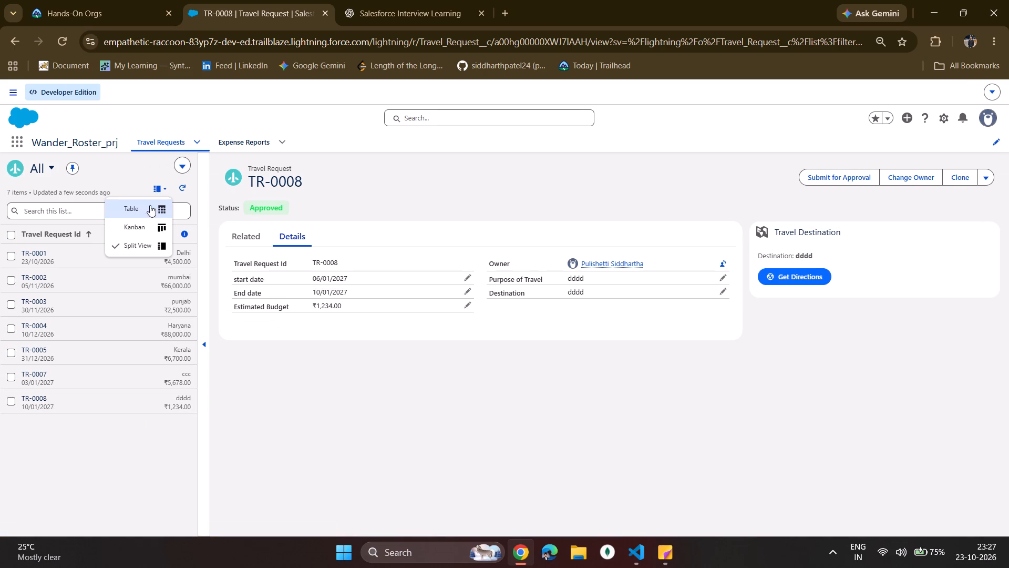
pyautogui.click(146, 228)
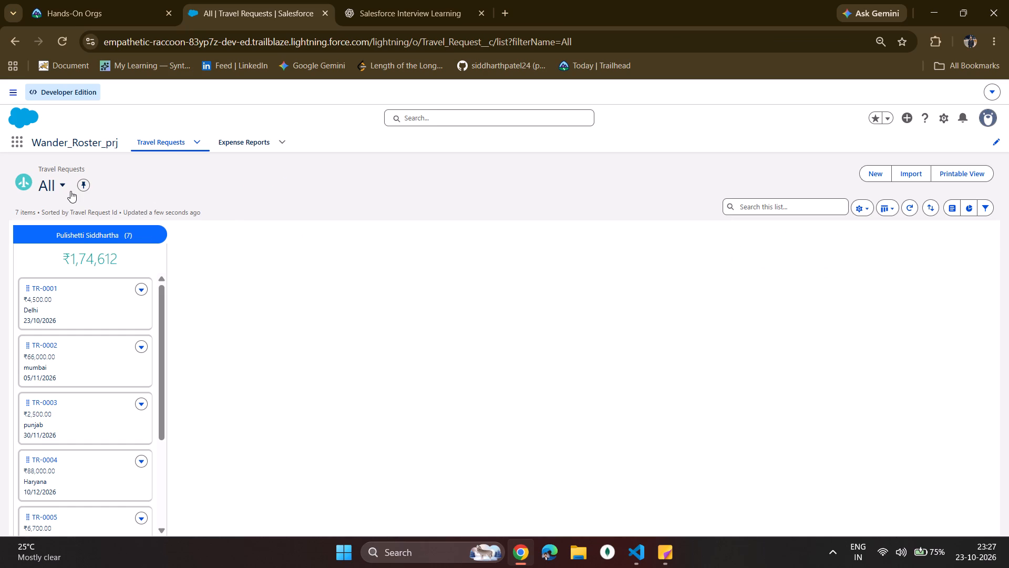
pyautogui.click(901, 208)
pyautogui.click(891, 208)
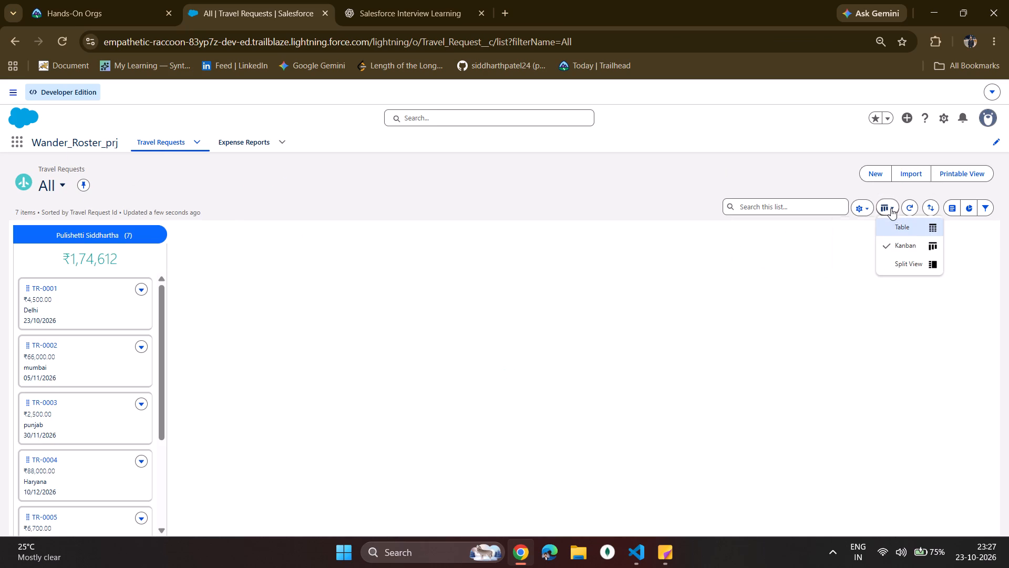
pyautogui.click(900, 232)
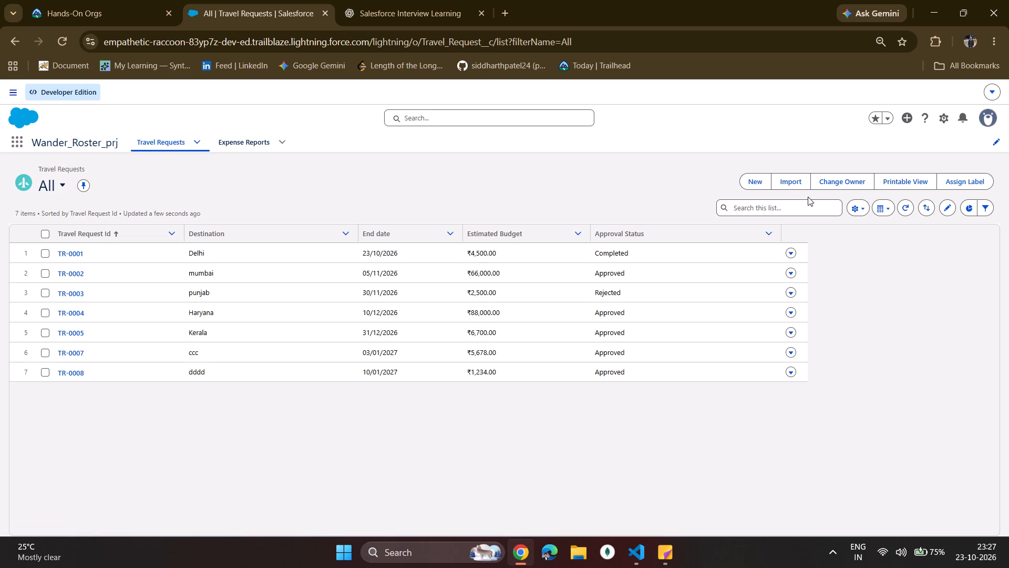
# Refresh the Travel Requests list.
pyautogui.click(909, 206)
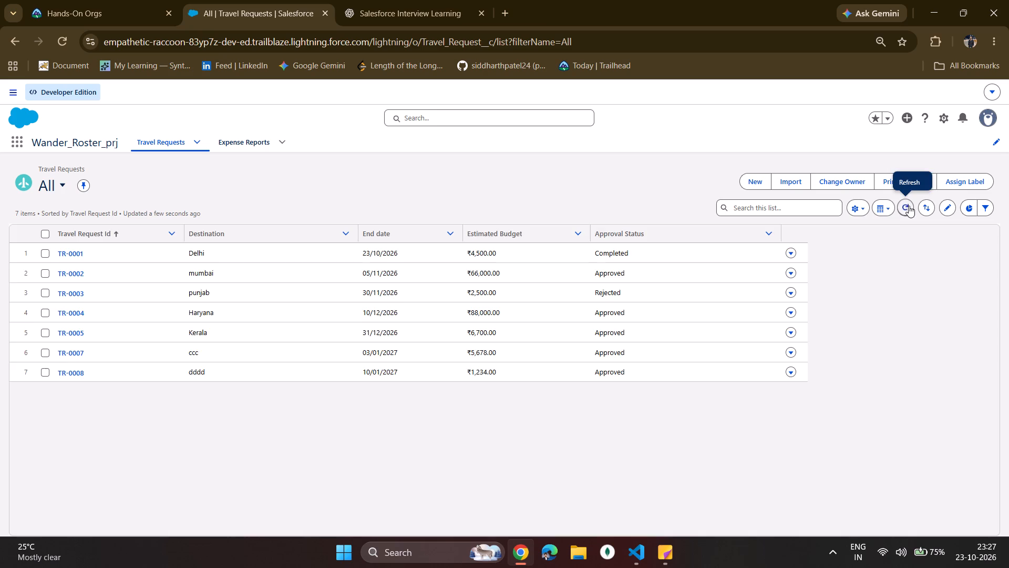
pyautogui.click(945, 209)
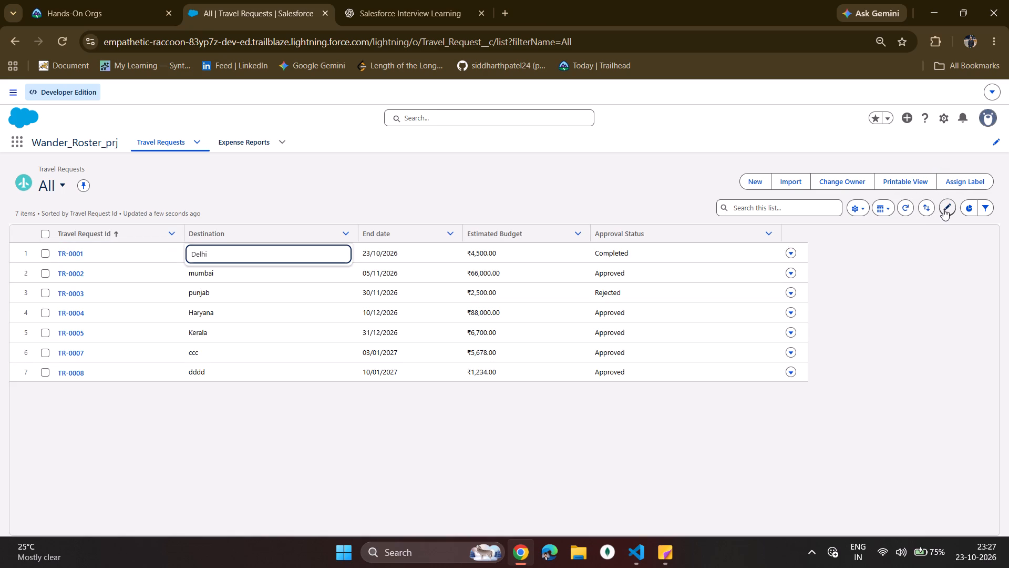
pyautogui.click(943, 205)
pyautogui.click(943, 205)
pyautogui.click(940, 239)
# Create a horizontal bar chart named sss for the Travel Requests list, counting Approval Status grouped by start date.
pyautogui.click(971, 208)
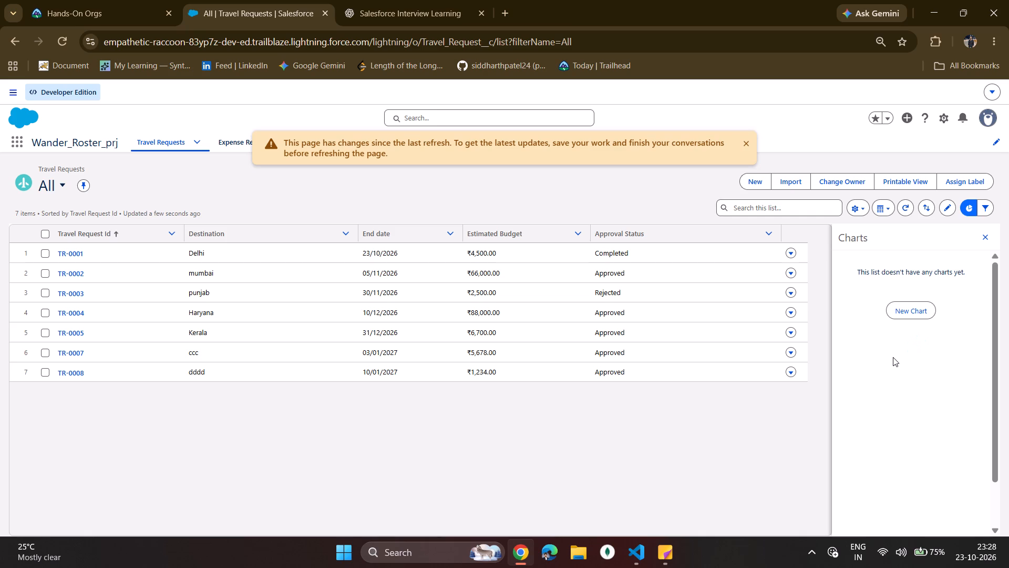
pyautogui.click(911, 302)
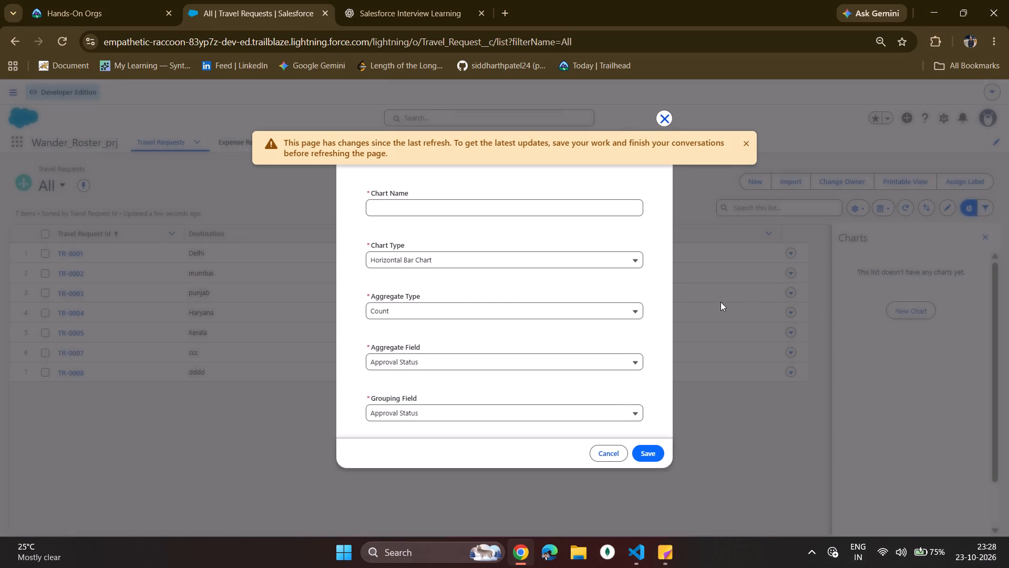
pyautogui.scroll(-3, 522, 337)
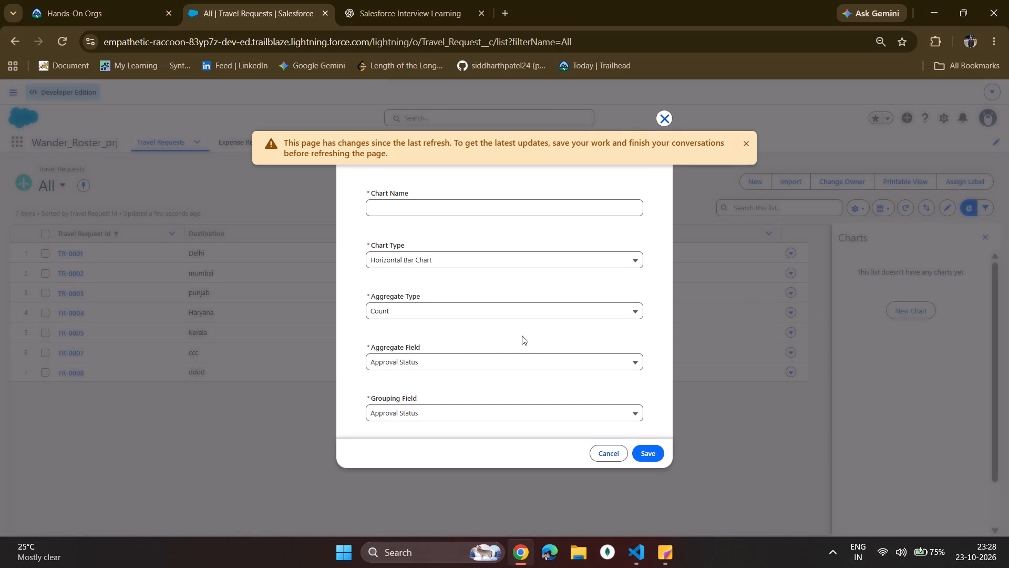
pyautogui.scroll(1, 522, 336)
pyautogui.click(460, 207)
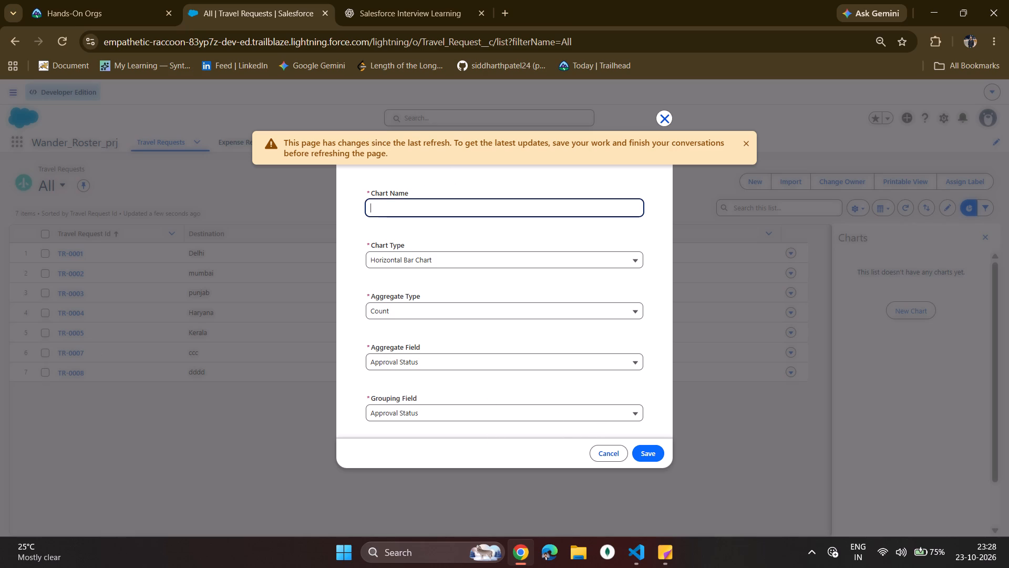
pyautogui.write('sss')
pyautogui.click(644, 458)
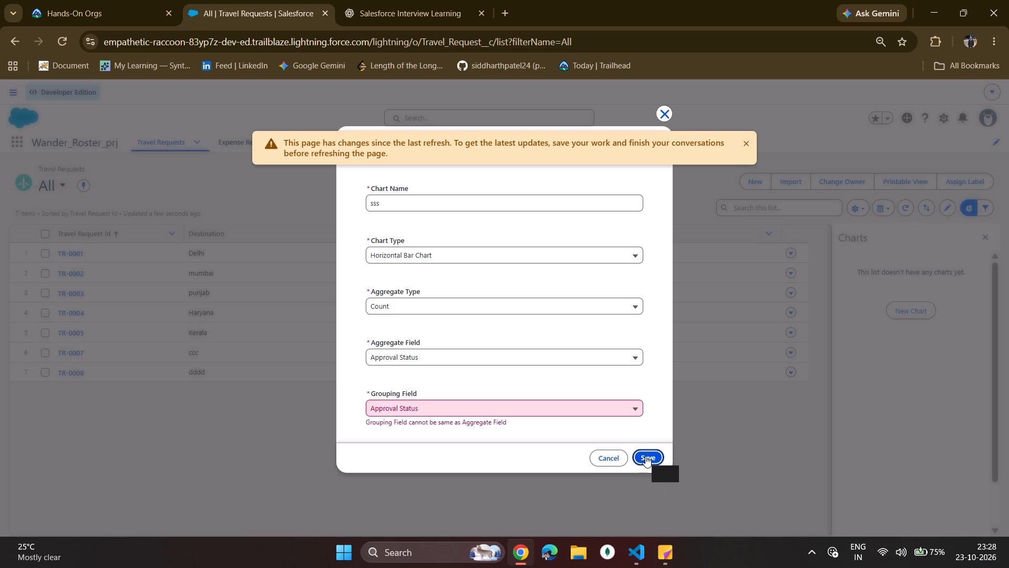
pyautogui.click(594, 409)
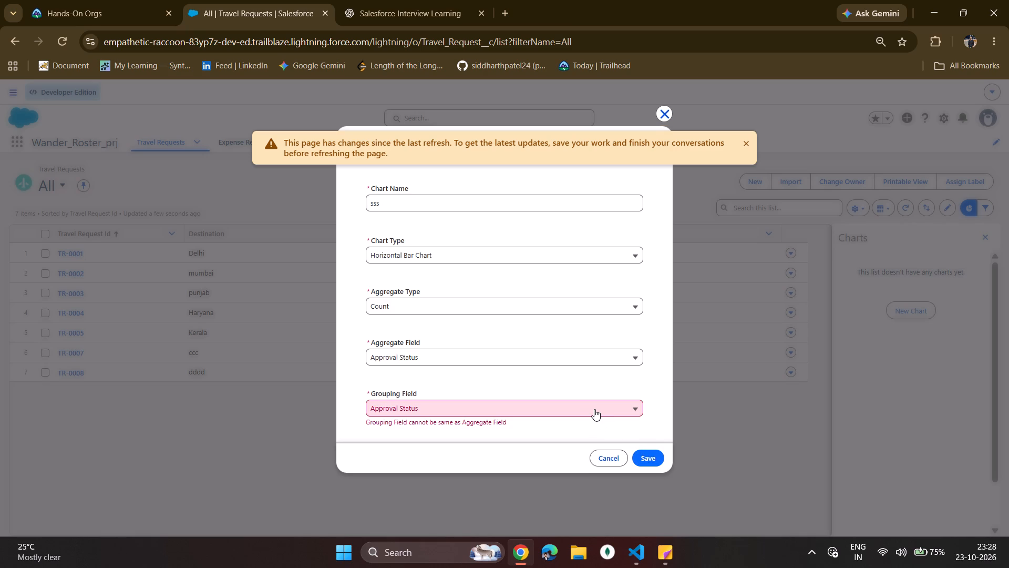
pyautogui.click(594, 409)
pyautogui.click(594, 409)
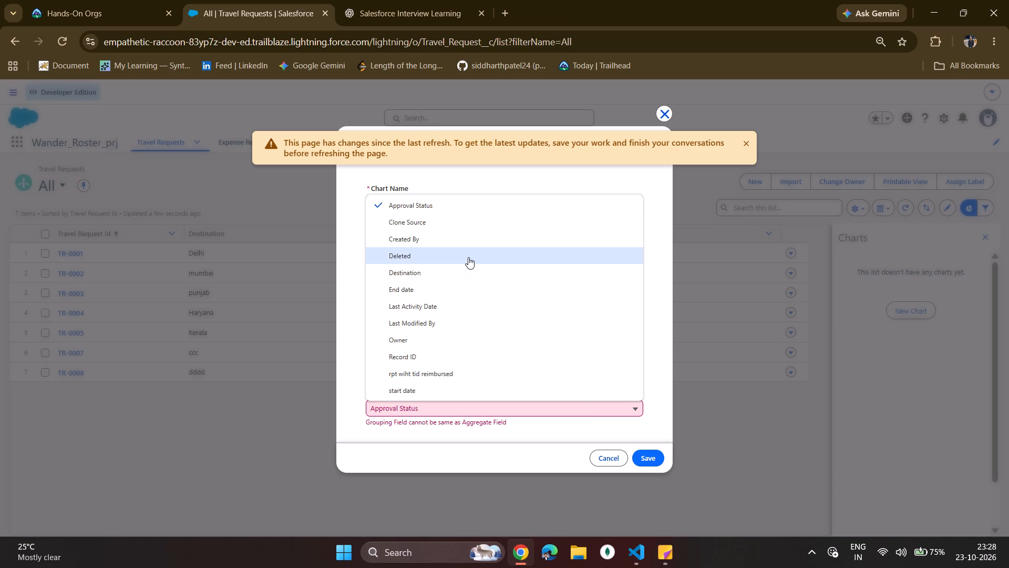
pyautogui.click(465, 393)
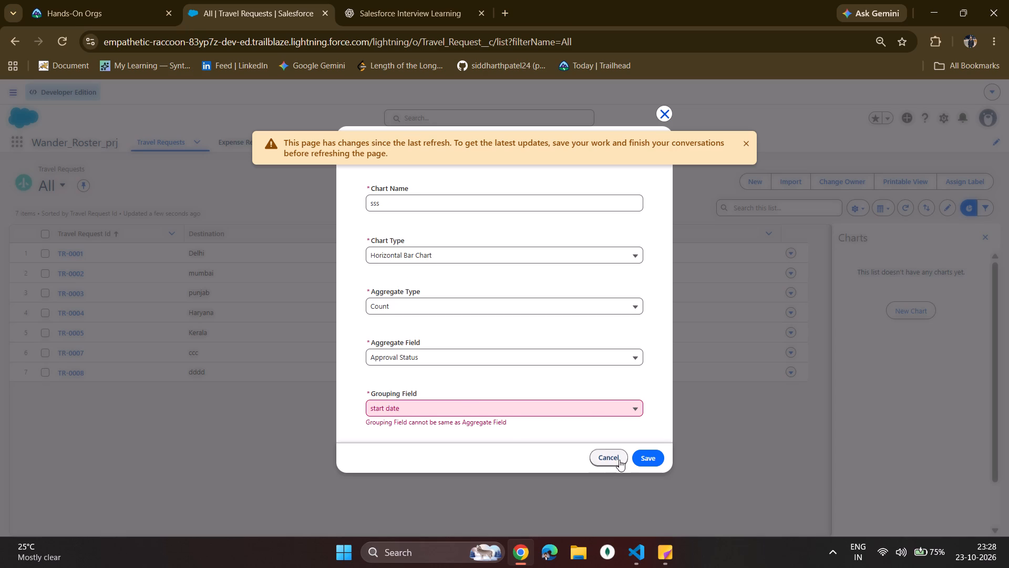
pyautogui.click(650, 452)
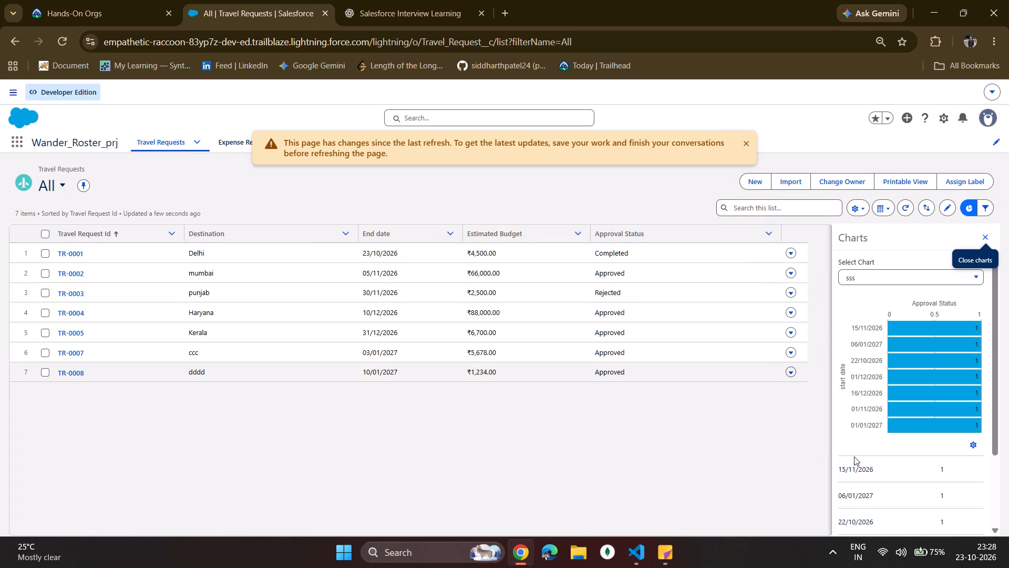
# Examine the sss chart, its rows per start date and the list of available charts.
pyautogui.scroll(-5, 879, 448)
pyautogui.scroll(-4, 864, 378)
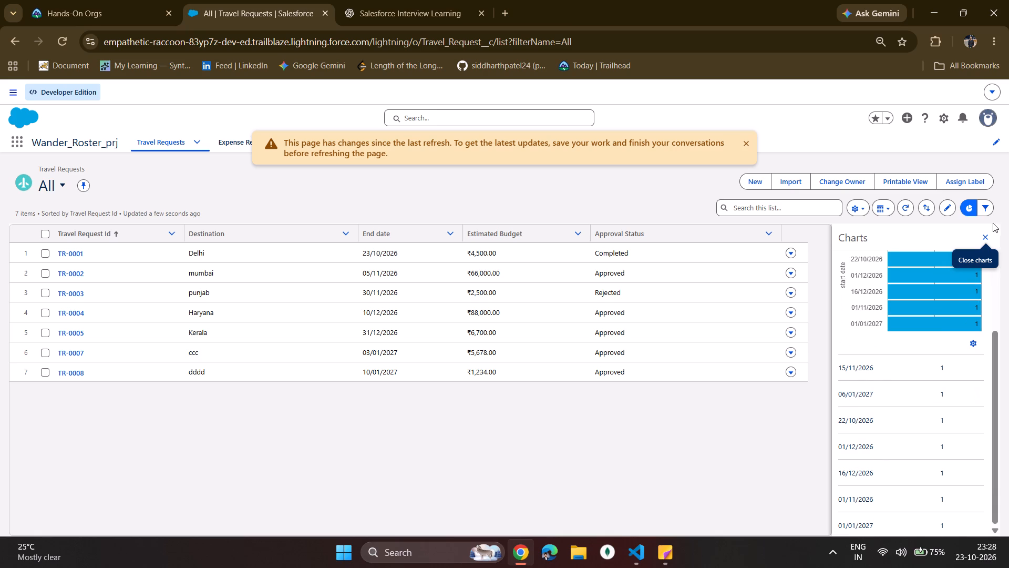
pyautogui.scroll(6, 911, 368)
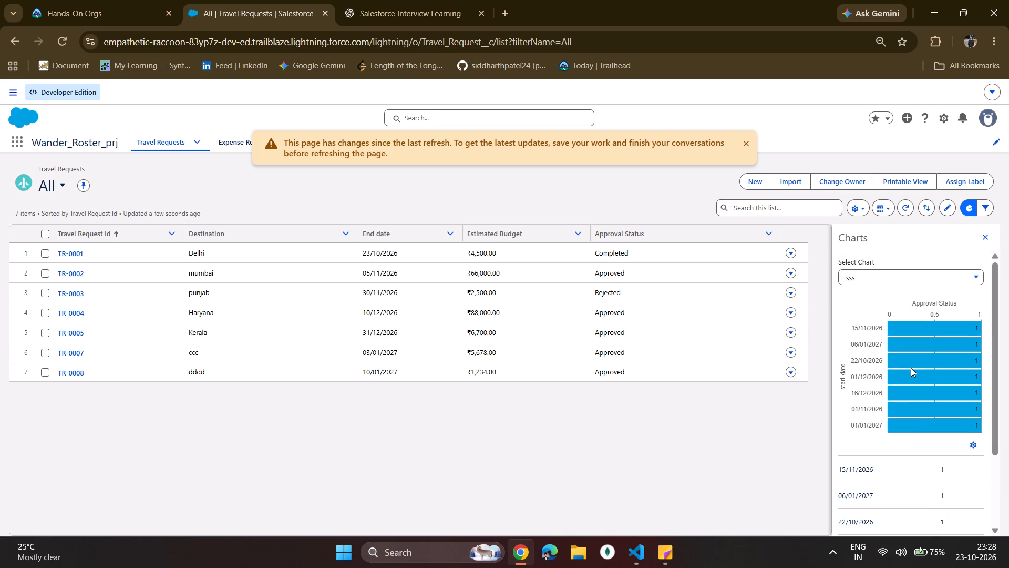
pyautogui.scroll(5, 911, 368)
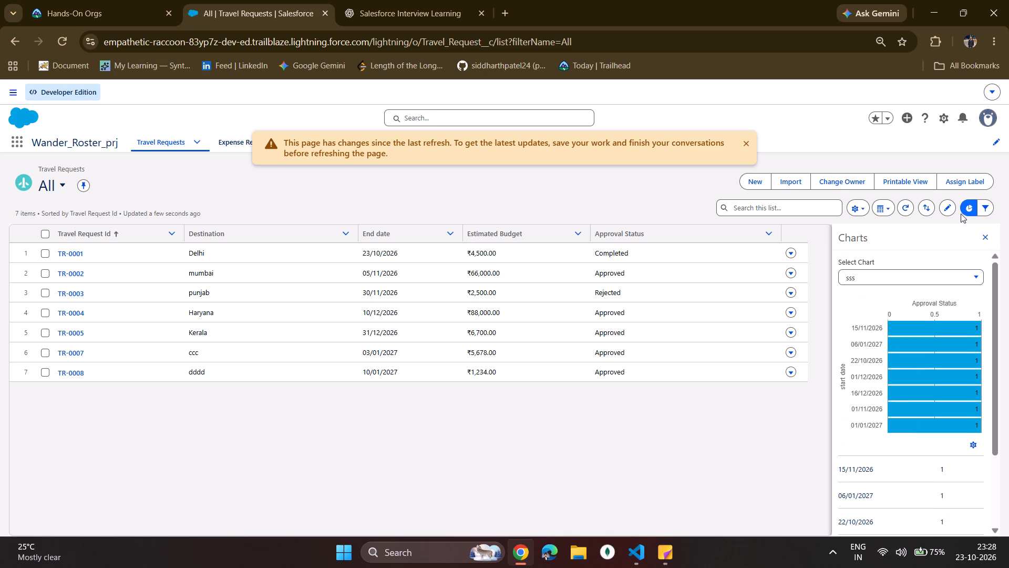
pyautogui.click(965, 209)
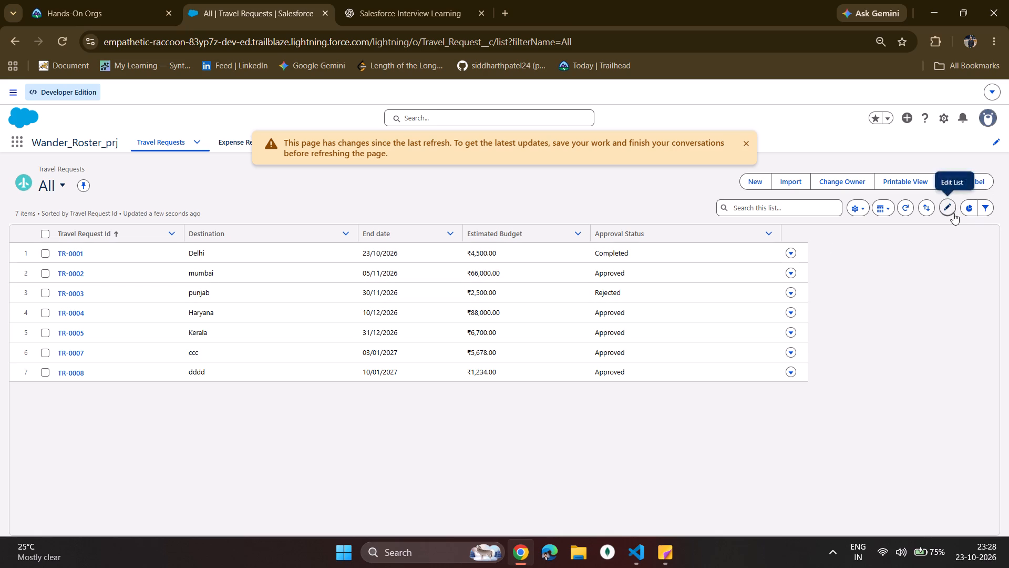
pyautogui.click(966, 210)
pyautogui.click(949, 278)
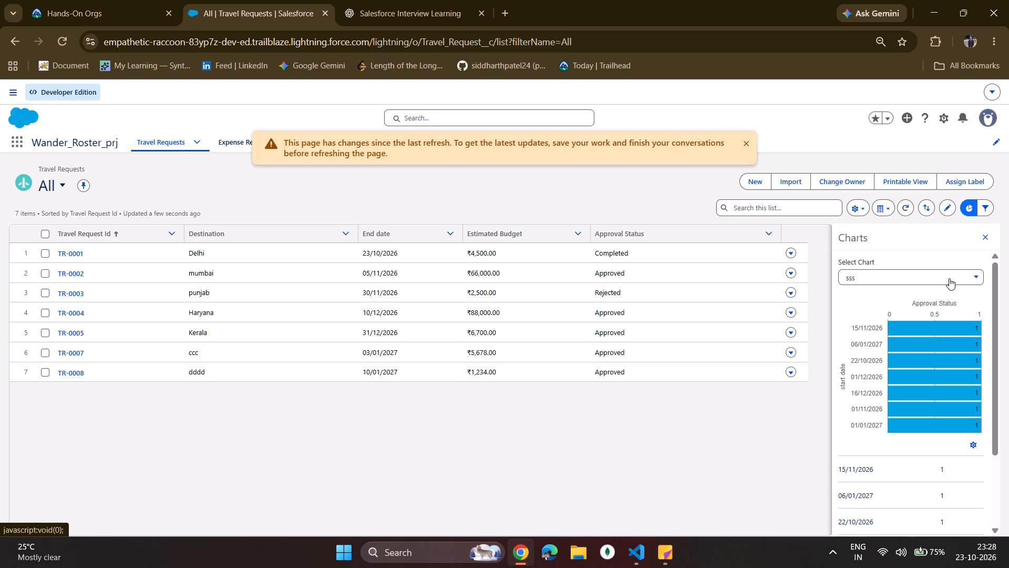
pyautogui.click(948, 278)
pyautogui.scroll(-5, 908, 416)
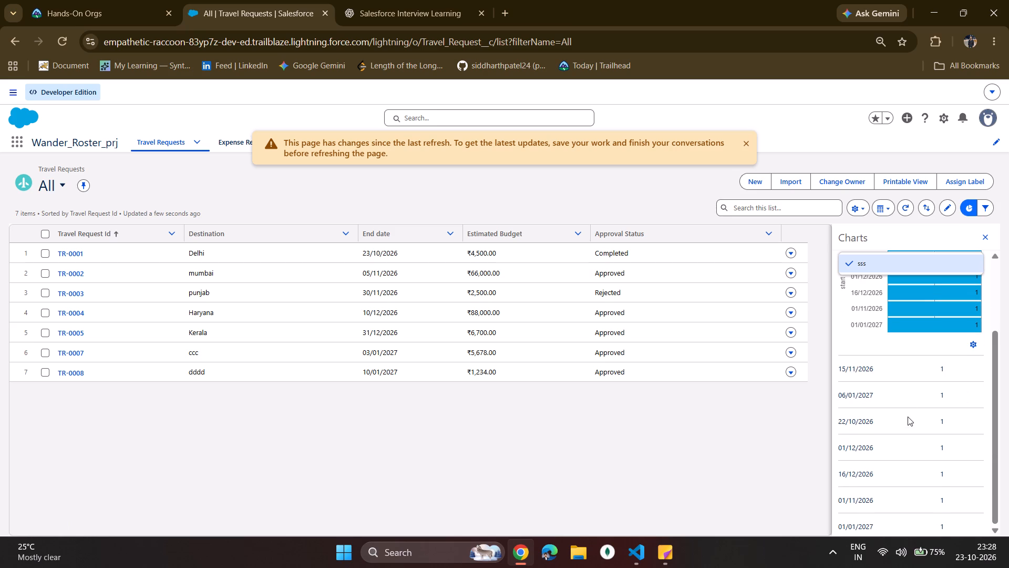
# Display the sss chart as a Donut Chart and inspect its segments.
pyautogui.click(974, 338)
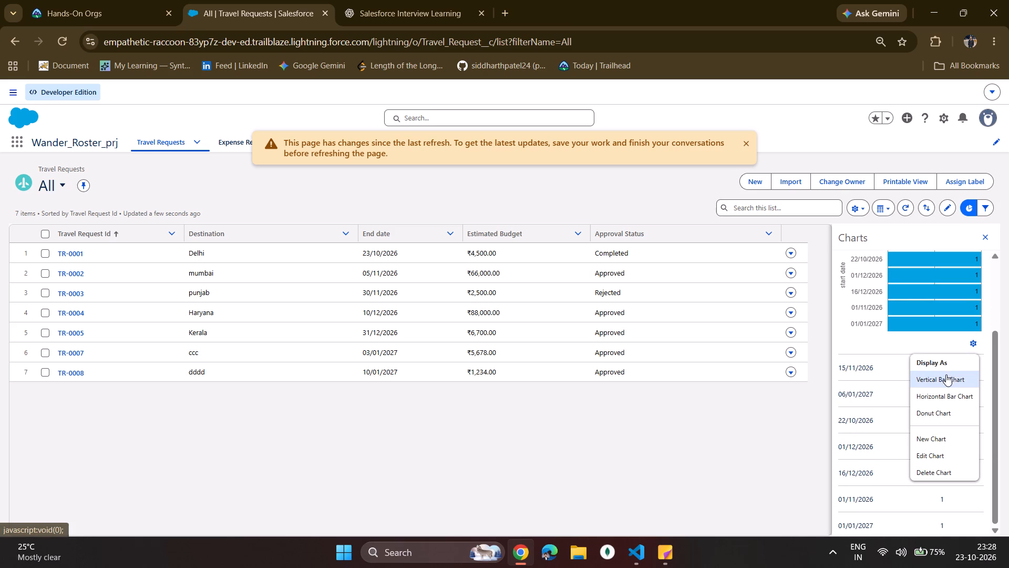
pyautogui.click(935, 414)
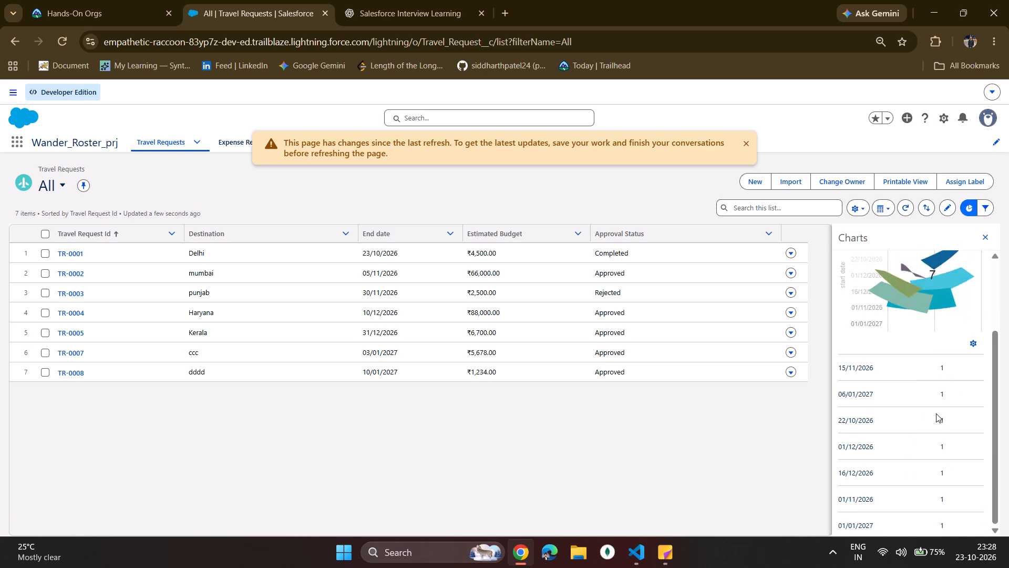
pyautogui.scroll(6, 931, 337)
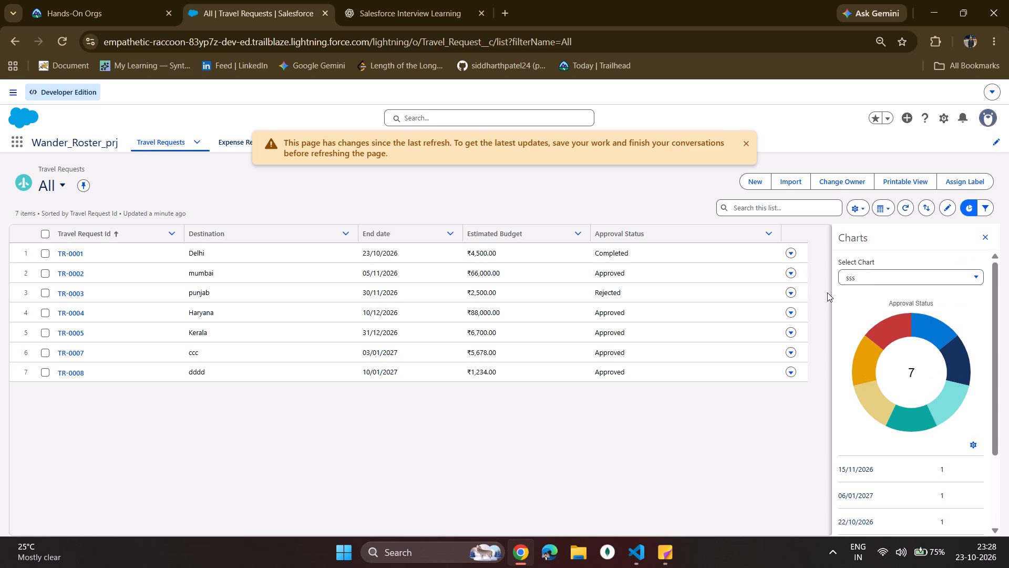
pyautogui.click(898, 340)
pyautogui.click(888, 321)
# Edit the sss chart's saved settings, changing its Chart Type to Donut Chart.
pyautogui.click(973, 440)
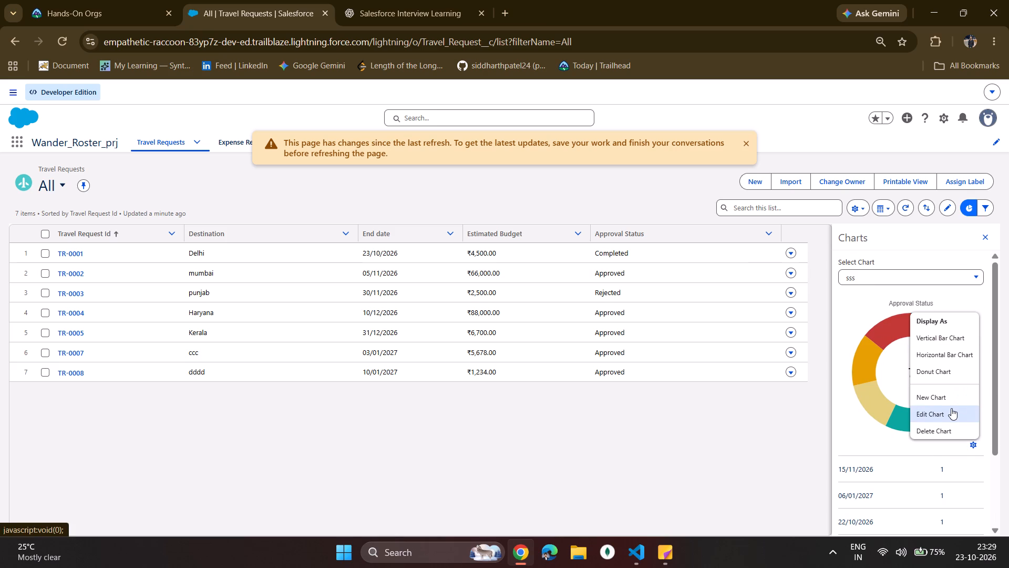
pyautogui.click(950, 408)
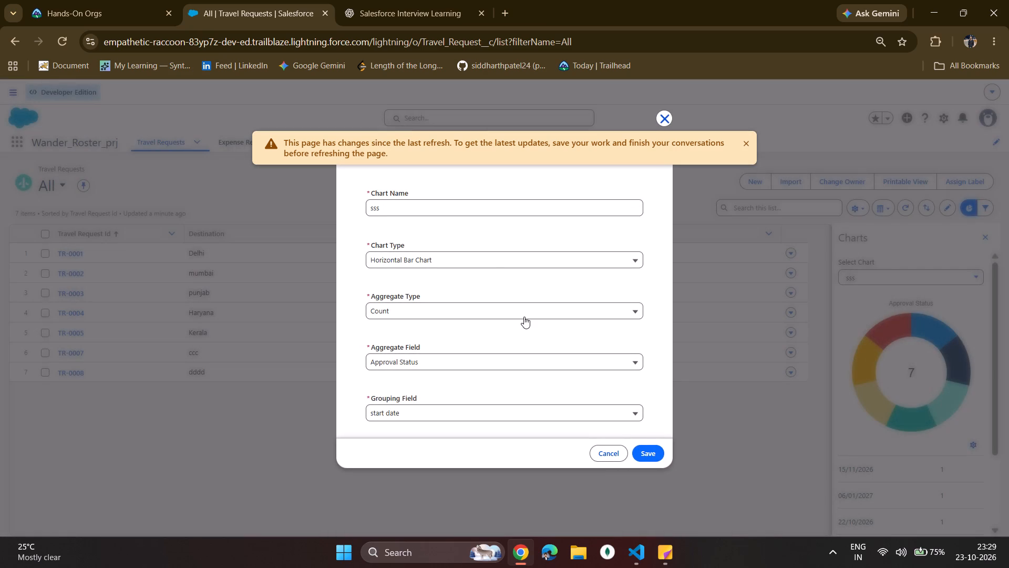
pyautogui.scroll(-4, 524, 317)
pyautogui.click(539, 255)
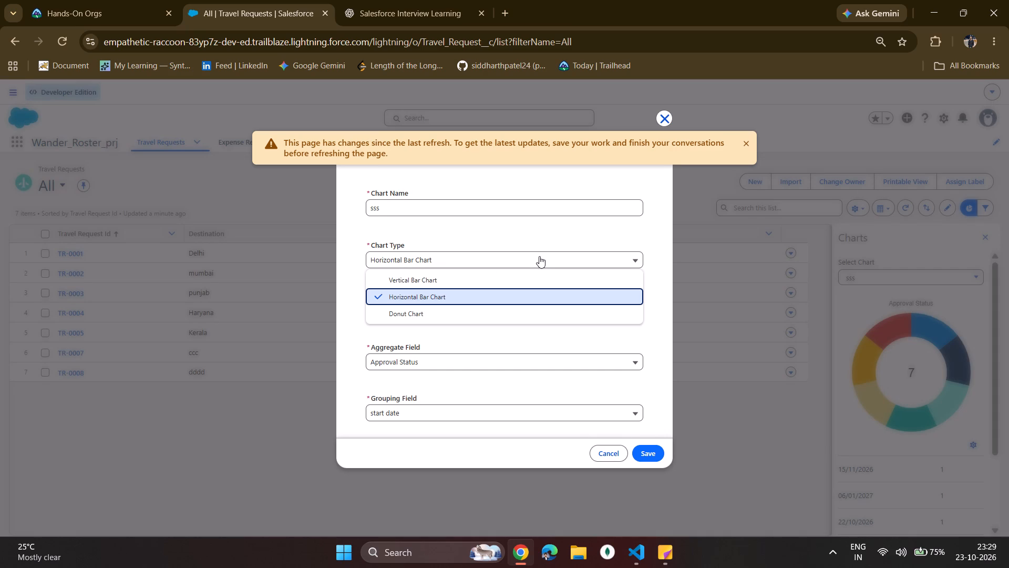
pyautogui.click(539, 256)
pyautogui.click(539, 256)
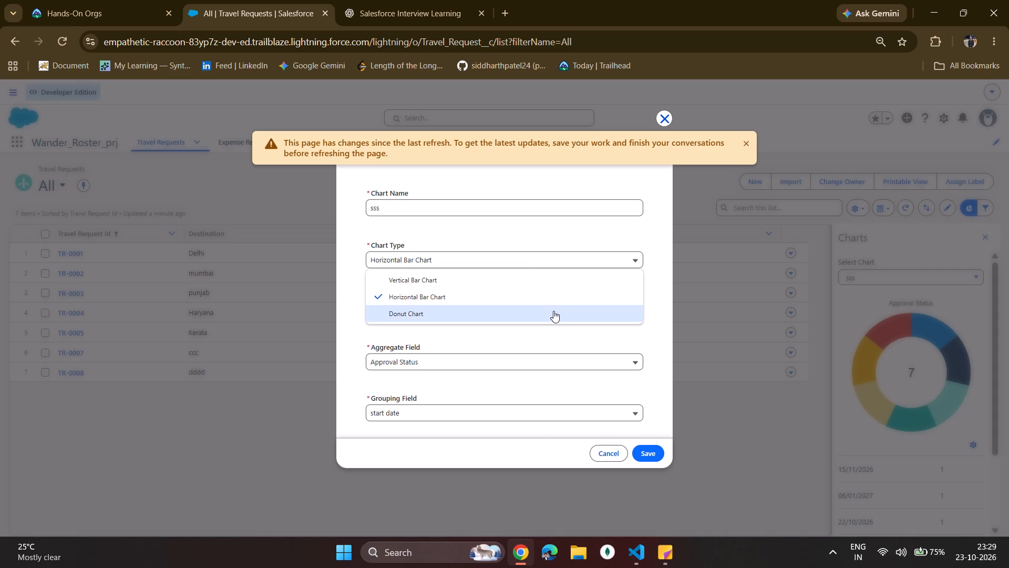
pyautogui.click(553, 311)
pyautogui.click(553, 311)
pyautogui.click(553, 311)
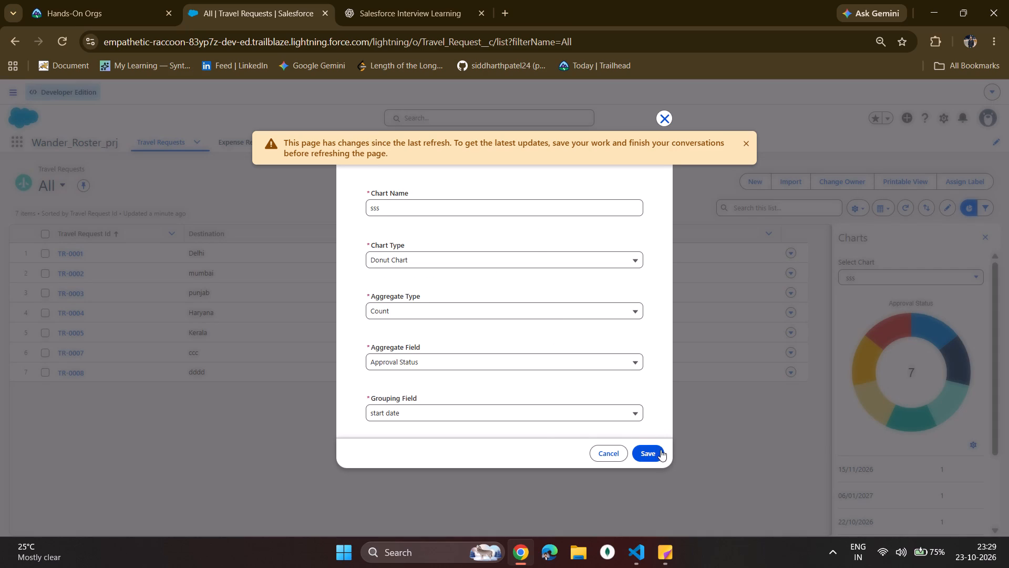
pyautogui.click(581, 353)
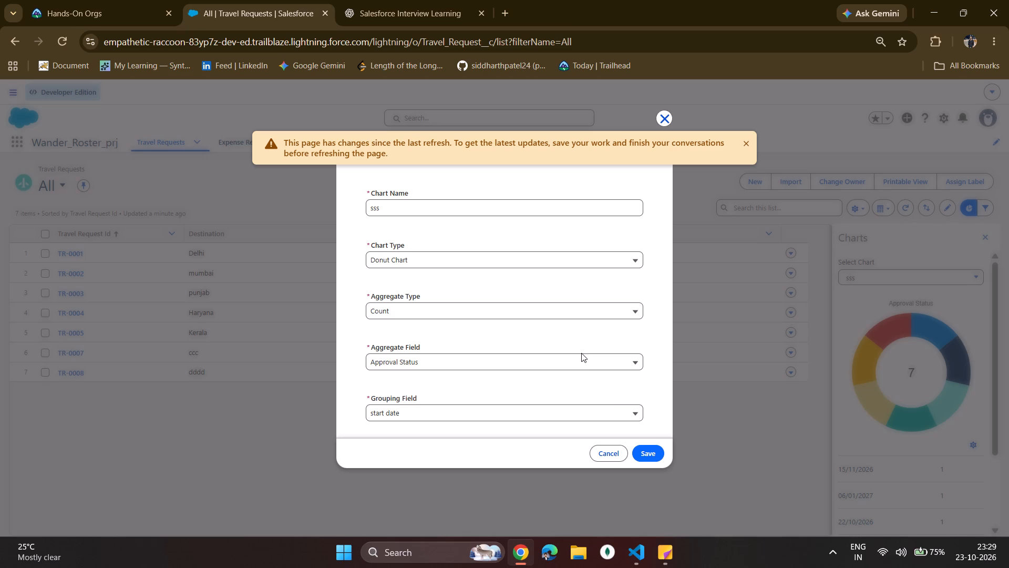
pyautogui.click(586, 365)
pyautogui.doubleClick(586, 365)
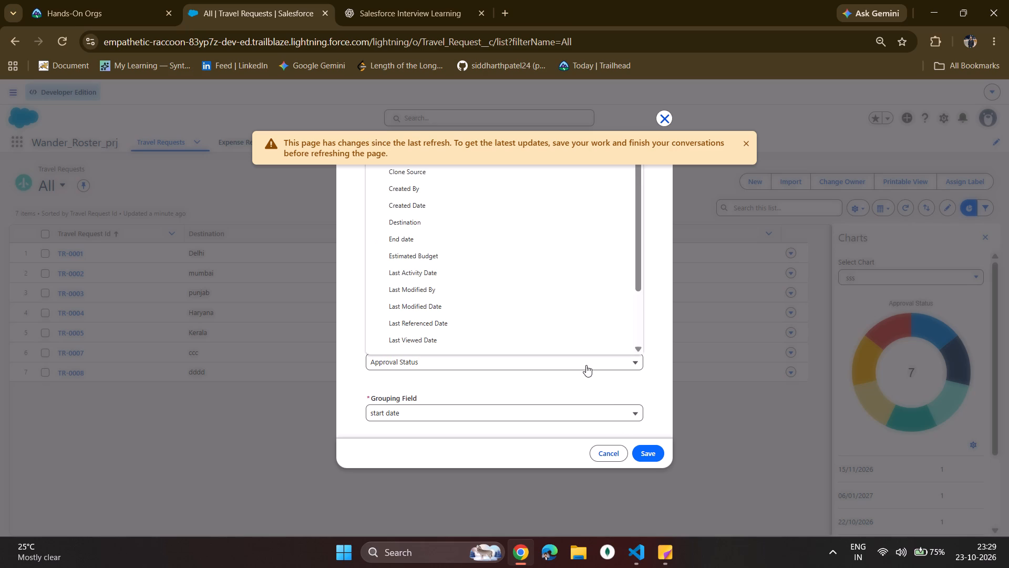
pyautogui.click(586, 365)
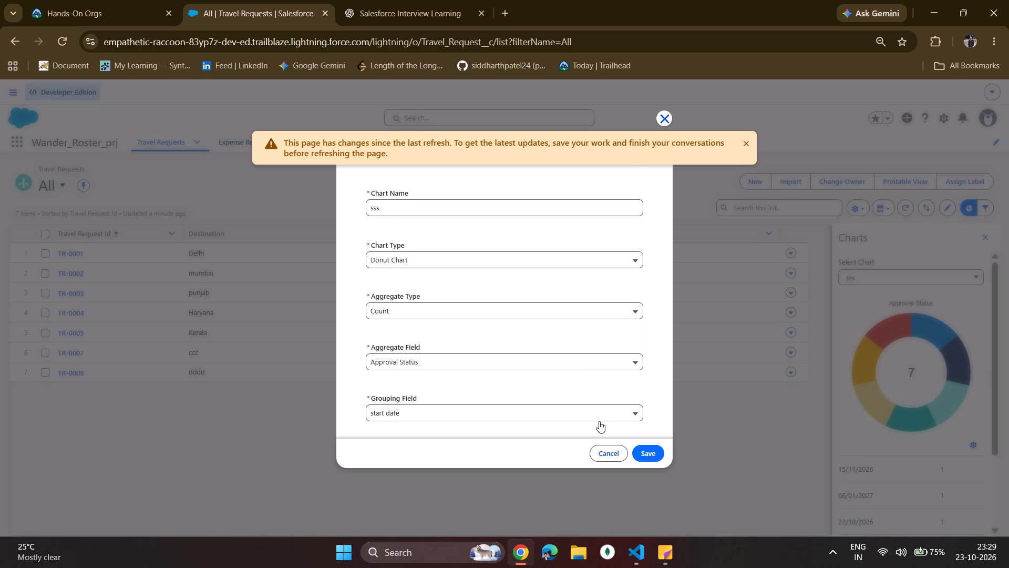
pyautogui.click(653, 451)
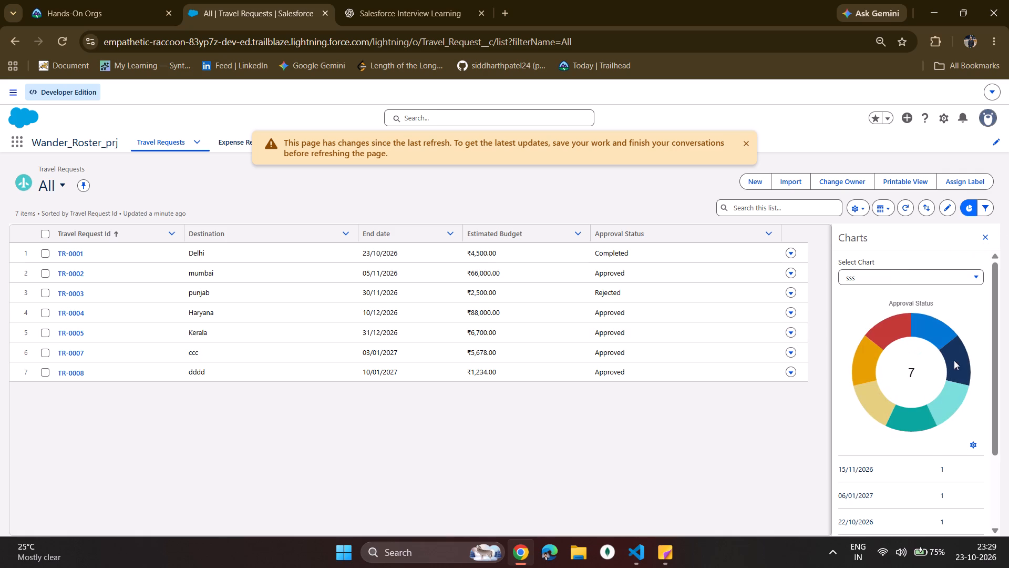
# Look over the saved donut chart's segments and its rows per start date.
pyautogui.scroll(-10, 923, 453)
pyautogui.scroll(4, 923, 453)
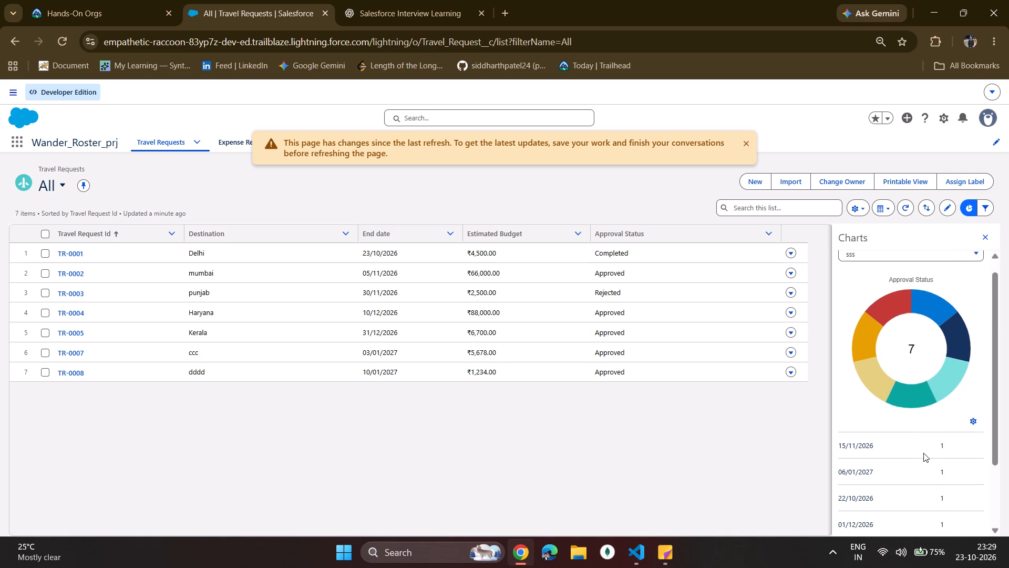
pyautogui.scroll(1, 923, 453)
pyautogui.click(924, 424)
pyautogui.click(857, 384)
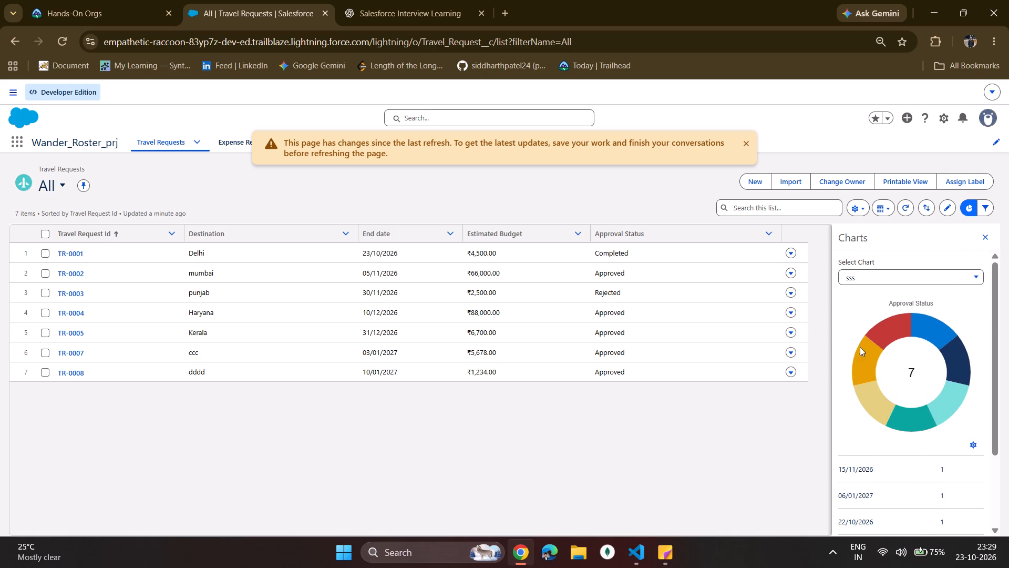
# Edit the sss chart, setting its Aggregate Field to Travel Request Id.
pyautogui.click(928, 279)
pyautogui.click(925, 271)
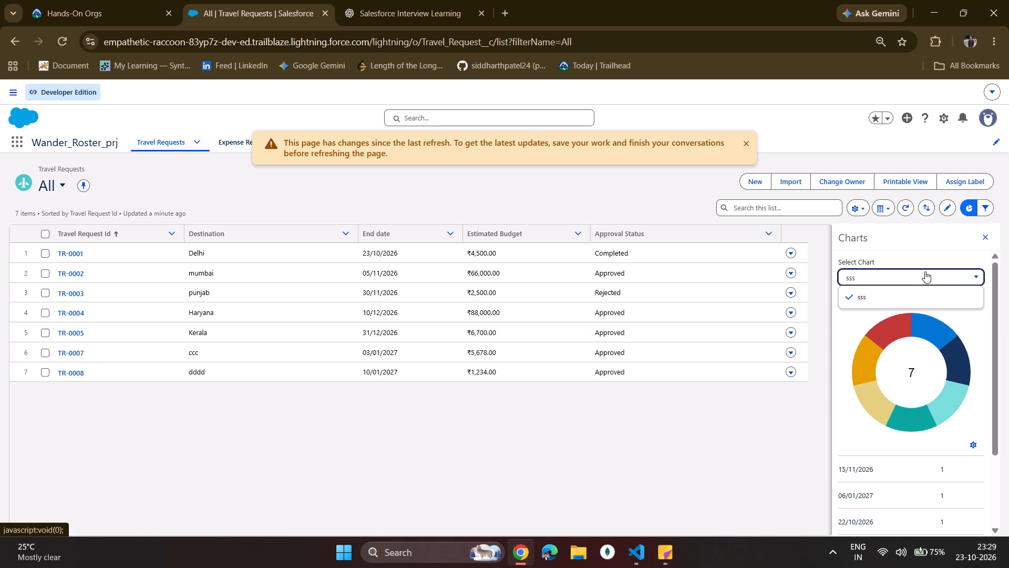
pyautogui.click(970, 444)
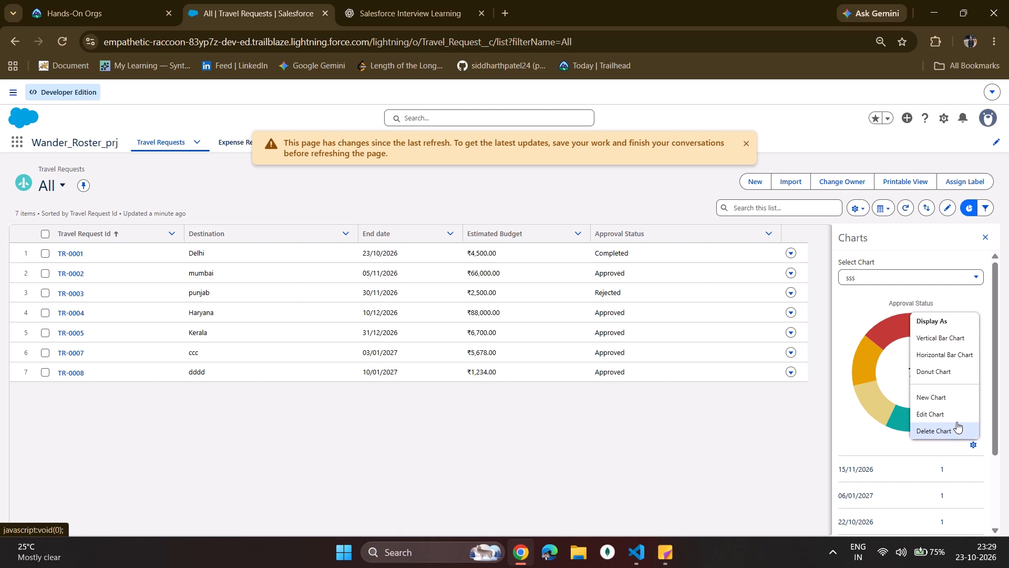
pyautogui.click(950, 413)
pyautogui.click(409, 369)
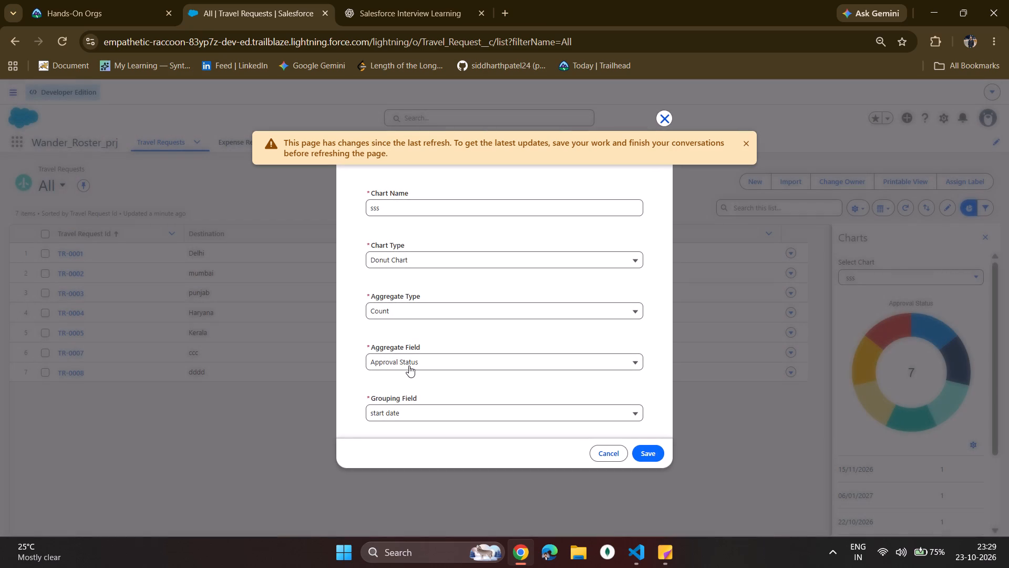
pyautogui.scroll(4, 406, 323)
pyautogui.scroll(-3, 406, 323)
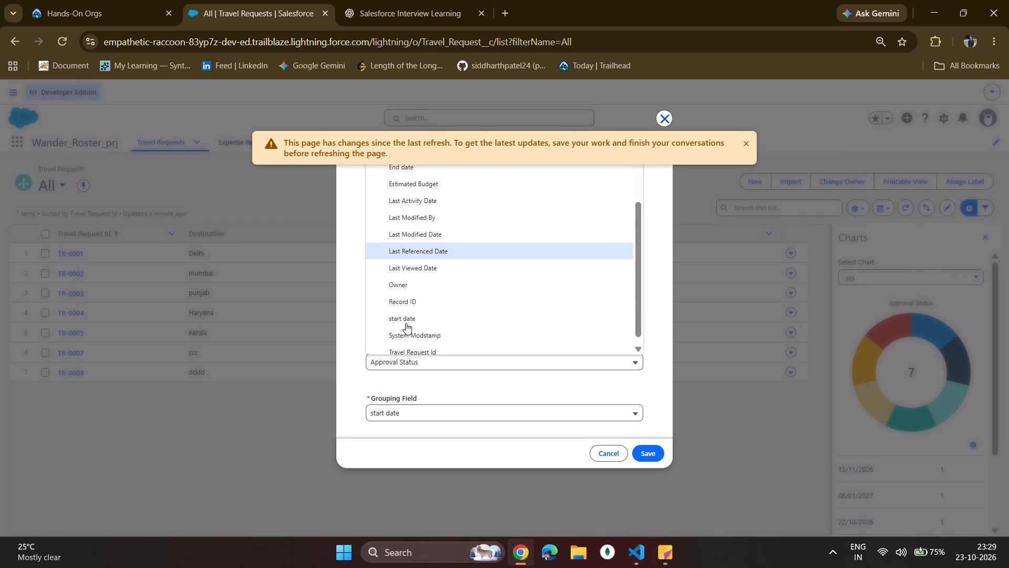
pyautogui.scroll(-4, 406, 323)
pyautogui.scroll(1, 406, 323)
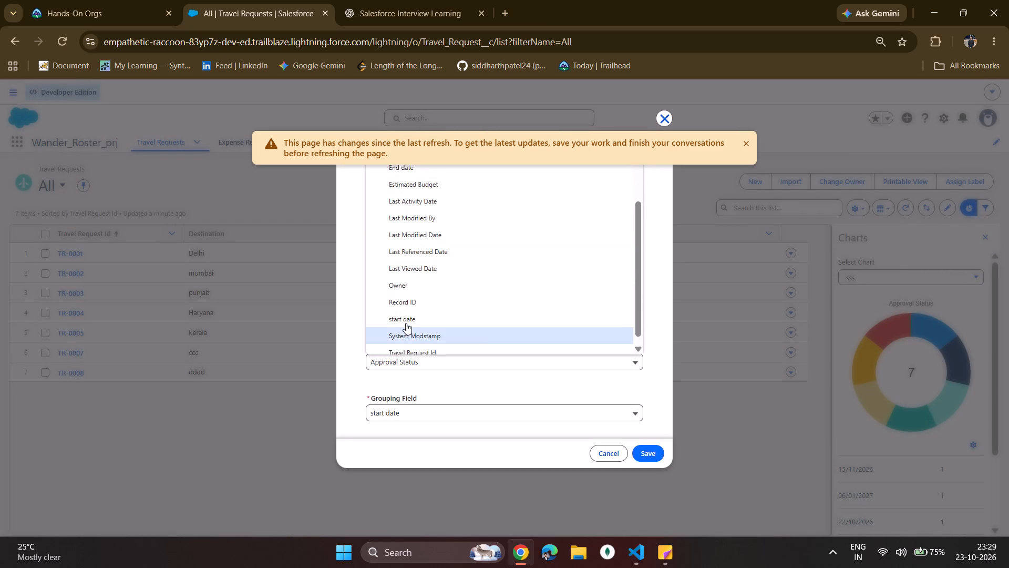
pyautogui.scroll(1, 406, 323)
pyautogui.scroll(-4, 406, 323)
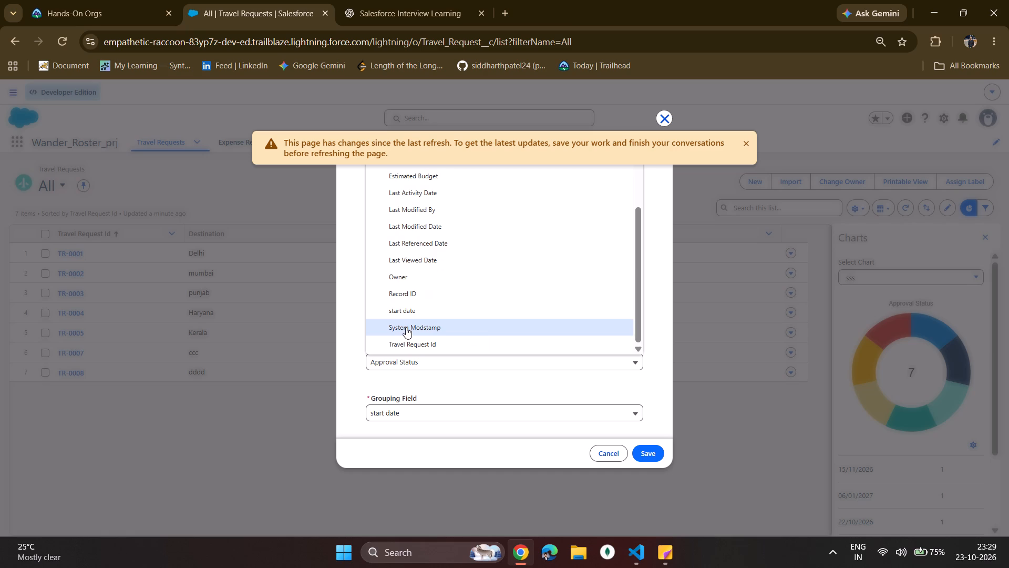
pyautogui.click(409, 342)
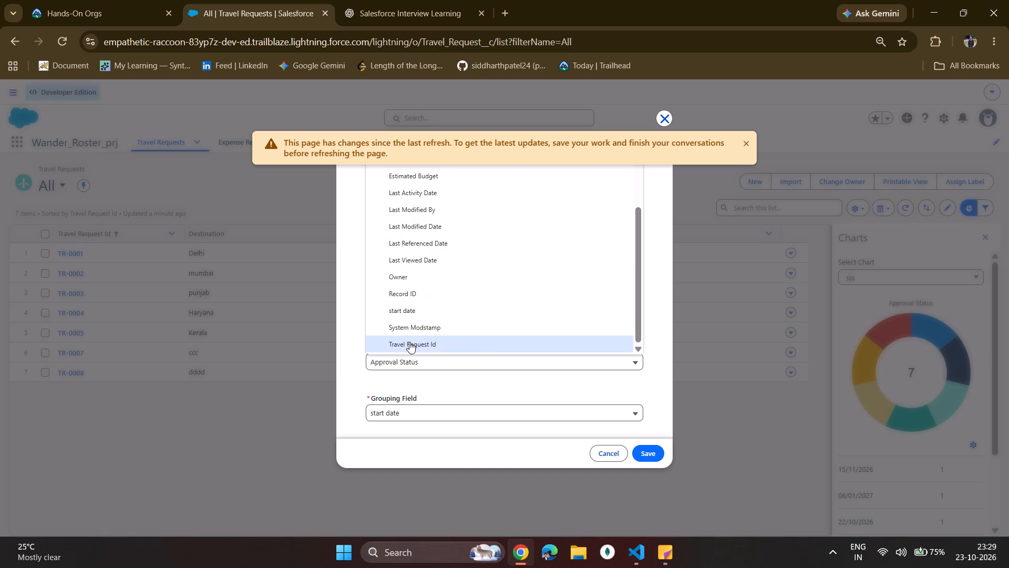
# Set the sss chart's Grouping Field to Approval Status and save the chart.
pyautogui.click(444, 415)
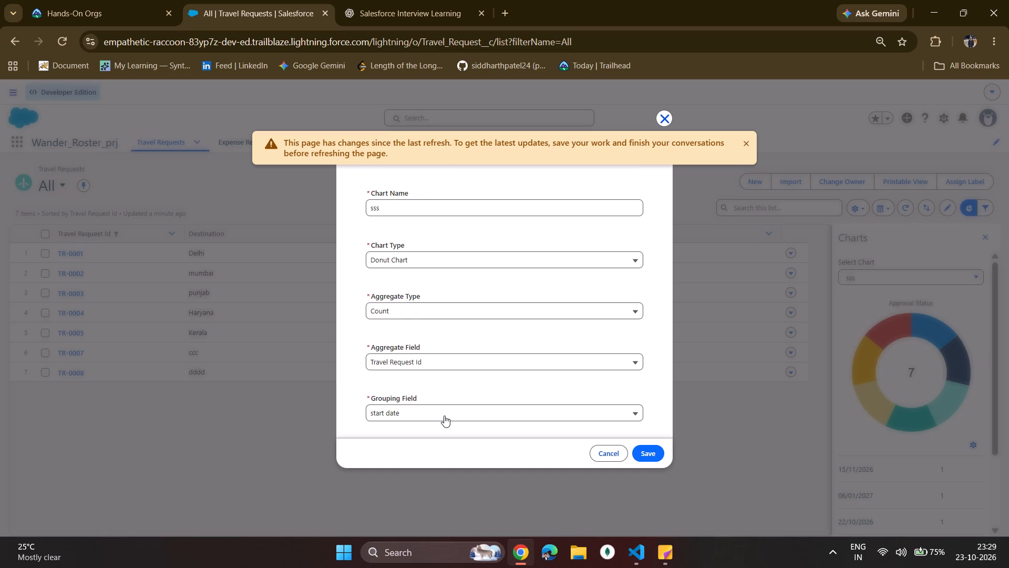
pyautogui.click(461, 211)
pyautogui.click(651, 457)
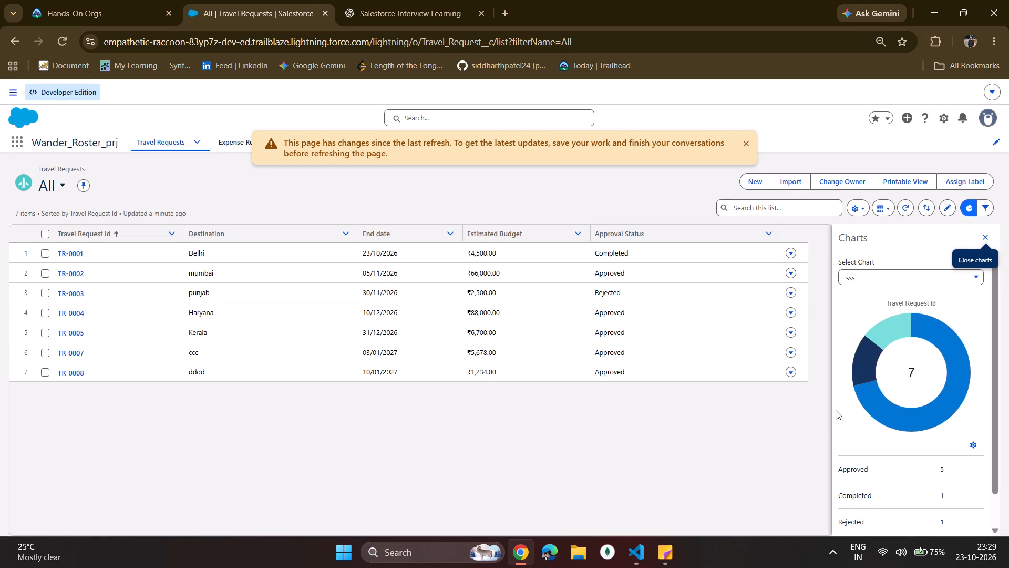
# Review the sss donut chart's segments and its rows per approval status, and close the charts display.
pyautogui.click(878, 398)
pyautogui.scroll(-4, 859, 421)
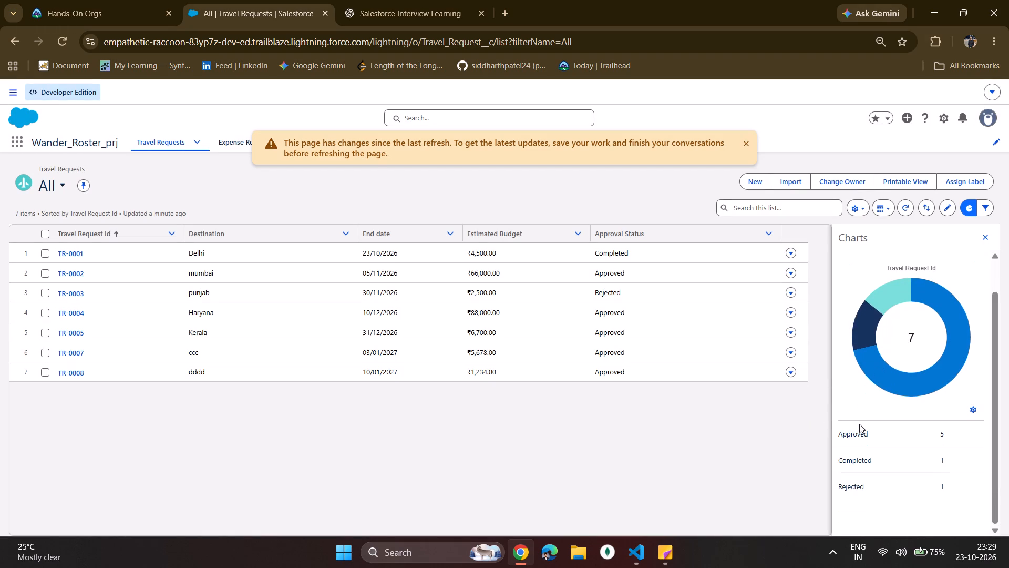
pyautogui.scroll(3, 859, 424)
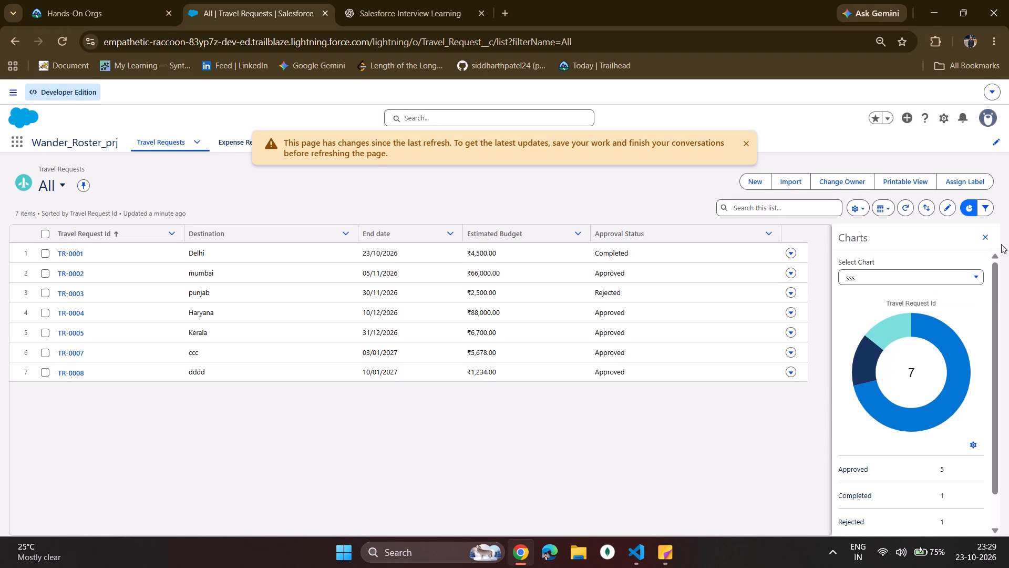
pyautogui.click(985, 237)
pyautogui.click(971, 201)
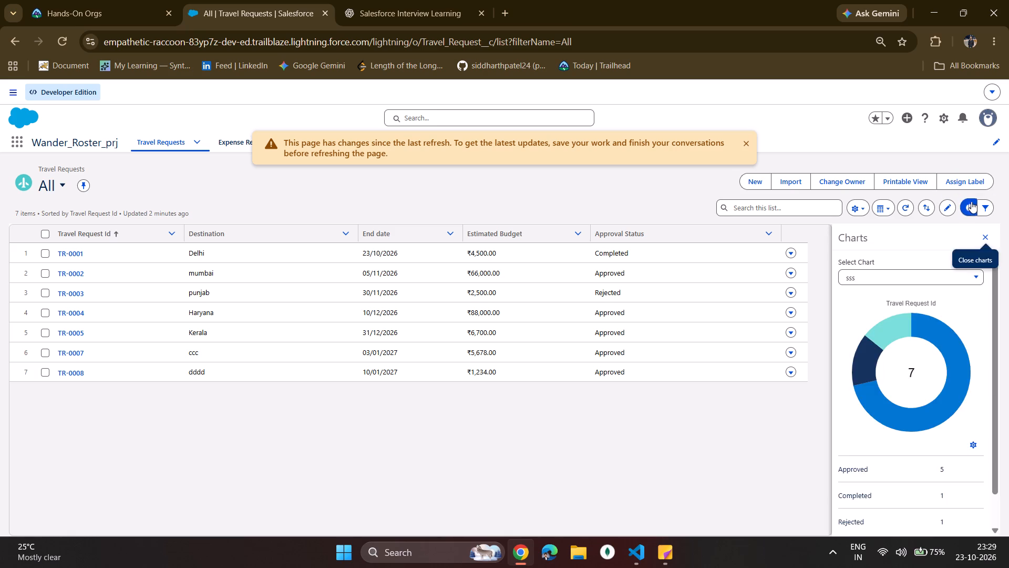
pyautogui.click(971, 202)
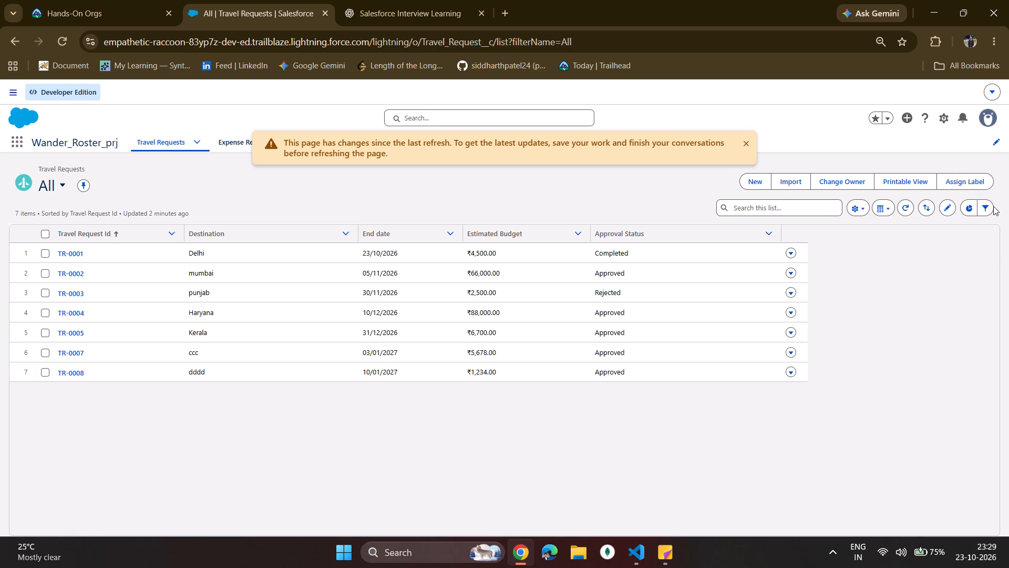
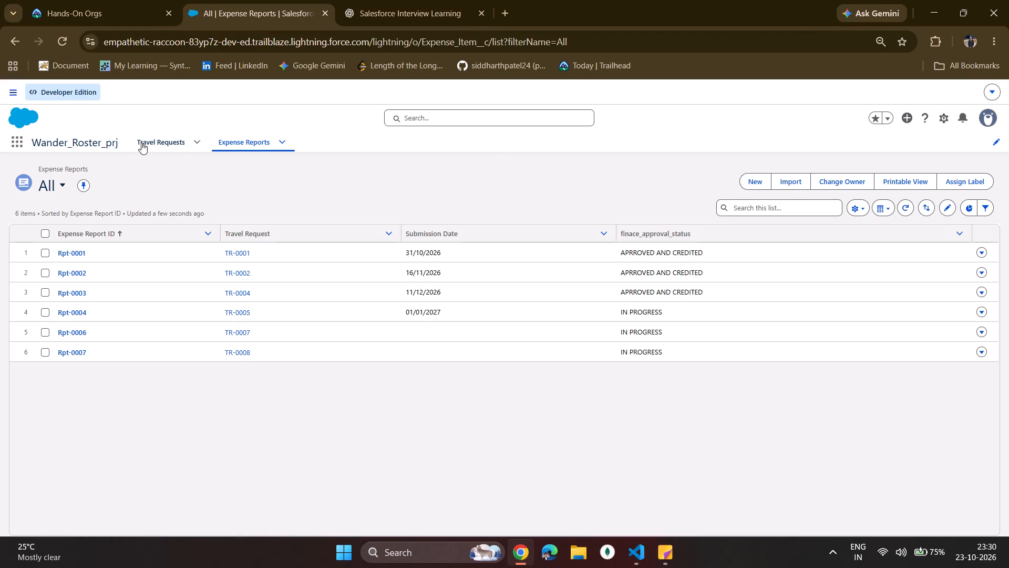
pyautogui.click(943, 121)
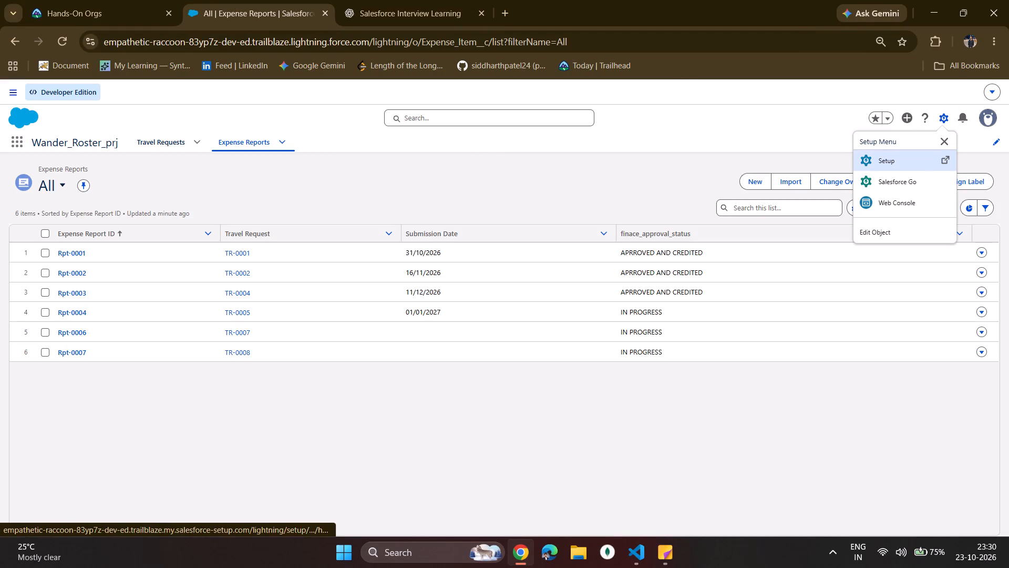
pyautogui.click(890, 165)
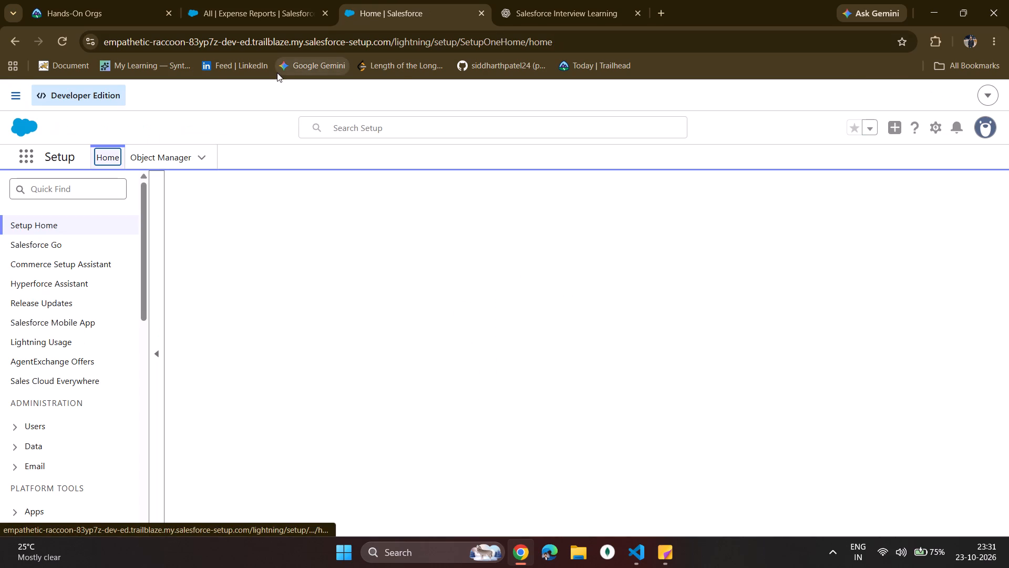
pyautogui.click(157, 149)
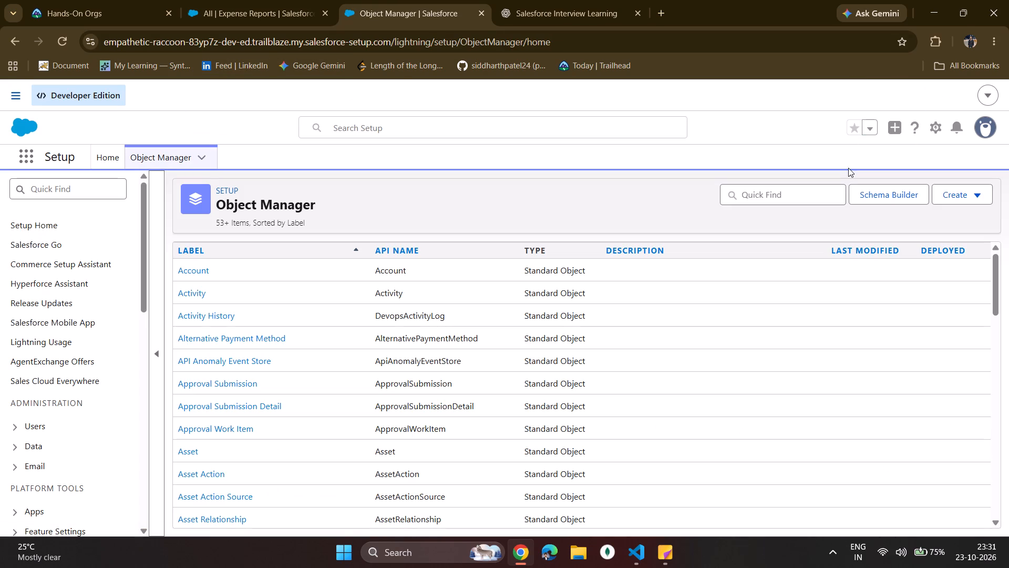
pyautogui.click(783, 192)
pyautogui.click(794, 221)
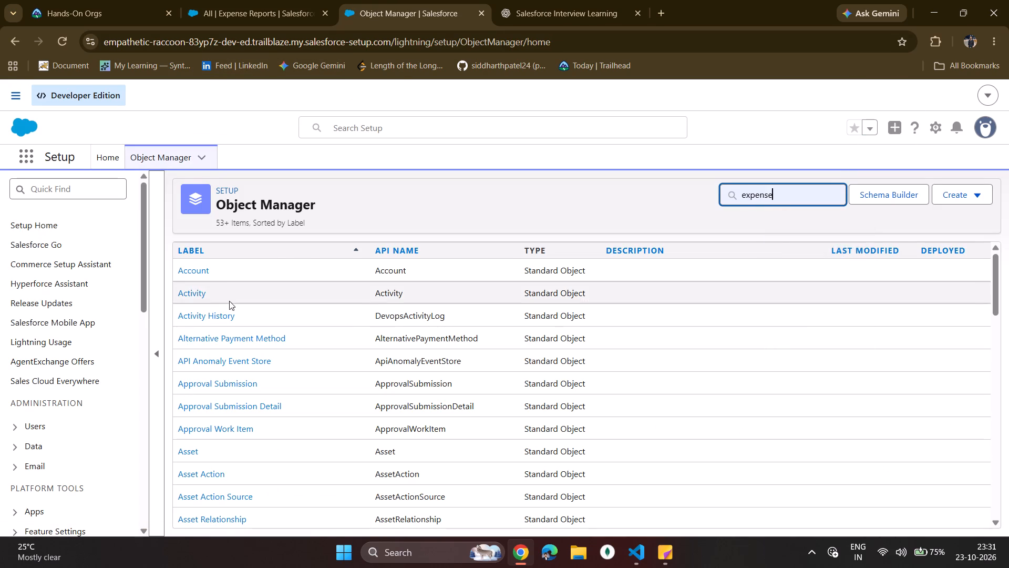
pyautogui.click(203, 277)
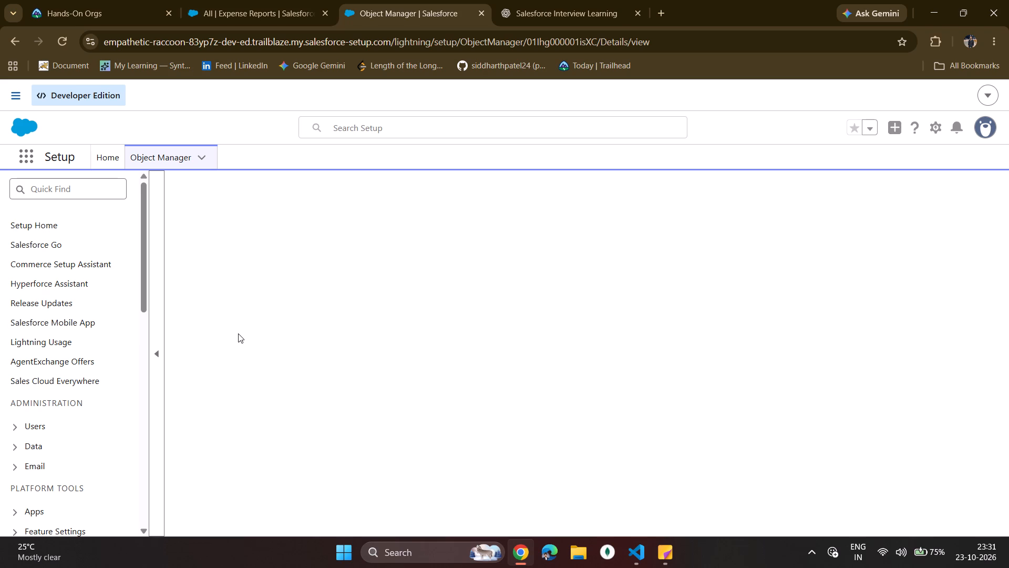
# Open the Expense Report's completed_validation validation rule for editing.
pyautogui.scroll(-5, 211, 333)
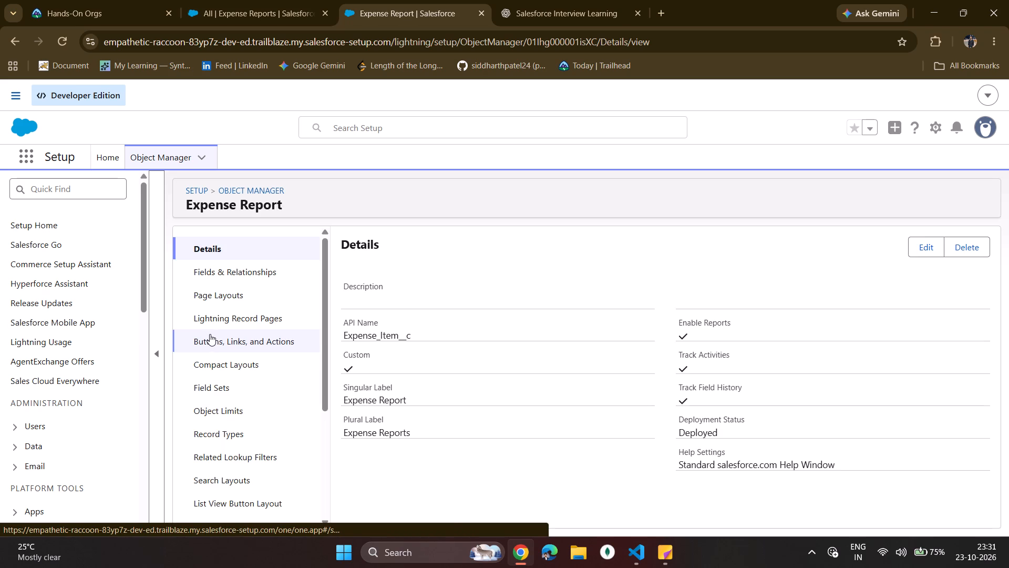
pyautogui.scroll(-5, 152, 564)
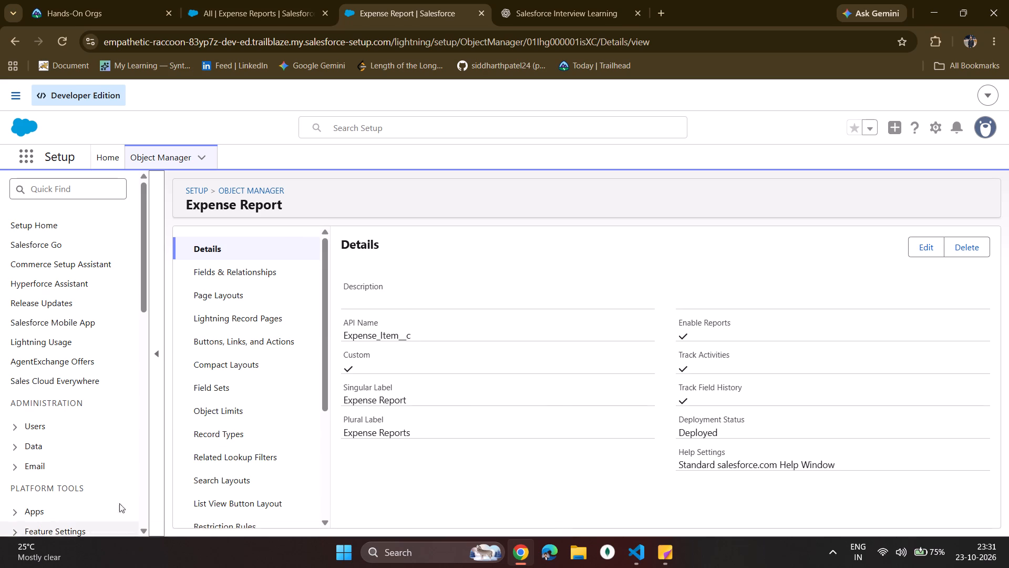
pyautogui.scroll(-14, 271, 448)
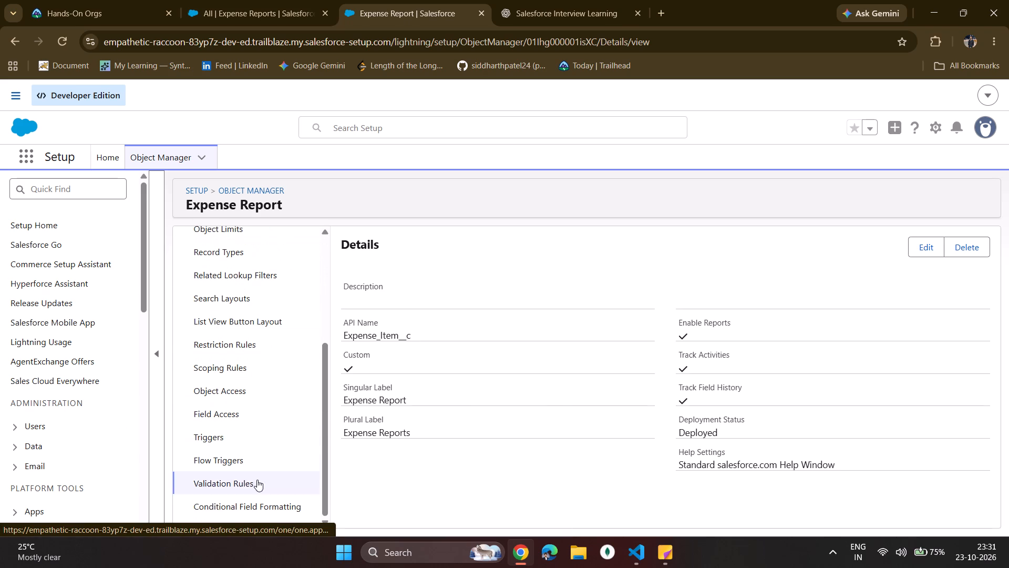
pyautogui.click(257, 480)
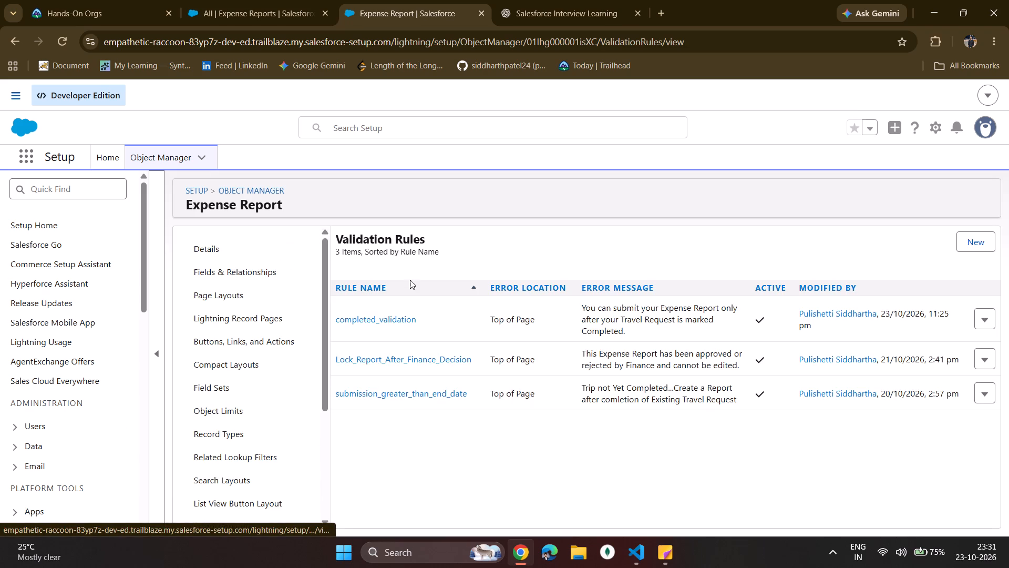
pyautogui.click(394, 324)
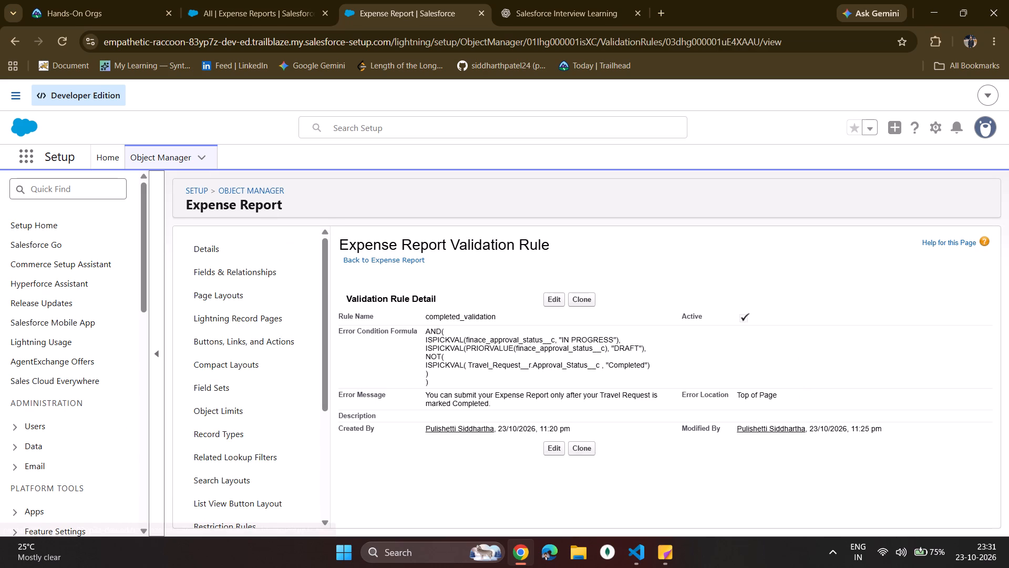
pyautogui.click(552, 298)
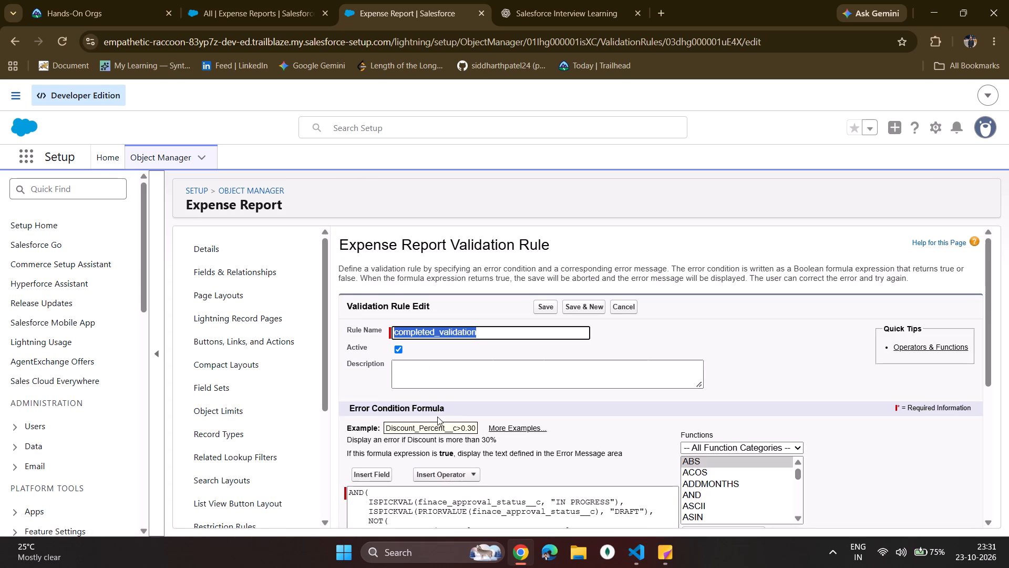
# Clear the entire error condition formula of the completed_validation rule.
pyautogui.scroll(-4, 364, 460)
pyautogui.click(465, 286)
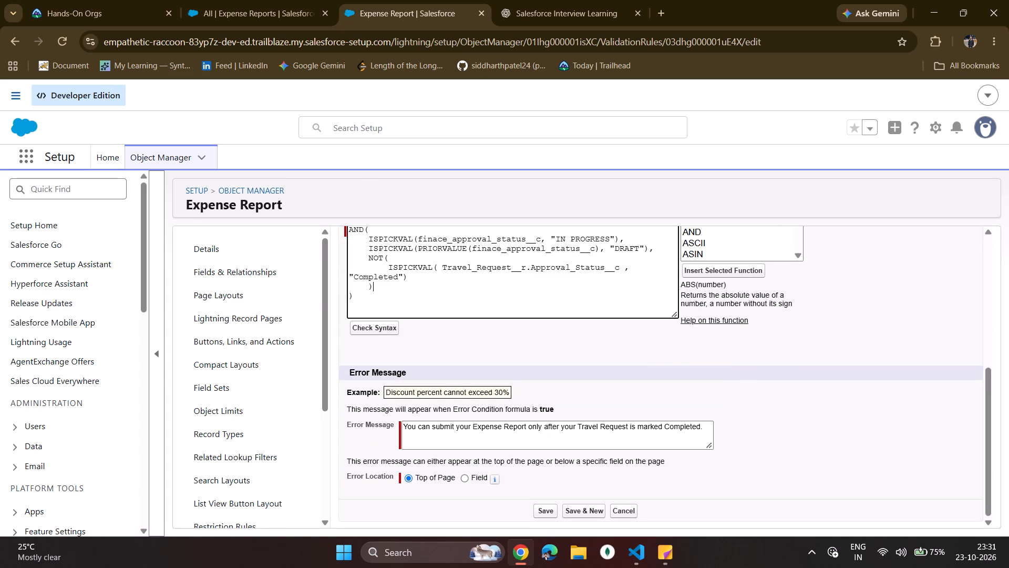
pyautogui.hotkey('ctrl', 'a')
pyautogui.hotkey('ctrl', '/')
pyautogui.click(464, 293)
pyautogui.scroll(1, 464, 293)
pyautogui.moveTo(409, 330); pyautogui.dragTo(335, 273)
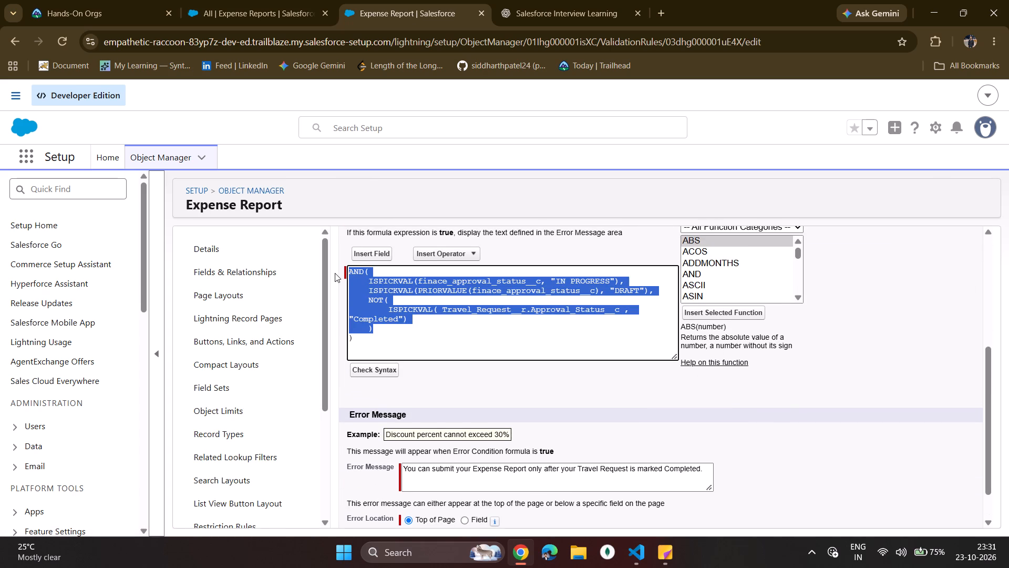
pyautogui.moveTo(335, 273); pyautogui.dragTo(335, 271)
pyautogui.press('BackSpace')
pyautogui.press('Down')
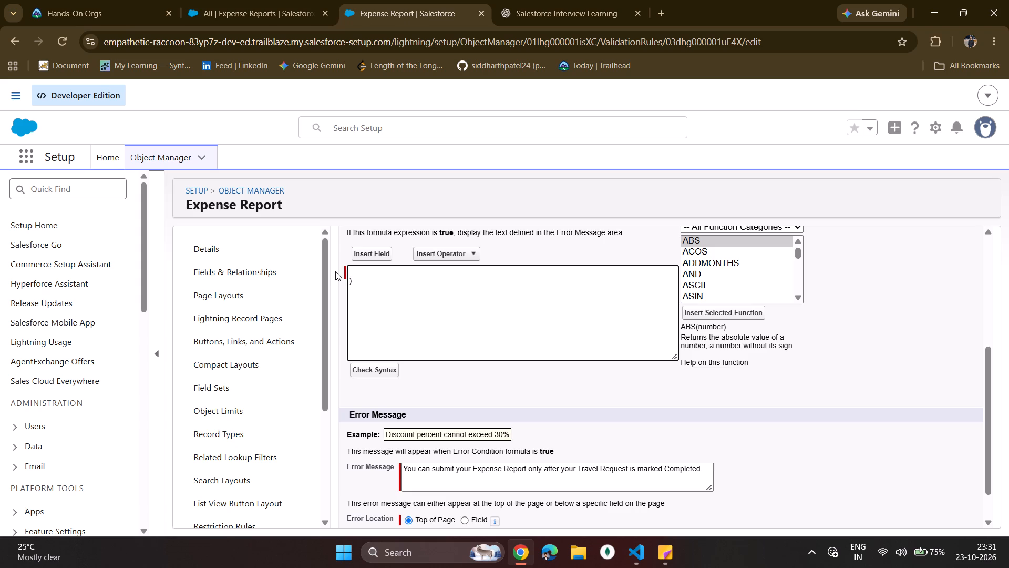
pyautogui.press('Right')
pyautogui.press('BackSpace')
pyautogui.press('BackSpace')
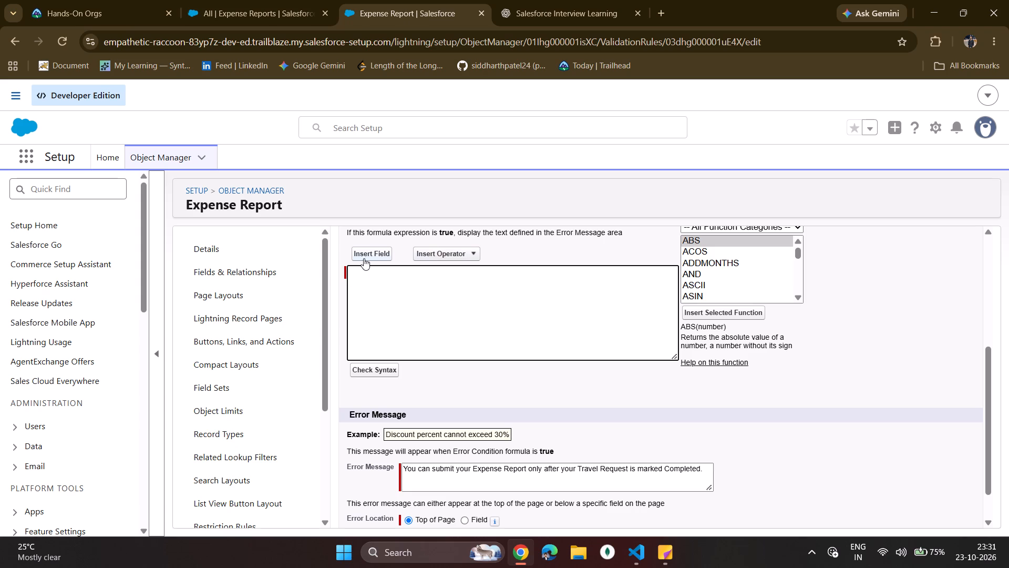
# Insert the related Travel Request's Approval Status field into the empty error condition formula, followed by a space.
pyautogui.click(364, 258)
pyautogui.scroll(-4, 570, 407)
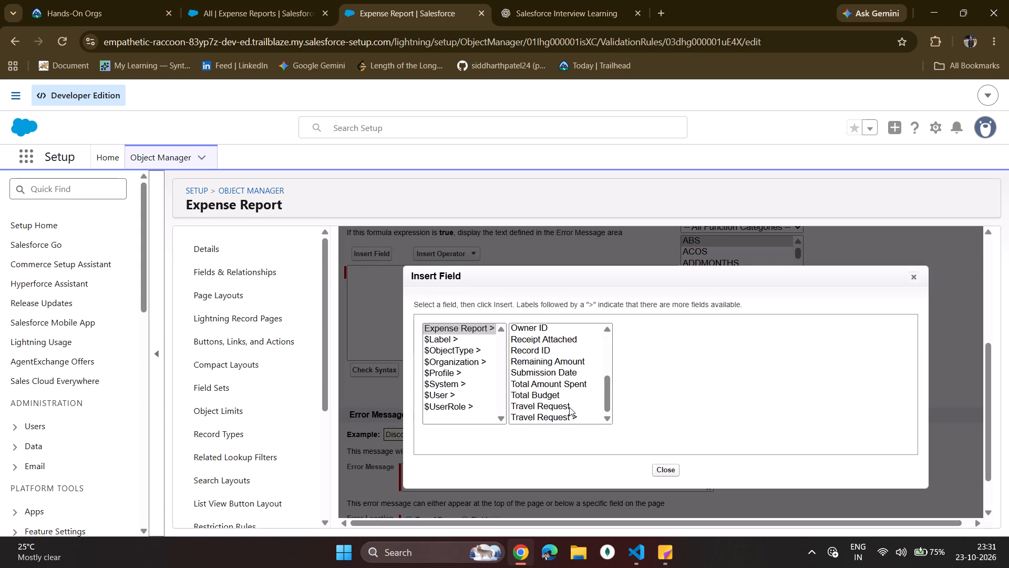
pyautogui.scroll(-4, 569, 407)
pyautogui.click(569, 413)
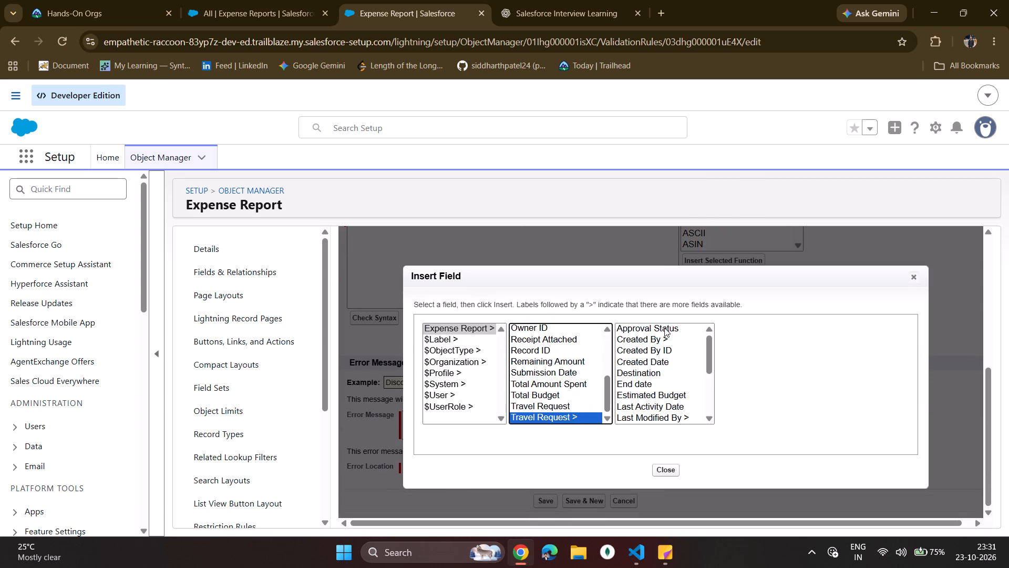
pyautogui.click(664, 328)
pyautogui.click(795, 398)
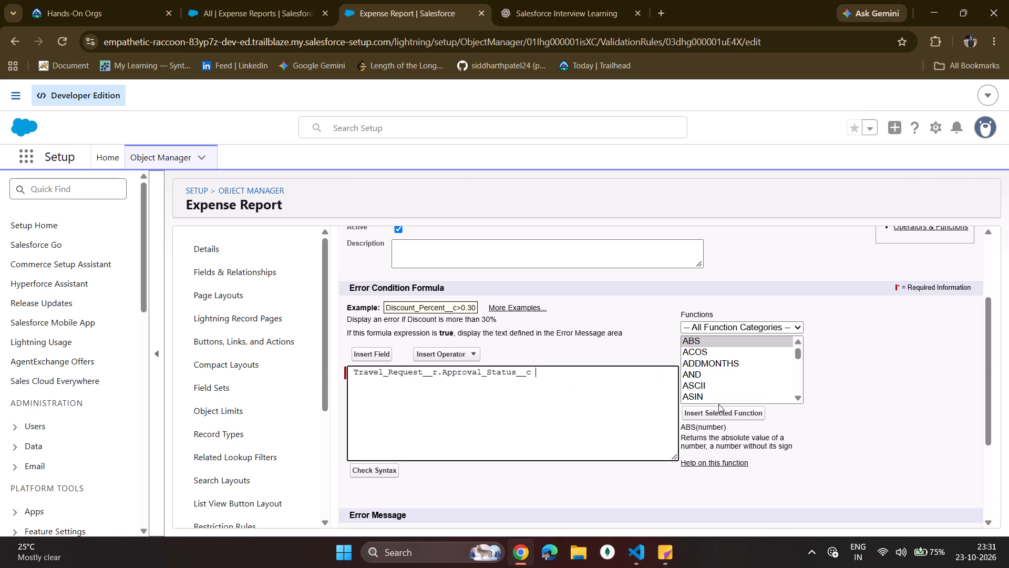
pyautogui.press('space')
# Look through the list of available formula functions for one that suits comparing the Approval Status field.
pyautogui.scroll(-6, 747, 367)
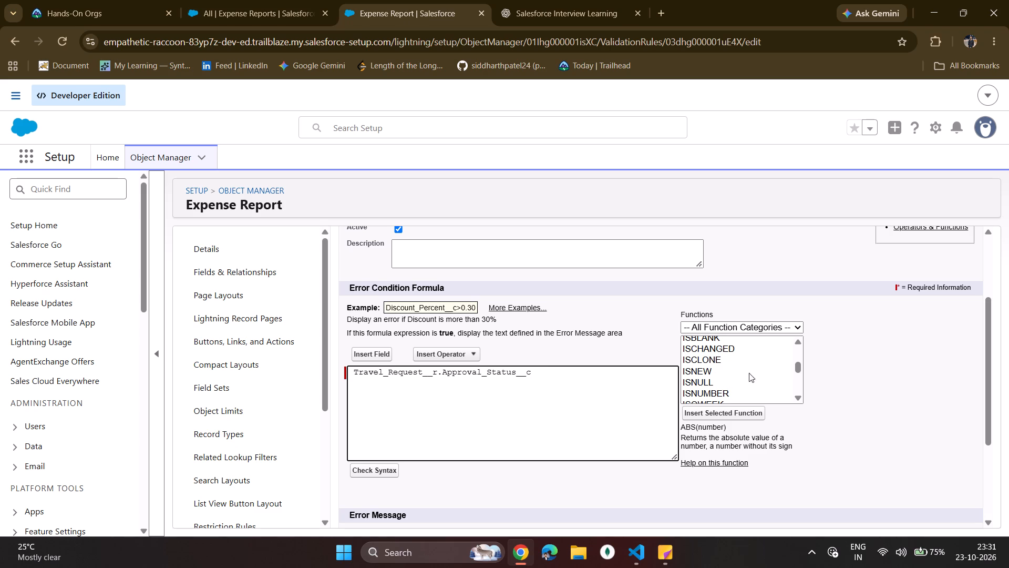
pyautogui.scroll(-2, 711, 373)
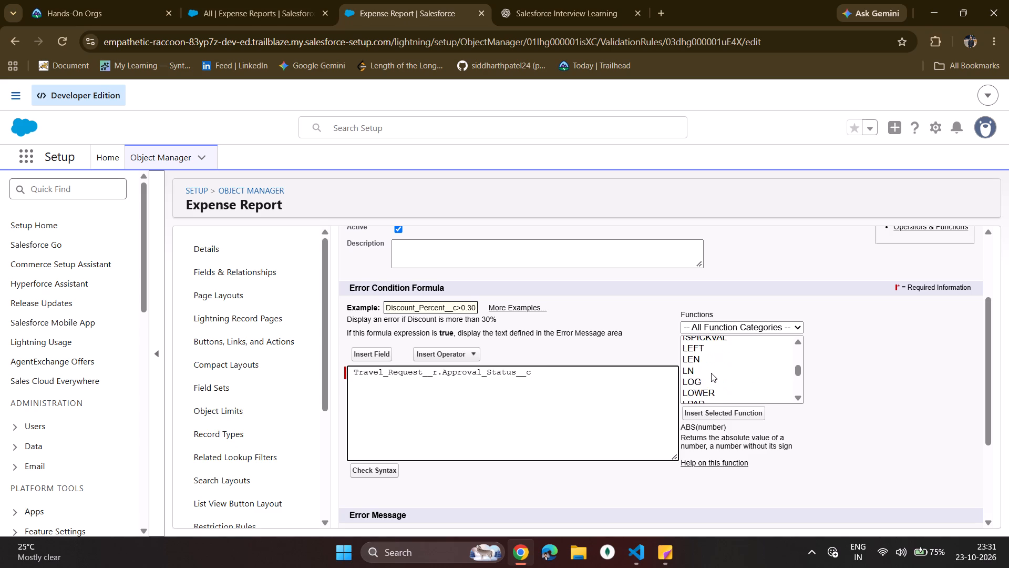
pyautogui.scroll(-9, 711, 373)
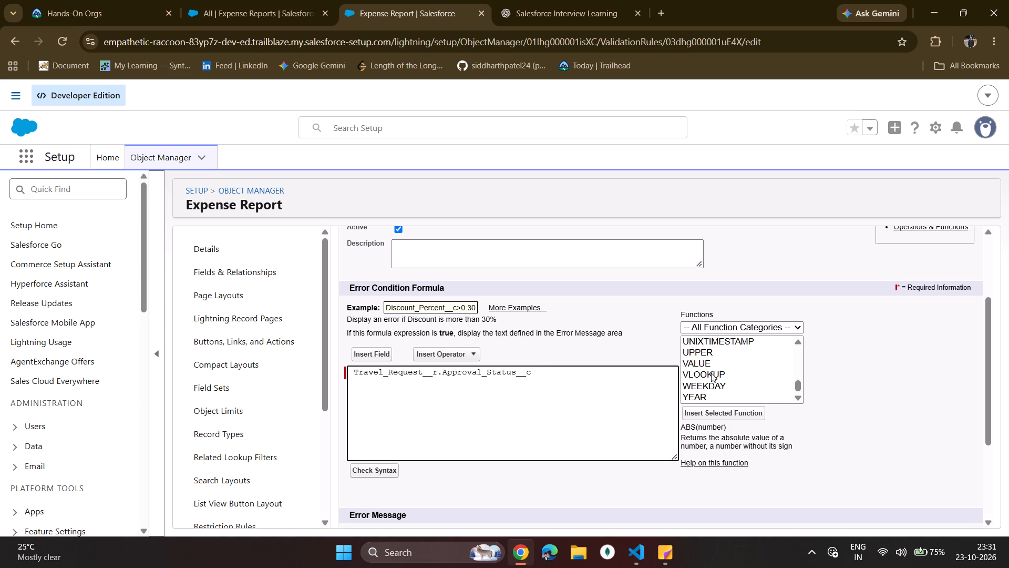
pyautogui.scroll(6, 711, 373)
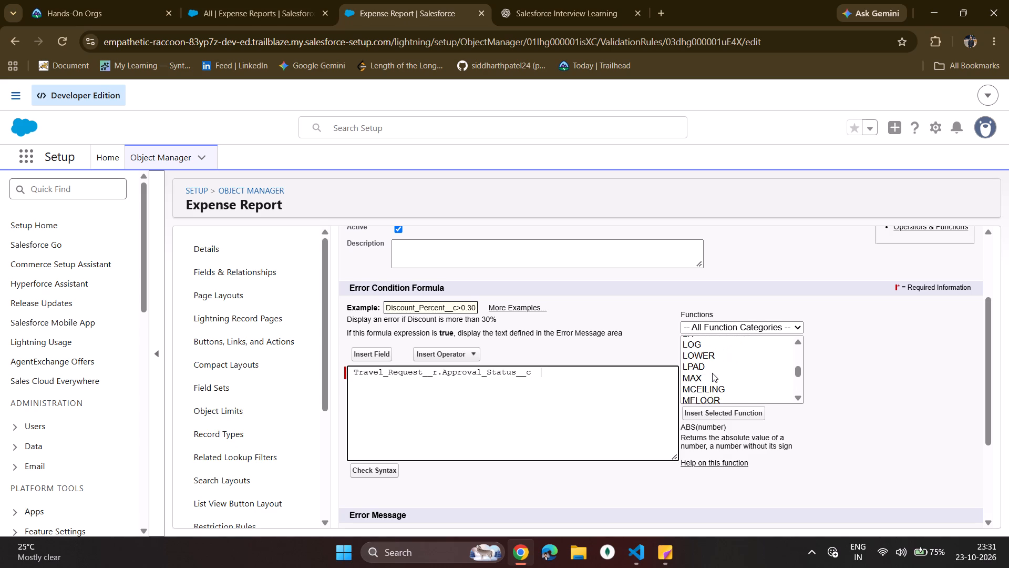
pyautogui.scroll(4, 712, 373)
pyautogui.scroll(-2, 712, 373)
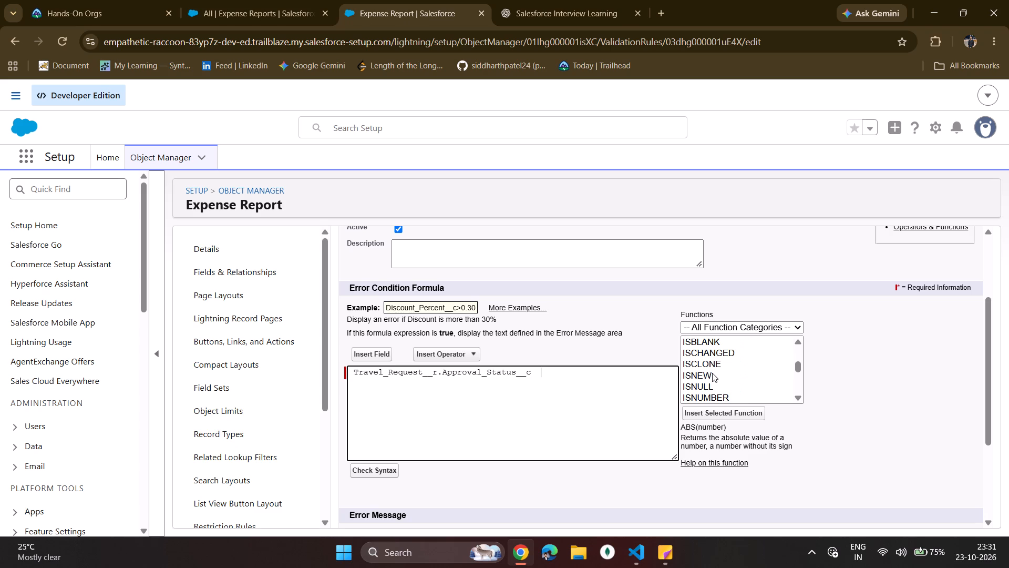
pyautogui.scroll(6, 712, 373)
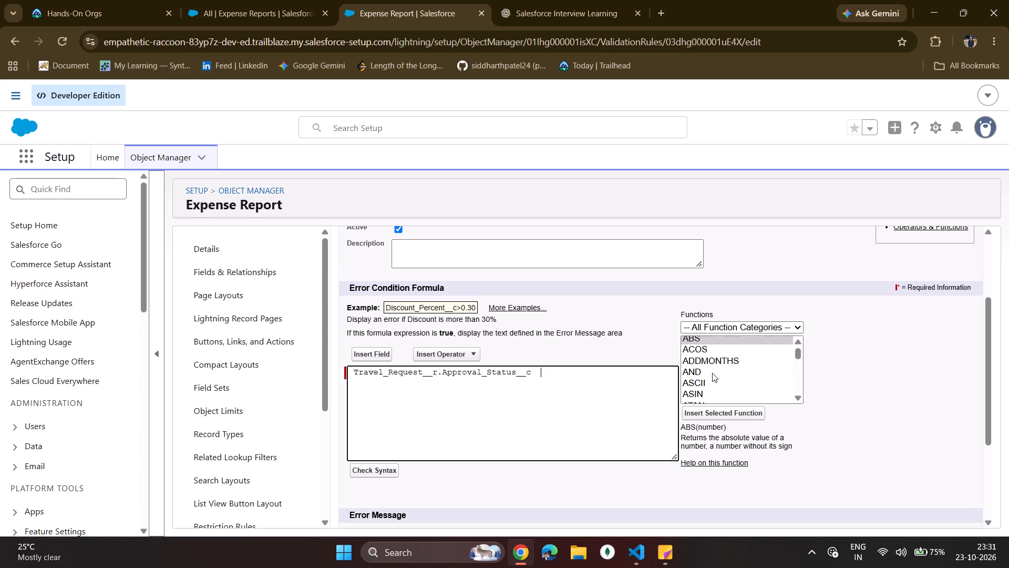
pyautogui.scroll(-1, 712, 373)
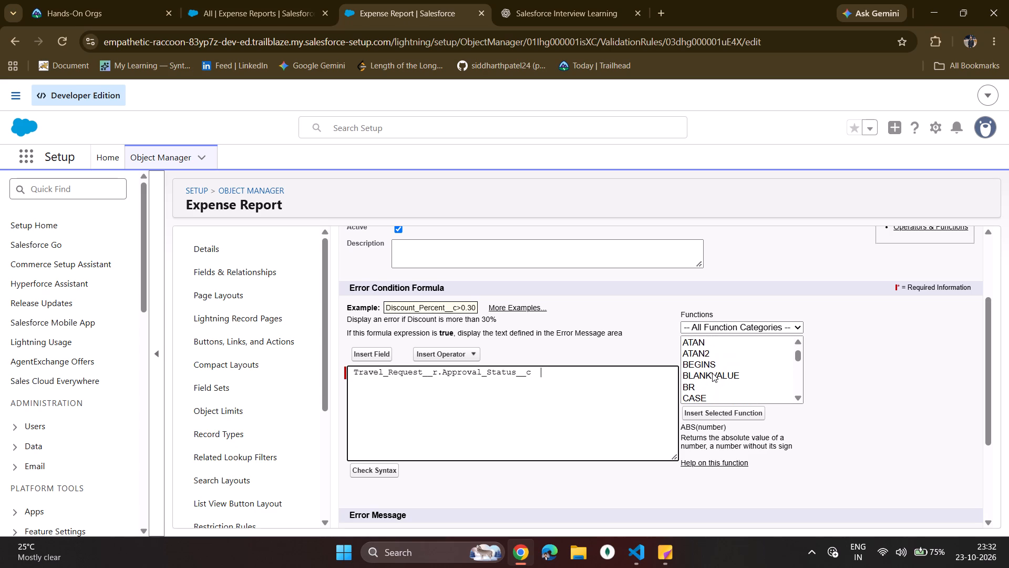
pyautogui.scroll(1, 712, 373)
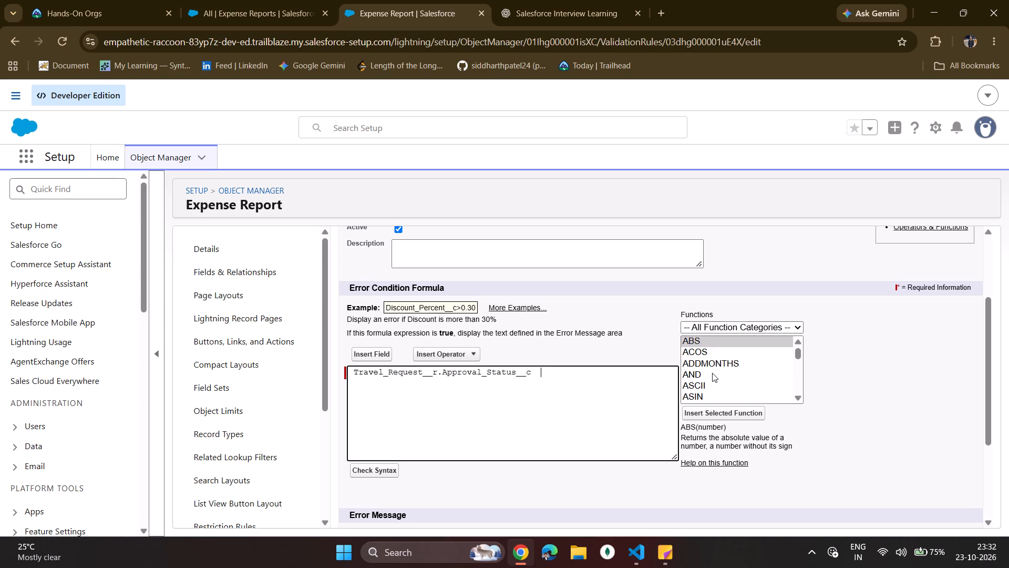
pyautogui.scroll(-2, 712, 373)
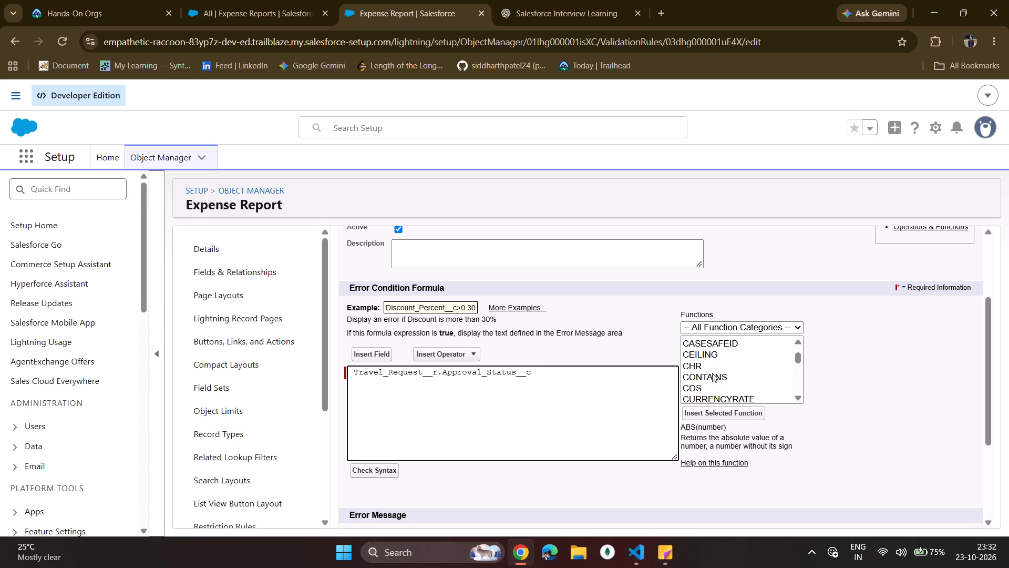
pyautogui.scroll(-1, 712, 373)
pyautogui.scroll(2, 712, 373)
pyautogui.scroll(-3, 712, 373)
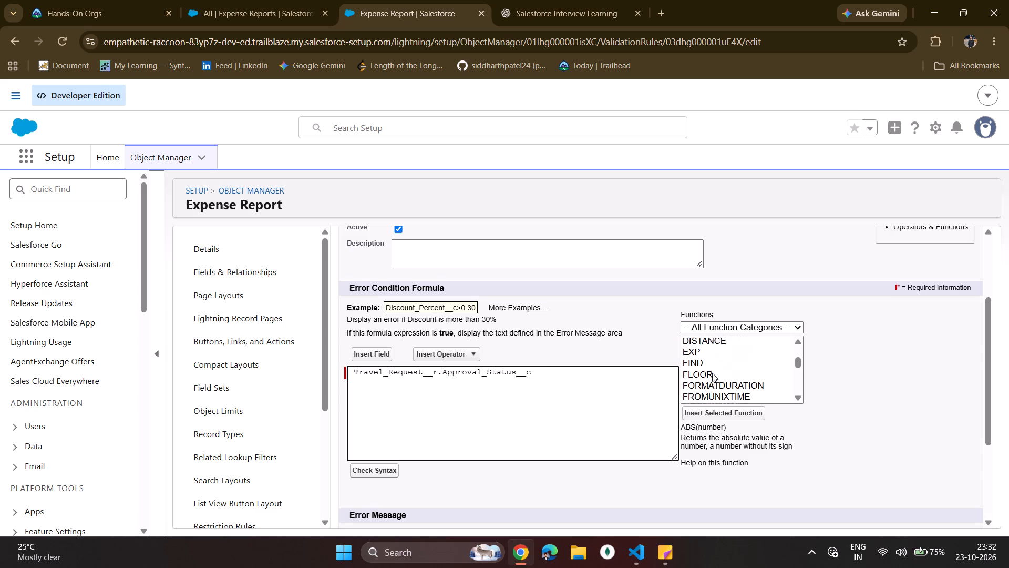
pyautogui.scroll(-1, 712, 373)
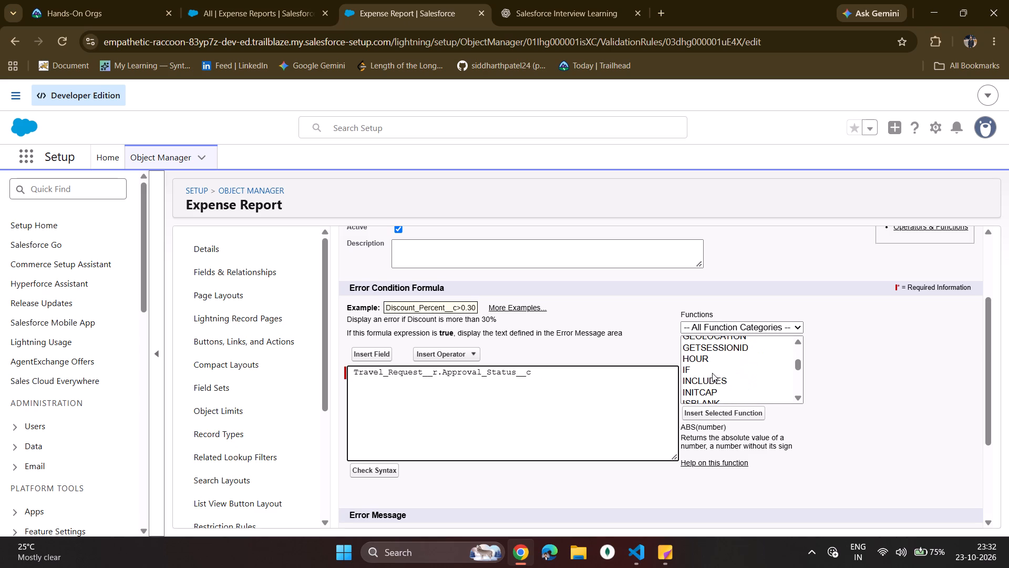
pyautogui.scroll(-1, 712, 373)
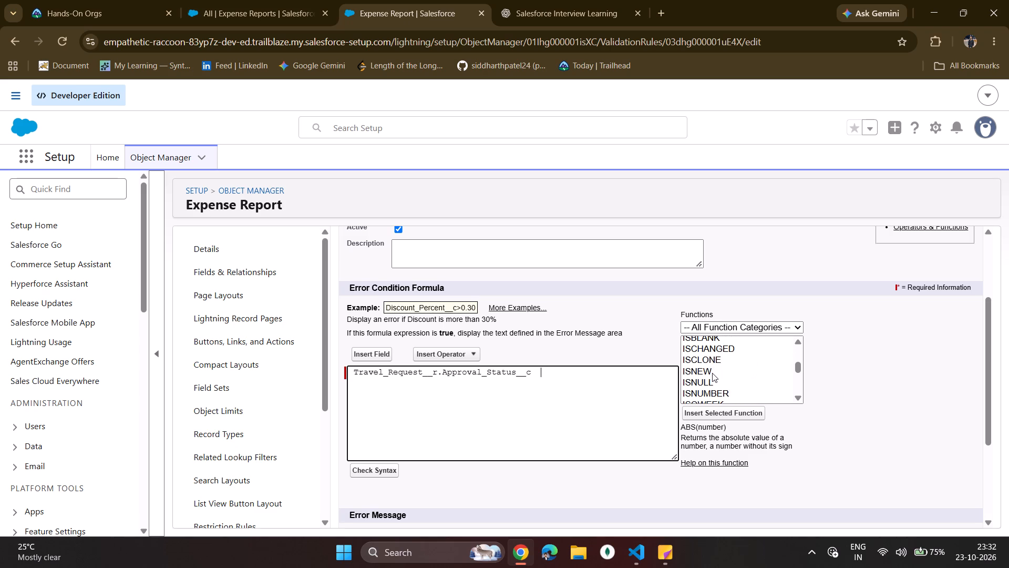
pyautogui.scroll(-1, 712, 373)
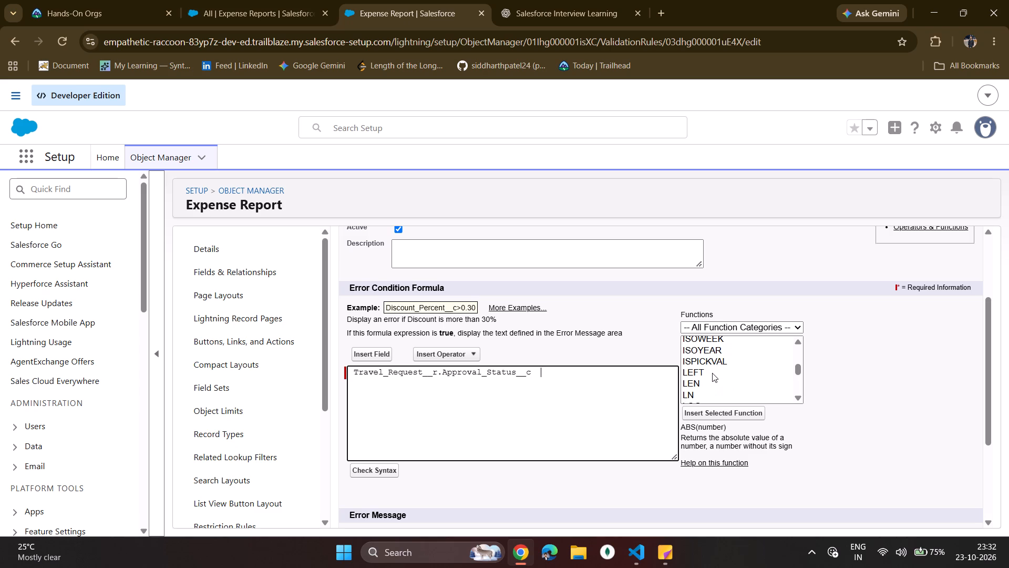
pyautogui.scroll(-1, 712, 373)
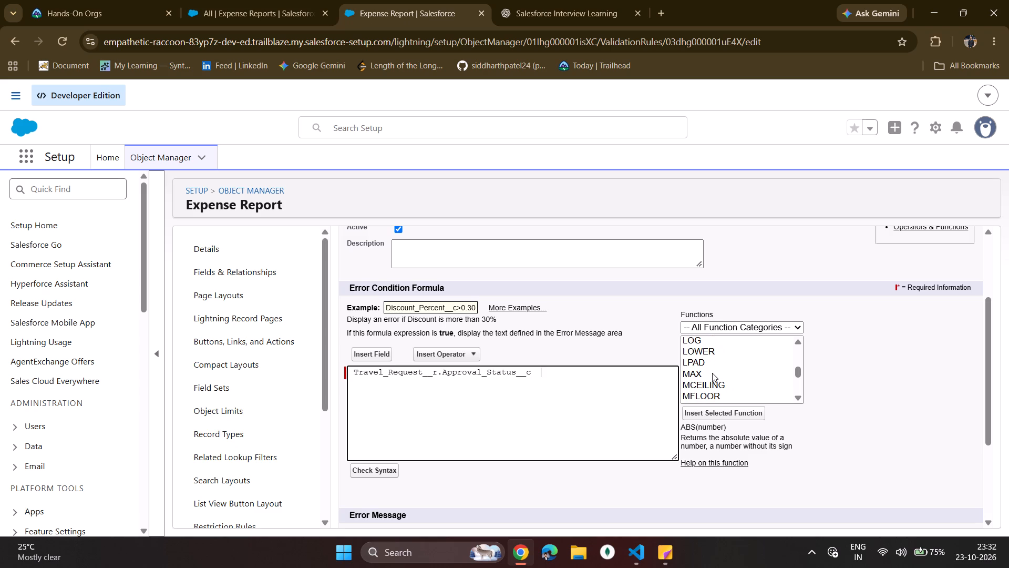
pyautogui.scroll(-2, 712, 373)
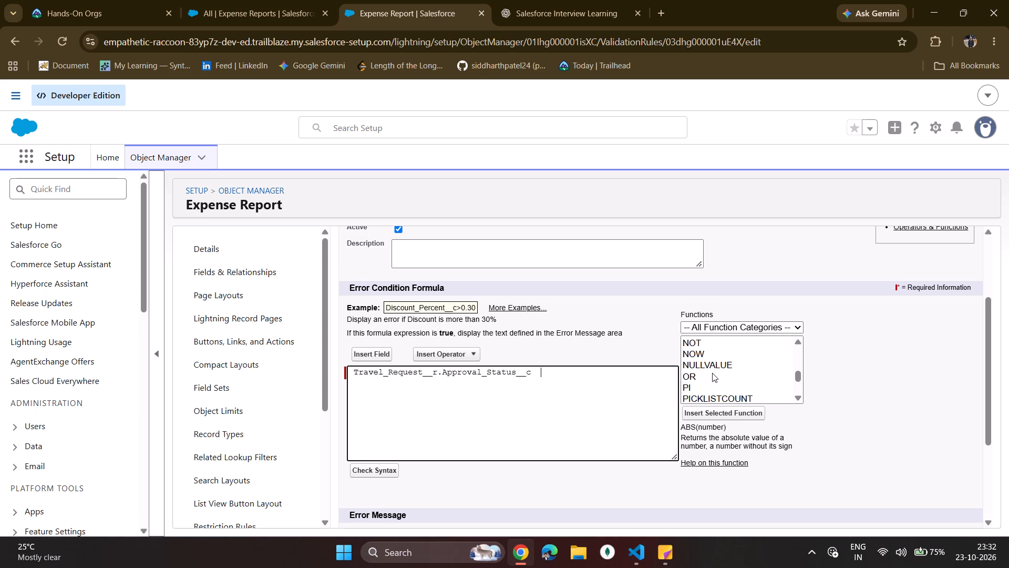
pyautogui.scroll(-1, 712, 373)
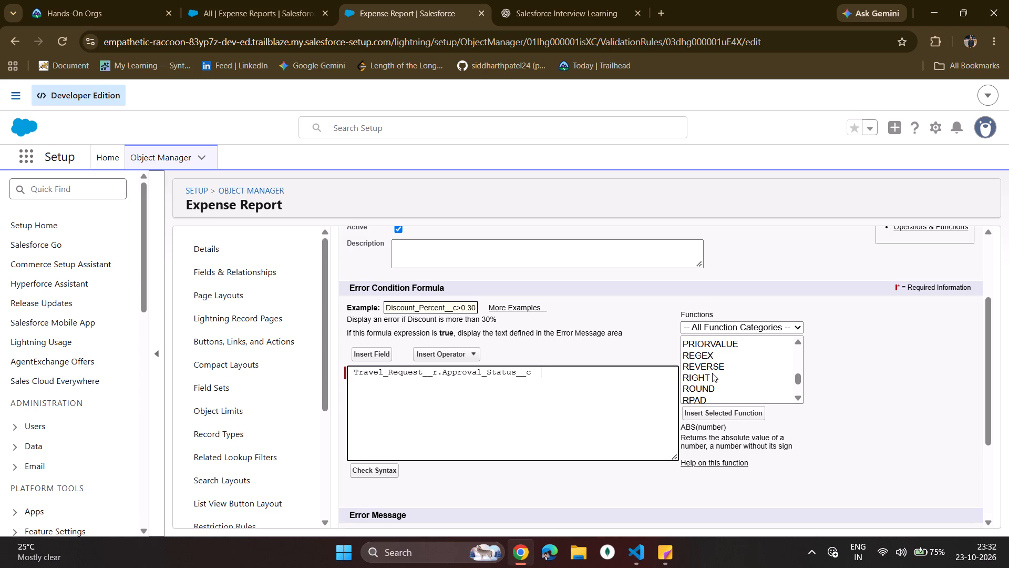
pyautogui.scroll(-1, 712, 373)
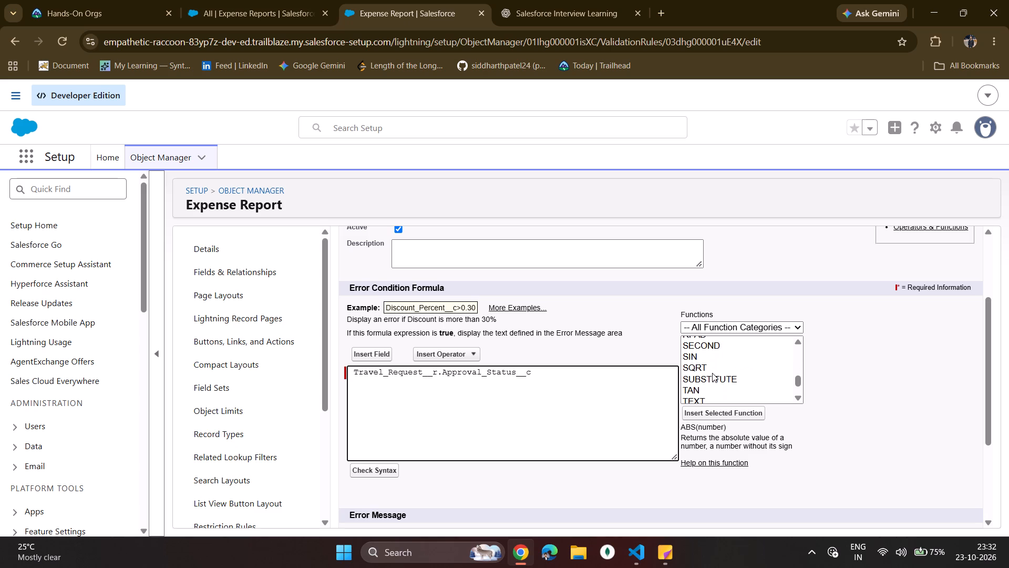
pyautogui.scroll(-1, 712, 373)
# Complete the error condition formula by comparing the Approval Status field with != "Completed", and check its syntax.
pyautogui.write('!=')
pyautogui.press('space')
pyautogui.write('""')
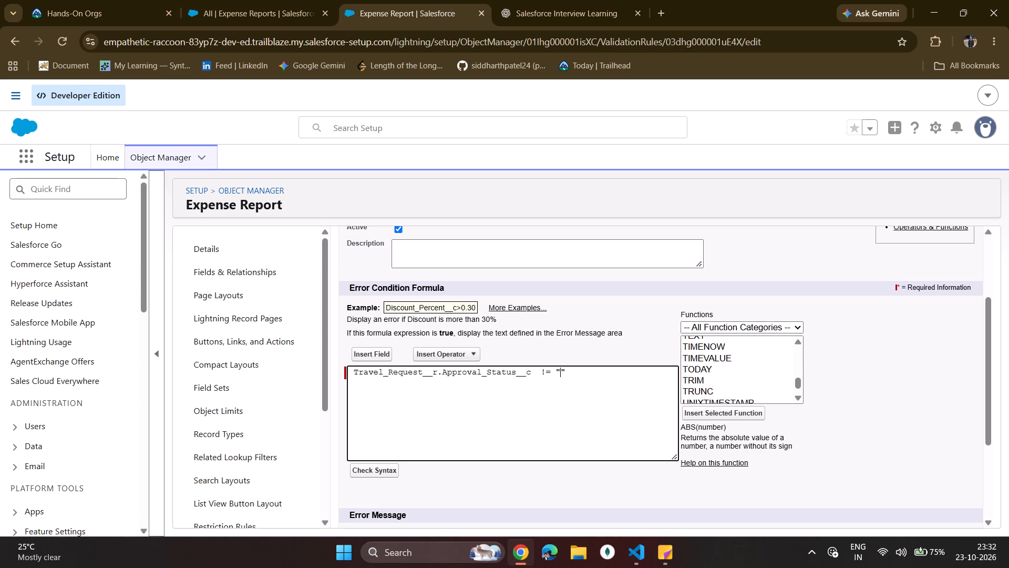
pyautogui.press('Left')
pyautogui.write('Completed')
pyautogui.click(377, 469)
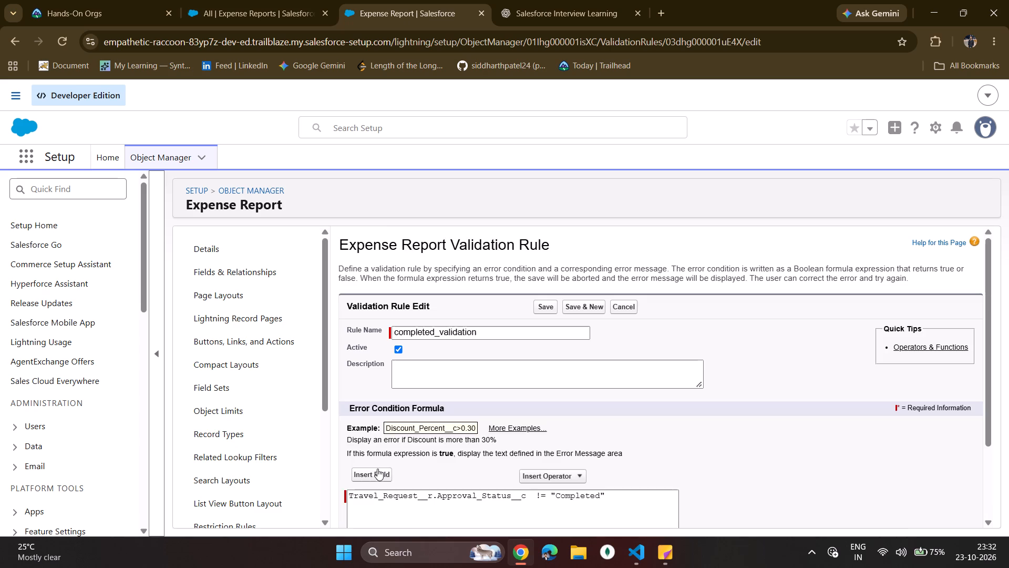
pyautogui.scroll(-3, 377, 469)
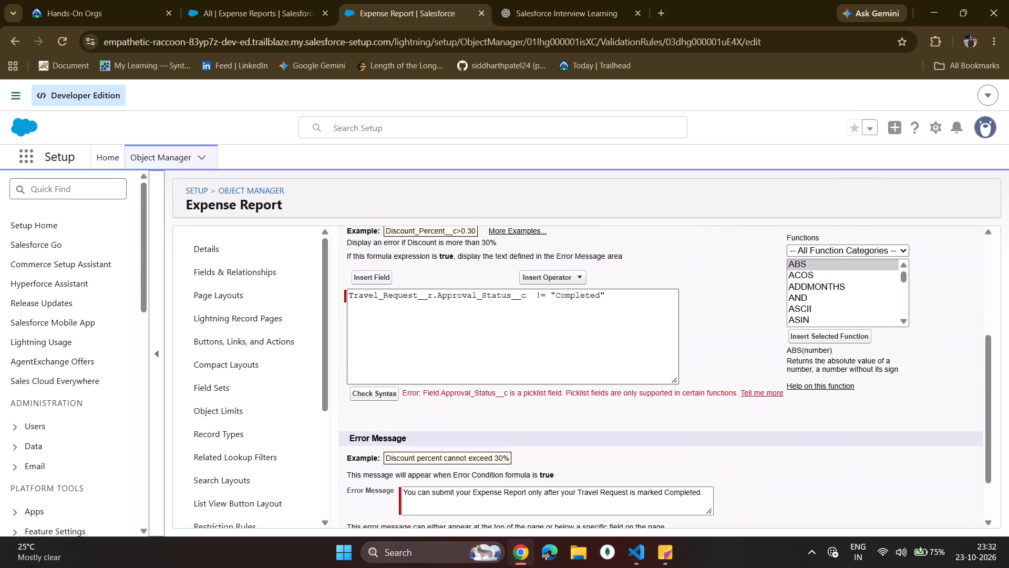
pyautogui.click(495, 333)
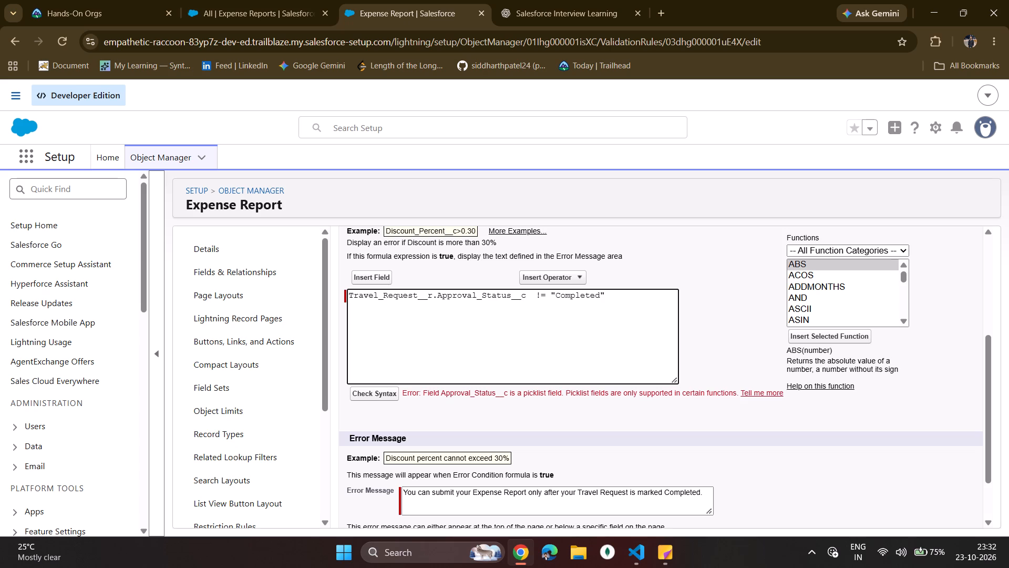
pyautogui.hotkey('ctrl', 'a')
pyautogui.hotkey('ctrl', 'c')
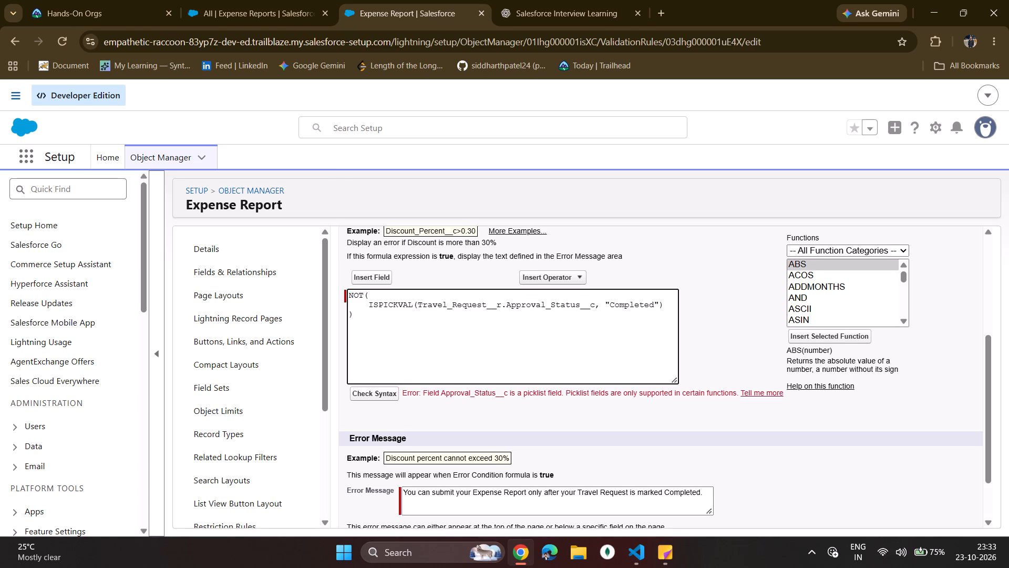
pyautogui.click(383, 391)
pyautogui.scroll(2, 370, 392)
pyautogui.scroll(-1, 372, 392)
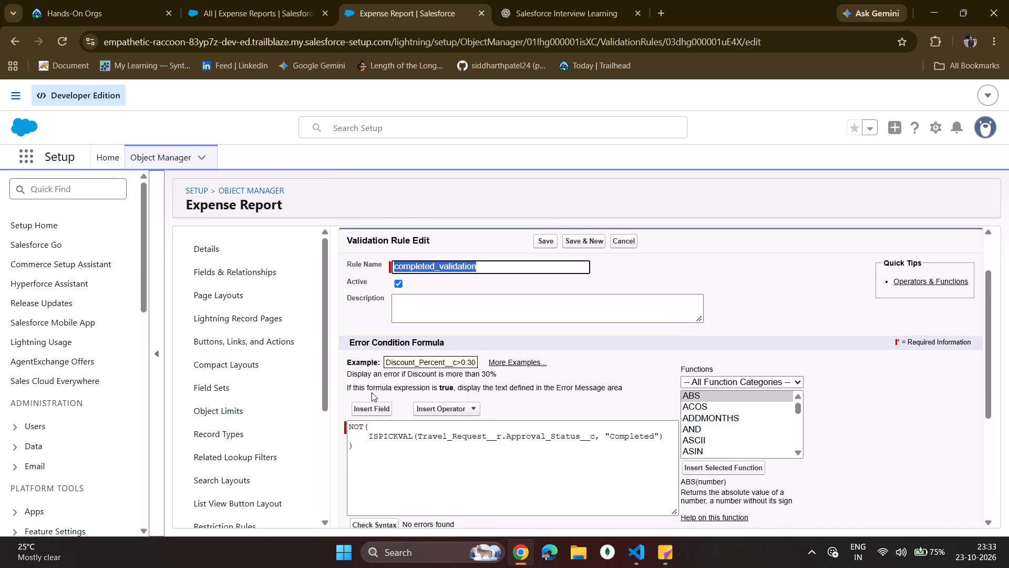
# Save the completed_validation rule with its revised error condition formula.
pyautogui.scroll(-1, 372, 392)
pyautogui.scroll(3, 528, 348)
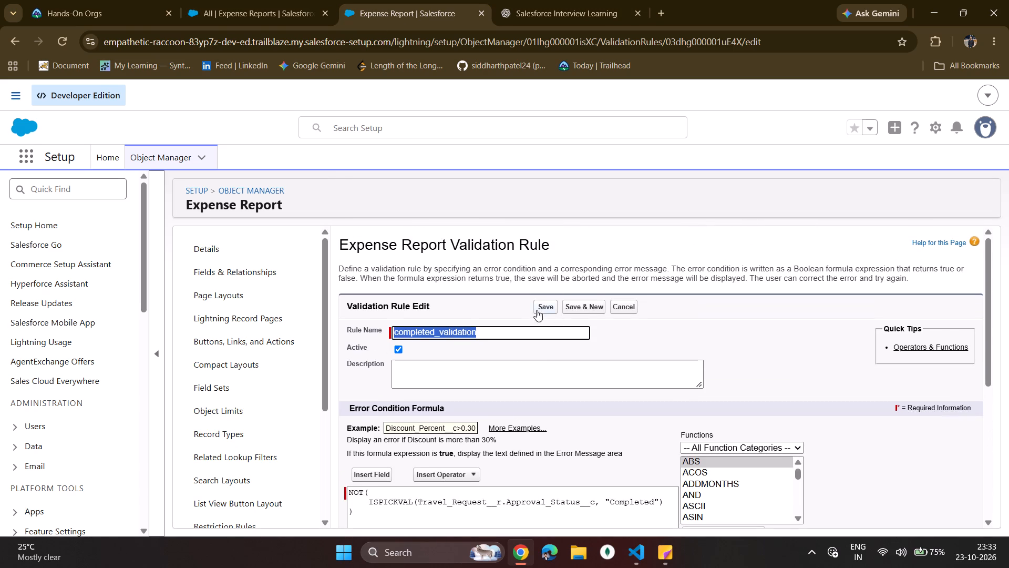
pyautogui.click(539, 308)
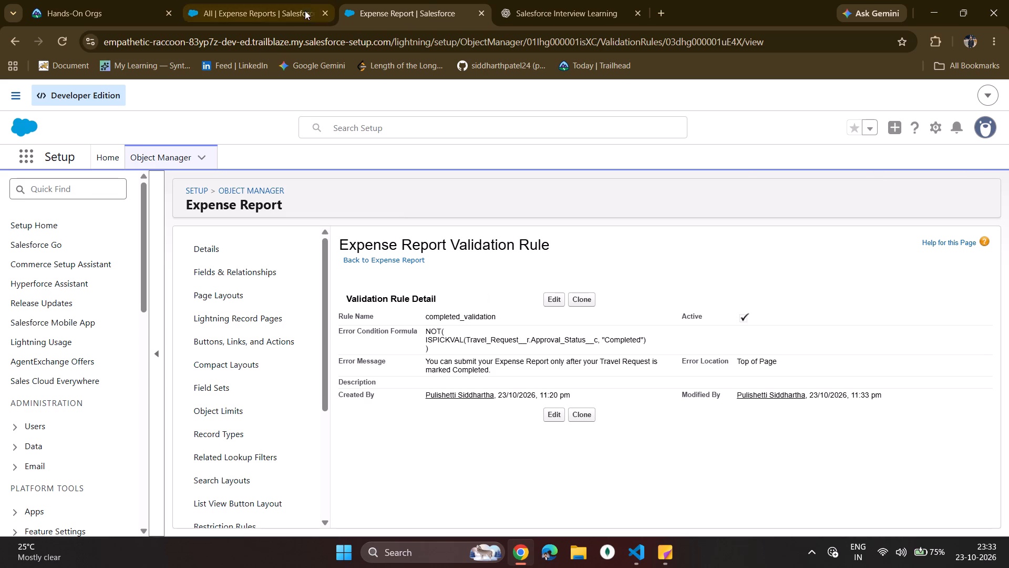
# Start a new Travel Request in the Wander_Roster_prj app with start date 01/09/2026 and end date 10/09/2026.
pyautogui.click(272, 3)
pyautogui.click(243, 146)
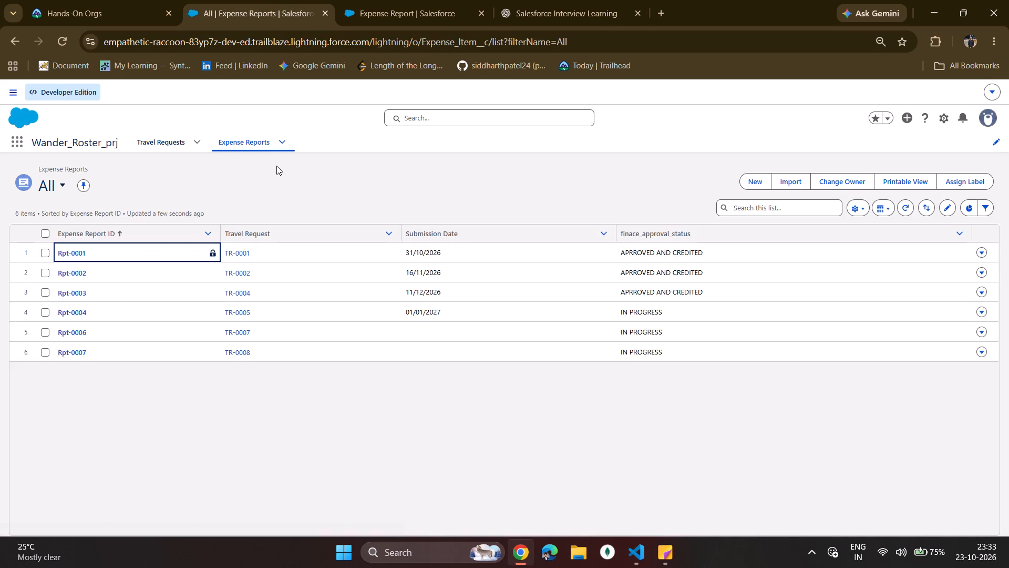
pyautogui.click(270, 138)
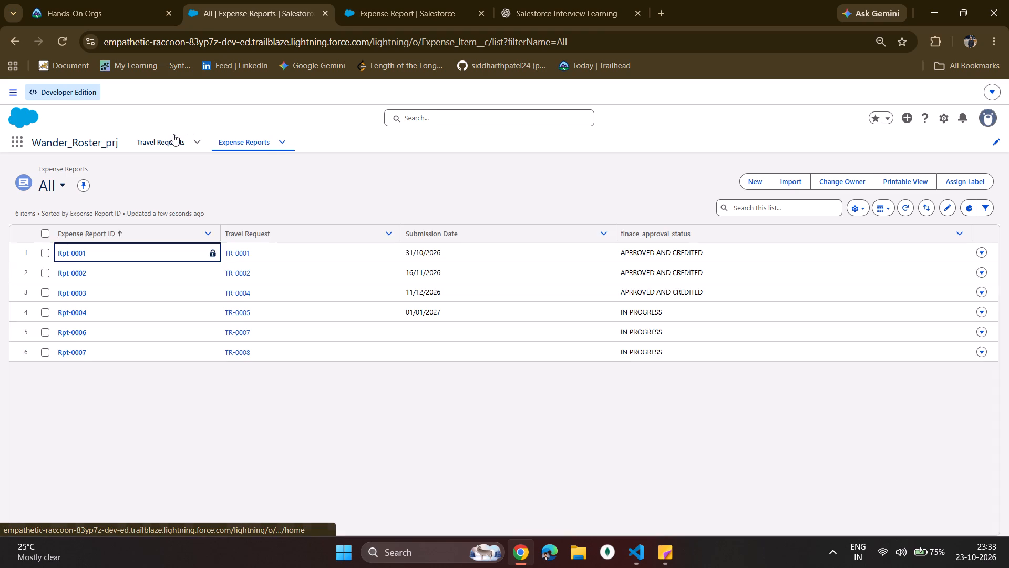
pyautogui.click(173, 134)
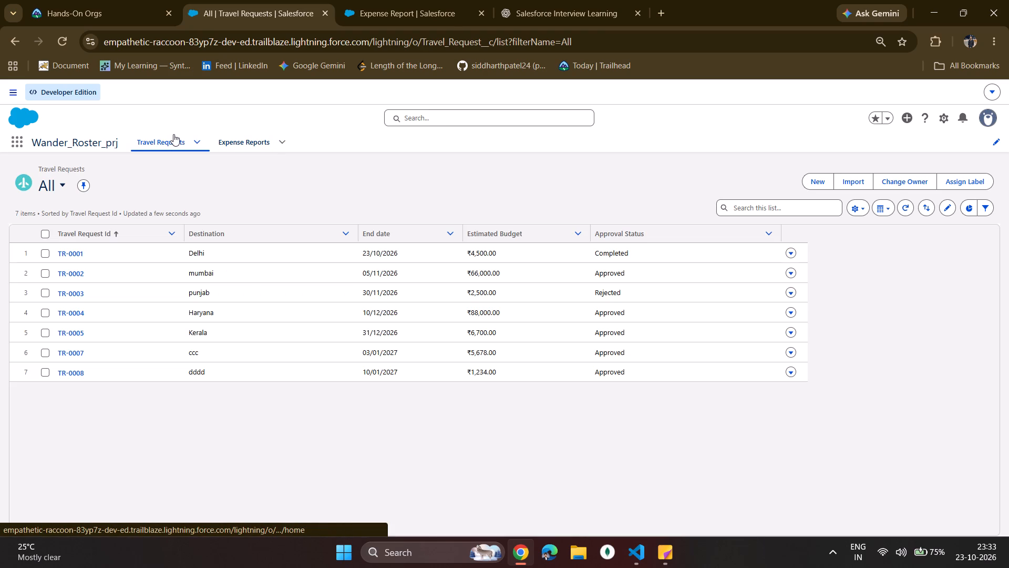
pyautogui.click(823, 178)
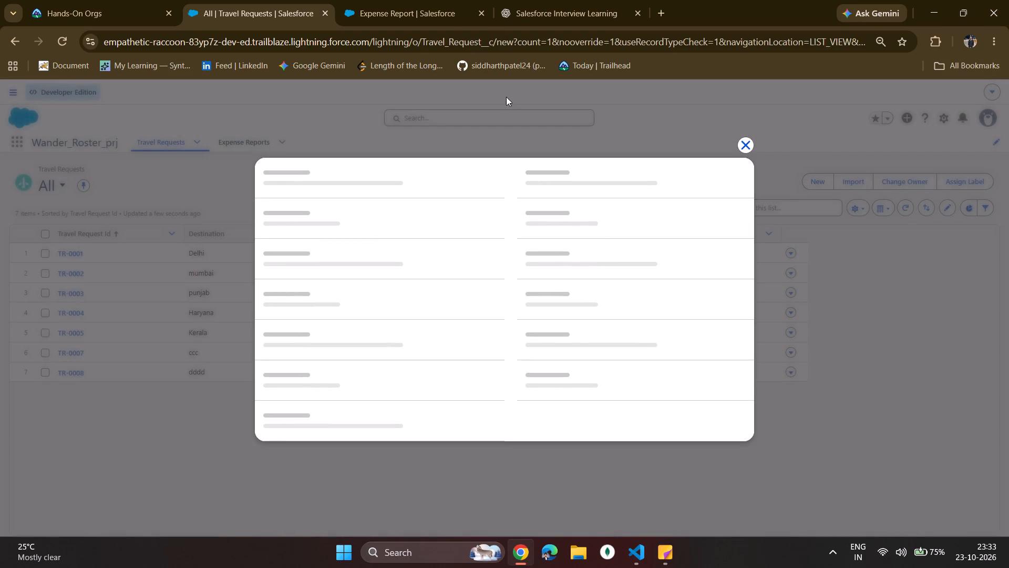
pyautogui.click(393, 283)
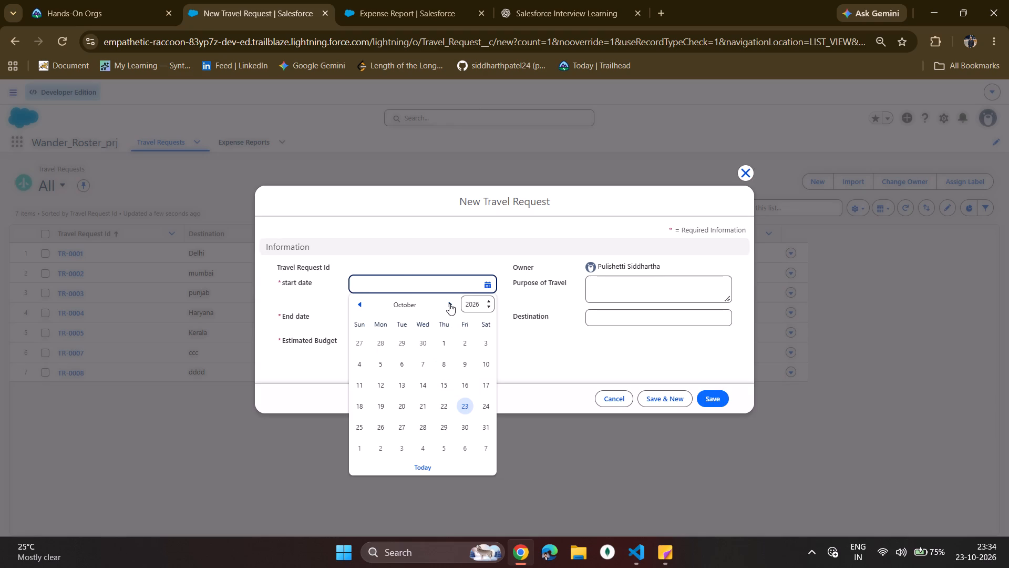
pyautogui.click(361, 303)
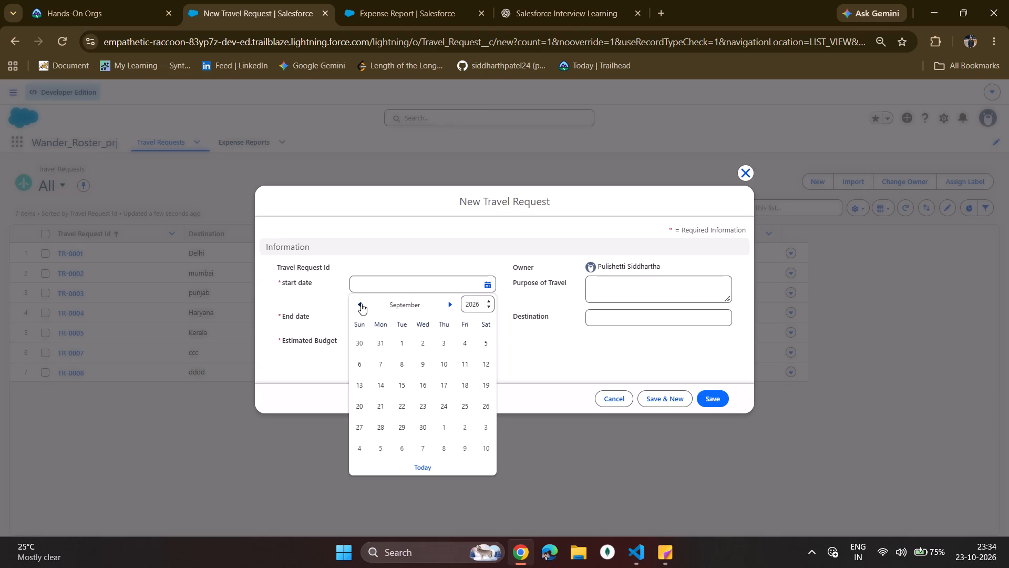
pyautogui.click(405, 339)
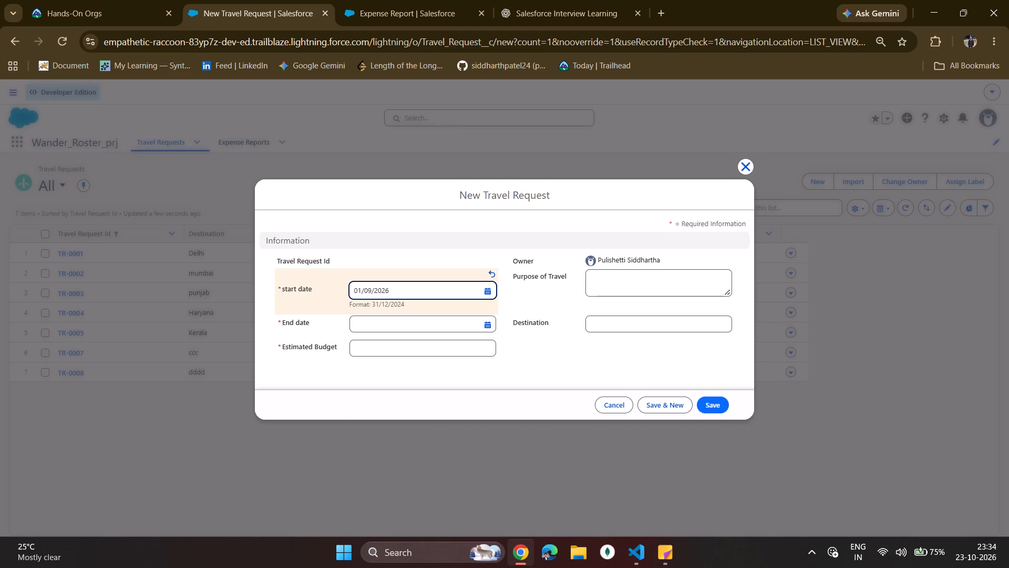
pyautogui.click(434, 318)
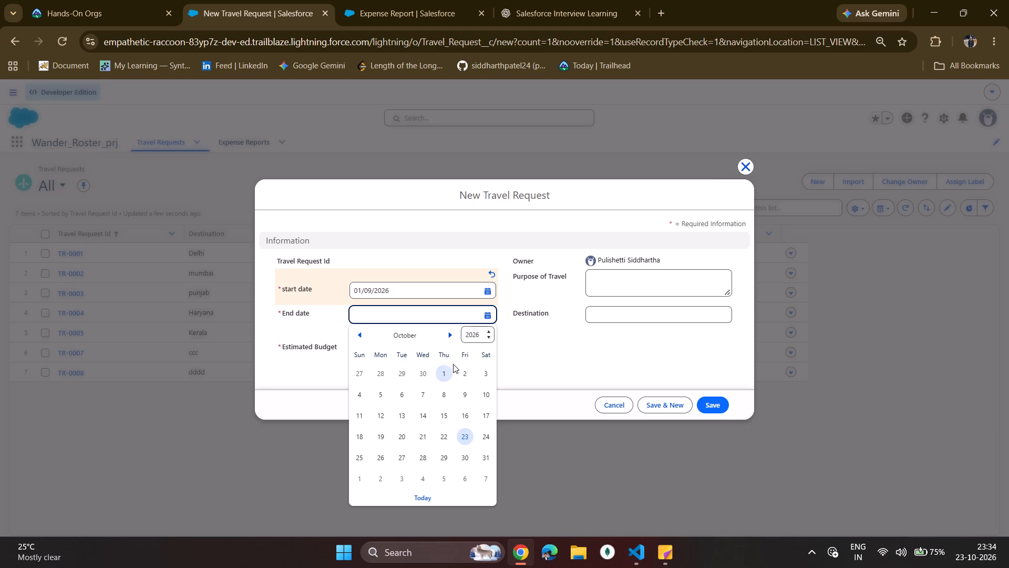
pyautogui.click(361, 338)
pyautogui.click(441, 389)
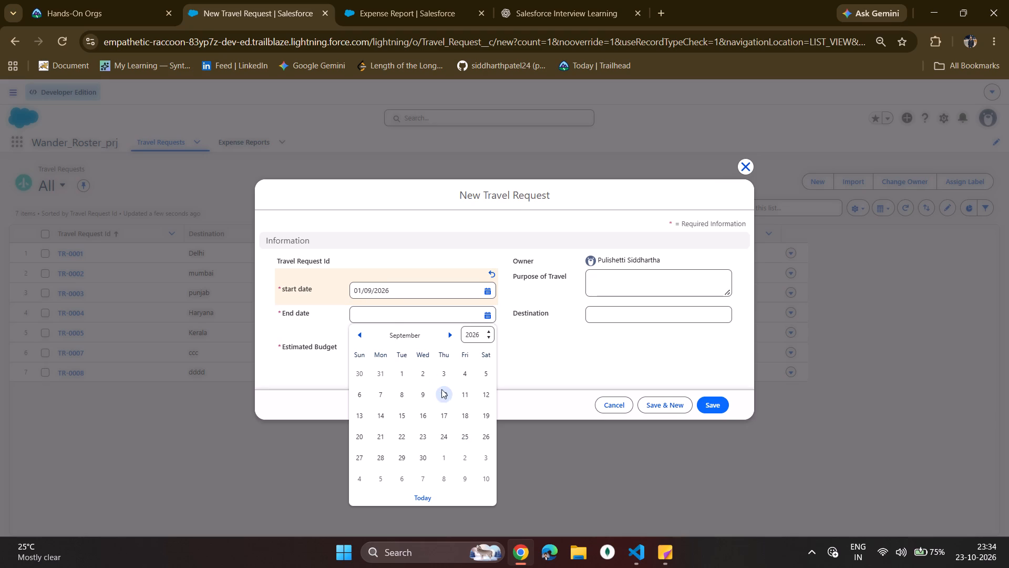
# Enter an estimated budget of 3456 and ttt as both purpose of travel and destination, and try to save the Travel Request.
pyautogui.click(445, 355)
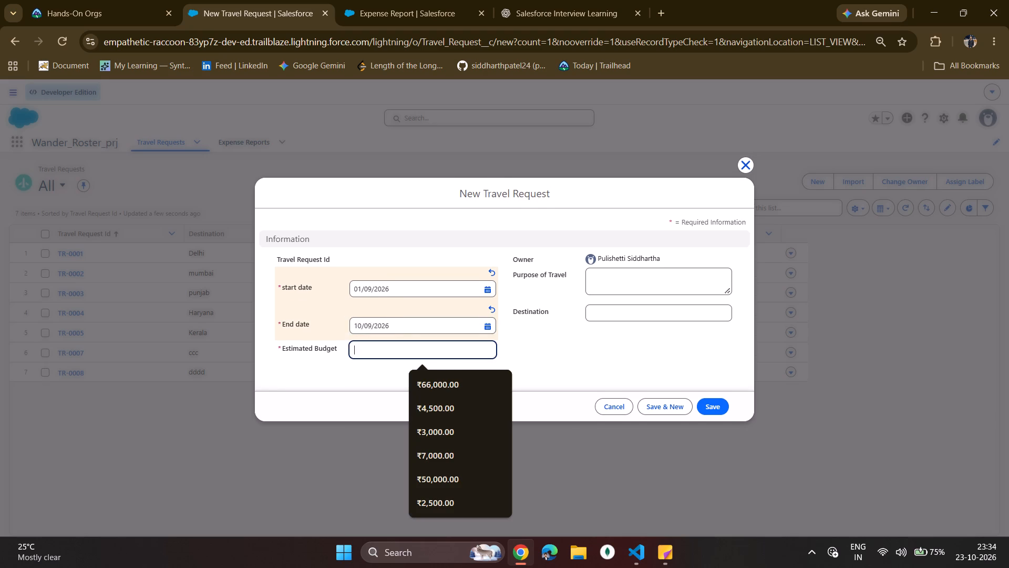
pyautogui.write('3456')
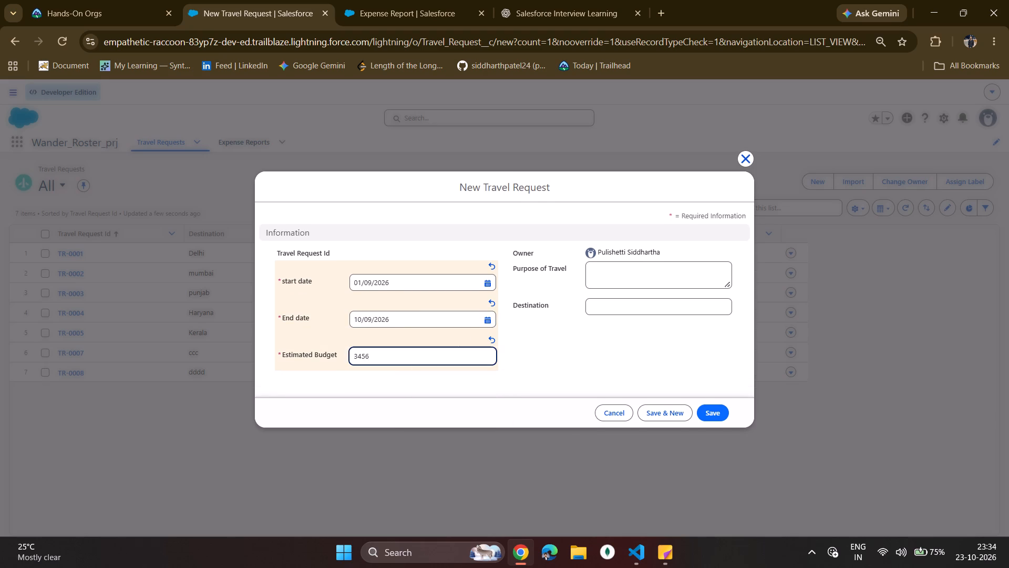
pyautogui.click(607, 269)
pyautogui.press('t')
pyautogui.press('t')
pyautogui.press('t')
pyautogui.click(617, 313)
pyautogui.write('ttt')
pyautogui.click(724, 420)
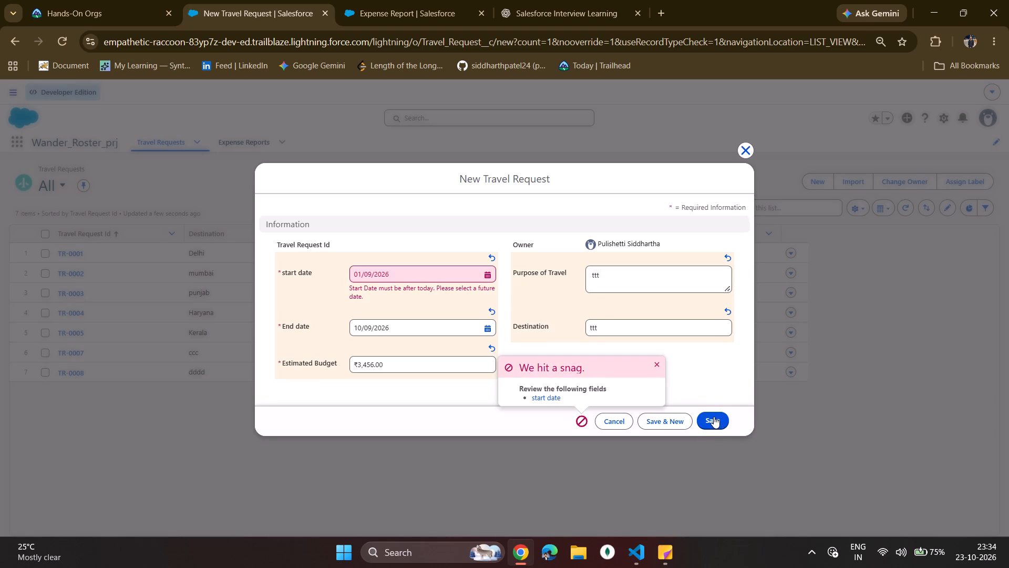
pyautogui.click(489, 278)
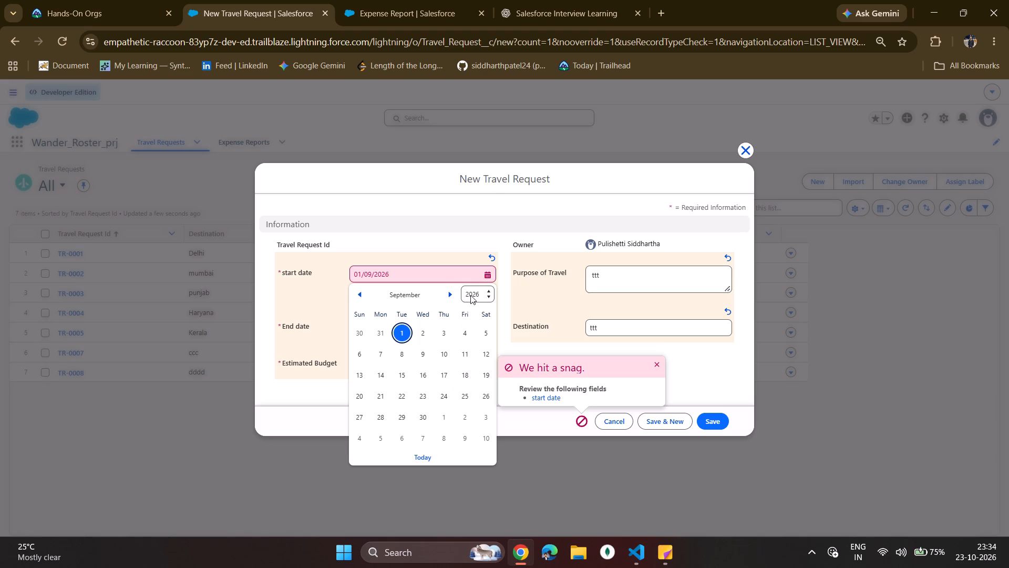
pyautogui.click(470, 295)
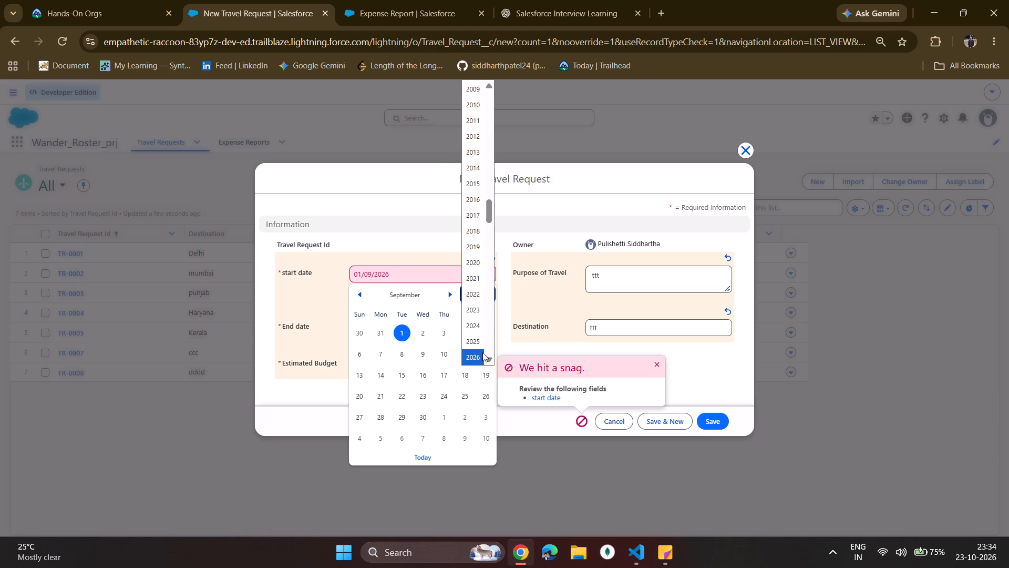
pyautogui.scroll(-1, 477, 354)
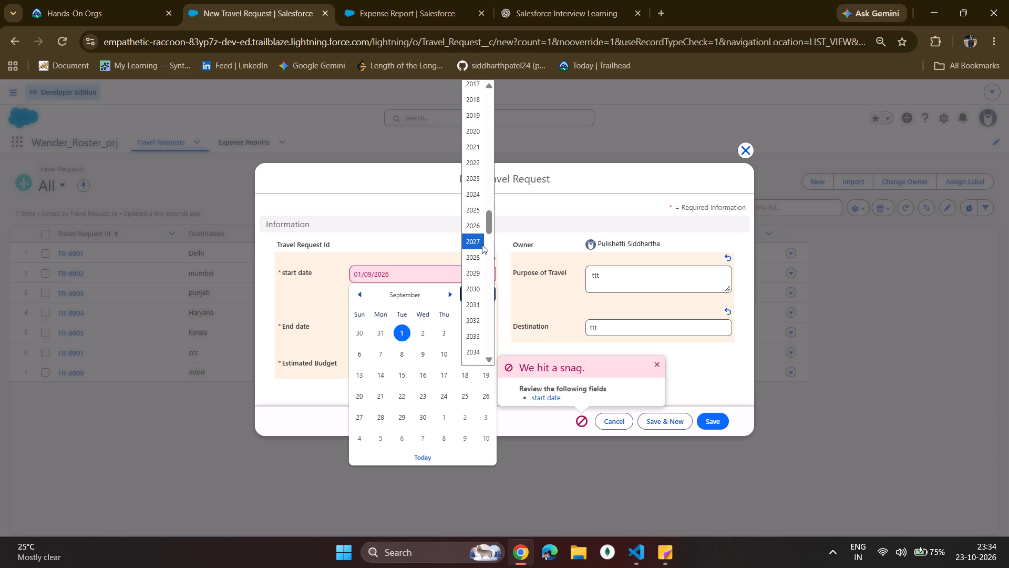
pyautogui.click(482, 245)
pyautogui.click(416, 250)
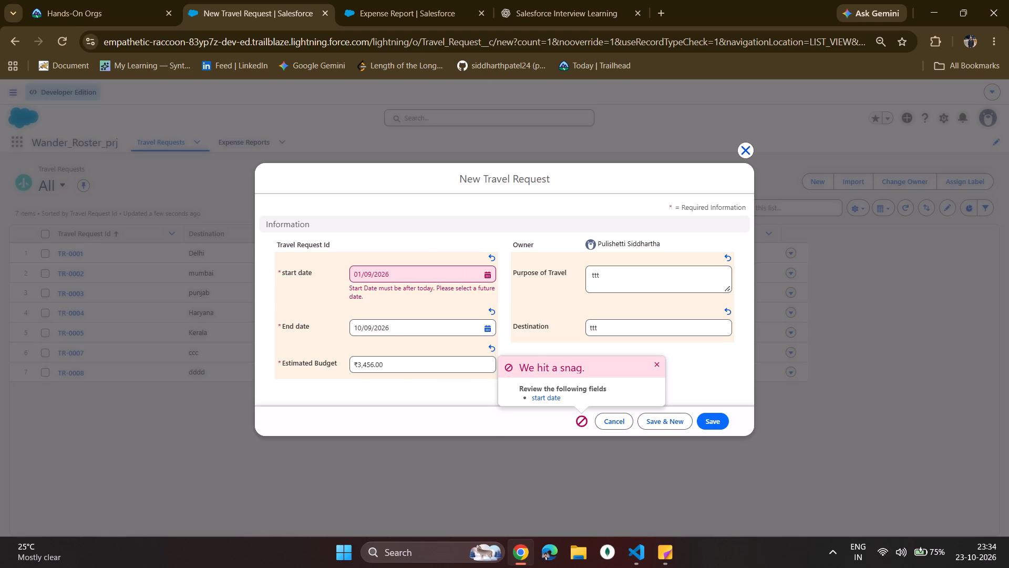
# Change the start date to 01/09/2027 and the end date to 10/09/2027, and save the Travel Request.
pyautogui.click(409, 269)
pyautogui.press('BackSpace')
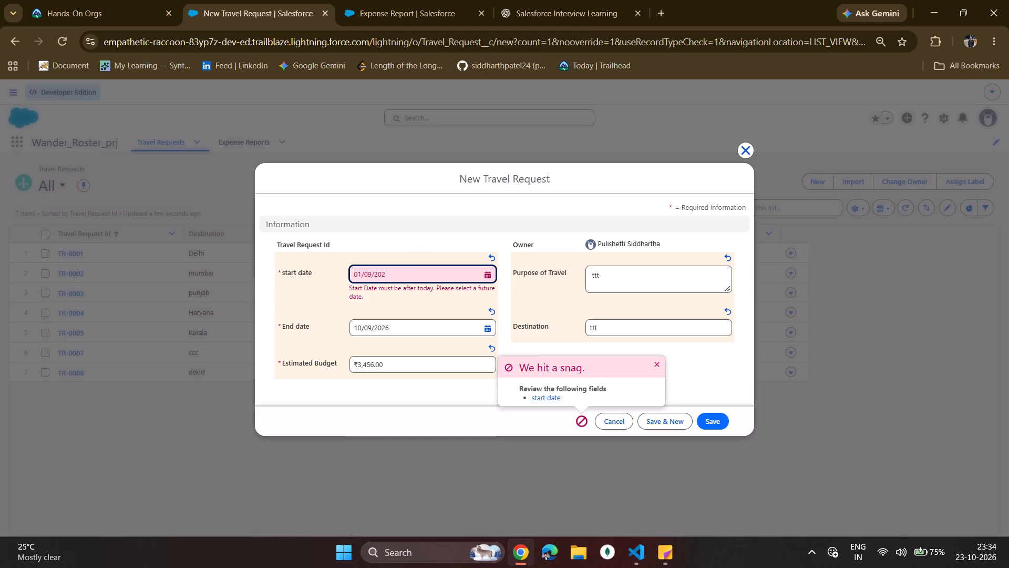
pyautogui.press('7')
pyautogui.click(422, 324)
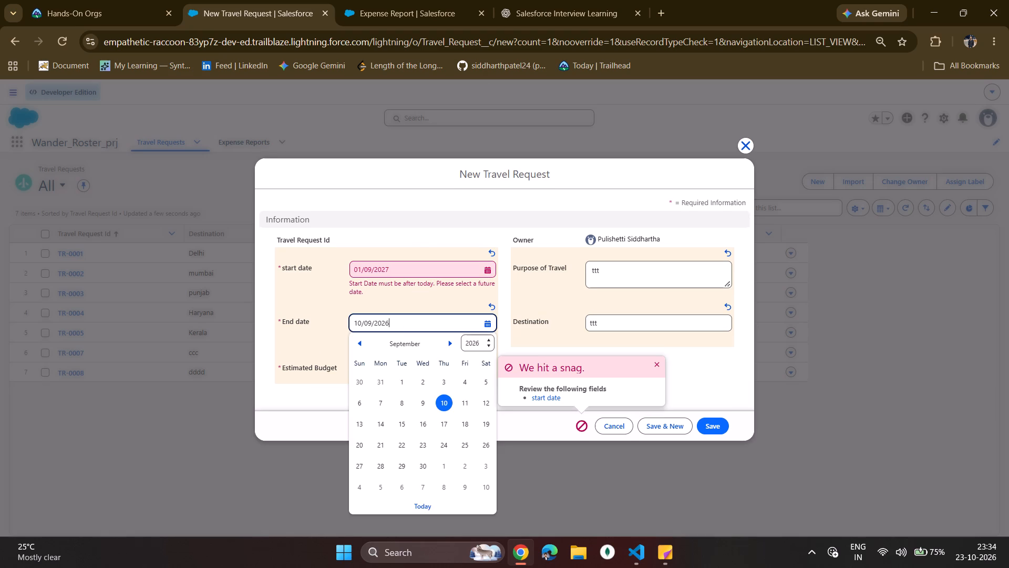
pyautogui.press('BackSpace')
pyautogui.press('7')
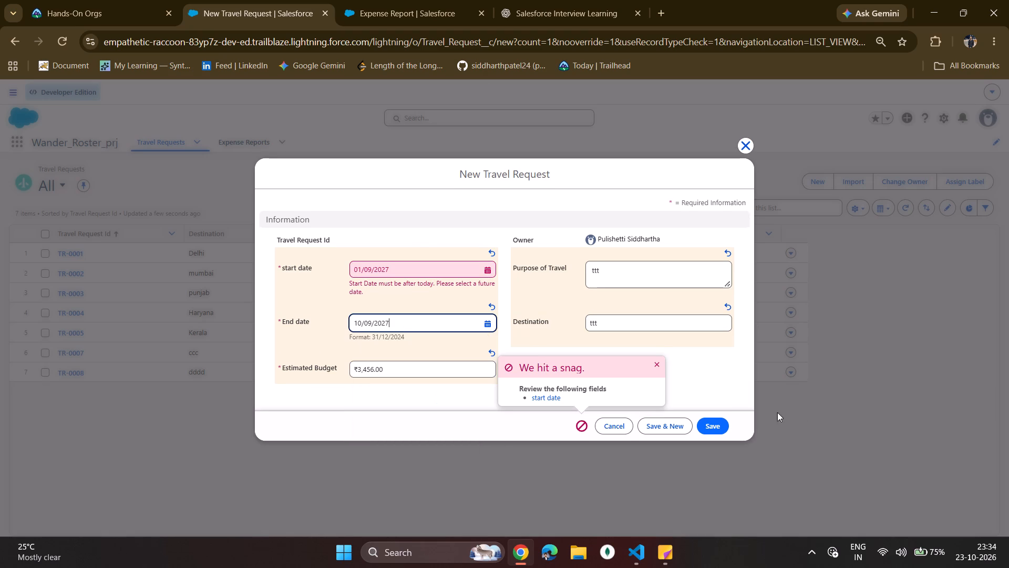
pyautogui.click(713, 426)
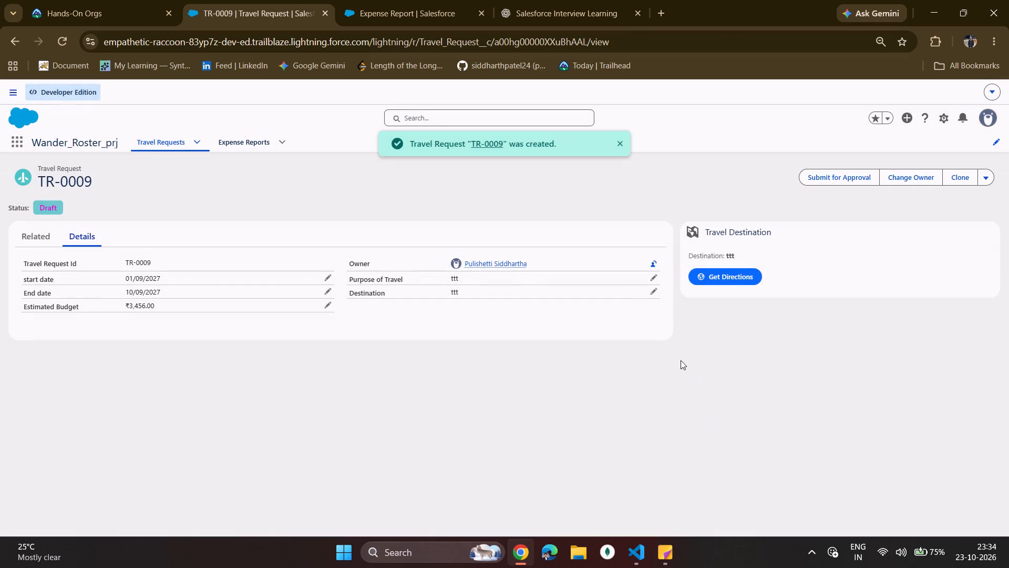
# Submit the new Travel Request for approval without comments and dismiss the notification.
pyautogui.click(831, 182)
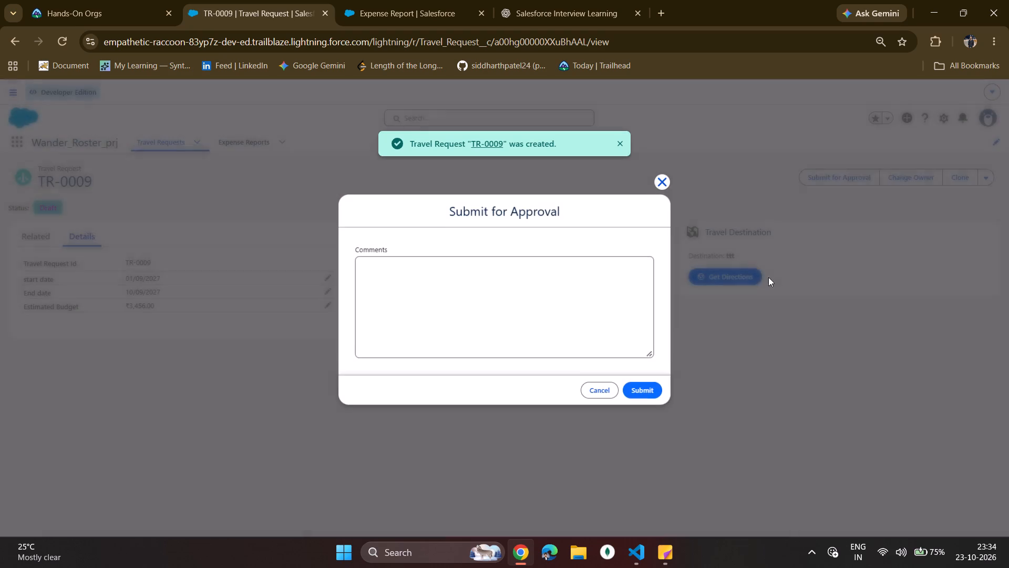
pyautogui.click(651, 383)
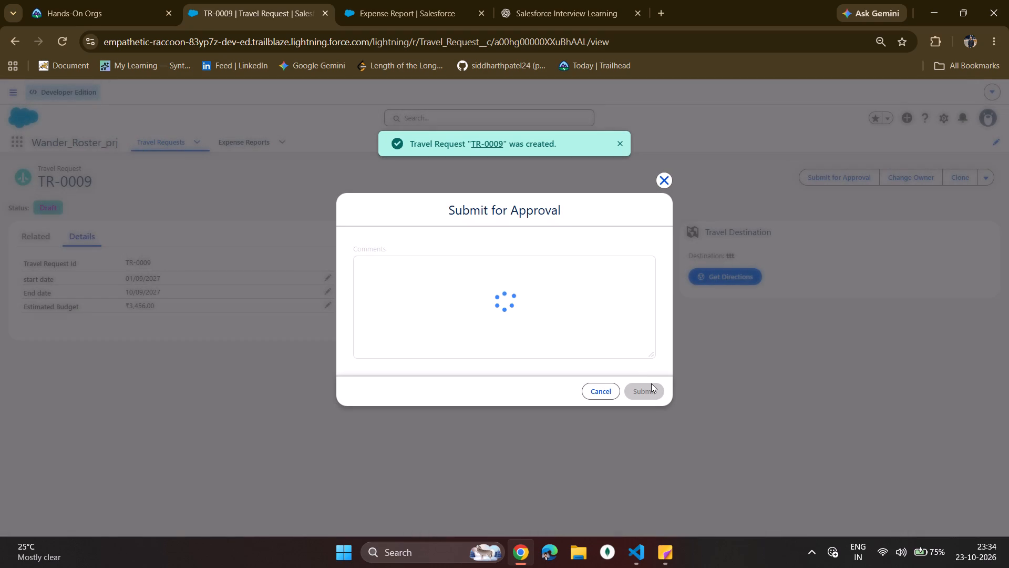
pyautogui.click(586, 177)
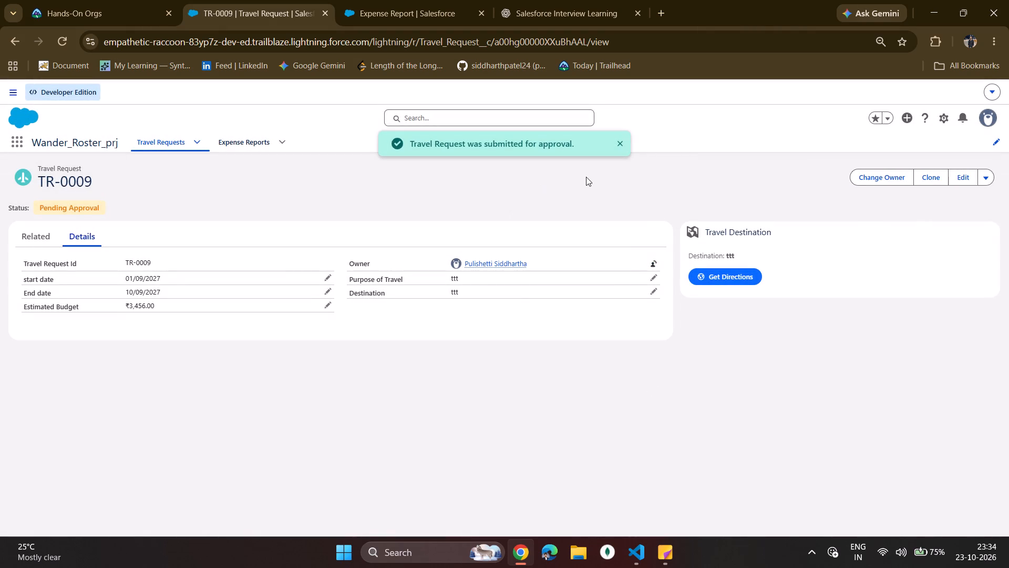
pyautogui.click(621, 143)
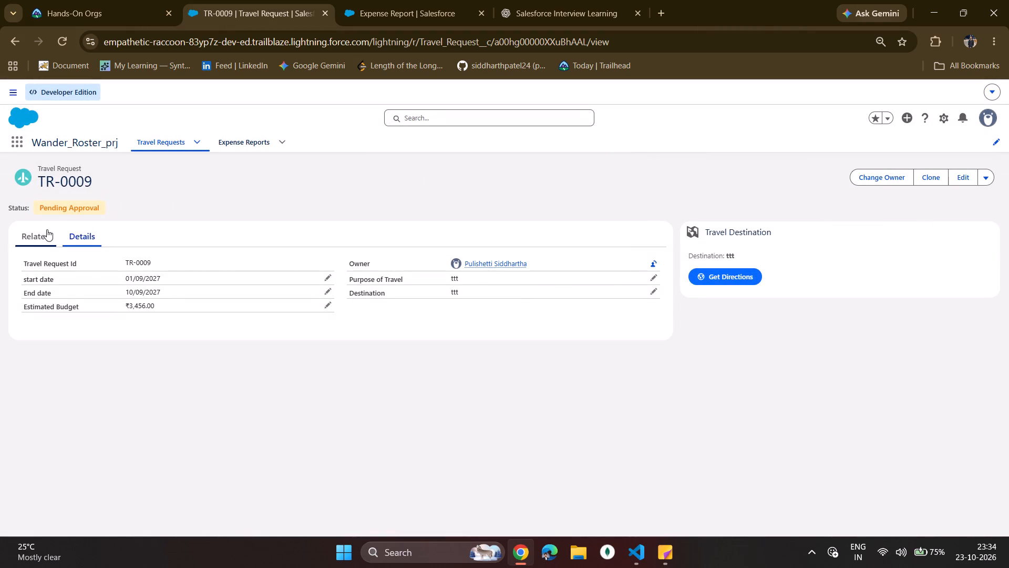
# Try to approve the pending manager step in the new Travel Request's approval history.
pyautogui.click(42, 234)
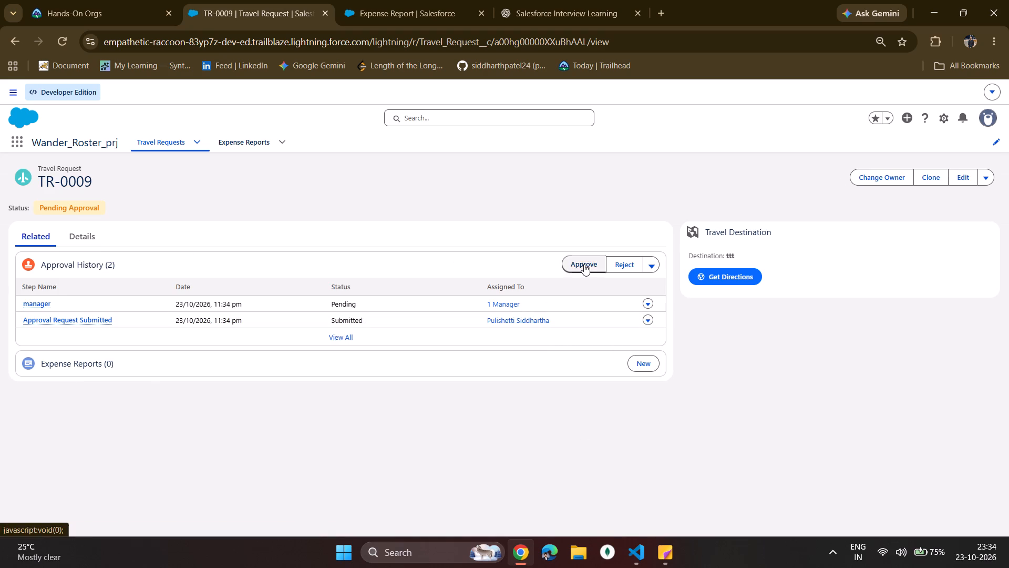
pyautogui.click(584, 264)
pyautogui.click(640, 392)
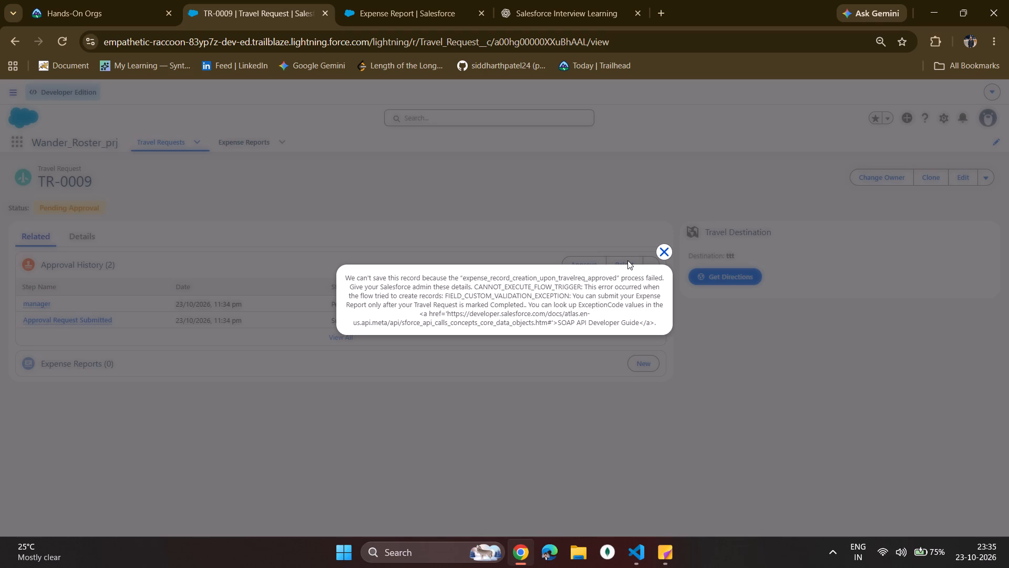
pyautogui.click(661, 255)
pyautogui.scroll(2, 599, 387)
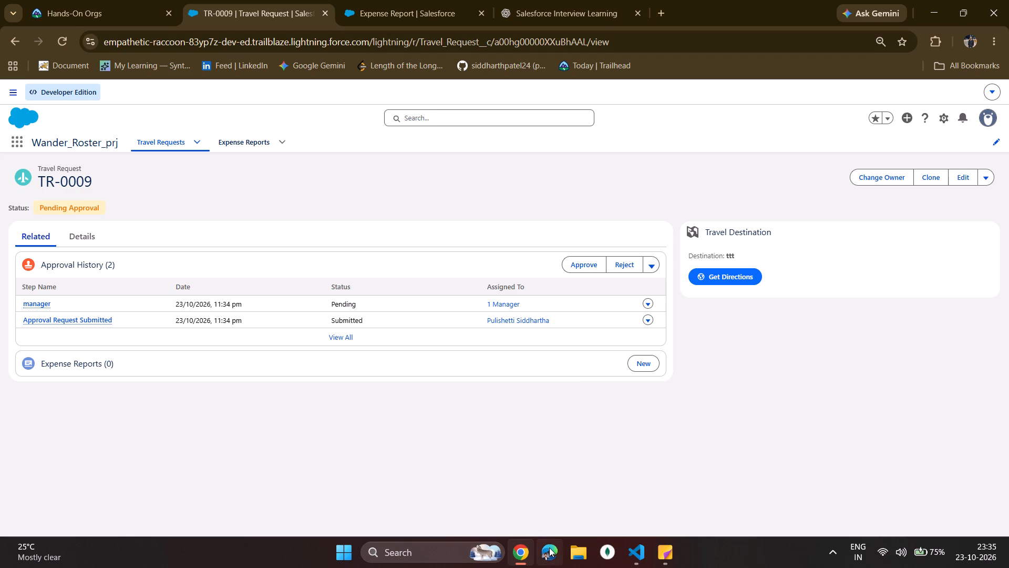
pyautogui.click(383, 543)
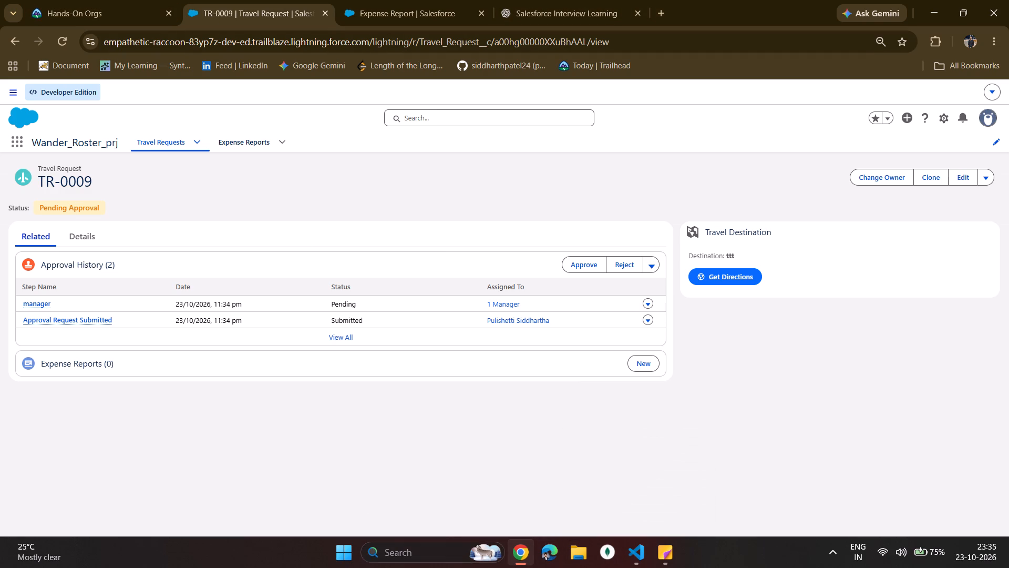
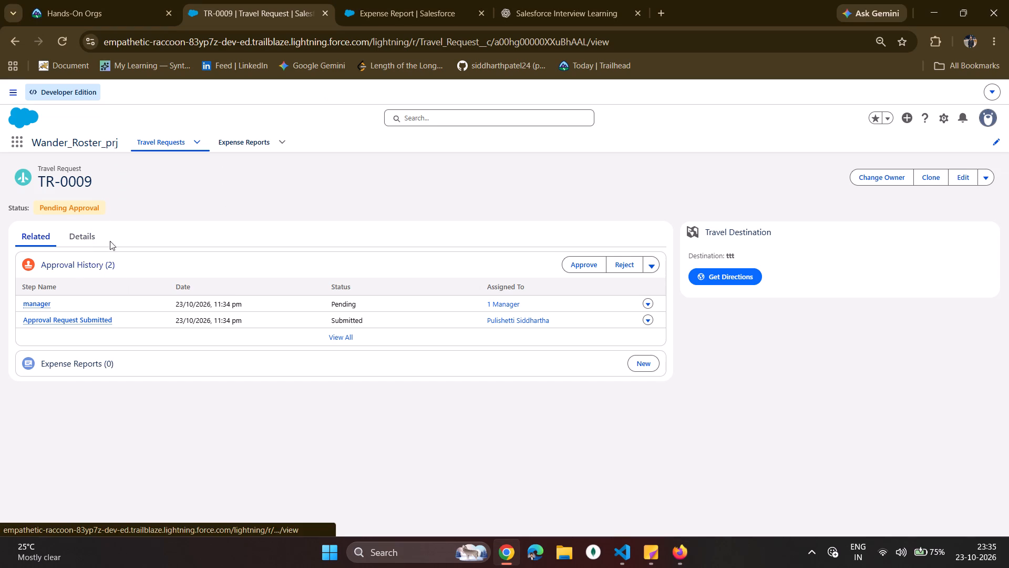
# Switch to the manager's session in Firefox and try to approve Travel Request TR-0009 without comments.
pyautogui.hotkey('alt', 'Tab')
pyautogui.click(86, 231)
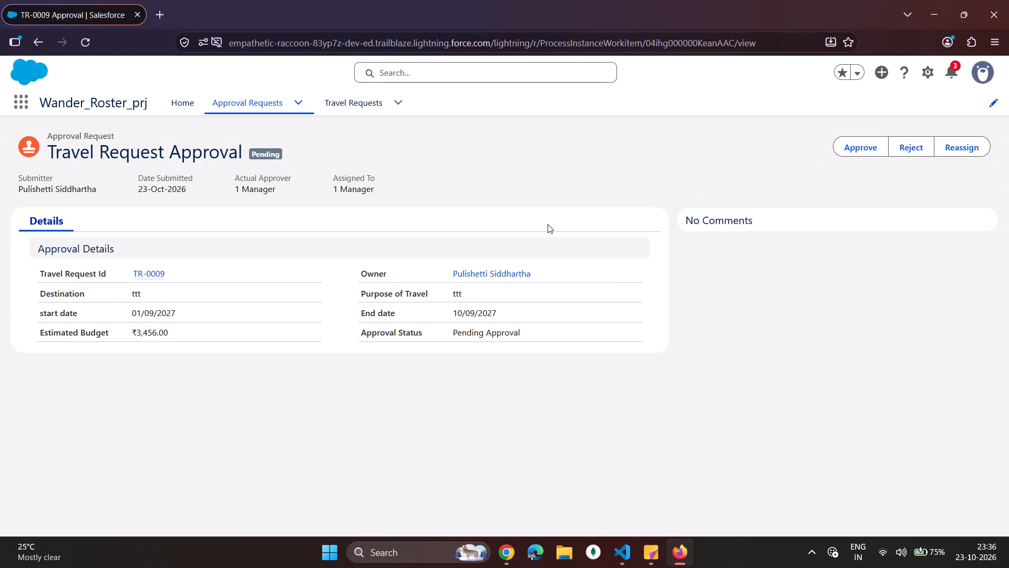
pyautogui.click(850, 146)
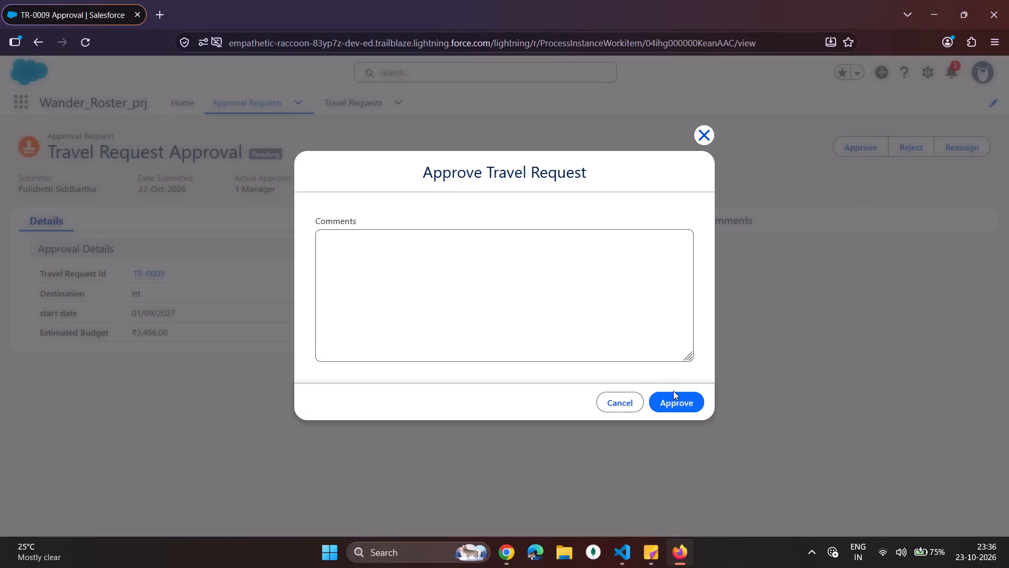
pyautogui.click(681, 394)
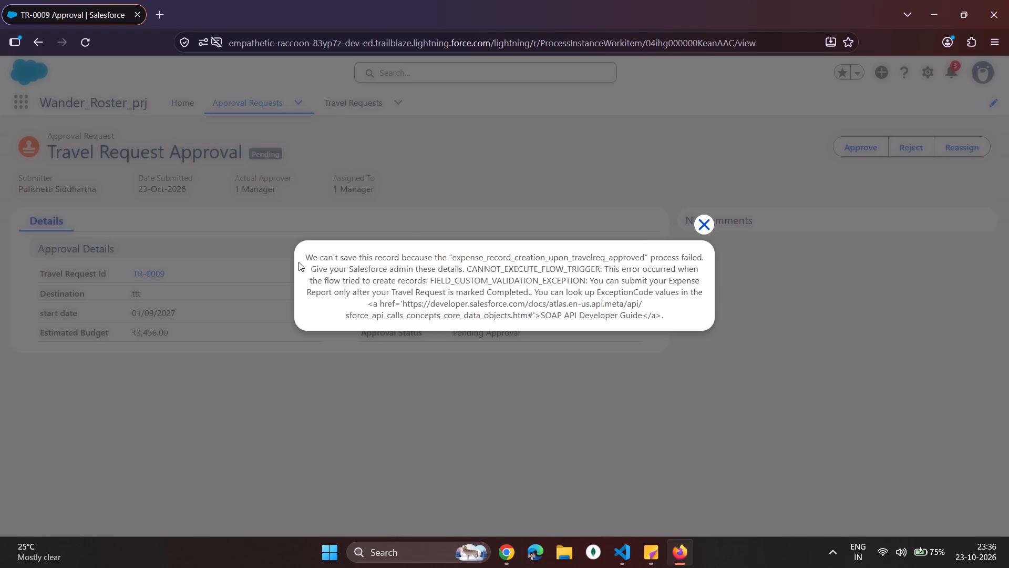
# Examine the full message explaining the approval attempt's outcome, including the flow and validation details, and close it.
pyautogui.moveTo(298, 262); pyautogui.dragTo(684, 316)
pyautogui.click(684, 316)
pyautogui.moveTo(684, 316); pyautogui.dragTo(498, 276)
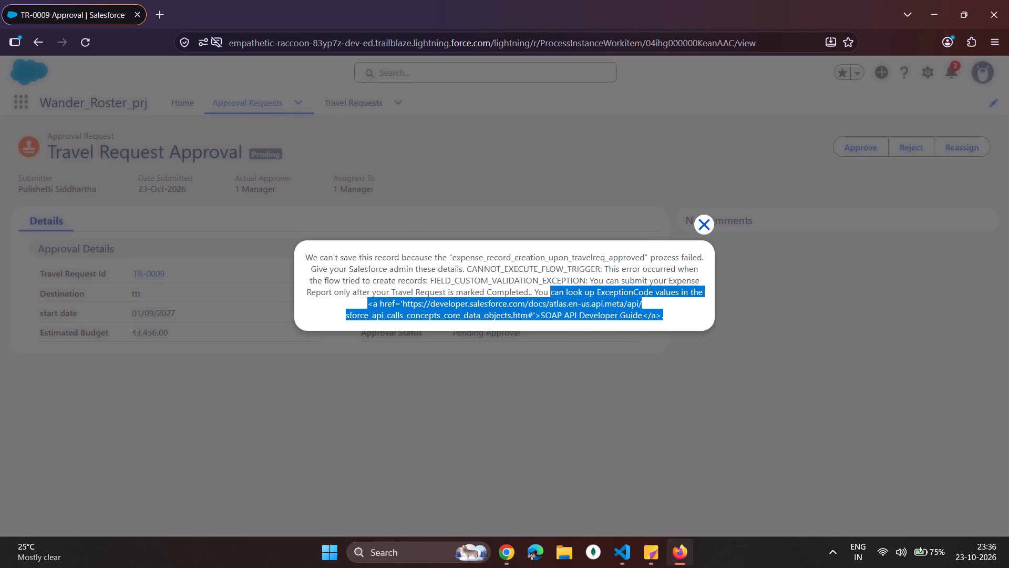
pyautogui.moveTo(498, 276); pyautogui.dragTo(299, 252)
pyautogui.click(302, 248)
pyautogui.moveTo(302, 248); pyautogui.dragTo(491, 287)
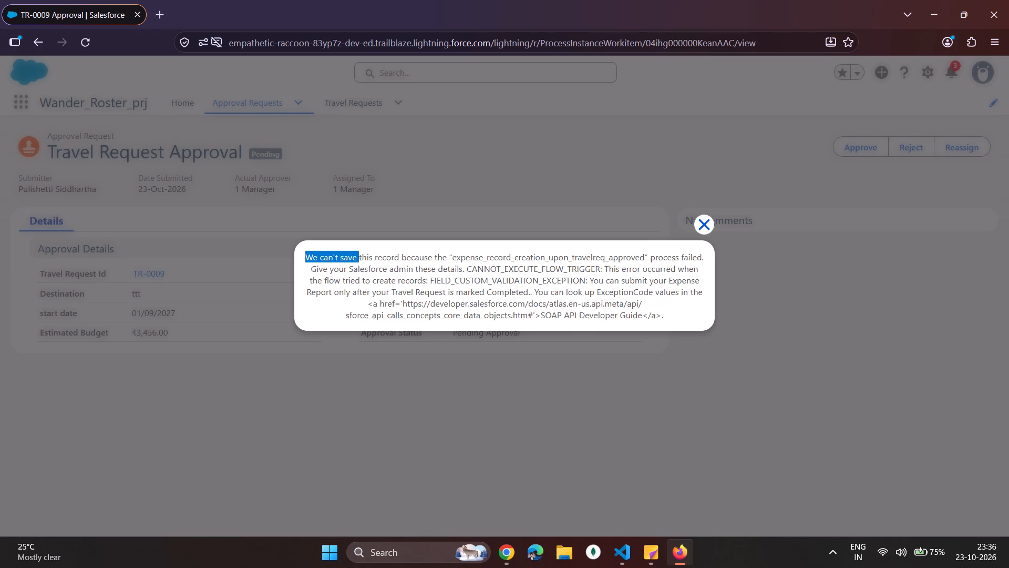
pyautogui.moveTo(491, 287); pyautogui.dragTo(664, 322)
pyautogui.moveTo(664, 322); pyautogui.dragTo(302, 254)
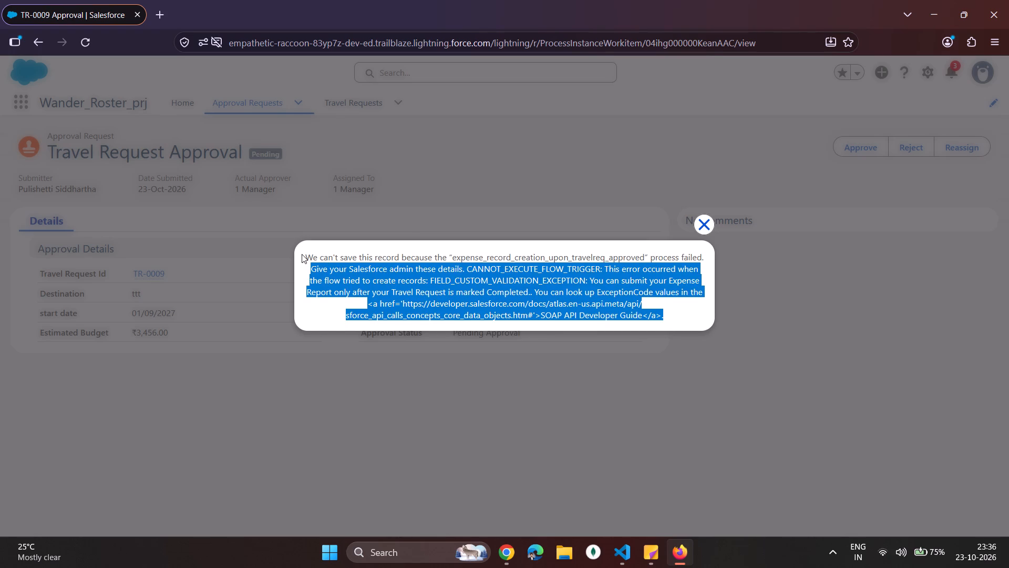
pyautogui.click(302, 254)
pyautogui.moveTo(304, 254); pyautogui.dragTo(722, 310)
pyautogui.click(722, 310)
pyautogui.moveTo(666, 311); pyautogui.dragTo(645, 313)
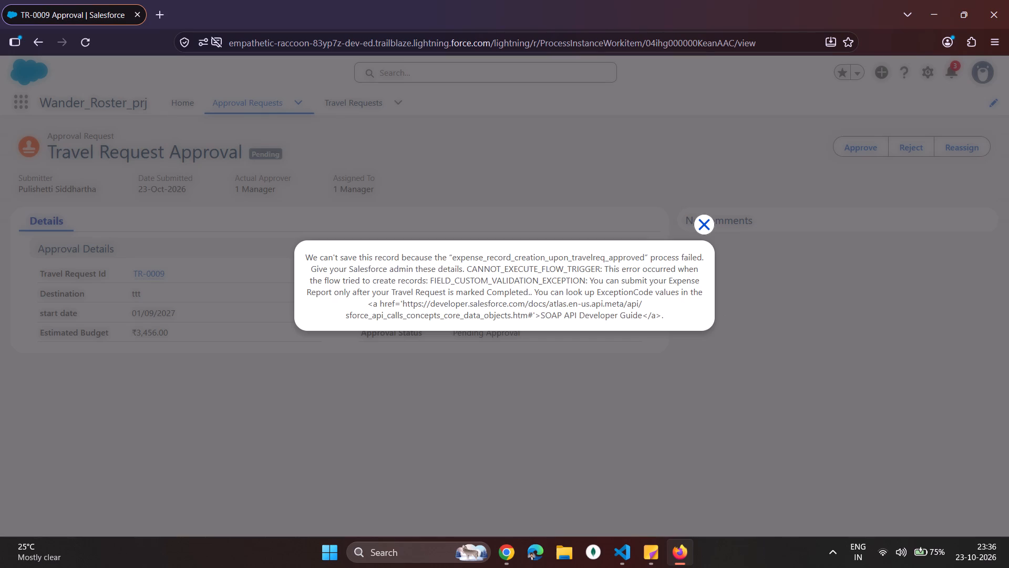
pyautogui.moveTo(645, 313); pyautogui.dragTo(306, 251)
pyautogui.click(306, 251)
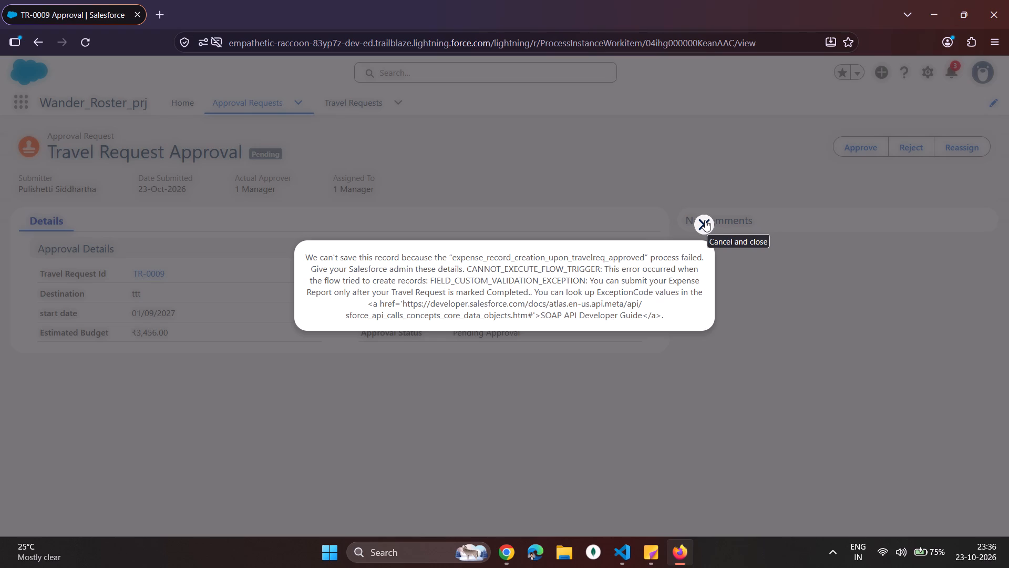
pyautogui.click(705, 220)
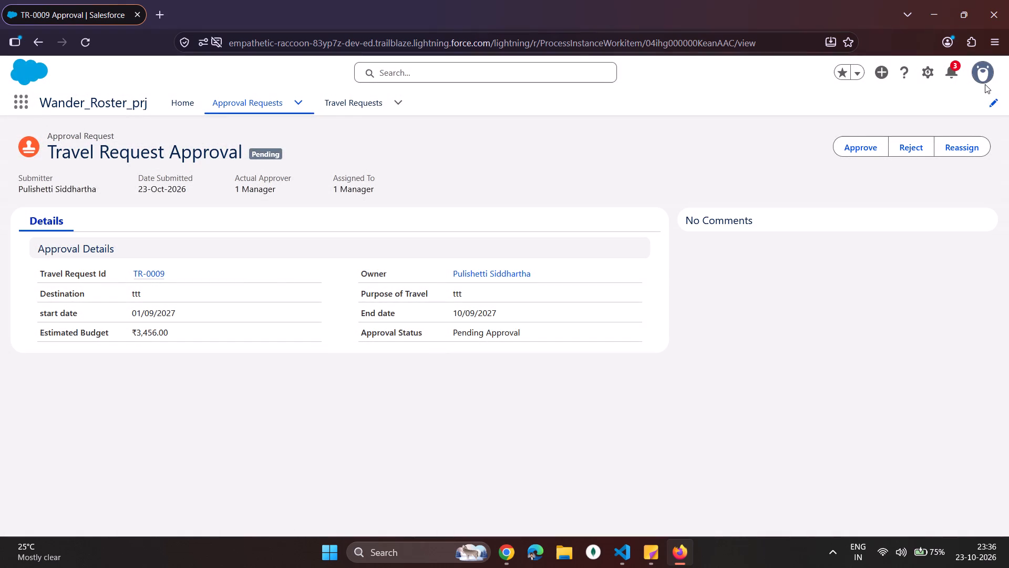
# Check which user is signed in and retry approving Travel Request TR-0009 without comments.
pyautogui.click(985, 84)
pyautogui.click(985, 80)
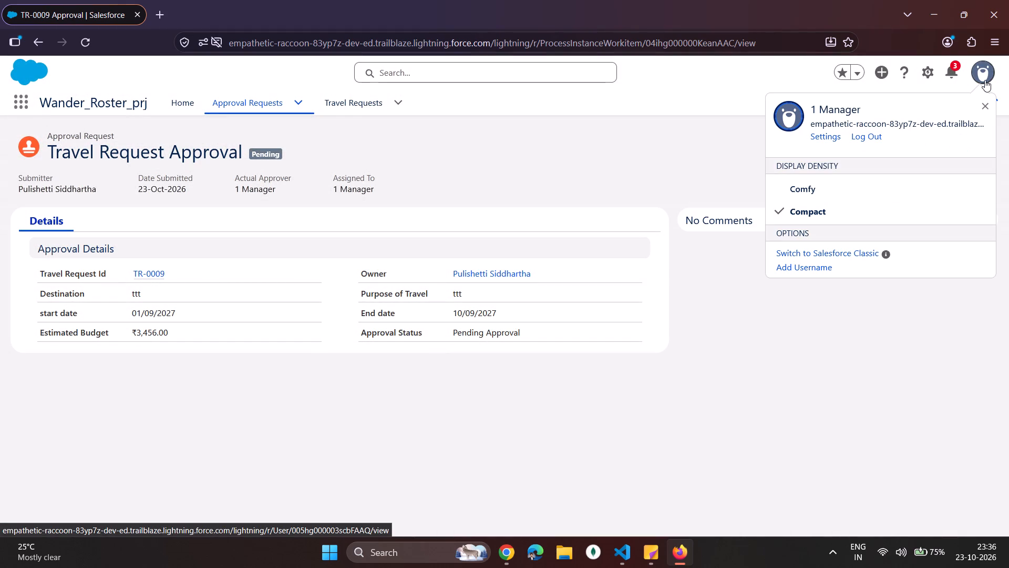
pyautogui.click(985, 80)
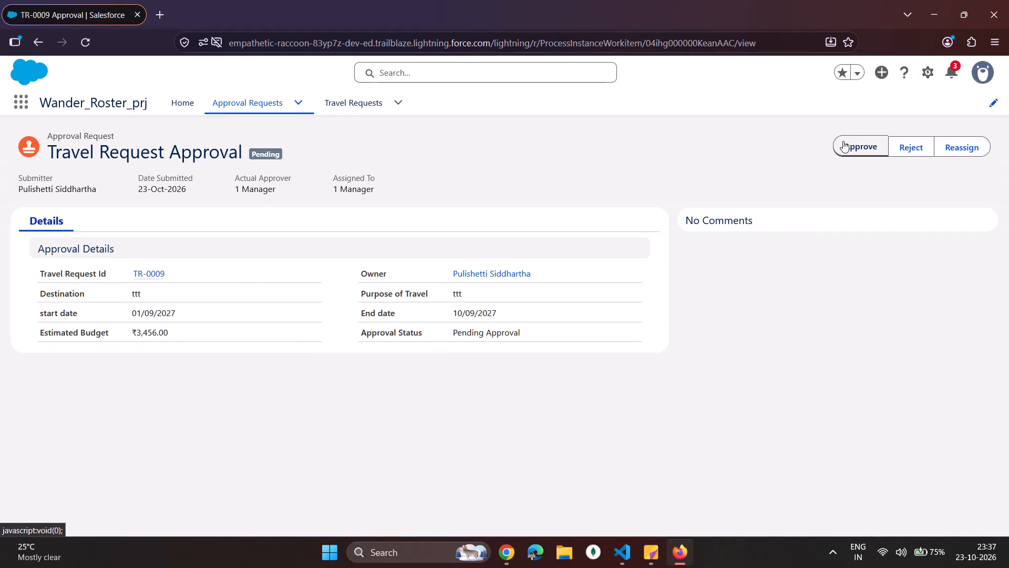
pyautogui.click(843, 141)
pyautogui.click(698, 399)
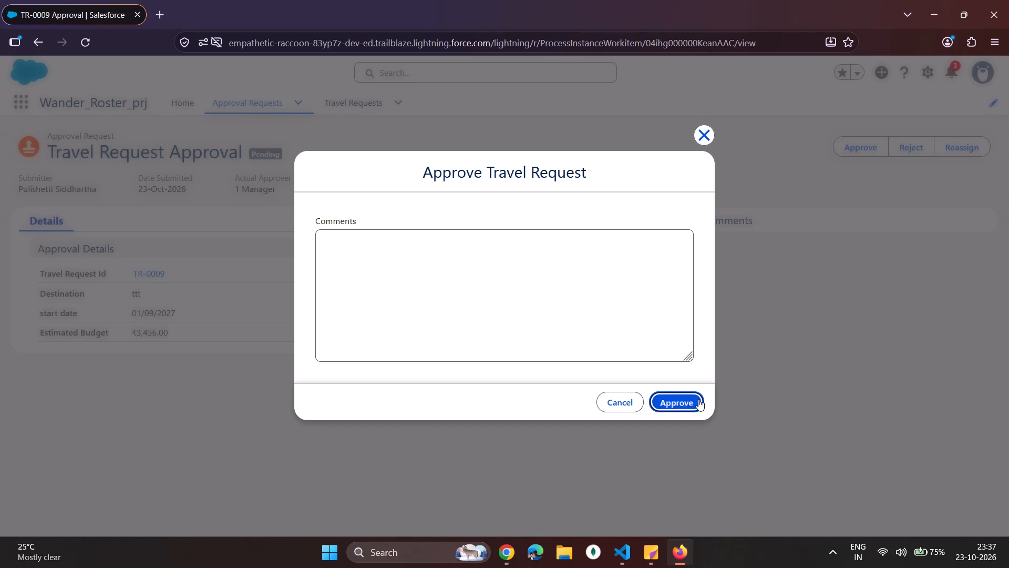
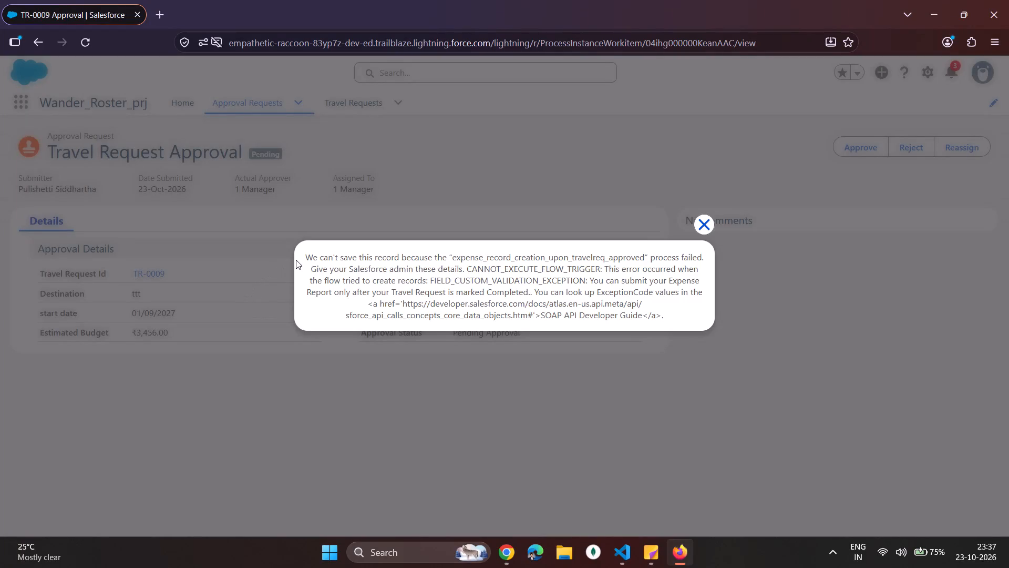
# Copy the full error message from the attempt to approve Travel Request TR-0009.
pyautogui.moveTo(296, 260); pyautogui.dragTo(866, 378)
pyautogui.hotkey('ctrl', 'c')
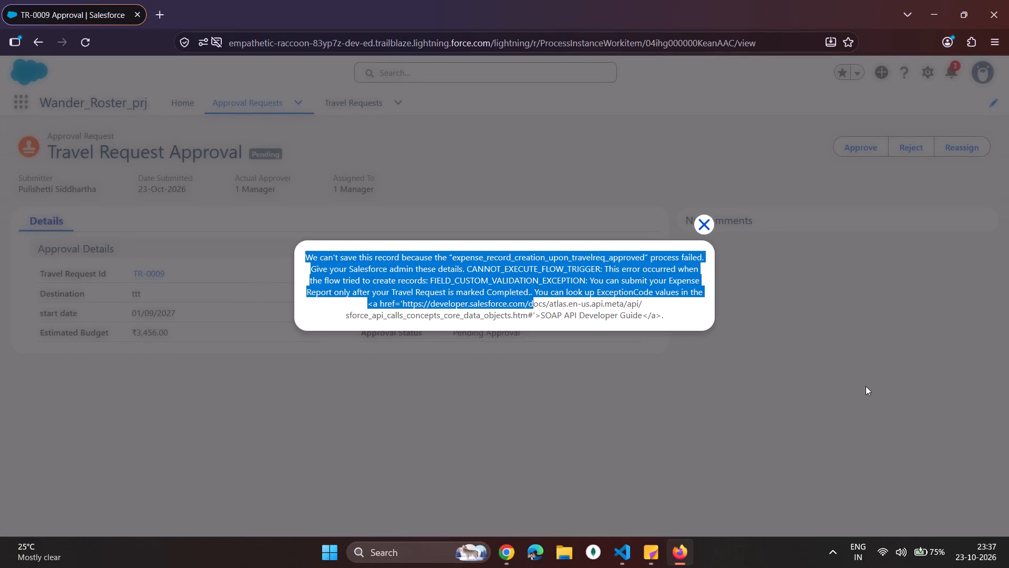
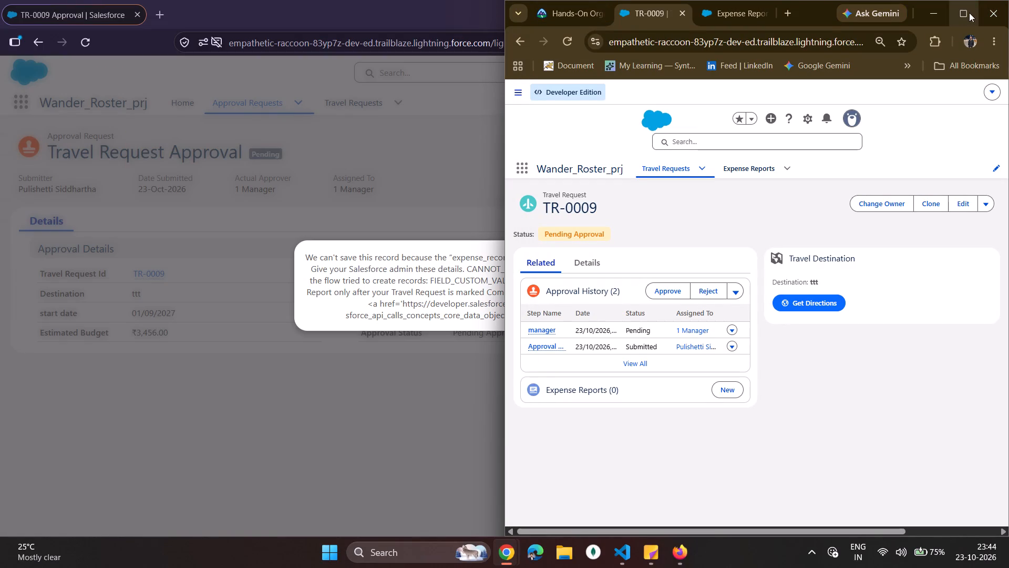
pyautogui.click(939, 5)
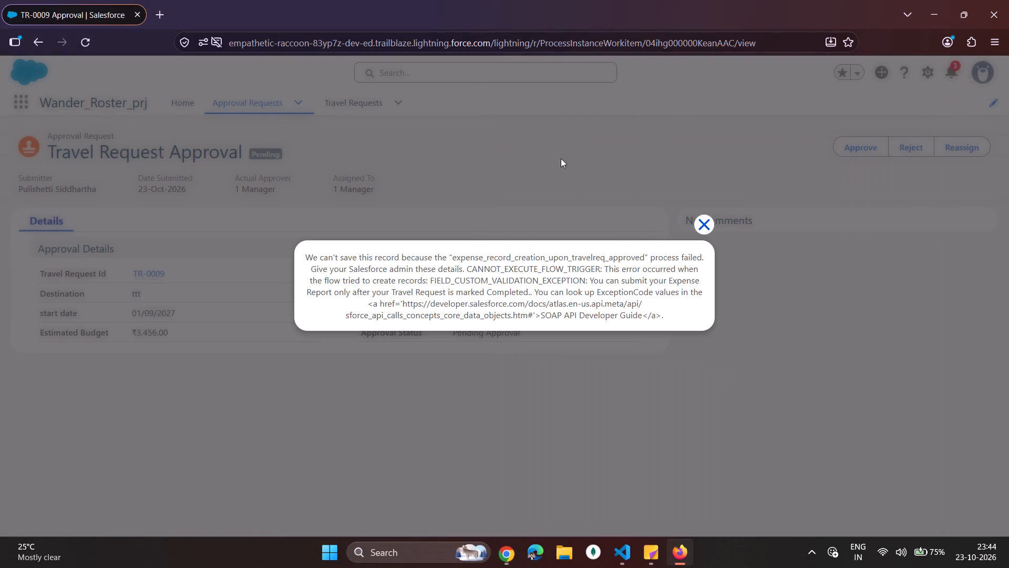
pyautogui.click(704, 227)
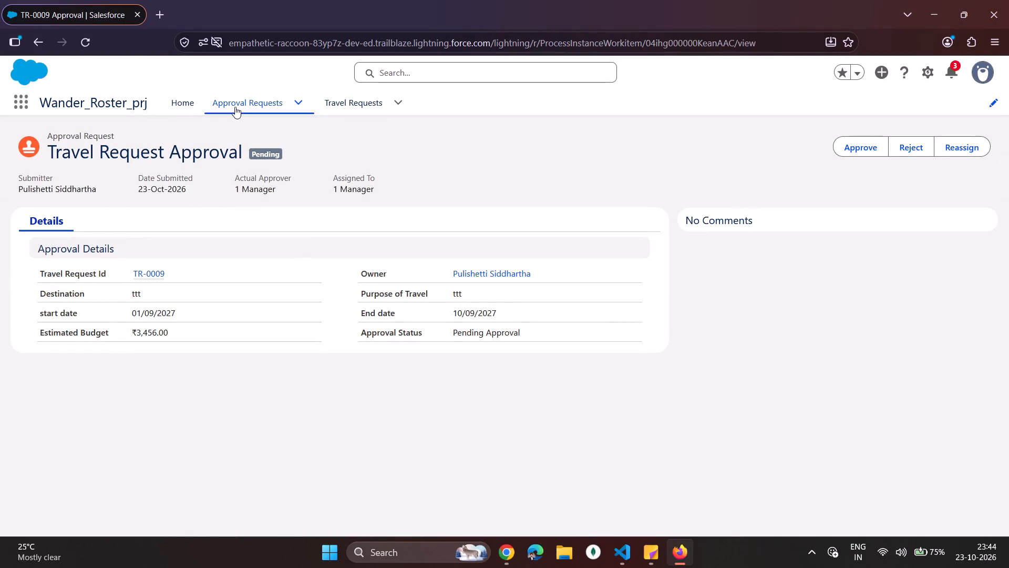
# Switch back to Salesforce Setup in Chrome, deactivate the completed_validation rule on Expense Report, and save it.
pyautogui.click(505, 554)
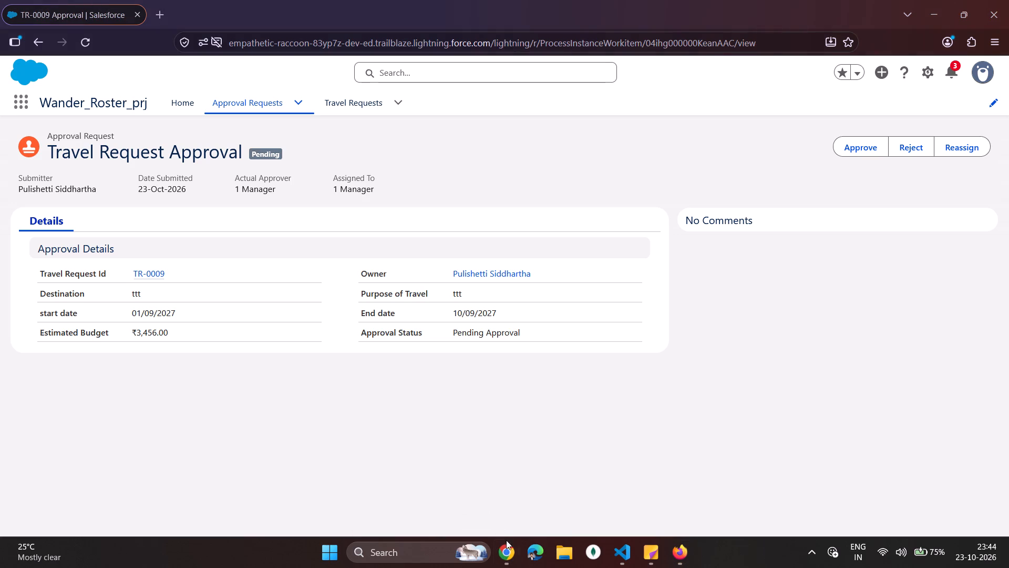
pyautogui.click(520, 511)
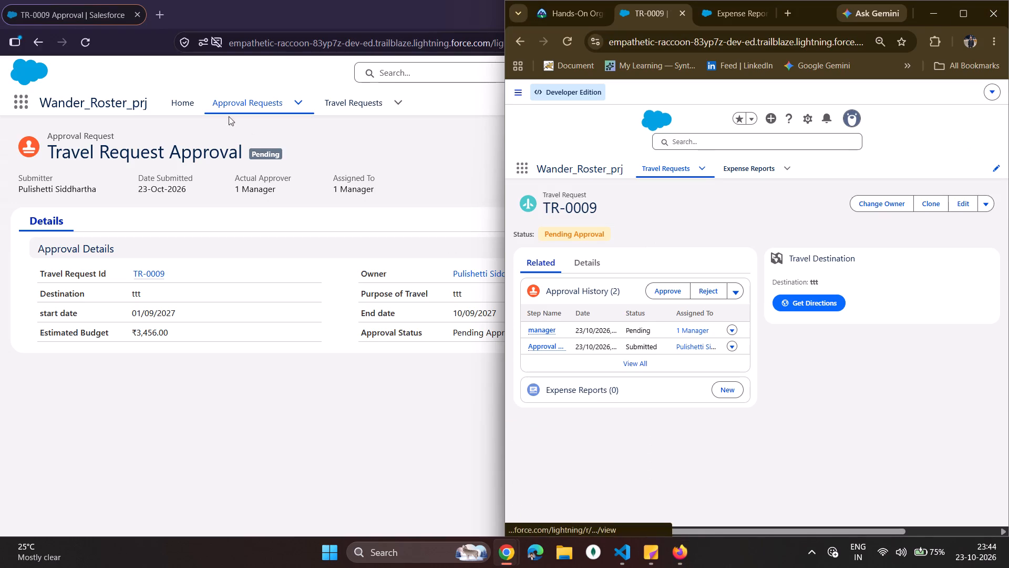
pyautogui.click(957, 14)
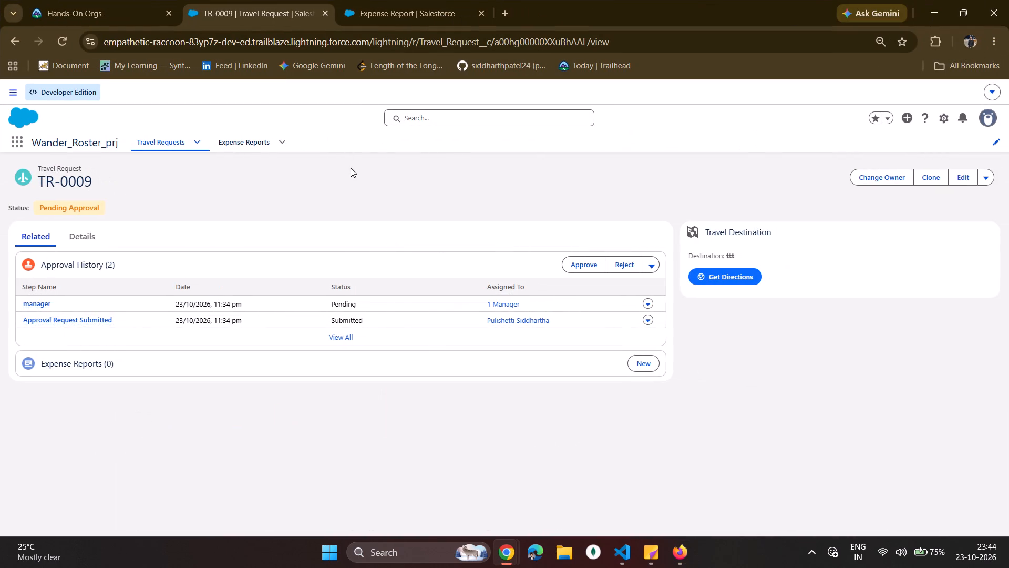
pyautogui.click(350, 9)
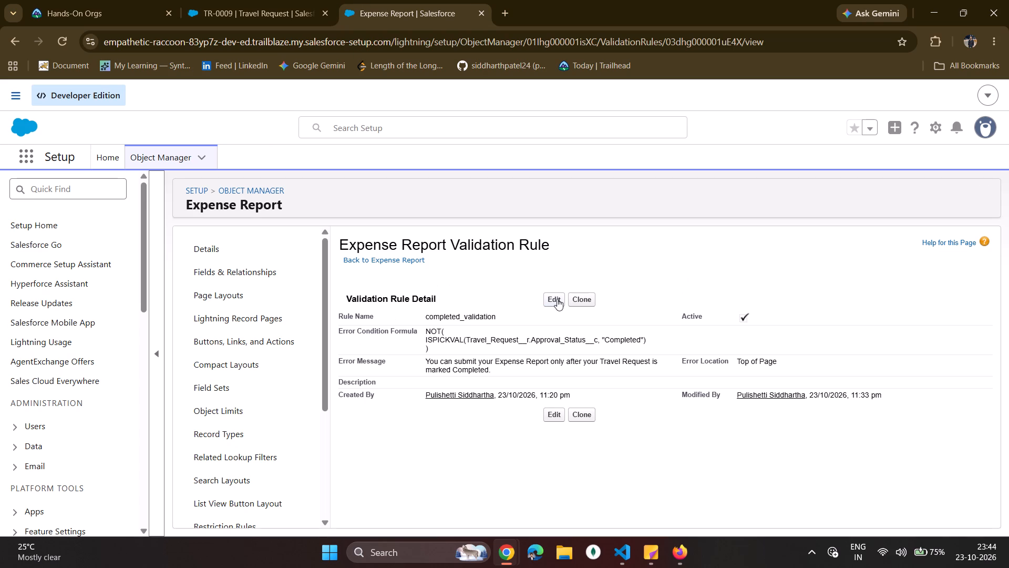
pyautogui.click(567, 298)
pyautogui.click(559, 302)
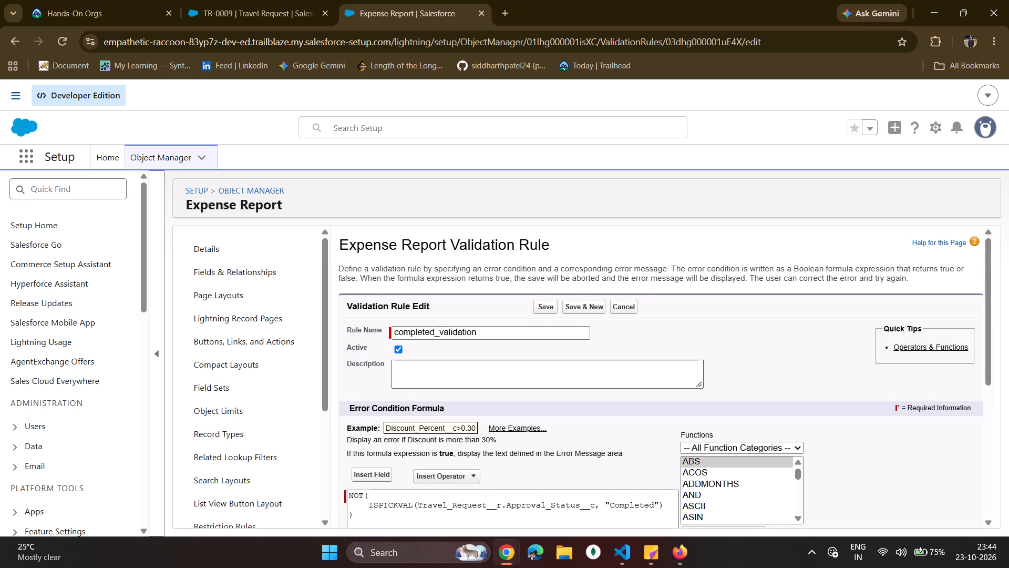
pyautogui.scroll(-4, 555, 382)
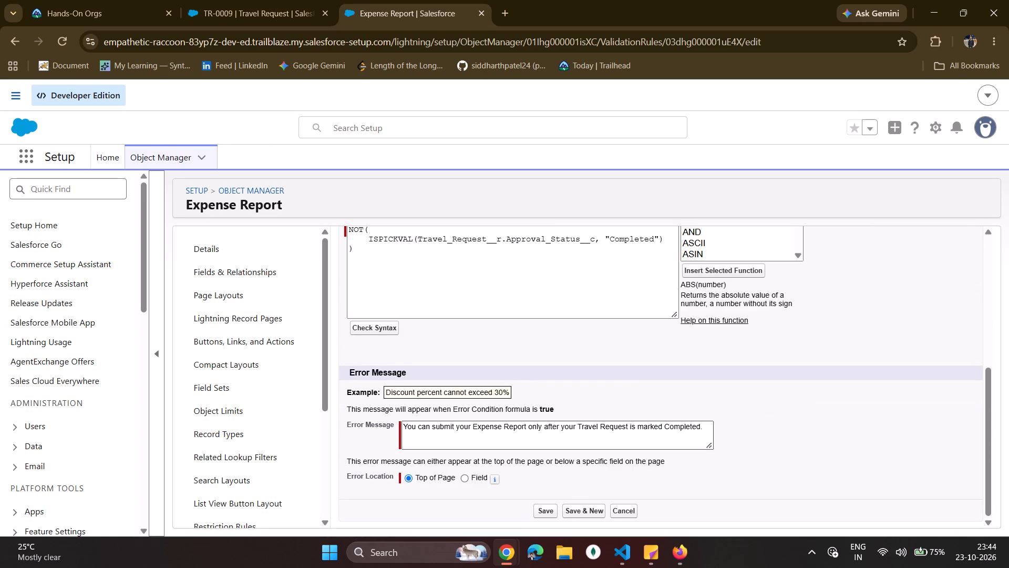
pyautogui.click(537, 448)
pyautogui.click(547, 442)
pyautogui.click(547, 442)
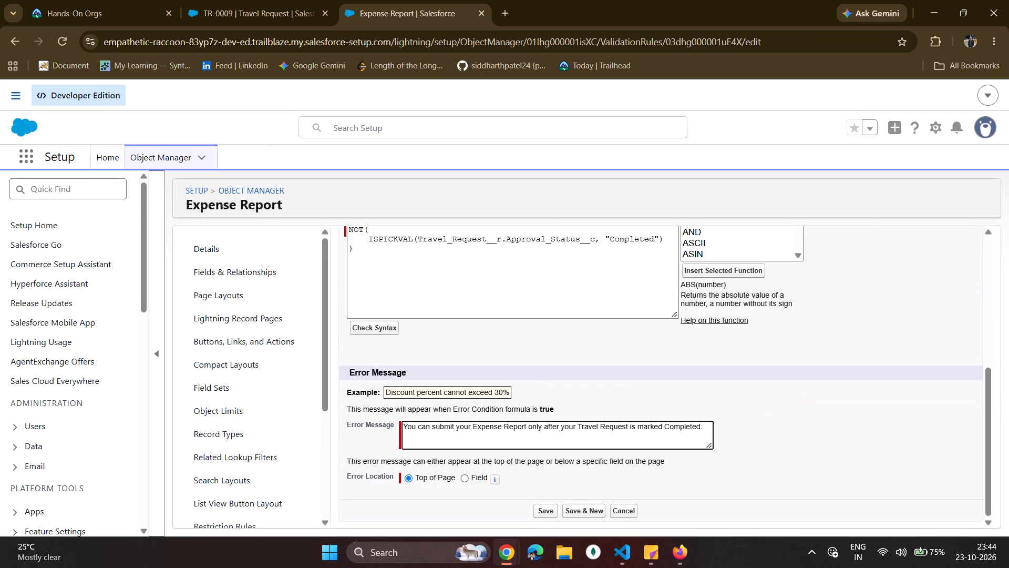
pyautogui.scroll(3, 469, 411)
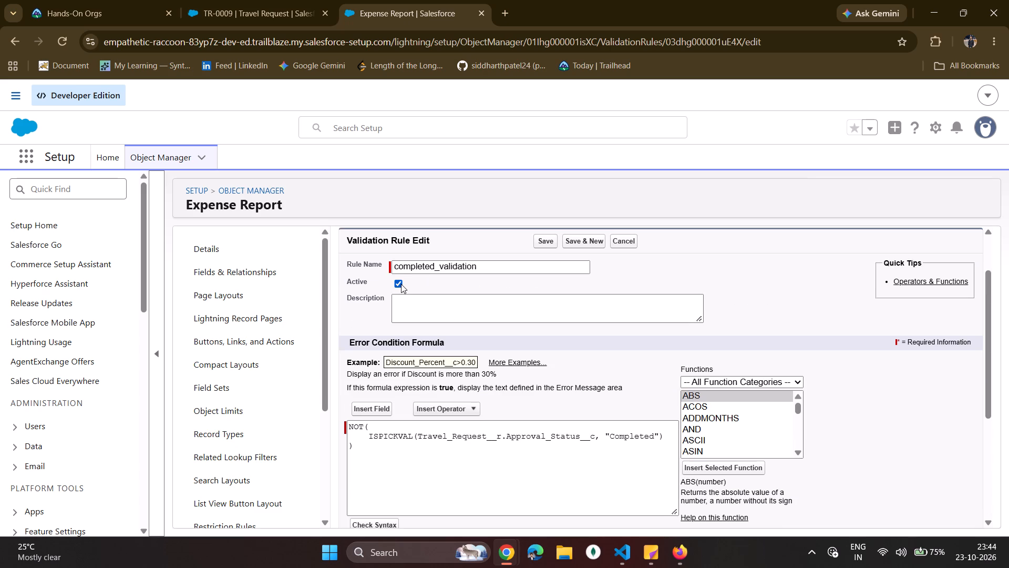
pyautogui.click(401, 284)
pyautogui.scroll(-3, 401, 284)
pyautogui.scroll(4, 451, 242)
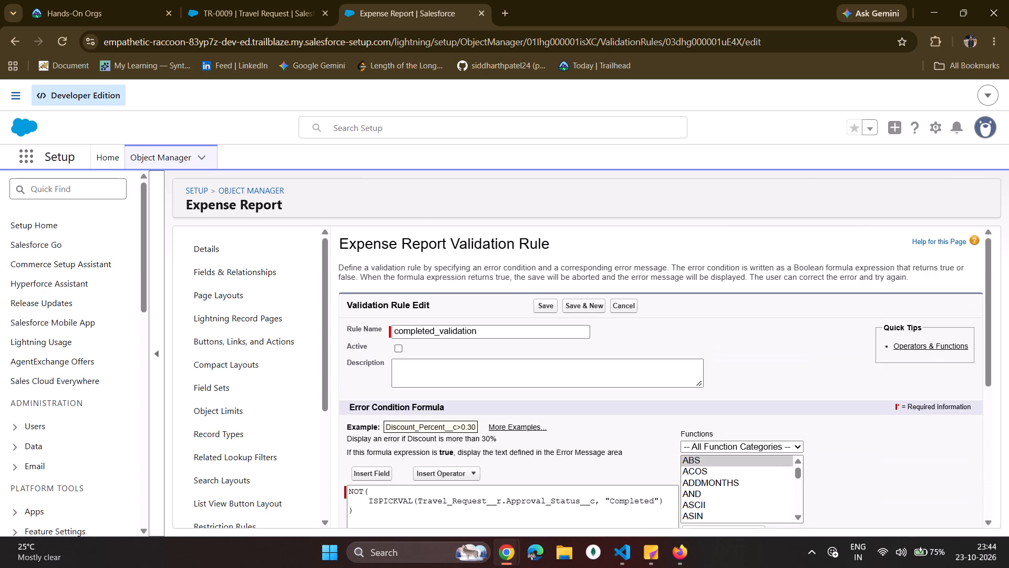
pyautogui.click(535, 306)
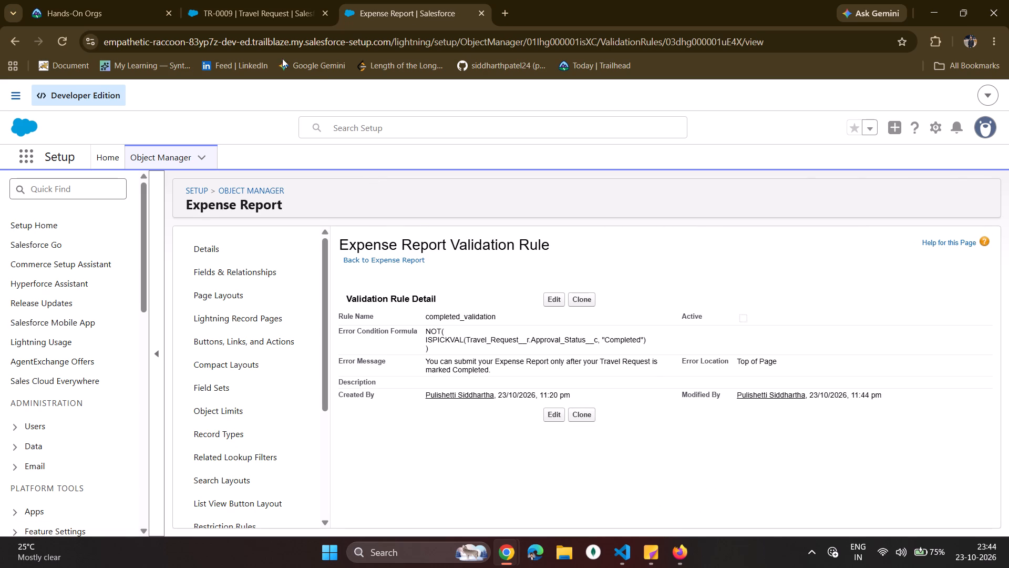
# Reload TR-0009 in Chrome, then reload its approval request in the manager's Firefox session and approve it.
pyautogui.click(239, 0)
pyautogui.click(60, 39)
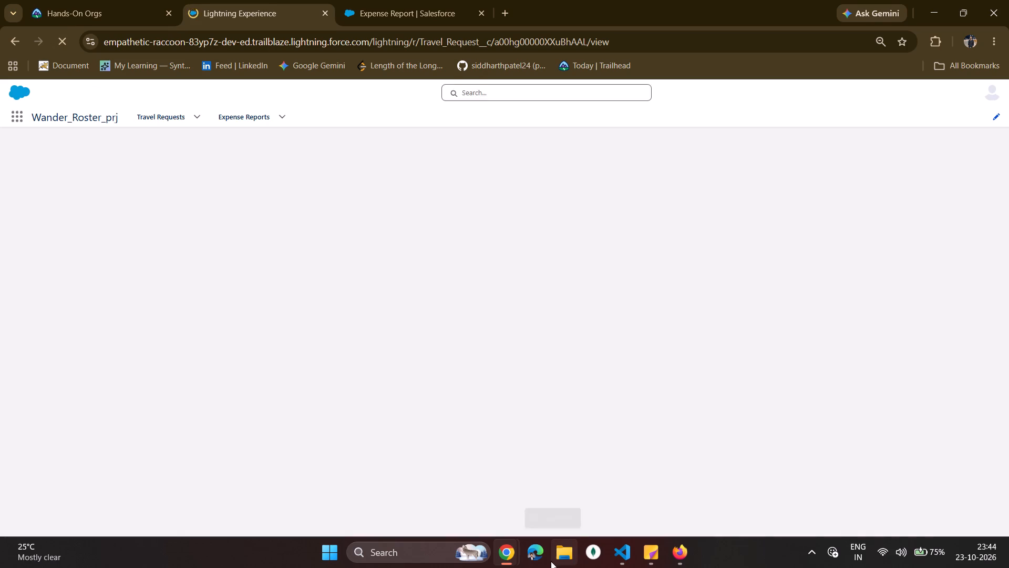
pyautogui.click(667, 558)
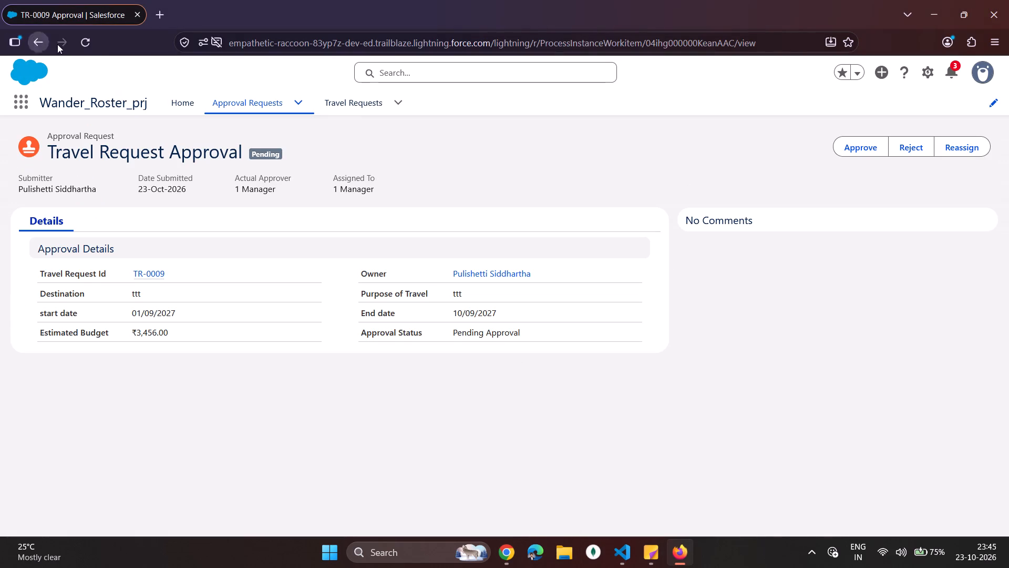
pyautogui.click(92, 45)
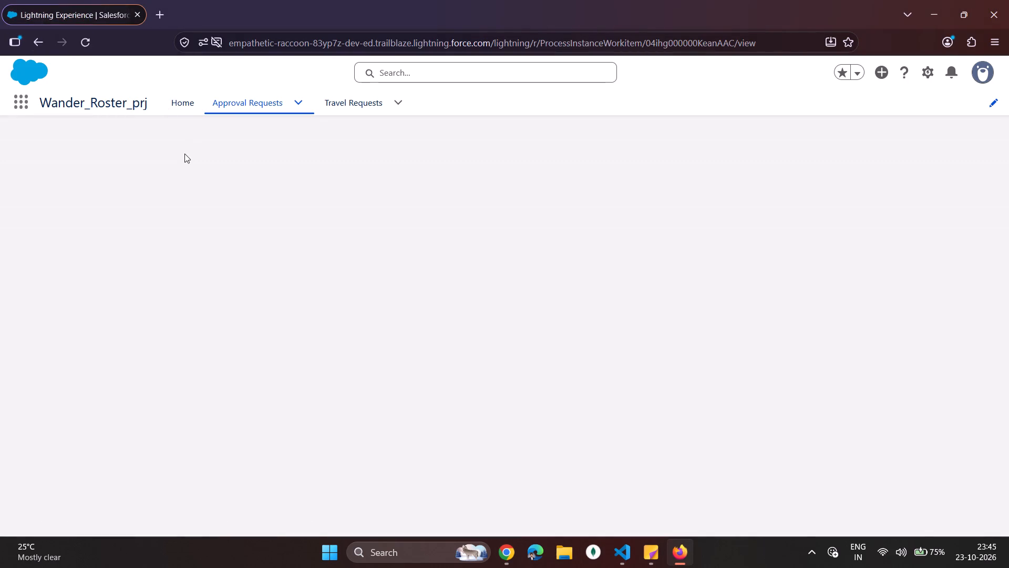
pyautogui.click(866, 143)
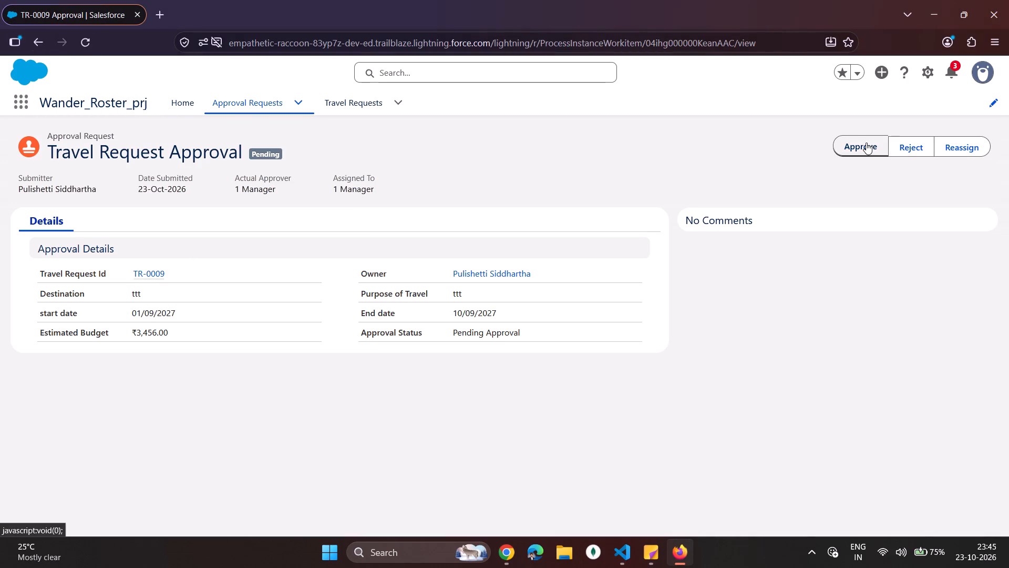
pyautogui.click(676, 400)
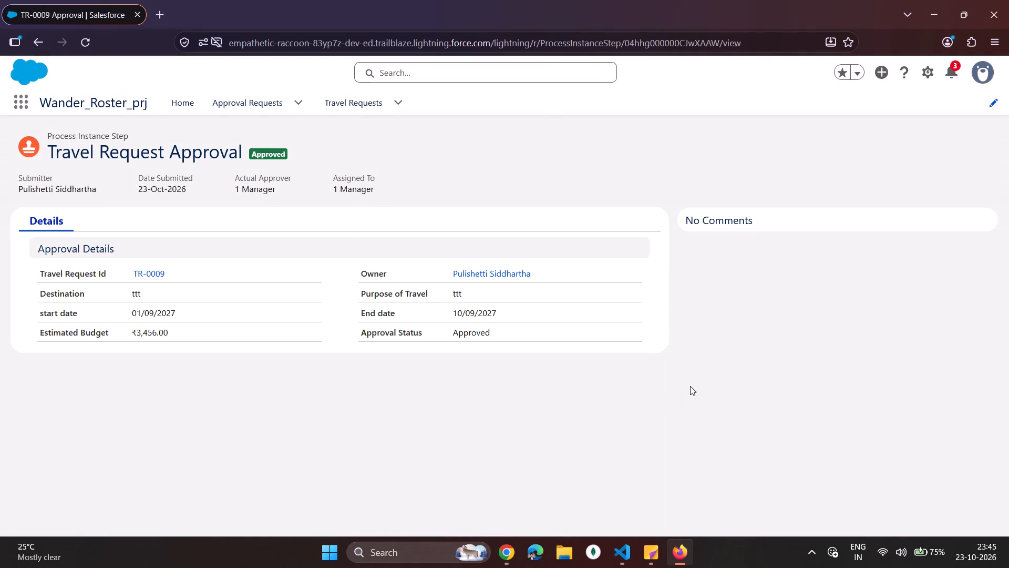
pyautogui.scroll(3, 690, 386)
# Return to Chrome and open the Travel Requests list to check the approval status of TR-0009.
pyautogui.hotkey('alt', 'Tab')
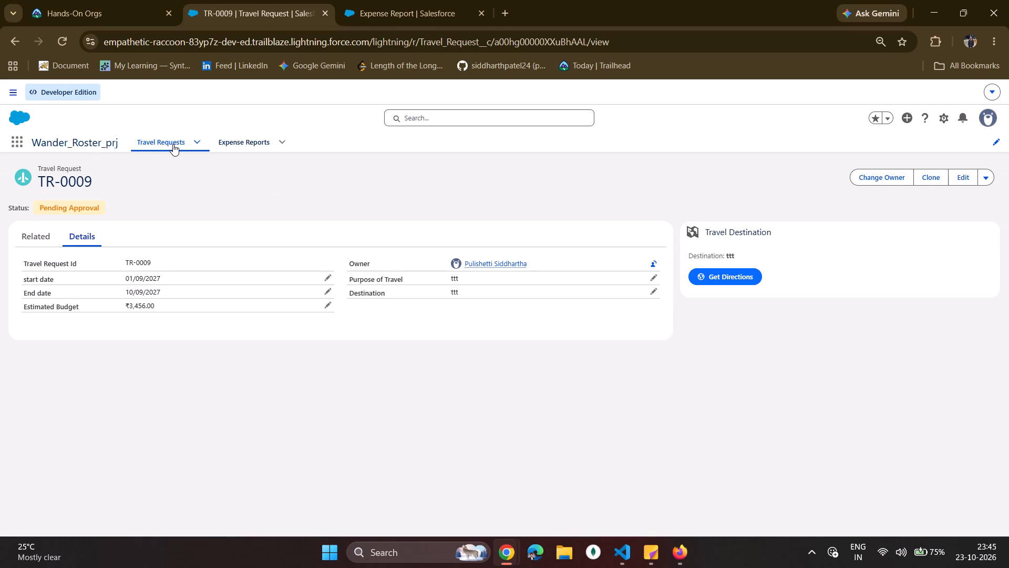
pyautogui.click(173, 144)
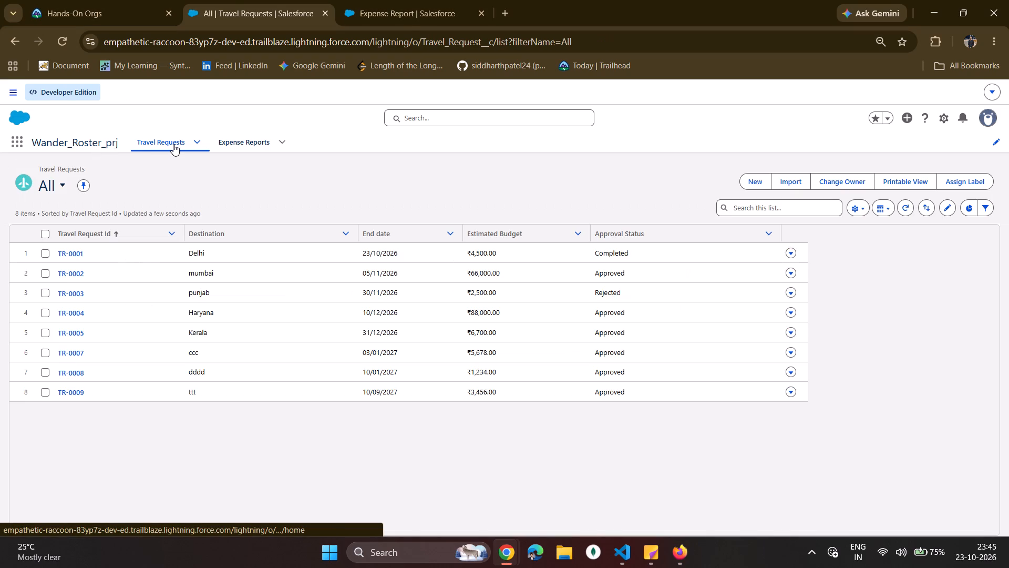
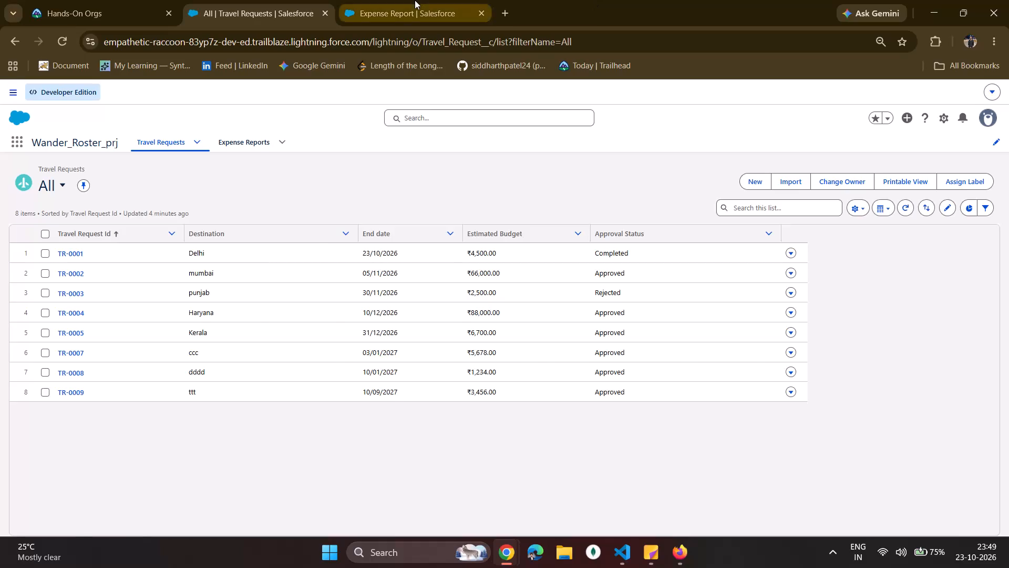
pyautogui.click(415, 0)
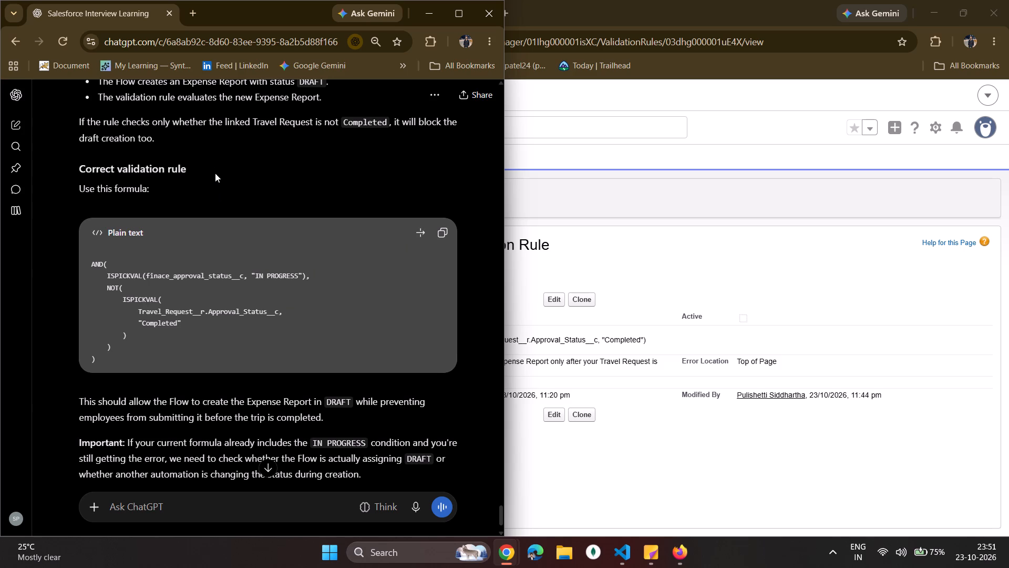
# Back in Salesforce Setup, replace the completed_validation error condition formula with the copied AND formula, check its syntax, and save the rule.
pyautogui.click(434, 13)
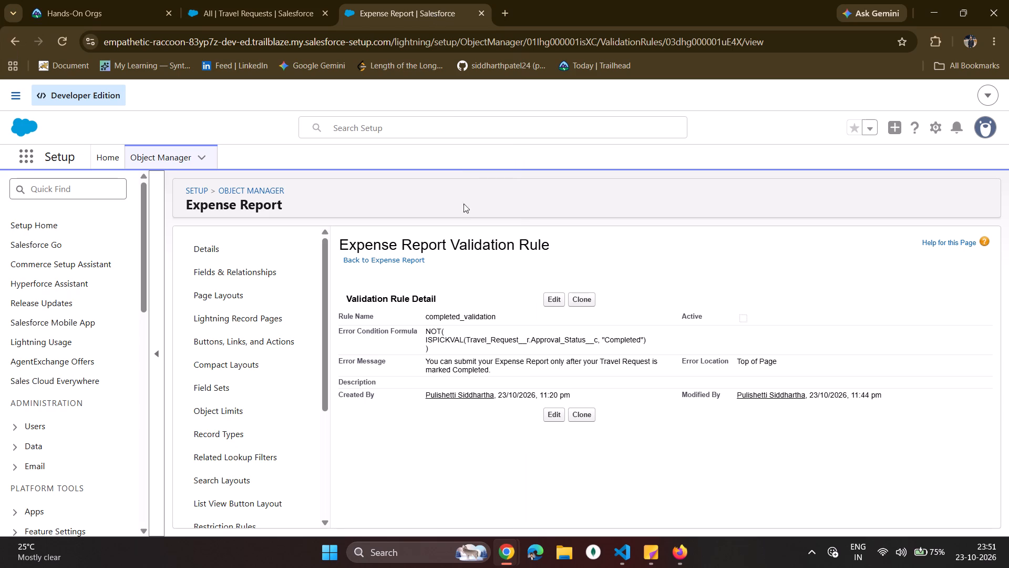
pyautogui.click(552, 301)
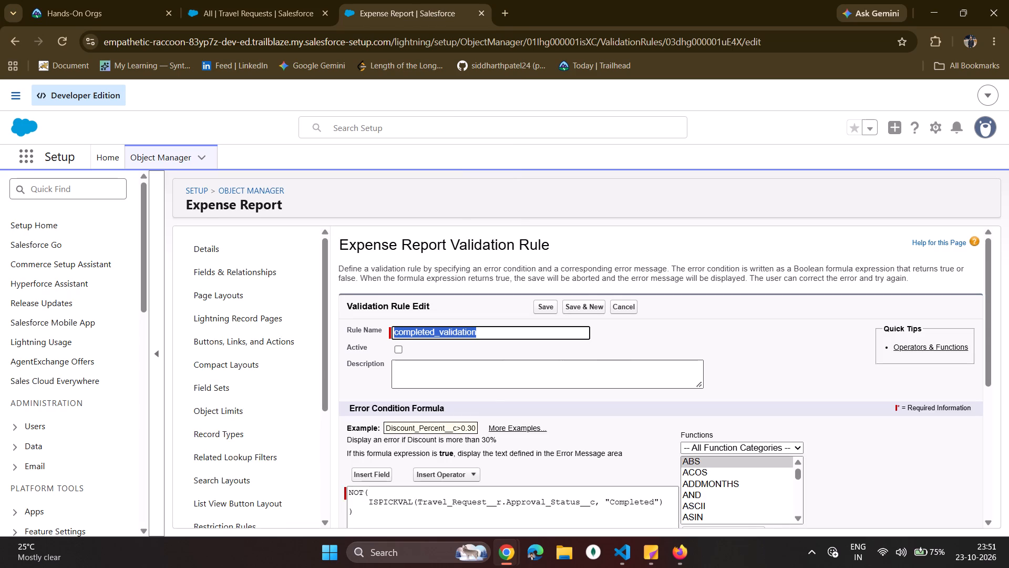
pyautogui.scroll(-2, 511, 434)
pyautogui.click(537, 379)
pyautogui.hotkey('ctrl', 'a')
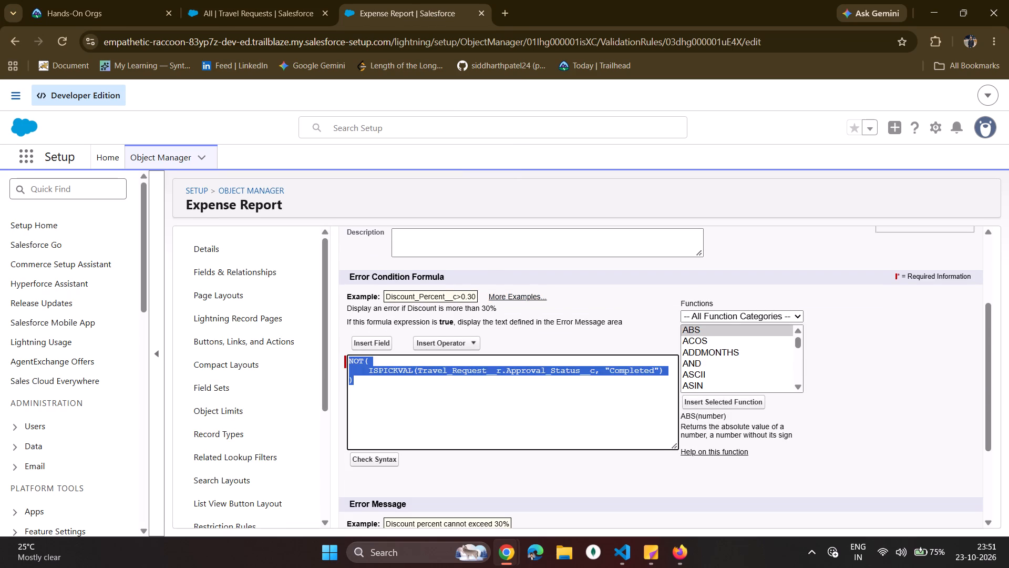
pyautogui.hotkey('ctrl', 'v')
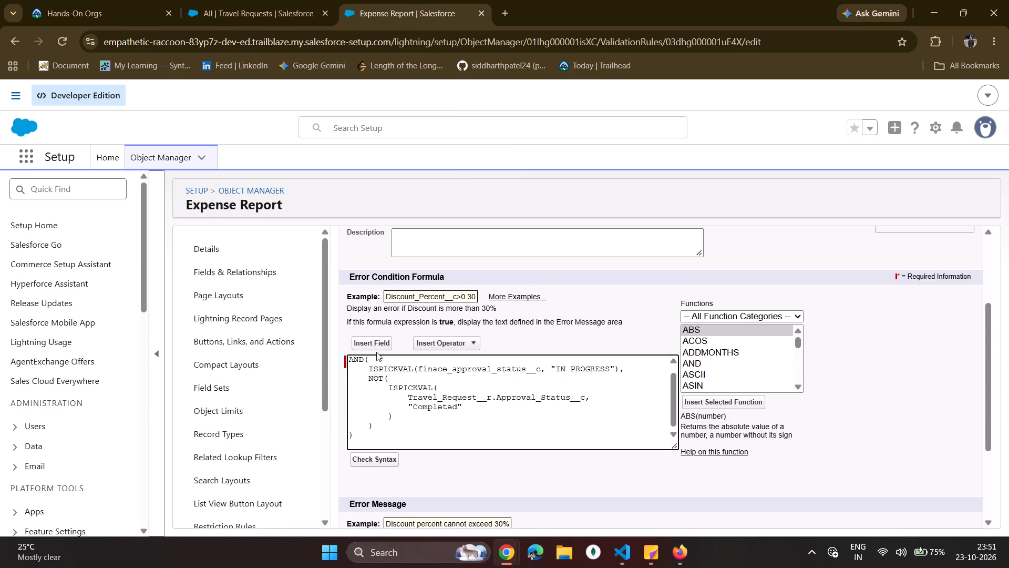
pyautogui.click(389, 458)
pyautogui.scroll(-2, 387, 445)
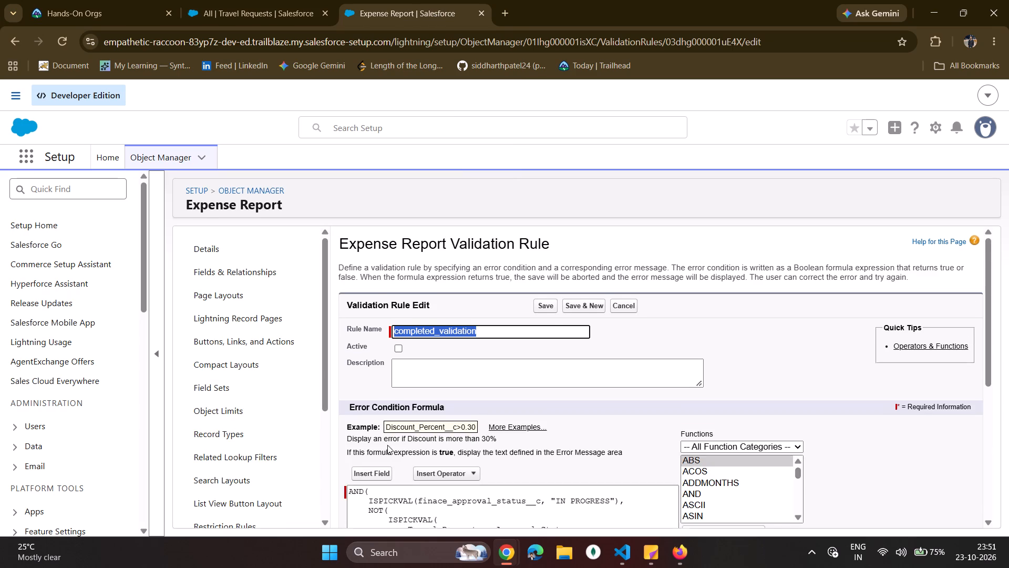
pyautogui.scroll(-5, 387, 445)
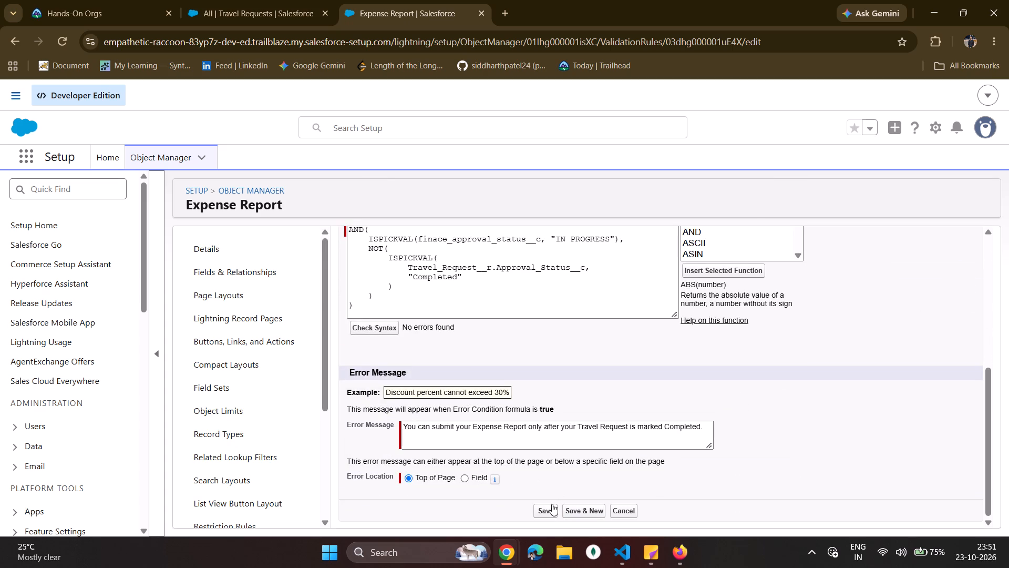
pyautogui.click(548, 512)
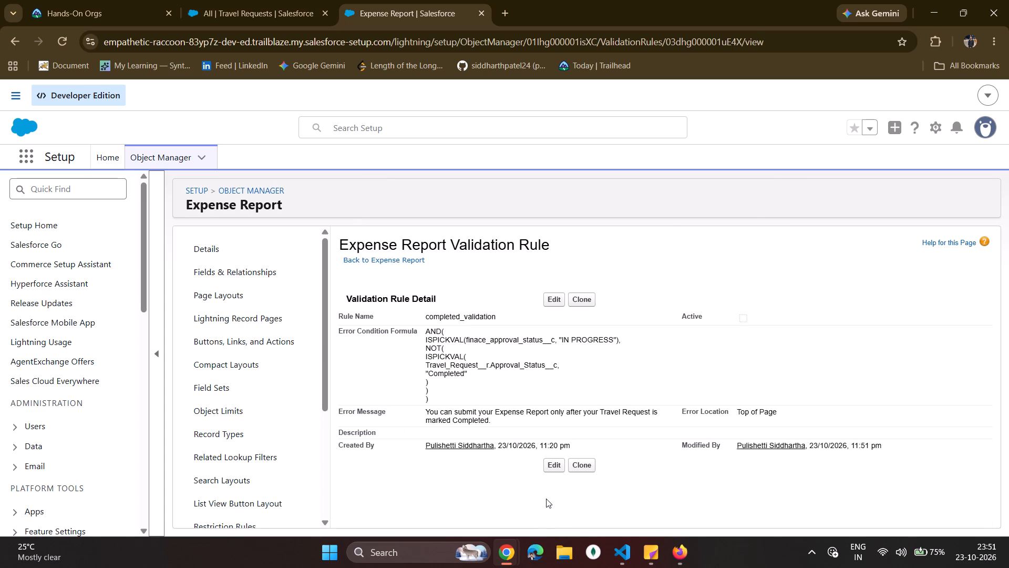
# Activate the completed_validation rule on Expense Report and save it.
pyautogui.click(552, 301)
pyautogui.click(395, 348)
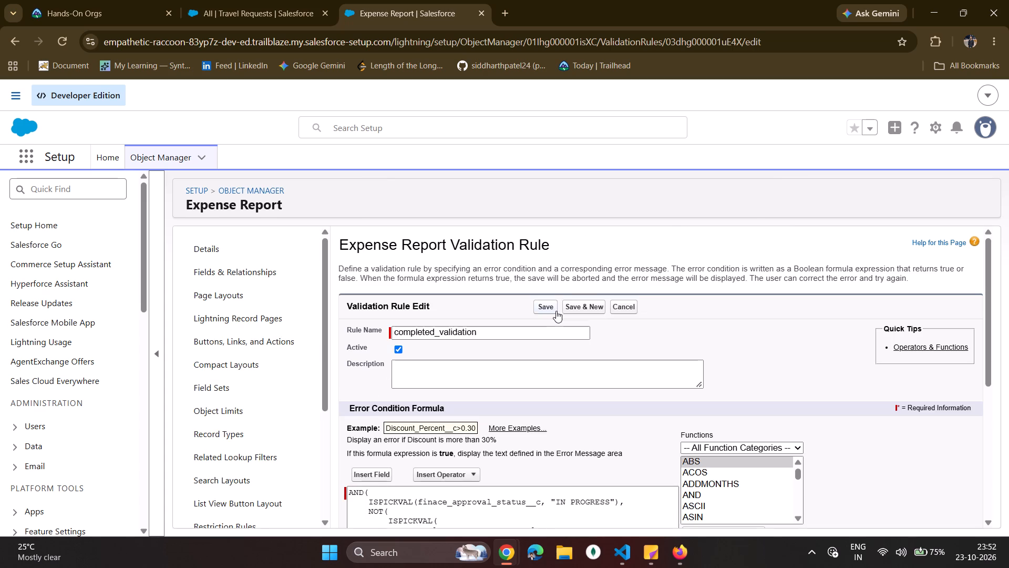
pyautogui.click(560, 306)
pyautogui.click(556, 306)
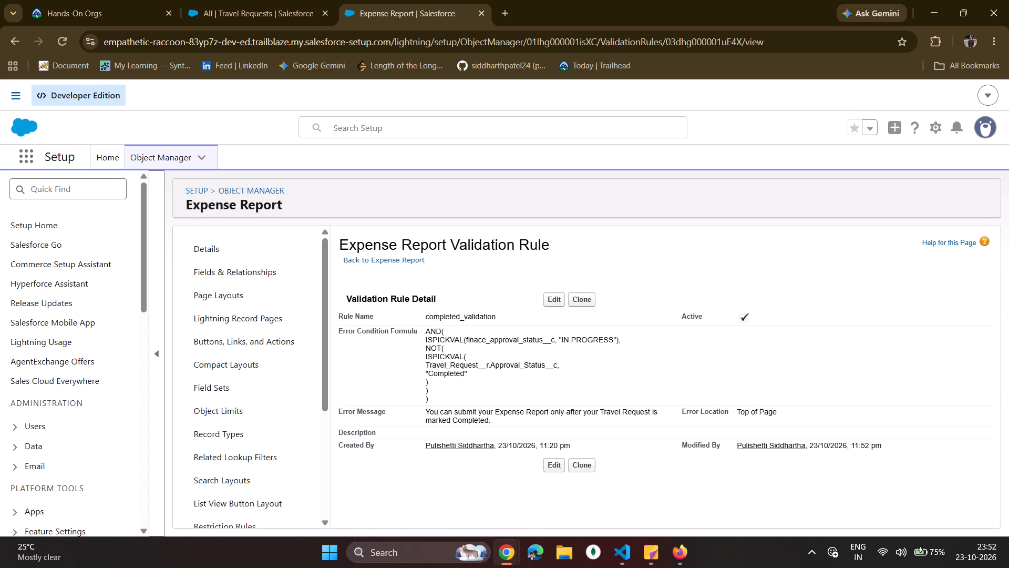
# Reopen the completed_validation rule for editing and examine its error condition formula and error message.
pyautogui.scroll(-3, 532, 340)
pyautogui.click(553, 467)
pyautogui.scroll(-4, 547, 461)
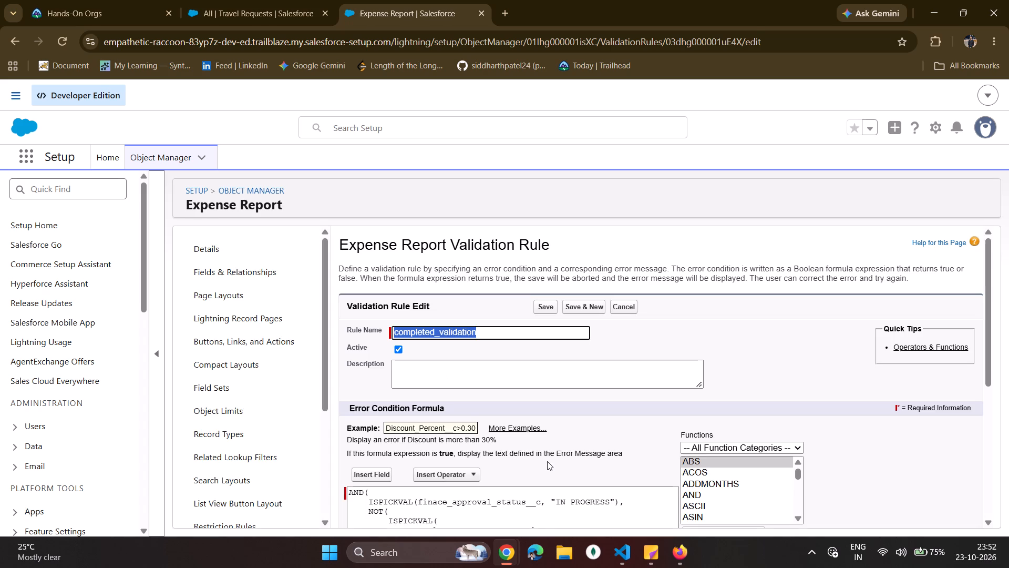
pyautogui.scroll(-10, 547, 461)
pyautogui.scroll(2, 548, 441)
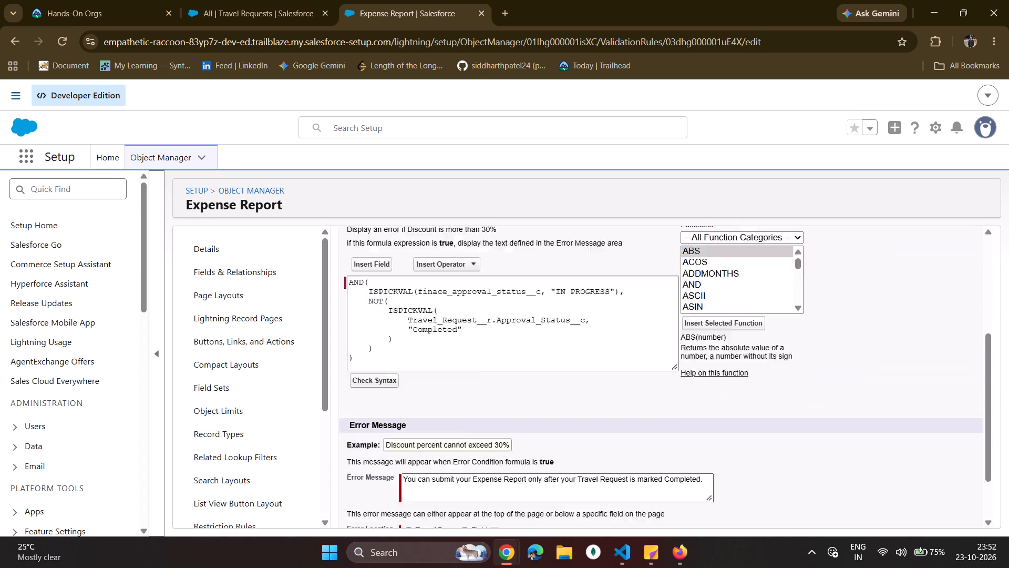
pyautogui.doubleClick(519, 428)
pyautogui.click(519, 433)
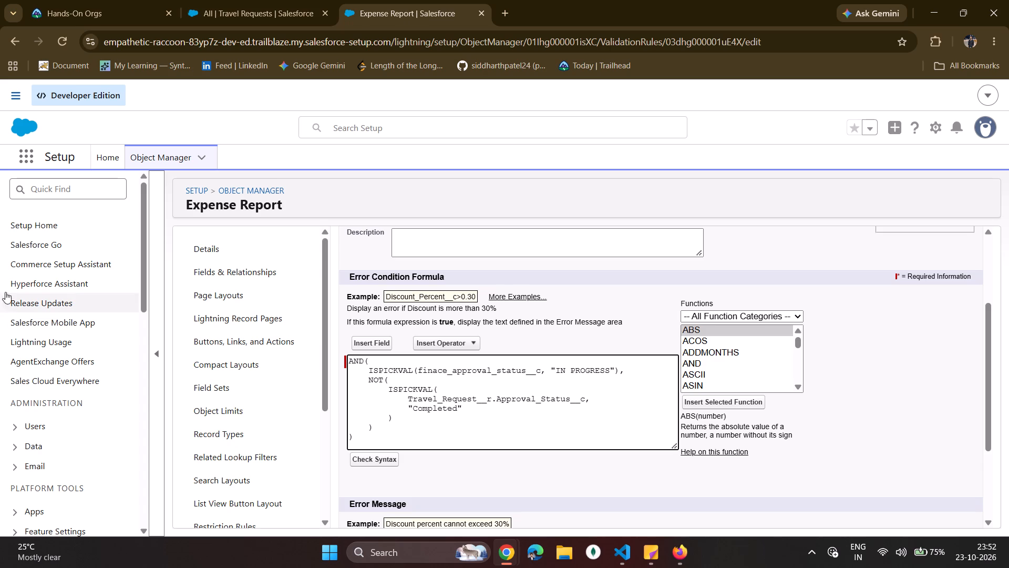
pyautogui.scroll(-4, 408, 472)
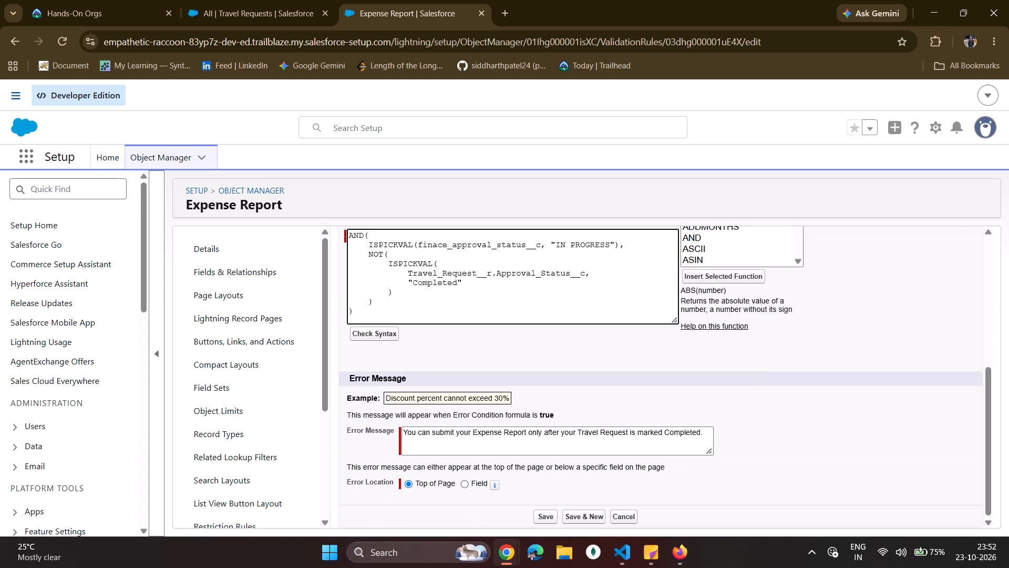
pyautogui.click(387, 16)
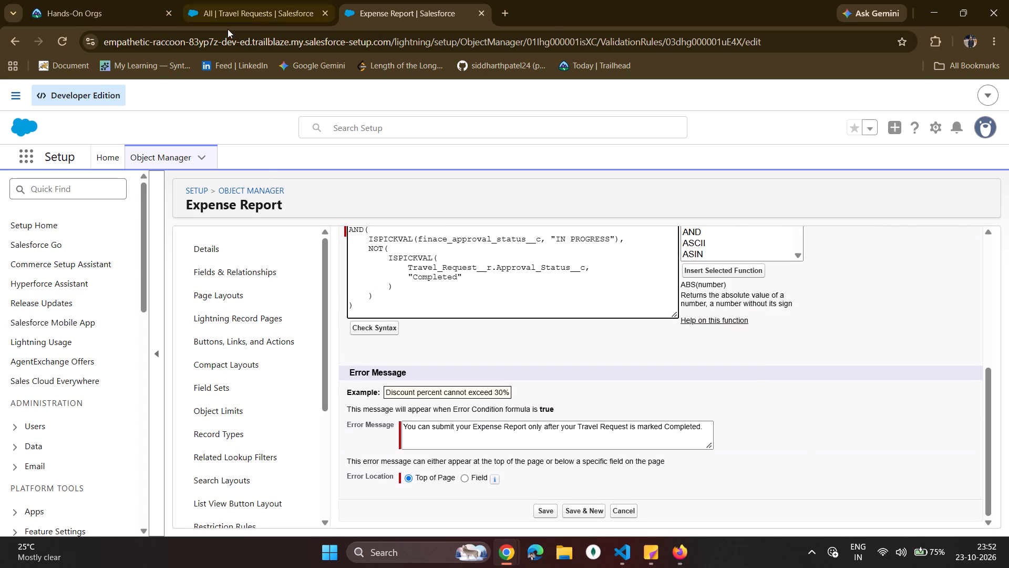
# Start a new Travel Request with start date 06/02/2027 and end date 08/02/2027.
pyautogui.click(224, 11)
pyautogui.click(748, 186)
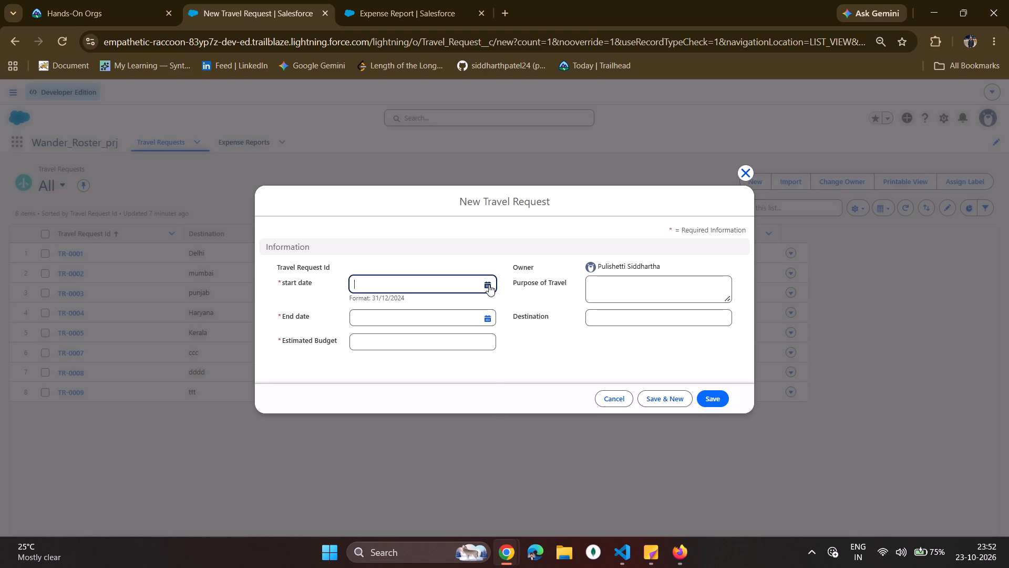
pyautogui.click(489, 283)
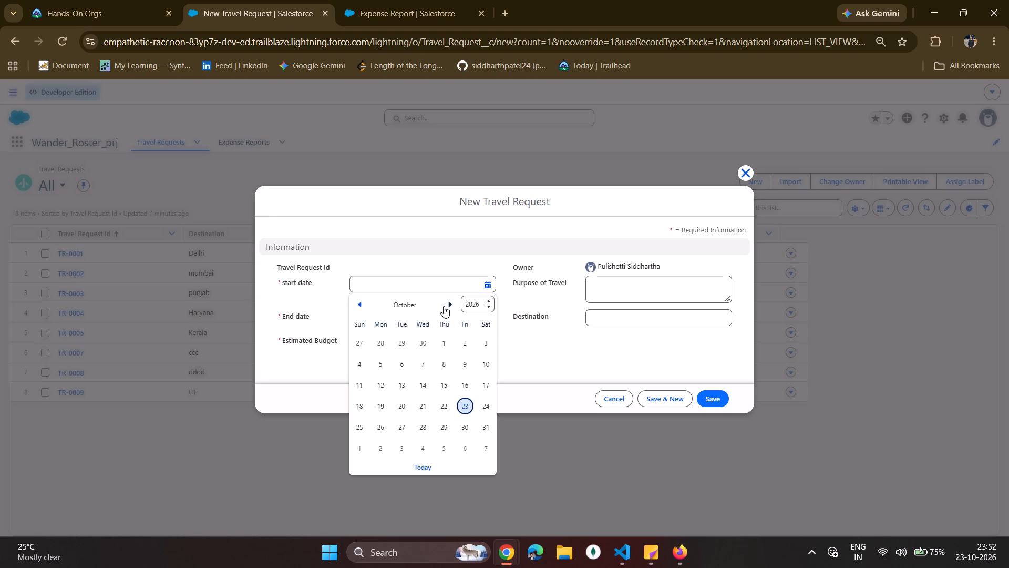
pyautogui.doubleClick(449, 306)
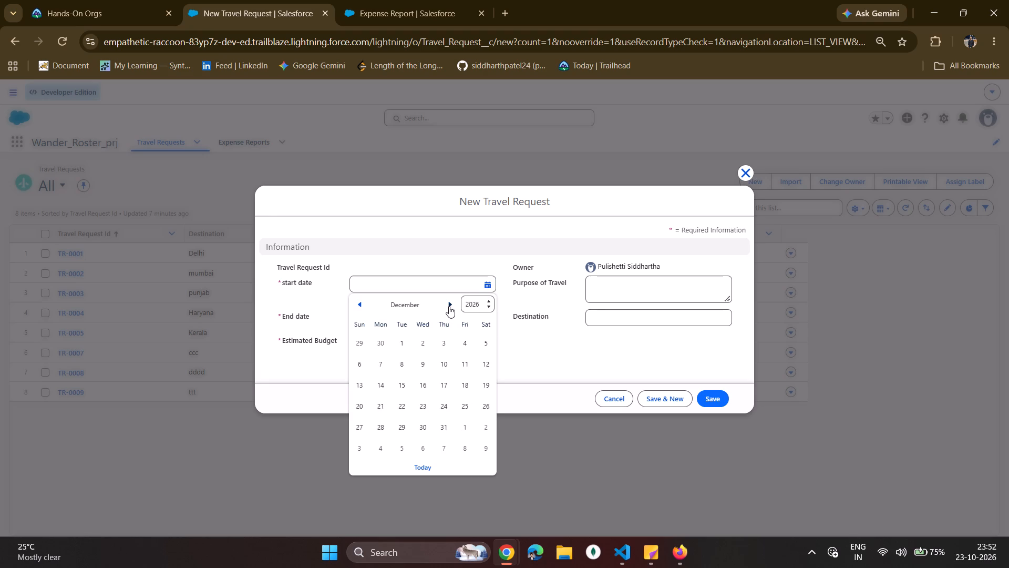
pyautogui.click(449, 306)
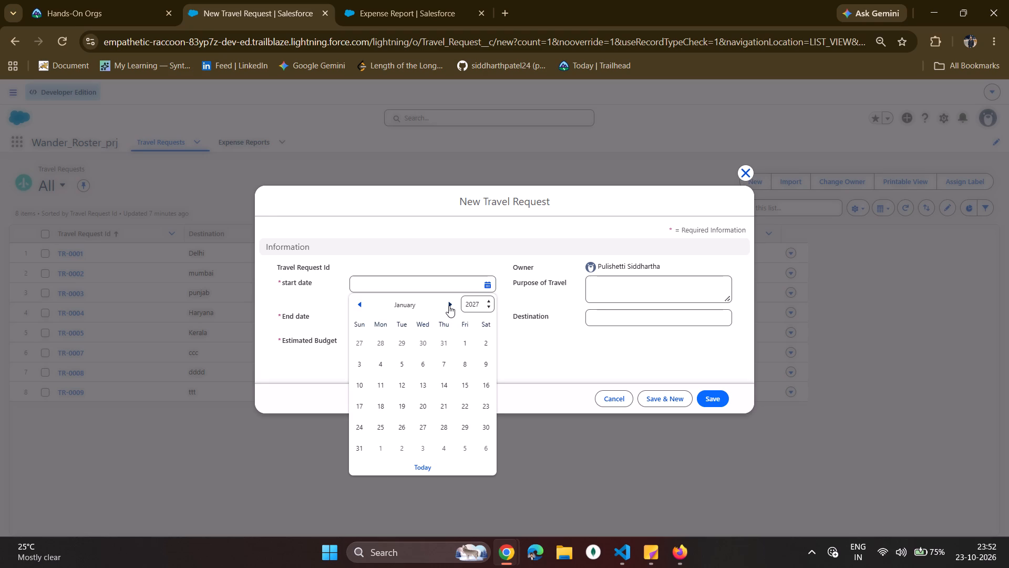
pyautogui.click(449, 306)
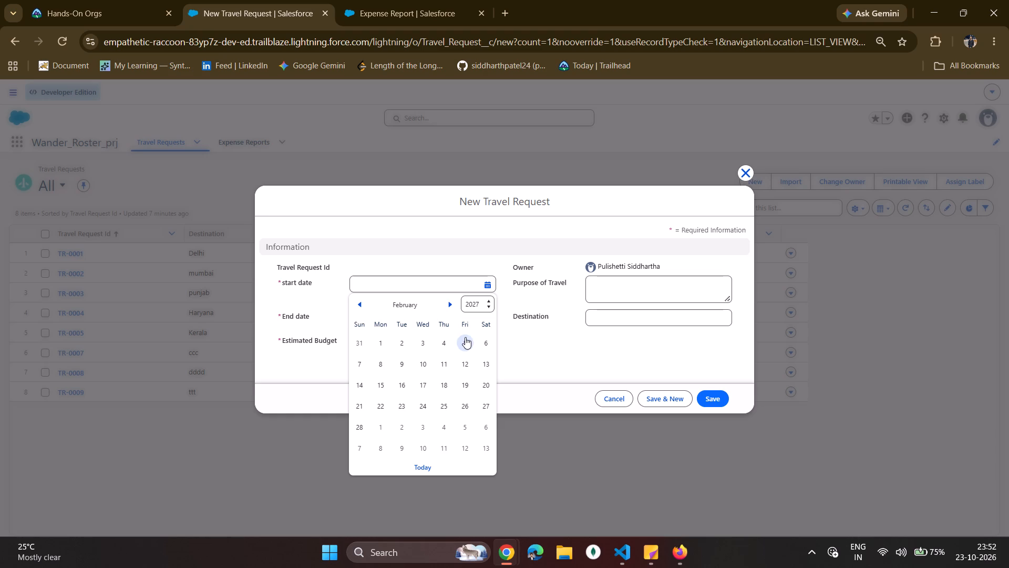
pyautogui.click(482, 343)
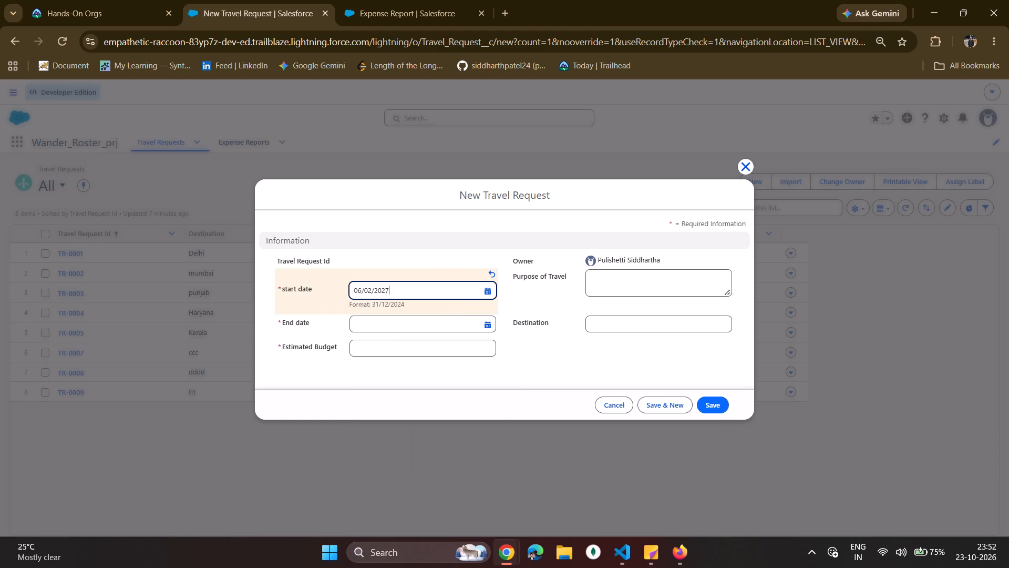
pyautogui.hotkey('ctrl', 'a')
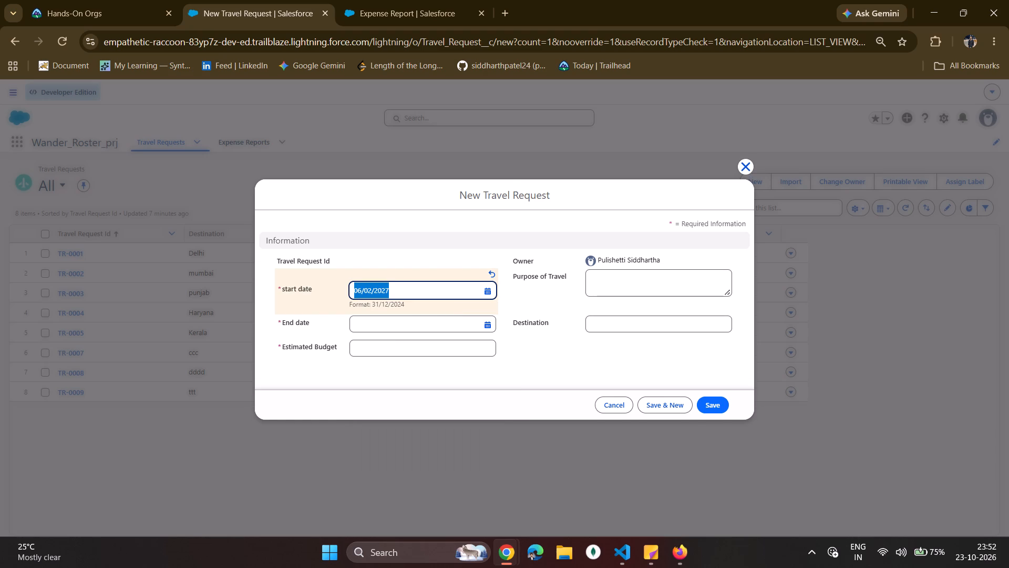
pyautogui.hotkey('ctrl', 'c')
pyautogui.click(409, 318)
pyautogui.hotkey('ctrl', 'v')
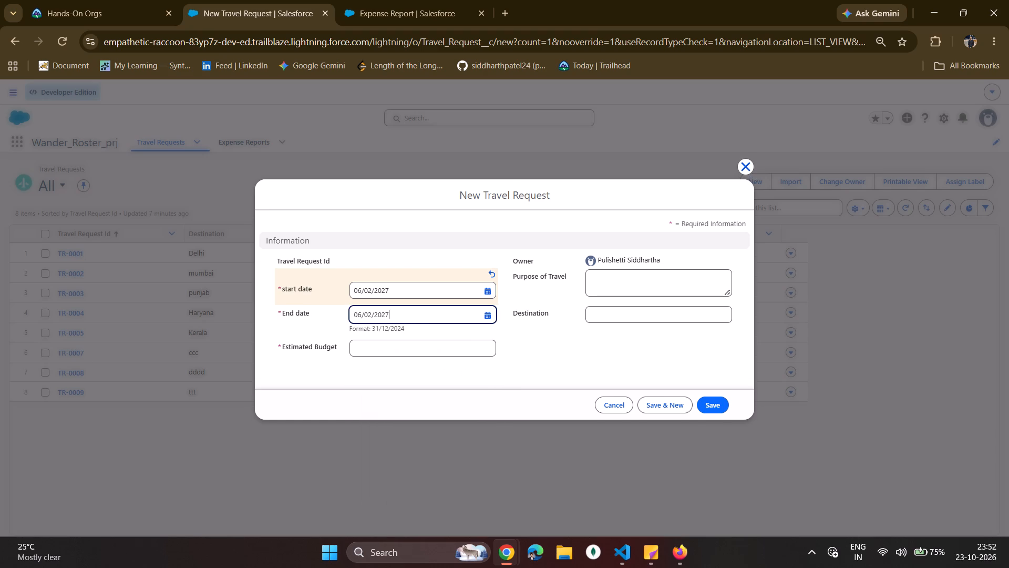
pyautogui.click(360, 316)
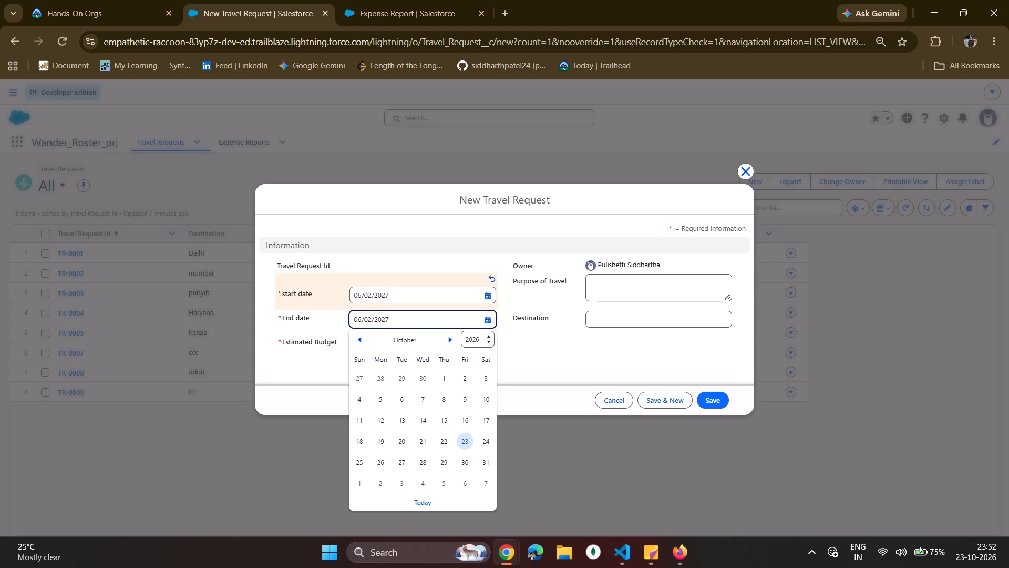
pyautogui.press('BackSpace')
pyautogui.press('8')
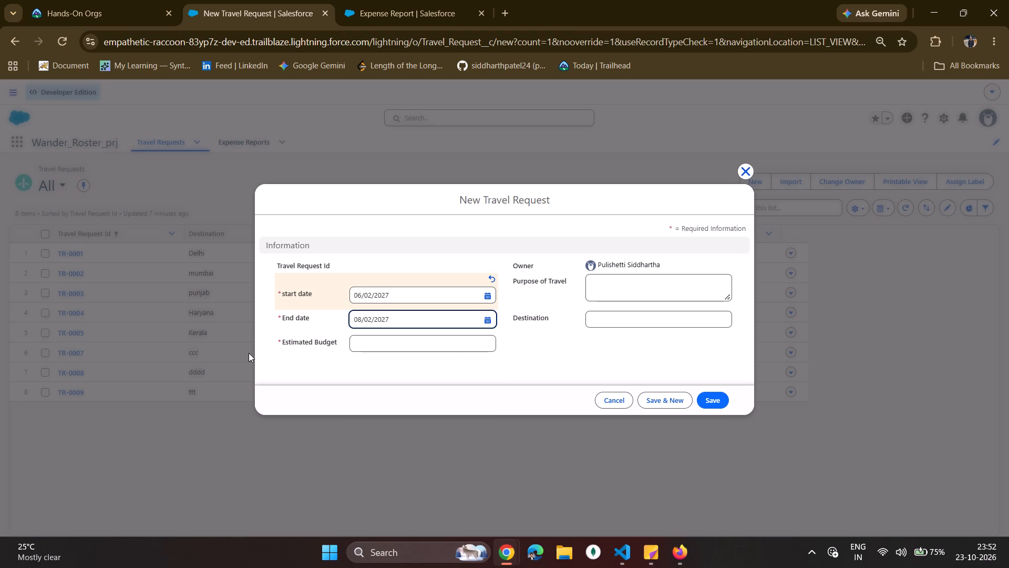
# Enter an estimated budget of 999, purpose of travel aaa and destination aaa, and save the Travel Request.
pyautogui.click(433, 342)
pyautogui.write('999')
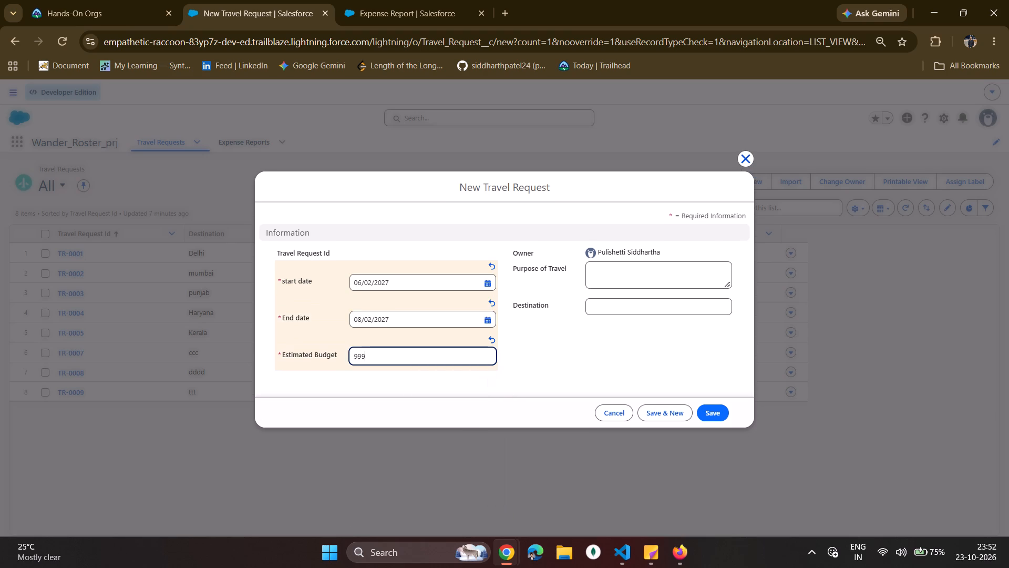
pyautogui.click(662, 289)
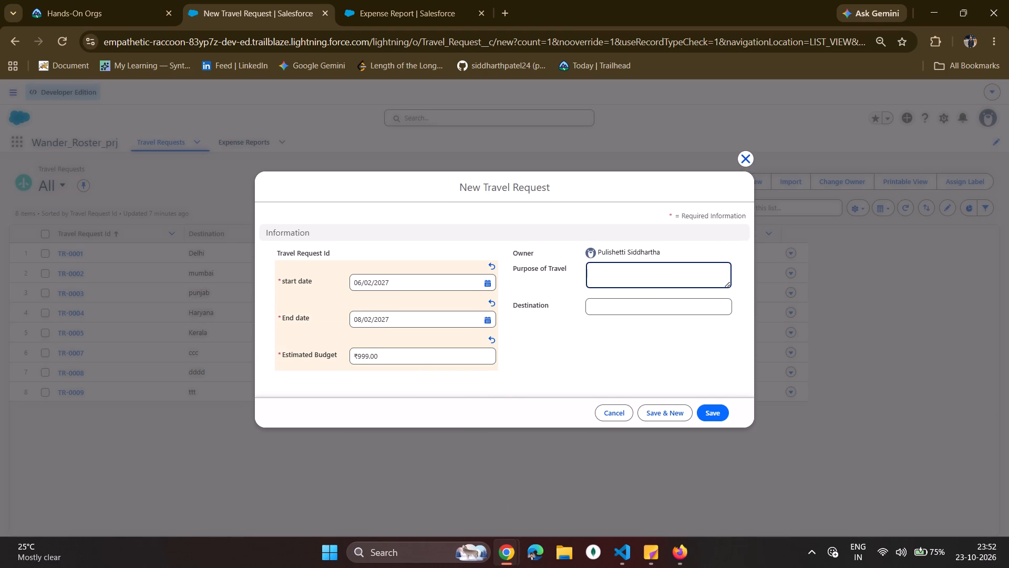
pyautogui.write('aa')
pyautogui.press('a')
pyautogui.click(664, 330)
pyautogui.click(660, 321)
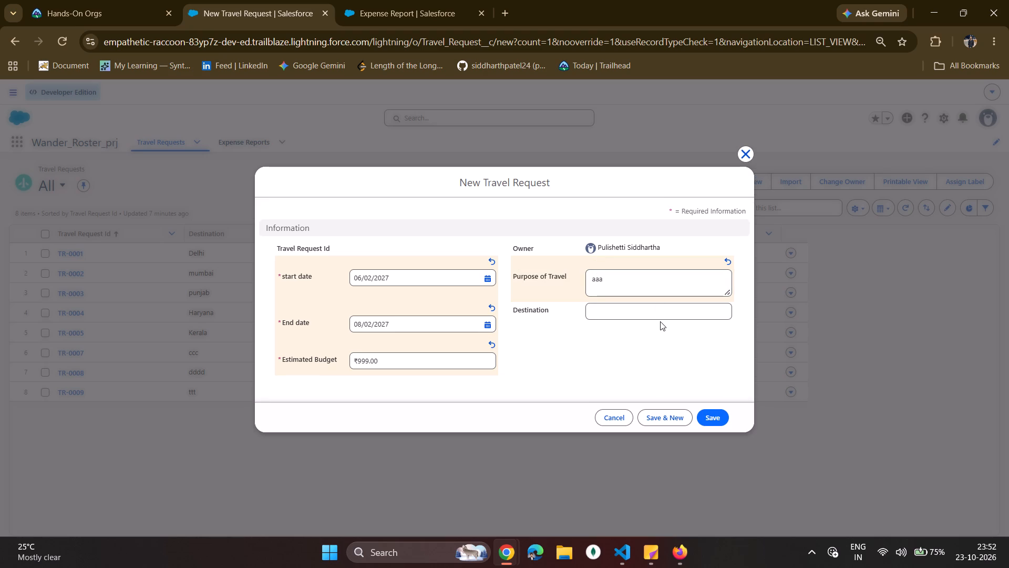
pyautogui.click(660, 314)
pyautogui.write('aaa')
pyautogui.click(714, 409)
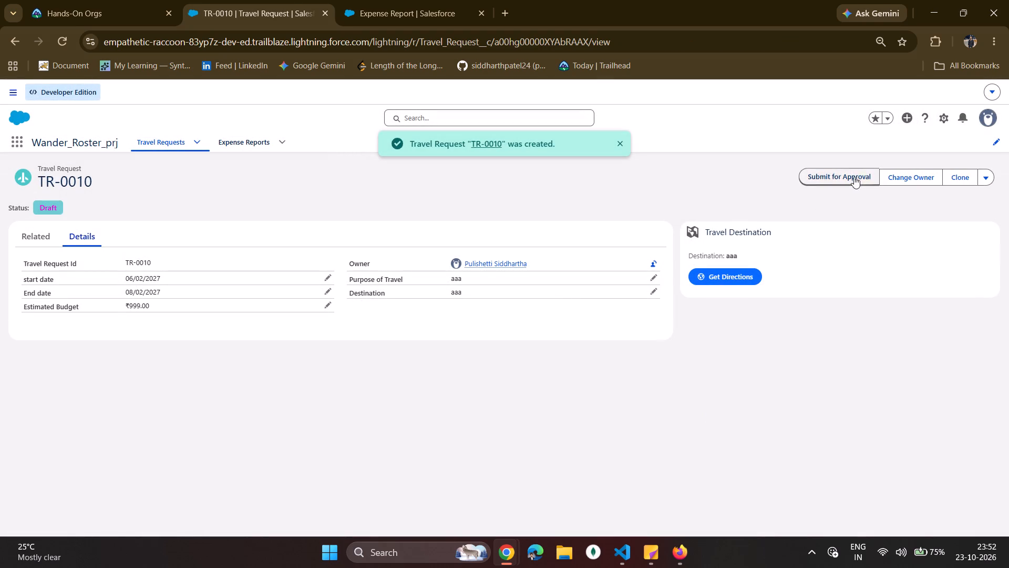
# Submit Travel Request TR-0010 for approval without comments.
pyautogui.click(853, 175)
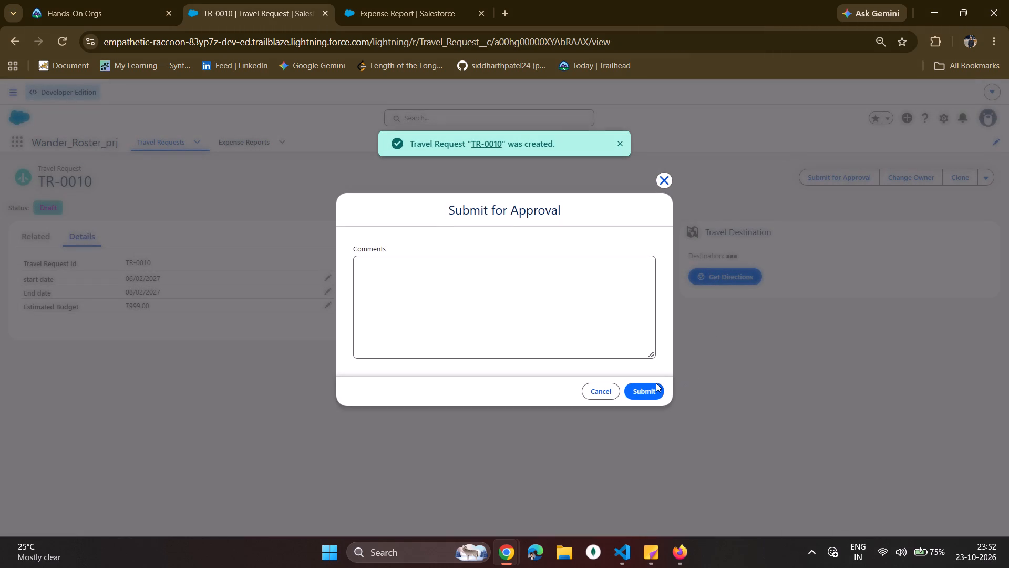
pyautogui.click(646, 388)
# Switch to the manager's Salesforce session in Firefox and approve the pending request for TR-0010 without comments.
pyautogui.click(675, 560)
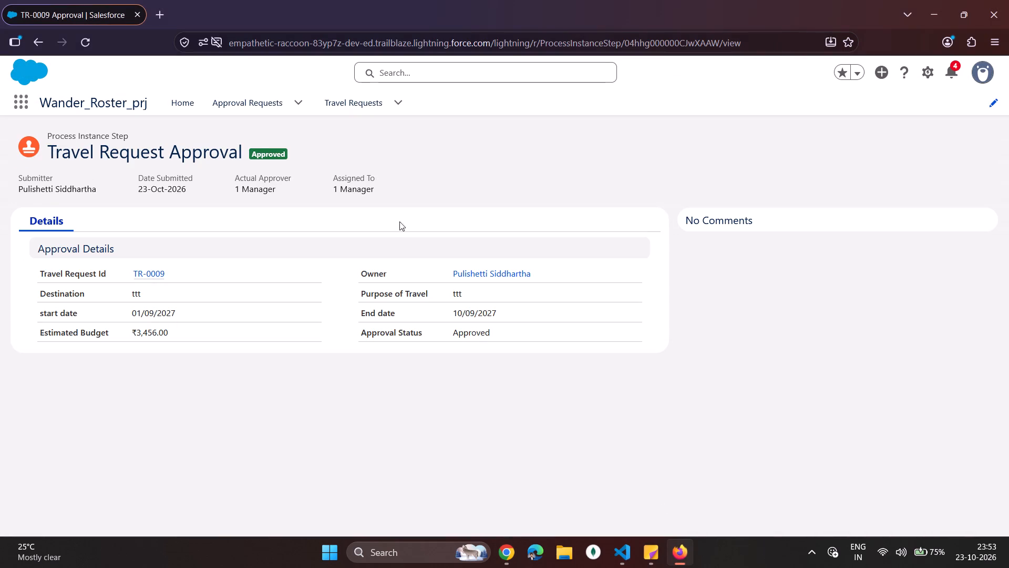
pyautogui.click(86, 46)
pyautogui.click(269, 102)
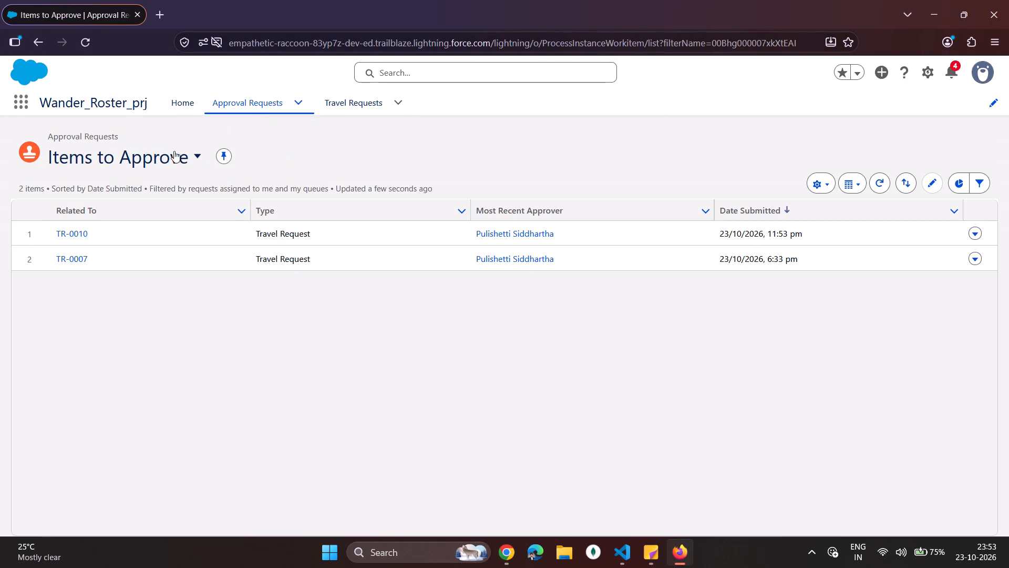
pyautogui.click(84, 239)
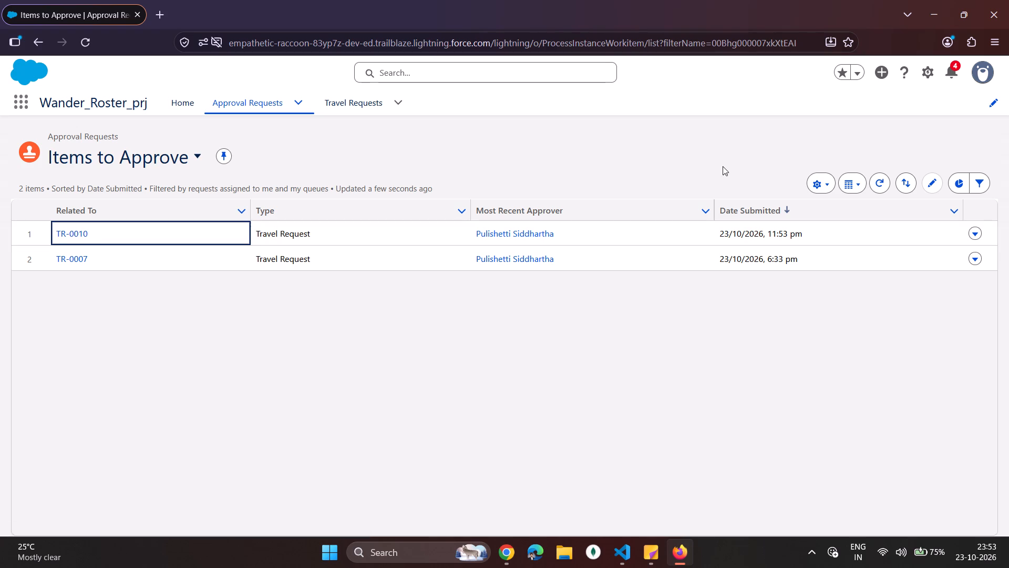
pyautogui.click(83, 233)
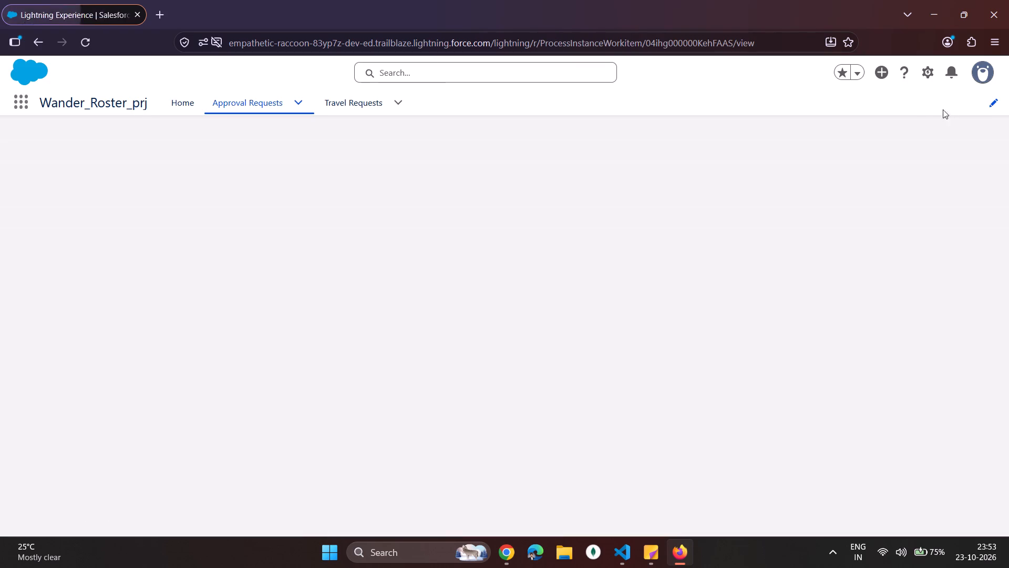
pyautogui.click(863, 151)
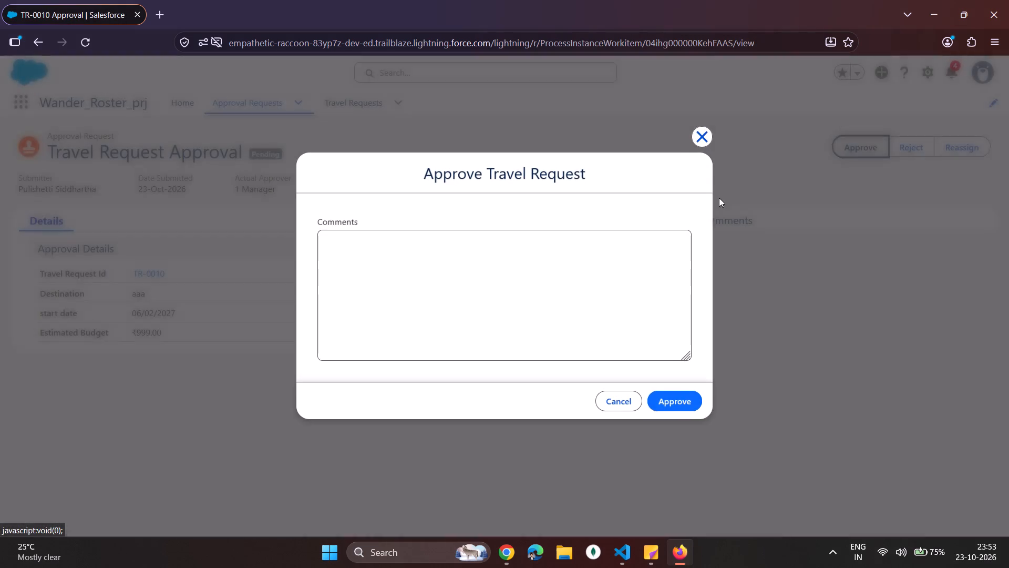
pyautogui.click(678, 391)
pyautogui.click(678, 398)
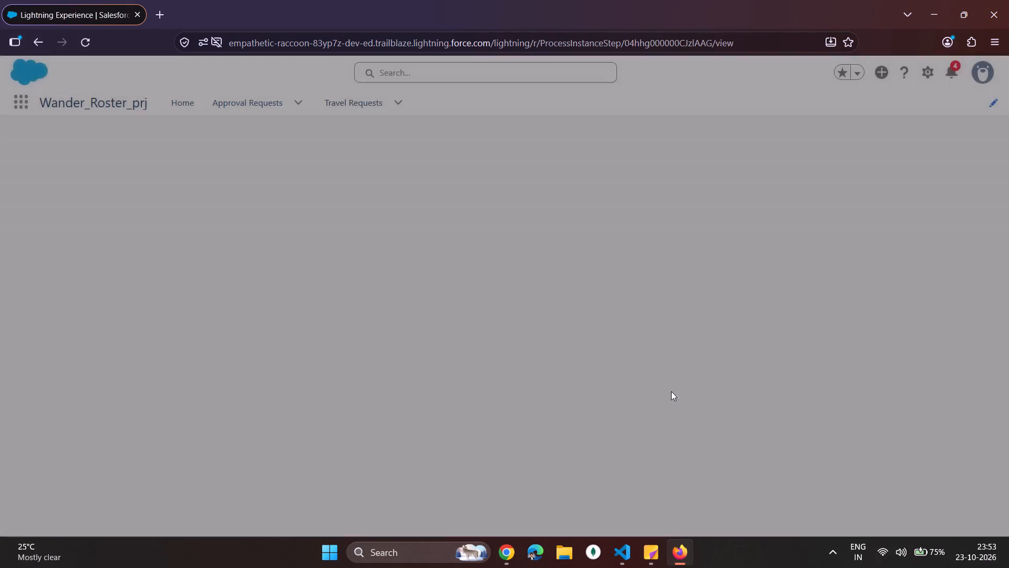
pyautogui.scroll(3, 603, 327)
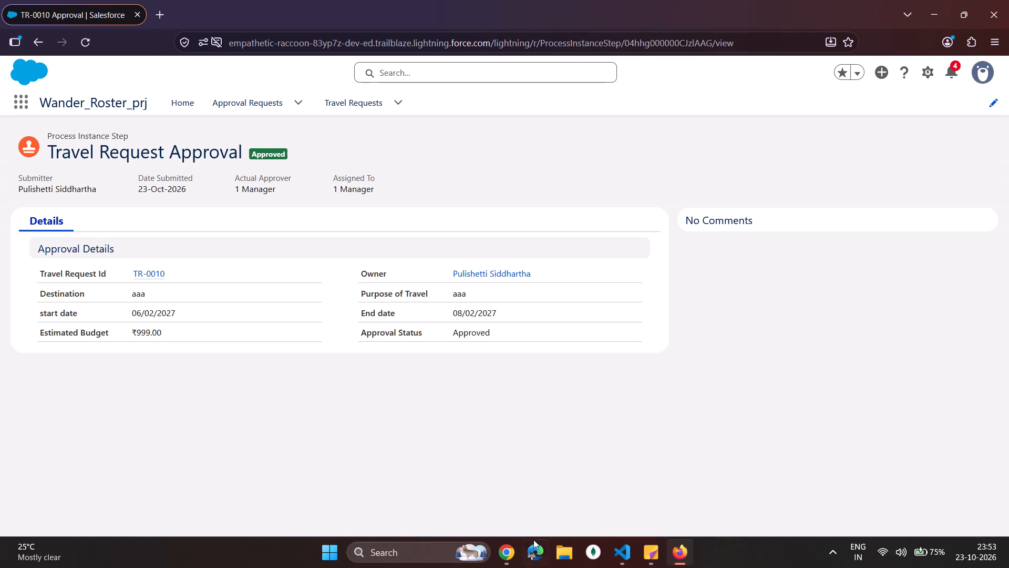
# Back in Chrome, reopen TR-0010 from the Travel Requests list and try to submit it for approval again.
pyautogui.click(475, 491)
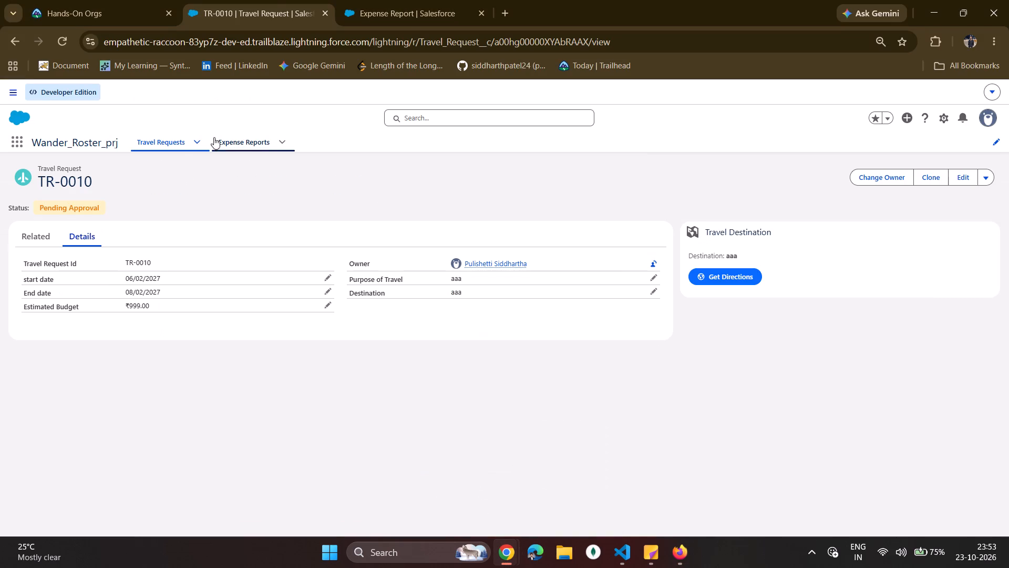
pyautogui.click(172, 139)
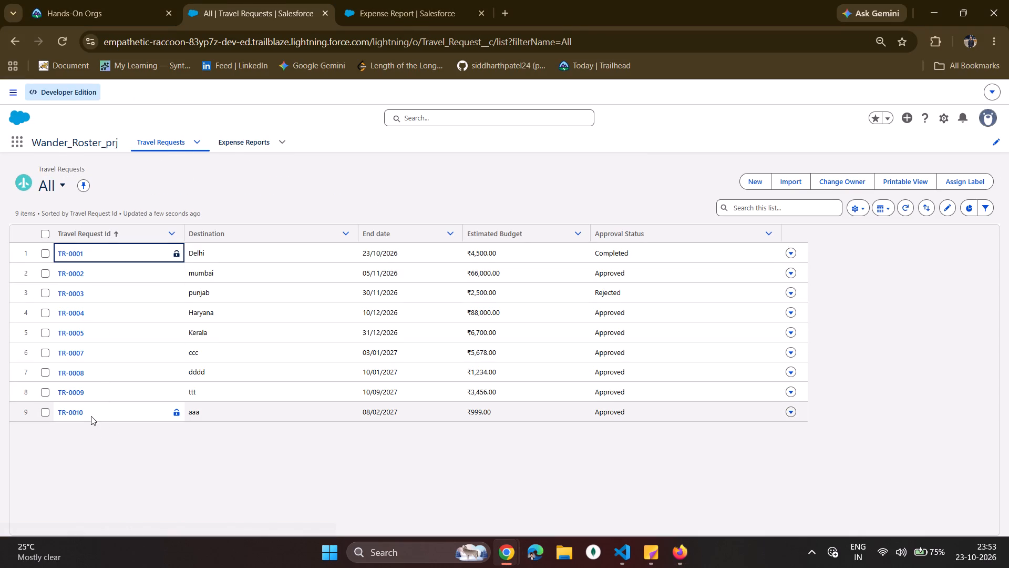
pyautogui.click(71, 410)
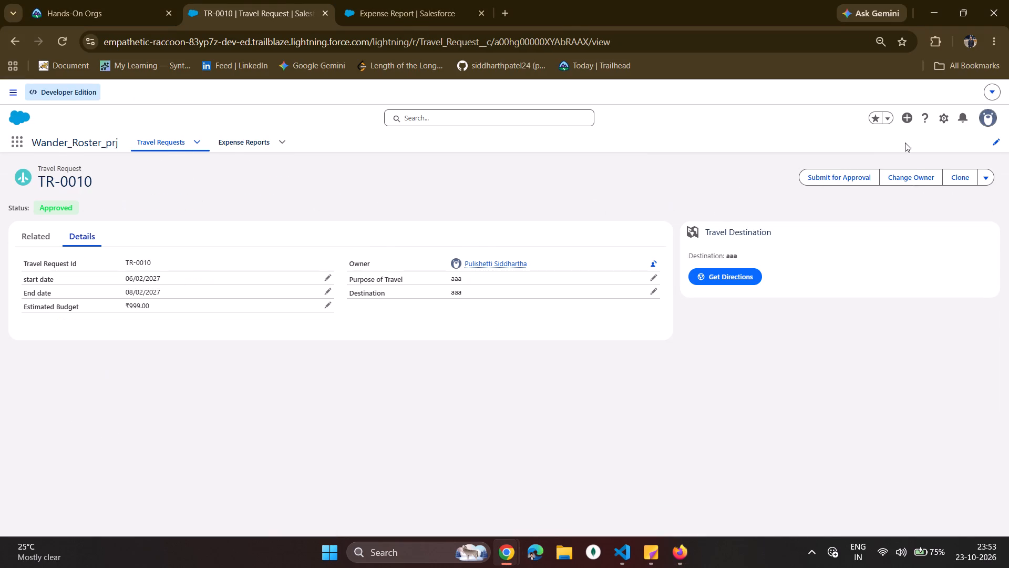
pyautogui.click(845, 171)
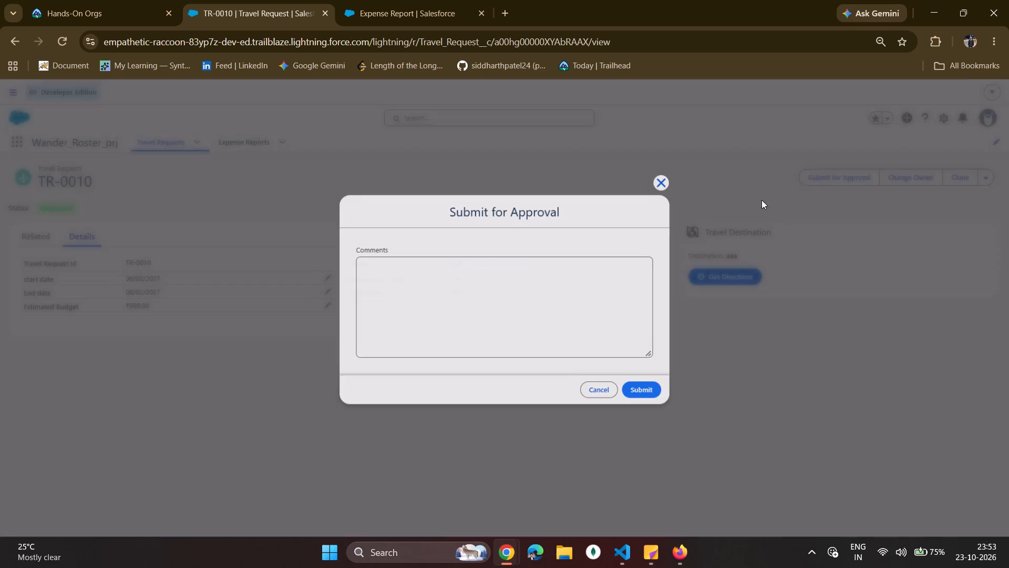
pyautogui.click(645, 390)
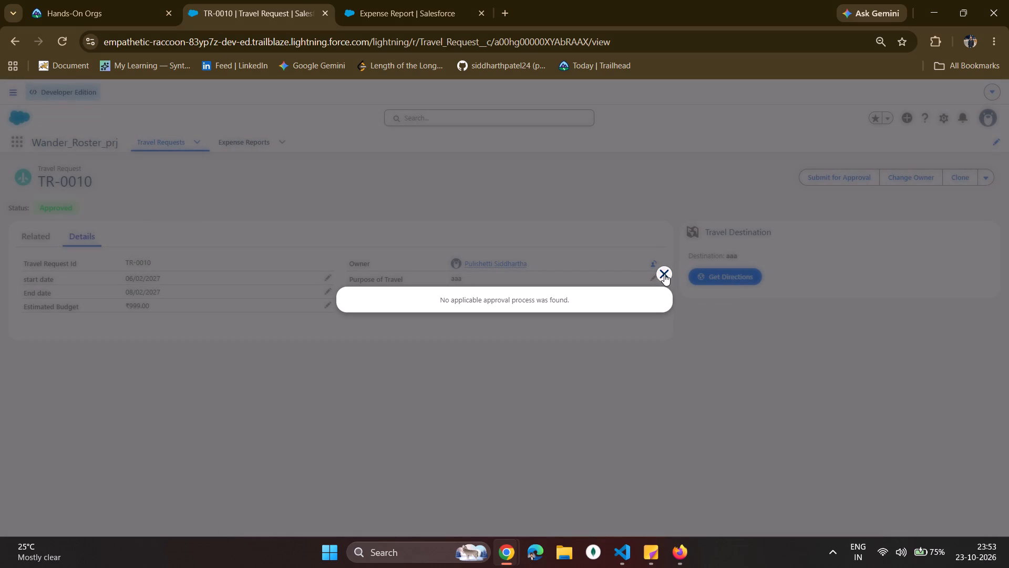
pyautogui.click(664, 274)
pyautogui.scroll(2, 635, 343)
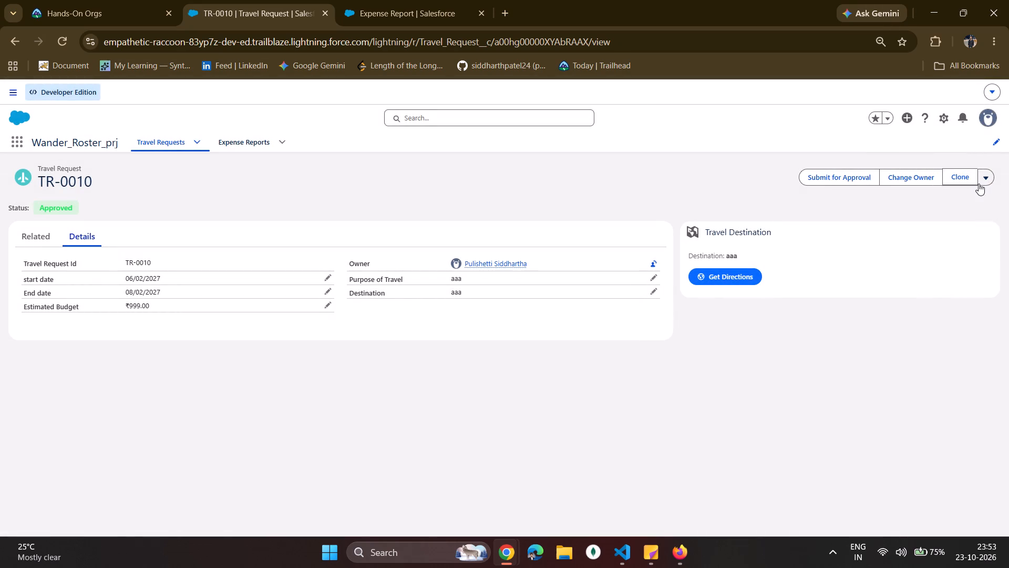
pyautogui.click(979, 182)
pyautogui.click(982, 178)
# Open draft Expense Report Rpt-0009 linked to TR-0010 and submit it for approval without comments.
pyautogui.click(242, 143)
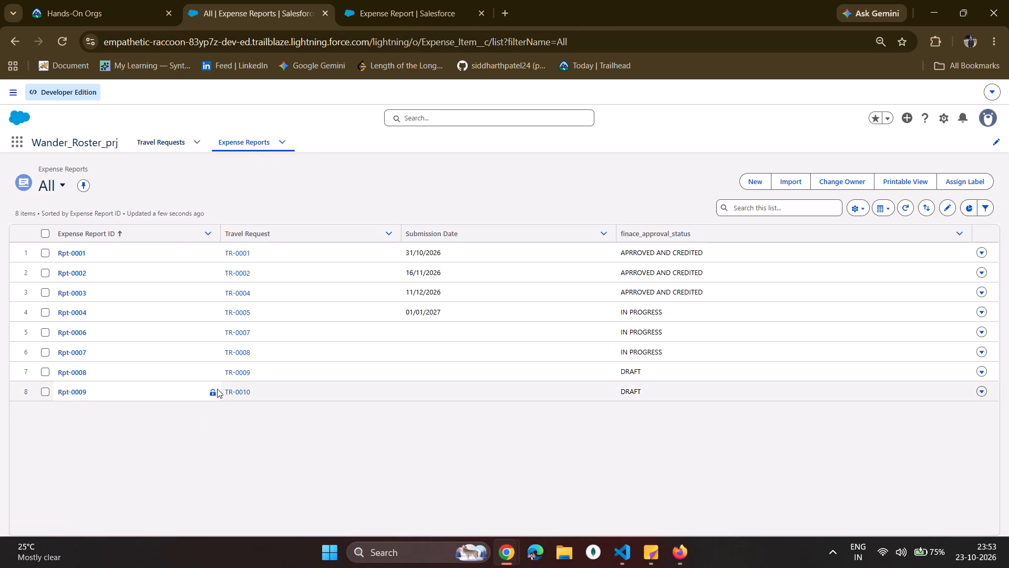
pyautogui.click(75, 389)
pyautogui.scroll(-4, 294, 347)
pyautogui.scroll(4, 294, 347)
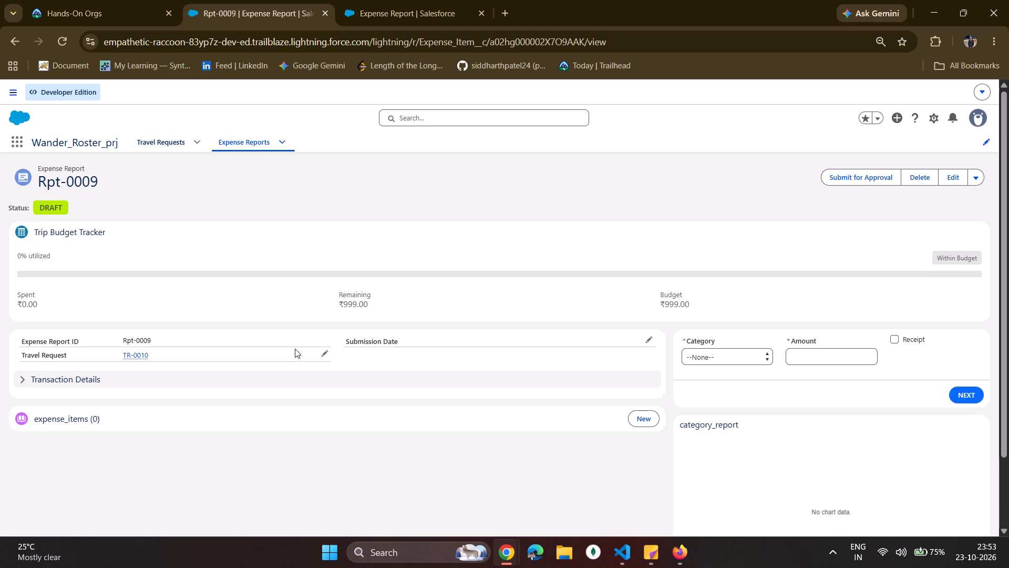
pyautogui.click(851, 170)
pyautogui.click(646, 387)
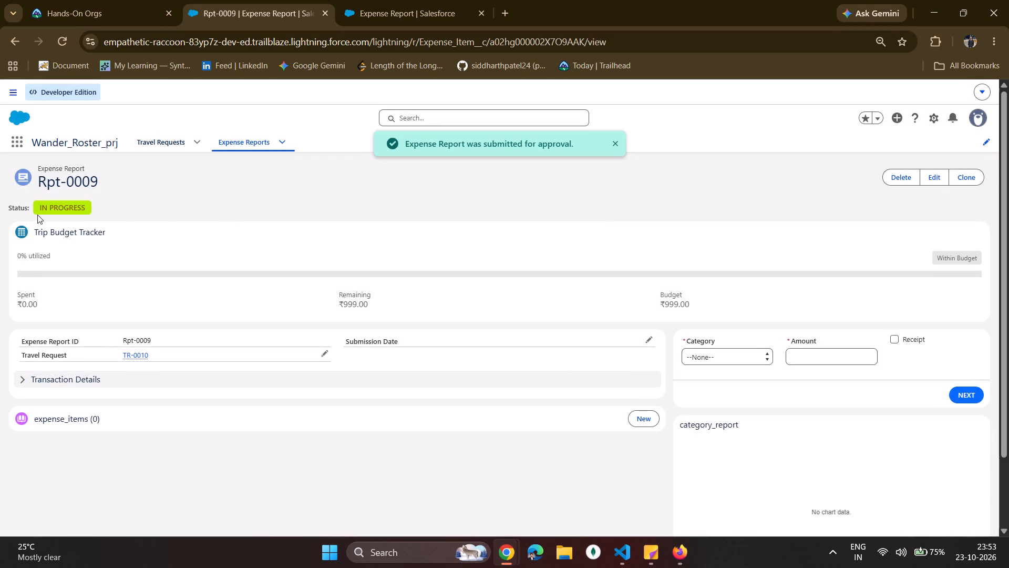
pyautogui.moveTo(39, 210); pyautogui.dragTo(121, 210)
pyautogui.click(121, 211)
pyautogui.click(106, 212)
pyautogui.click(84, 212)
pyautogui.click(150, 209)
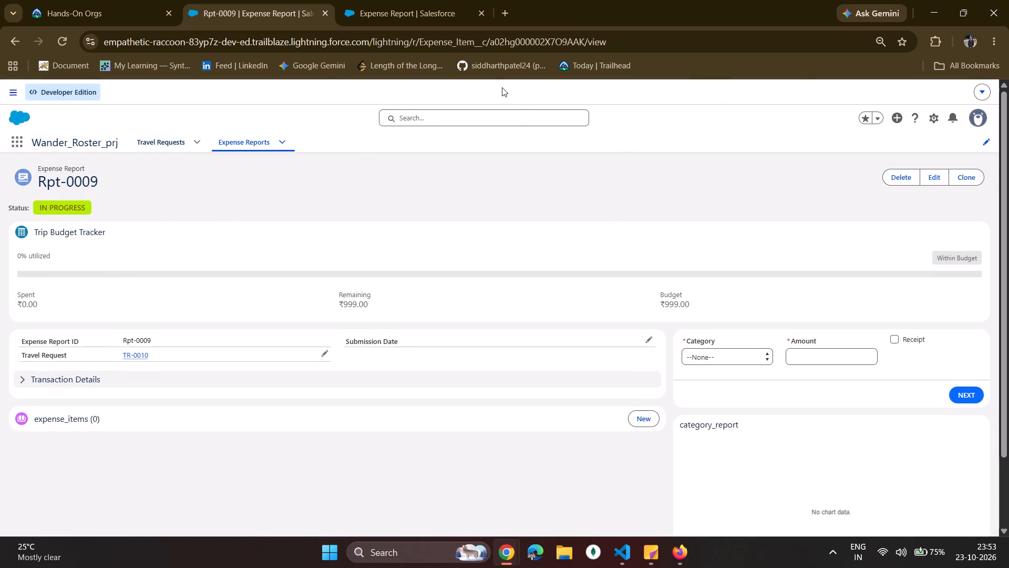
# Open TR-0010 from the Travel Requests list and copy its record heading together with its status.
pyautogui.click(159, 149)
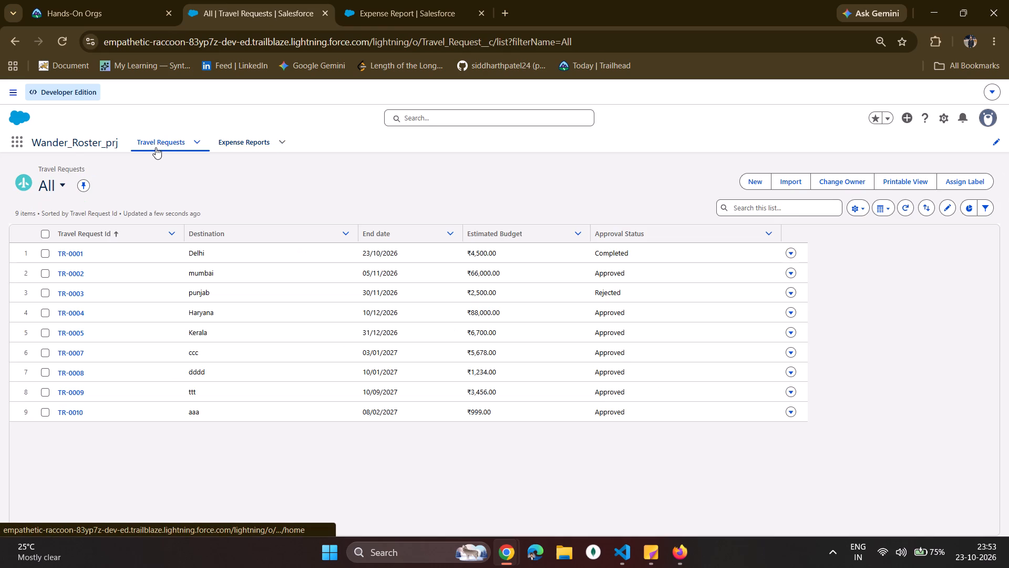
pyautogui.click(64, 413)
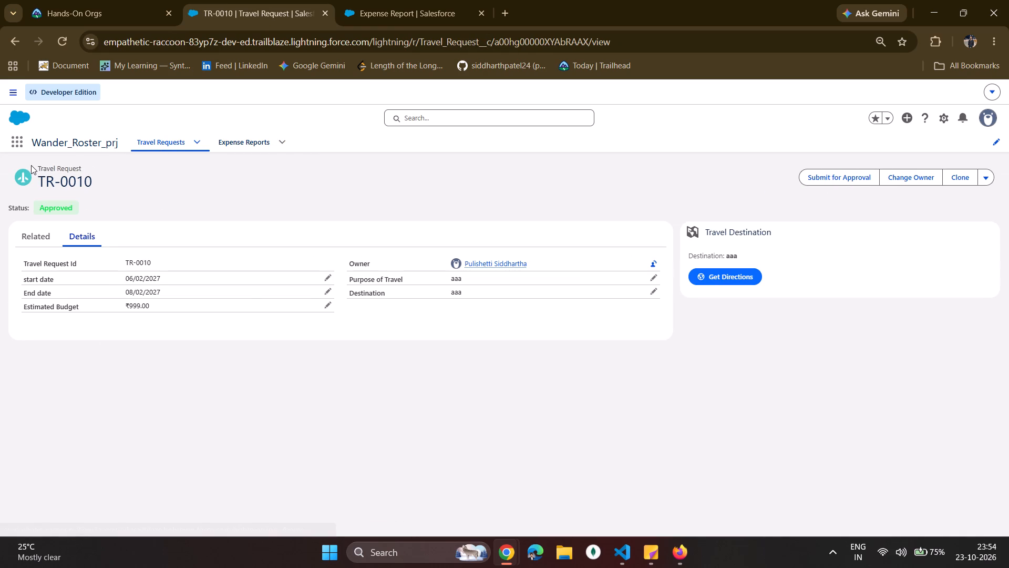
pyautogui.moveTo(31, 165); pyautogui.dragTo(88, 210)
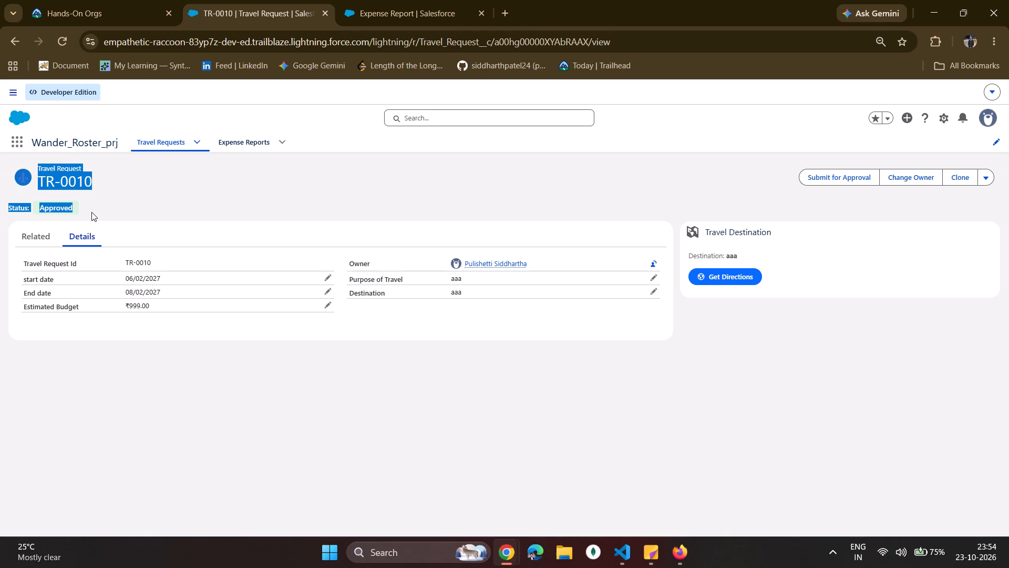
pyautogui.hotkey('ctrl', 'c')
pyautogui.hotkey('alt', 'Tab')
pyautogui.hotkey('alt', 'Tab')
pyautogui.click(553, 497)
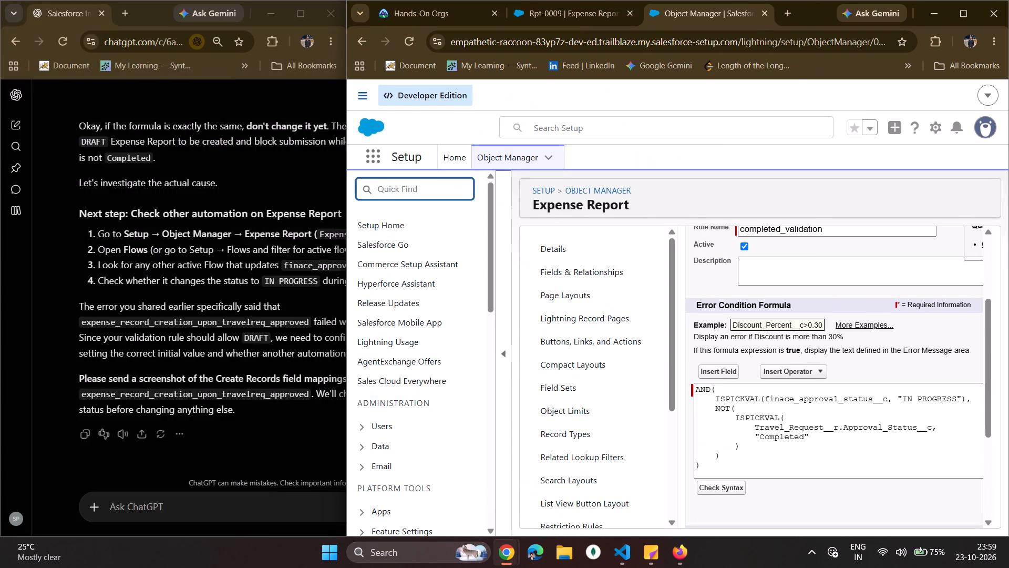
pyautogui.write('flows')
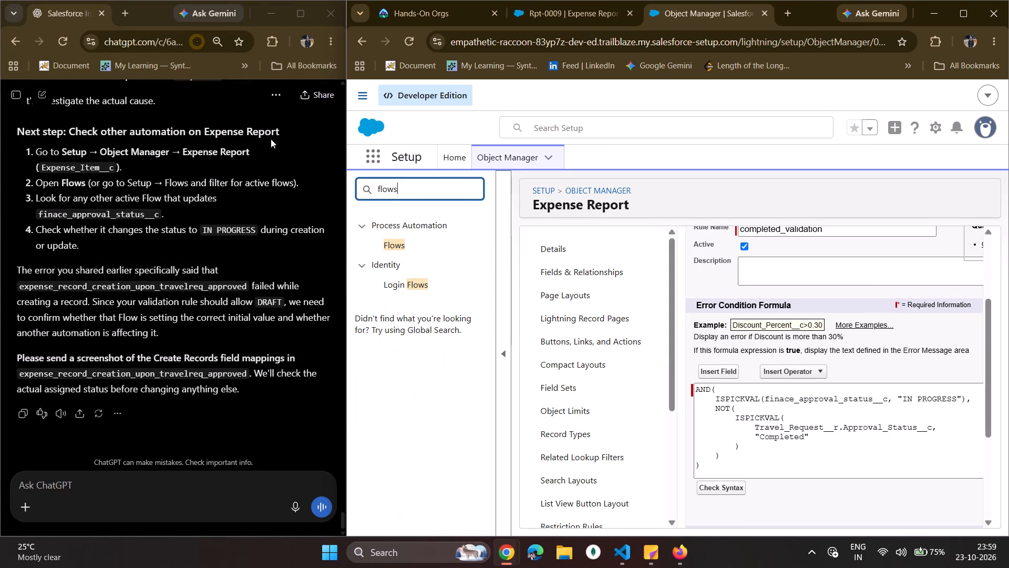
pyautogui.click(392, 246)
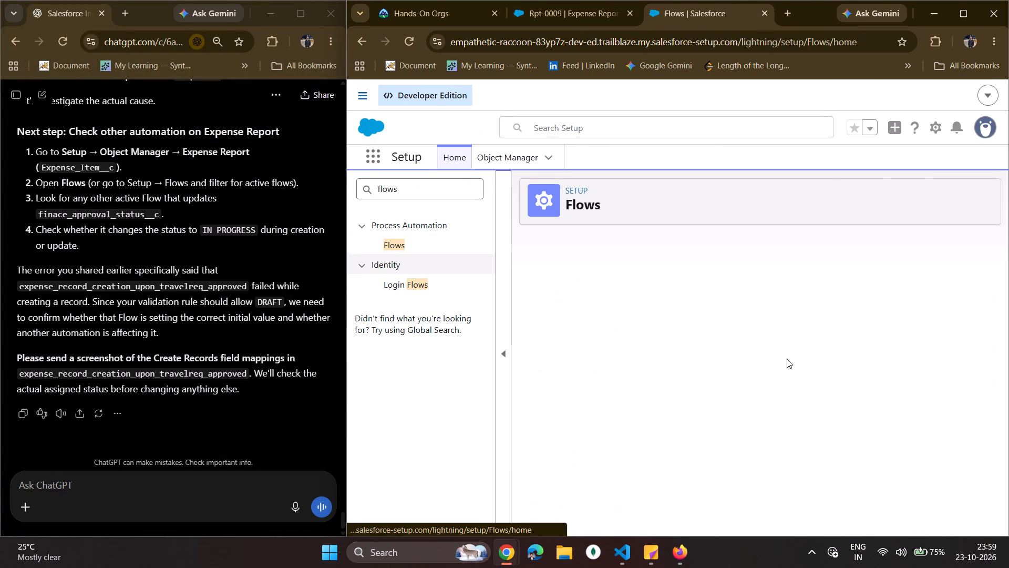
# Look through the full All Flows list for active custom flows that could update the Expense Report's approval status.
pyautogui.scroll(-2, 630, 337)
pyautogui.scroll(5, 633, 335)
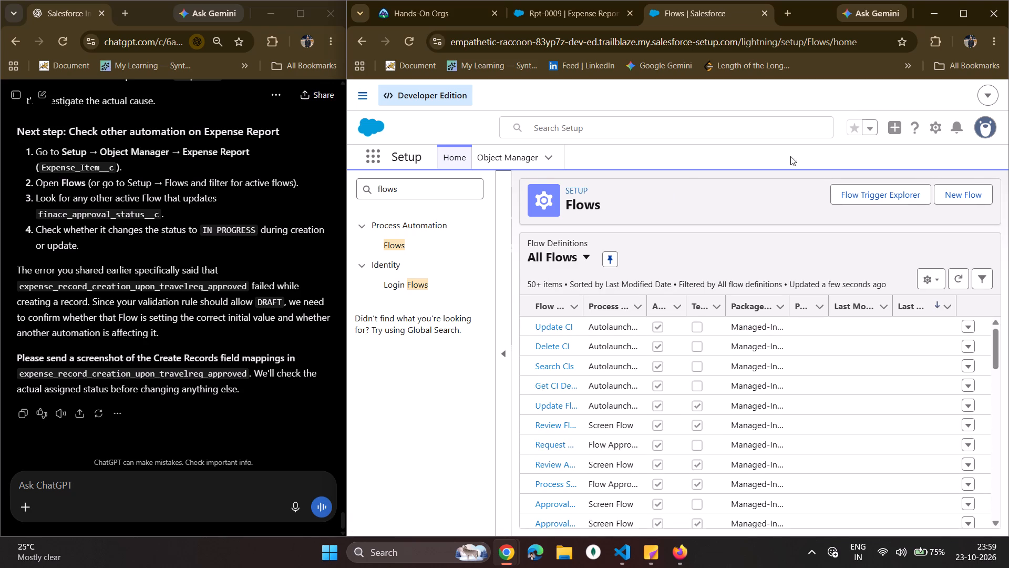
pyautogui.scroll(-5, 739, 365)
pyautogui.scroll(-3, 694, 438)
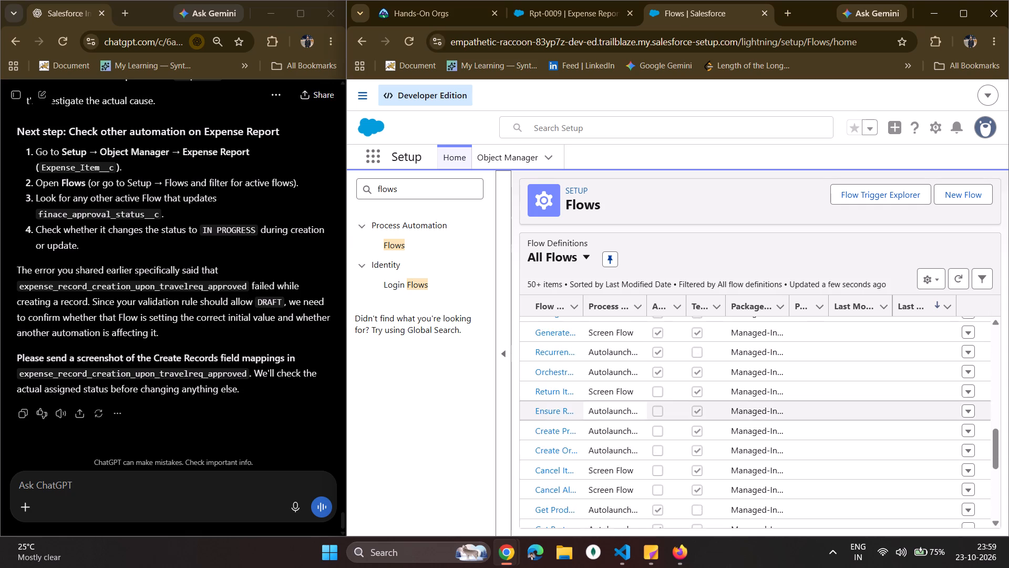
pyautogui.scroll(-5, 593, 390)
pyautogui.click(500, 373)
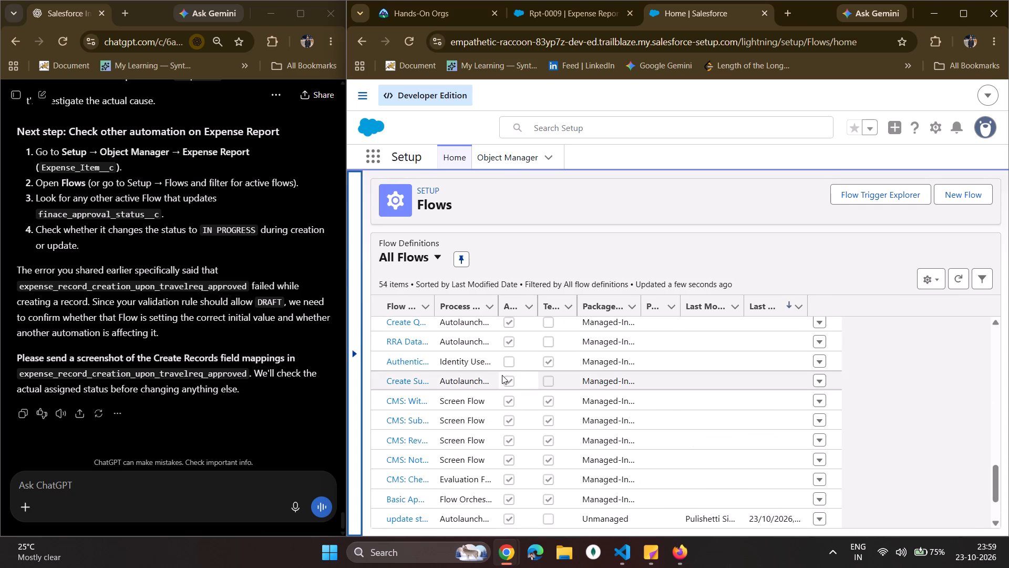
pyautogui.scroll(-11, 499, 418)
pyautogui.scroll(-6, 475, 455)
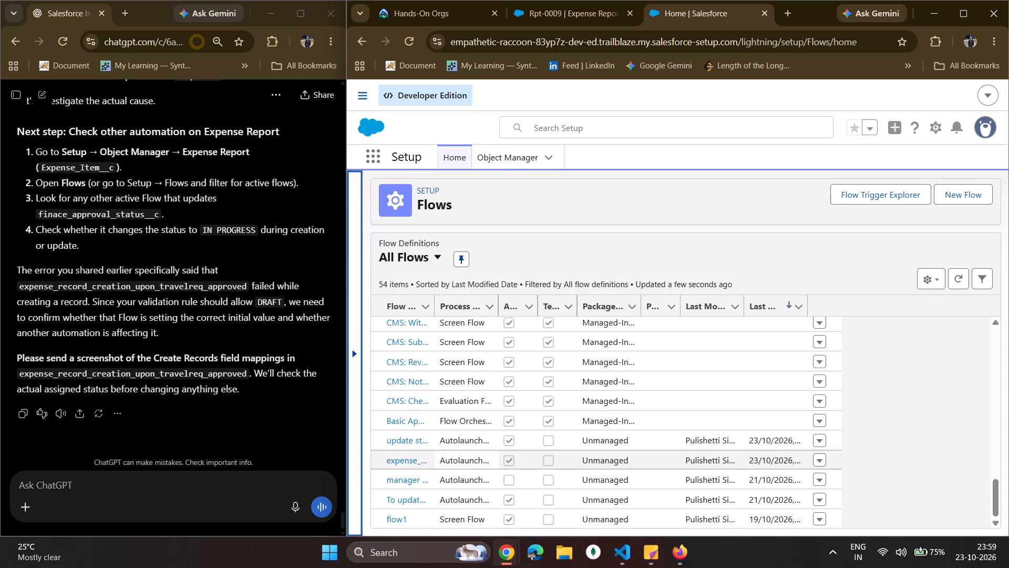
pyautogui.scroll(17, 714, 392)
pyautogui.scroll(-4, 714, 390)
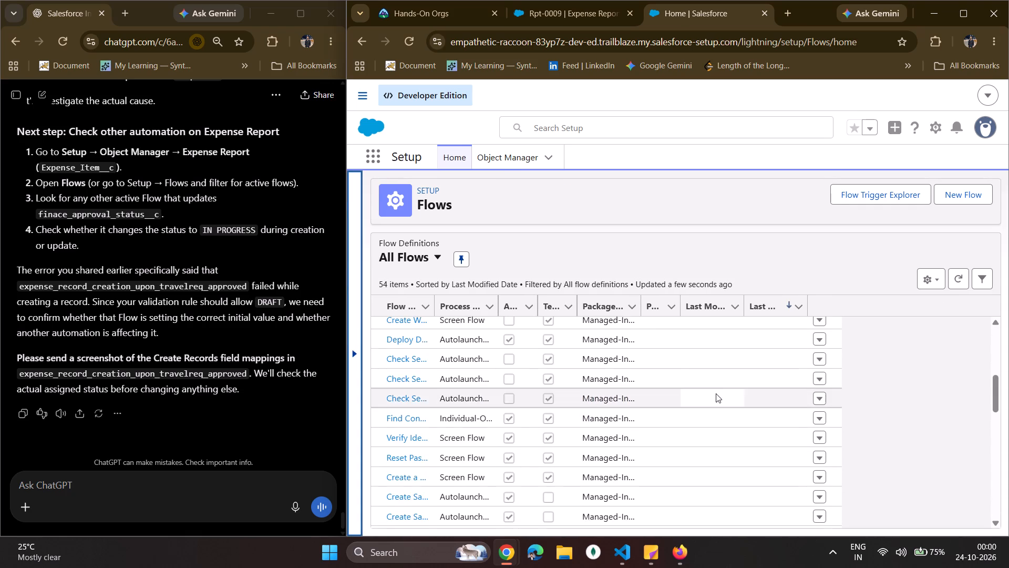
pyautogui.scroll(-14, 716, 393)
pyautogui.scroll(-7, 716, 395)
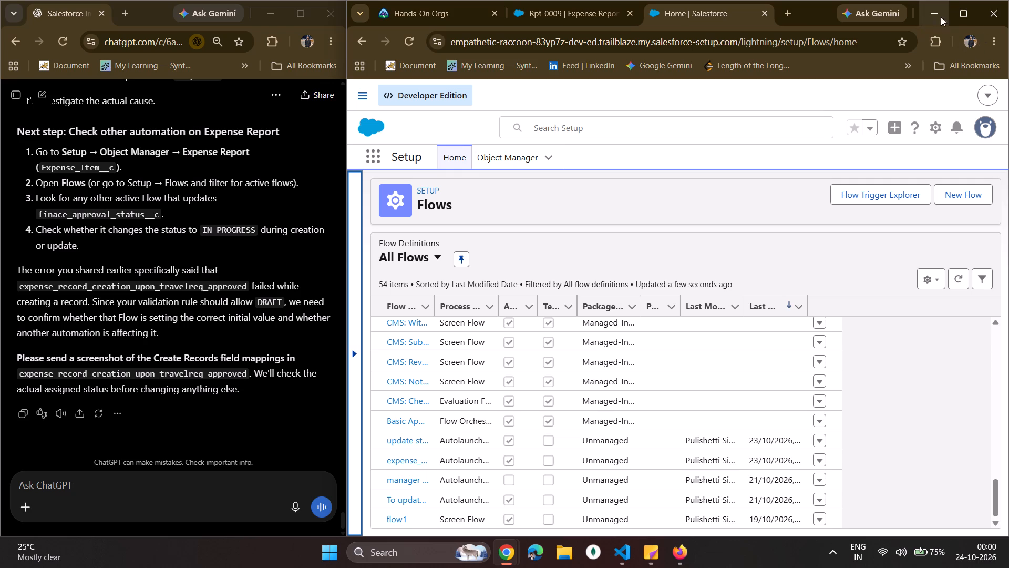
pyautogui.click(964, 0)
pyautogui.click(964, 18)
pyautogui.scroll(-3, 388, 321)
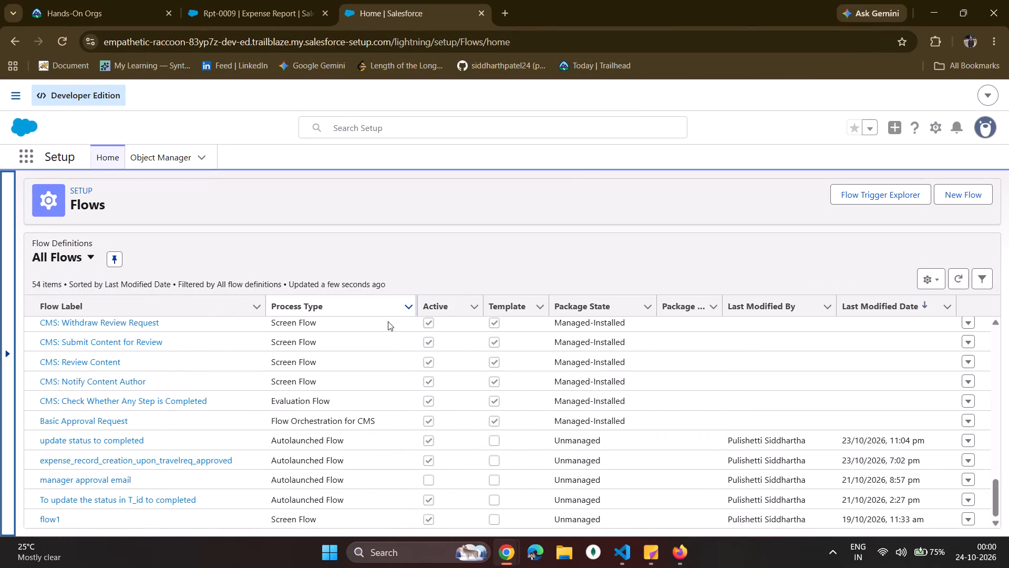
pyautogui.scroll(-2, 388, 321)
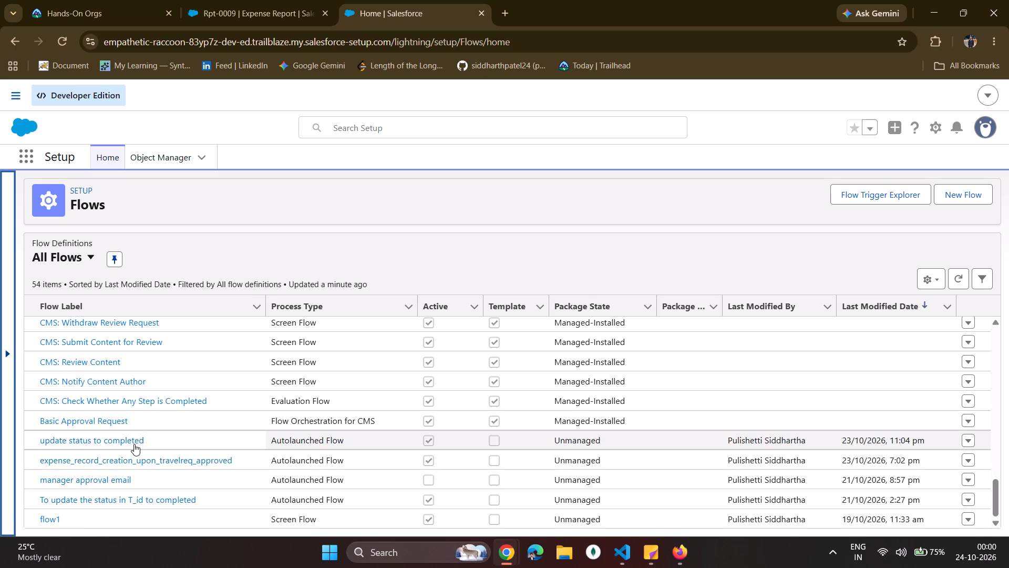
# Open the "update status to completed" flow to review its structure, and return to the flow list.
pyautogui.click(134, 443)
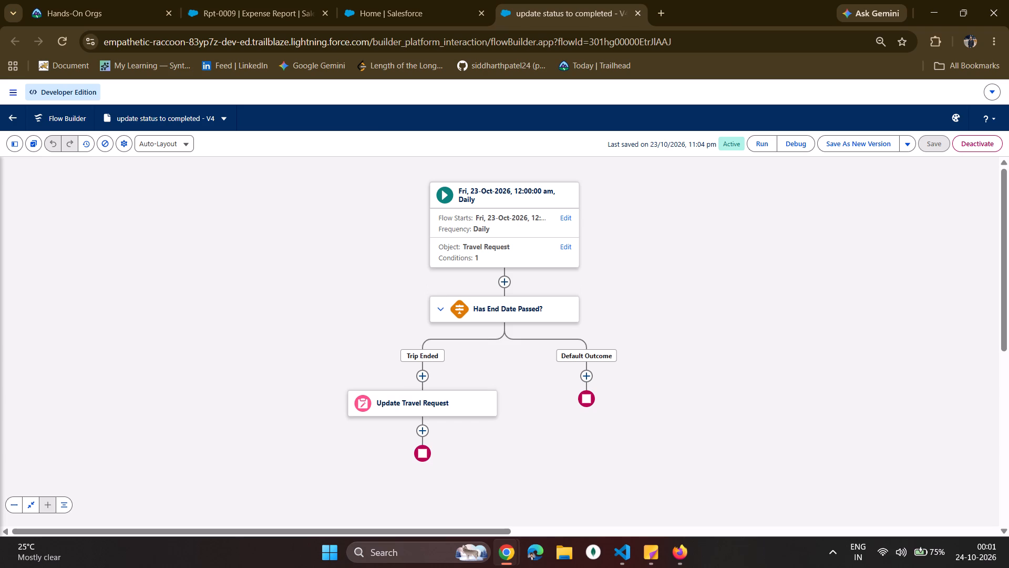
pyautogui.click(374, 9)
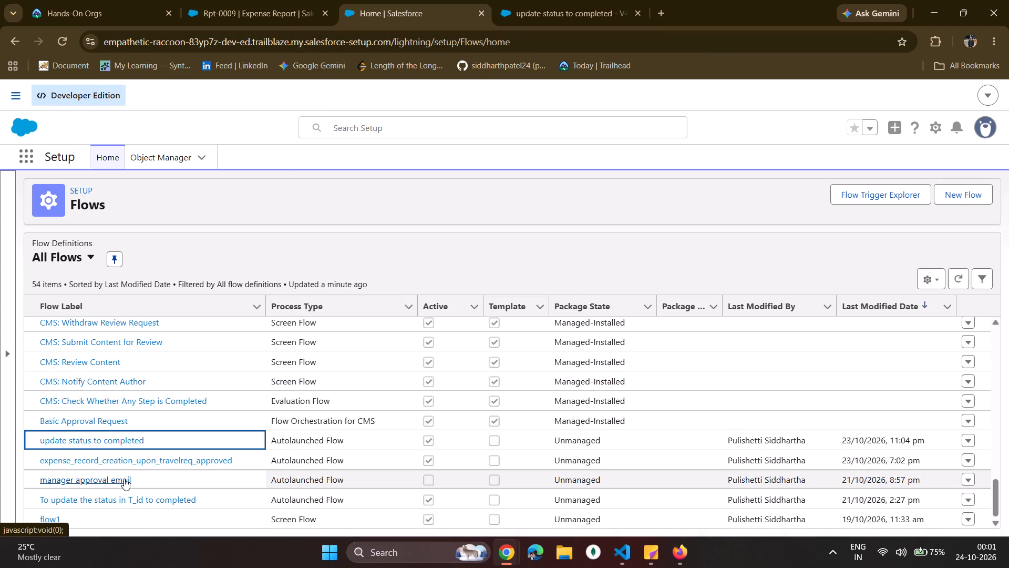
# Open the "To update the status in T_id to completed" flow and examine its Mark Travel Request Completed element.
pyautogui.click(128, 498)
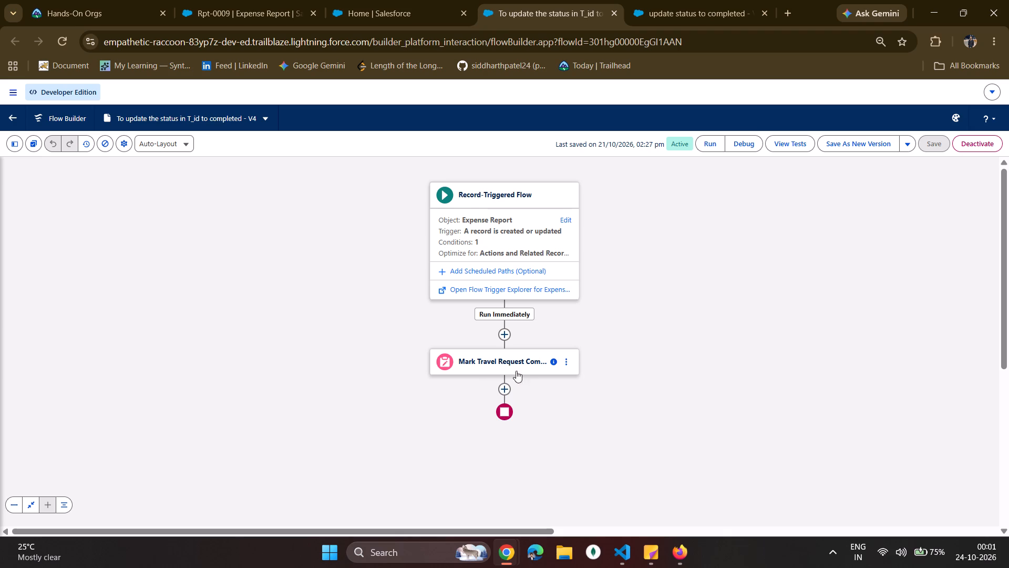
pyautogui.click(469, 360)
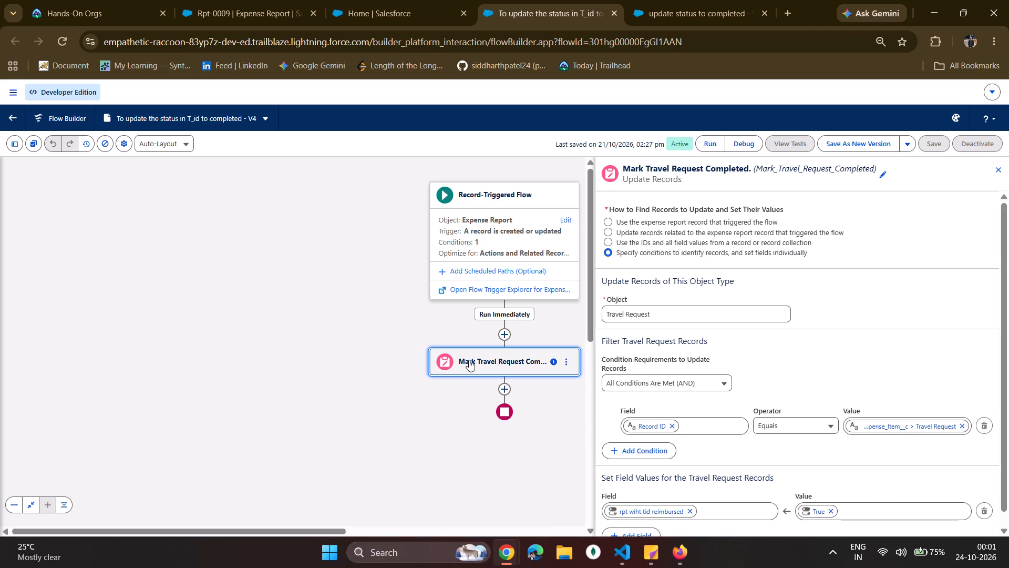
pyautogui.scroll(-1, 719, 446)
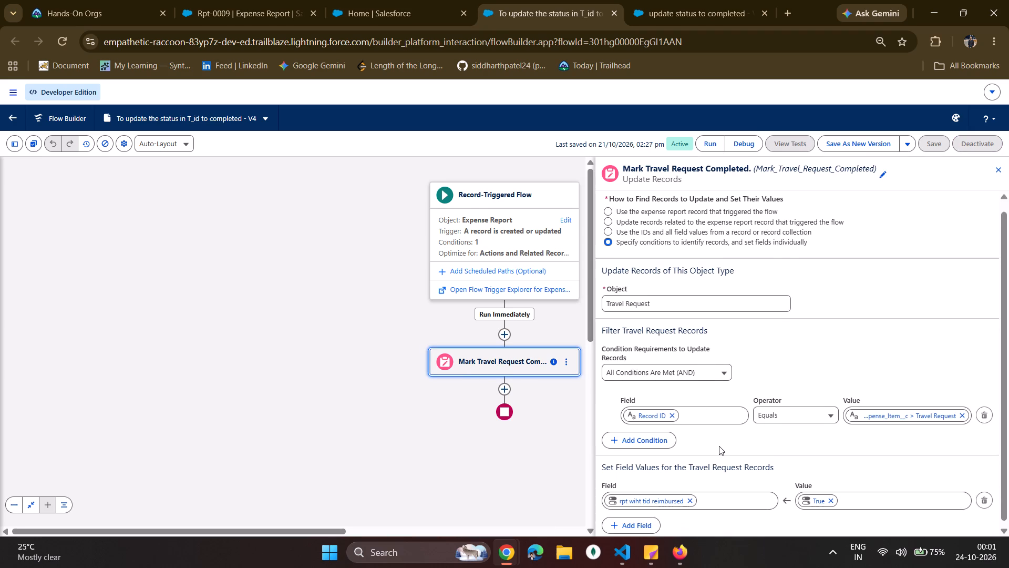
pyautogui.scroll(-3, 719, 446)
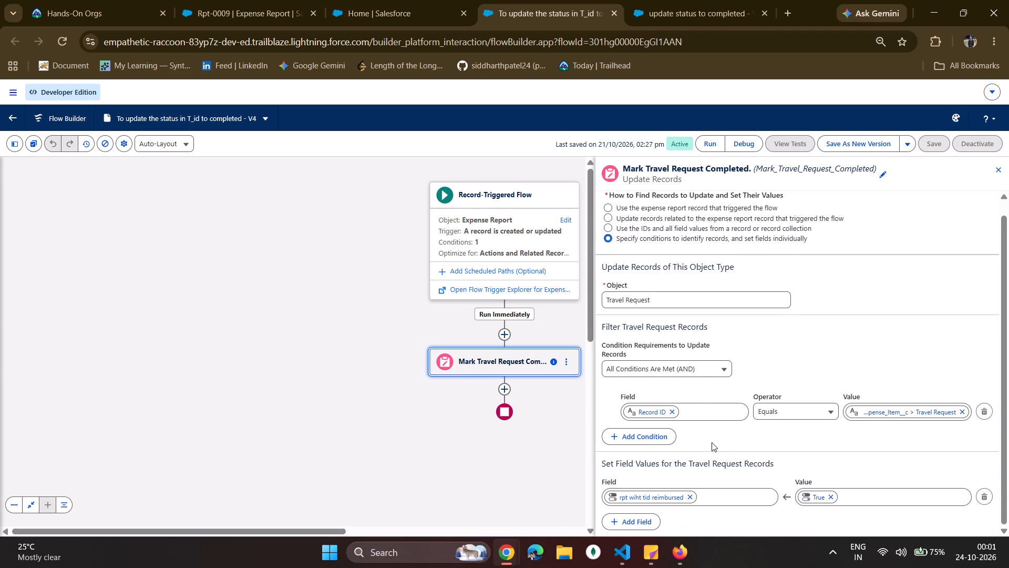
pyautogui.scroll(2, 711, 441)
pyautogui.scroll(-3, 711, 441)
pyautogui.scroll(6, 694, 431)
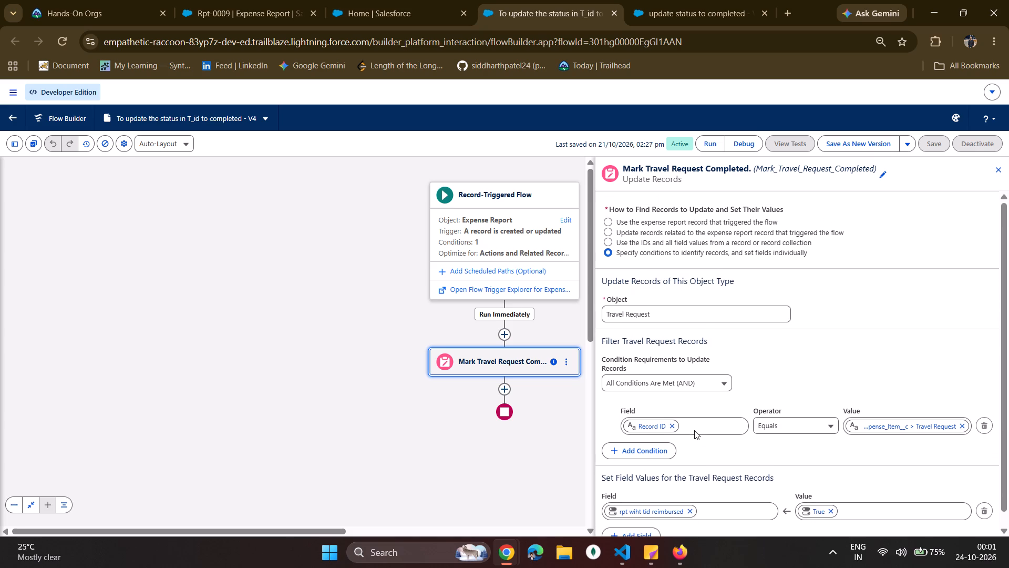
# Examine the flow's start configuration, including its trigger object, entry conditions, and run and optimization settings.
pyautogui.click(499, 235)
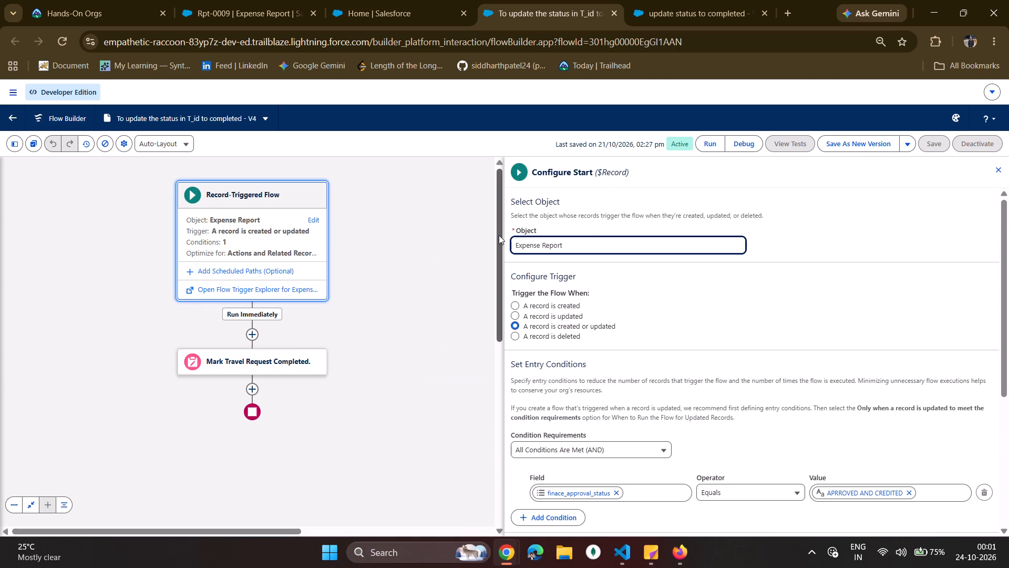
pyautogui.scroll(-3, 591, 355)
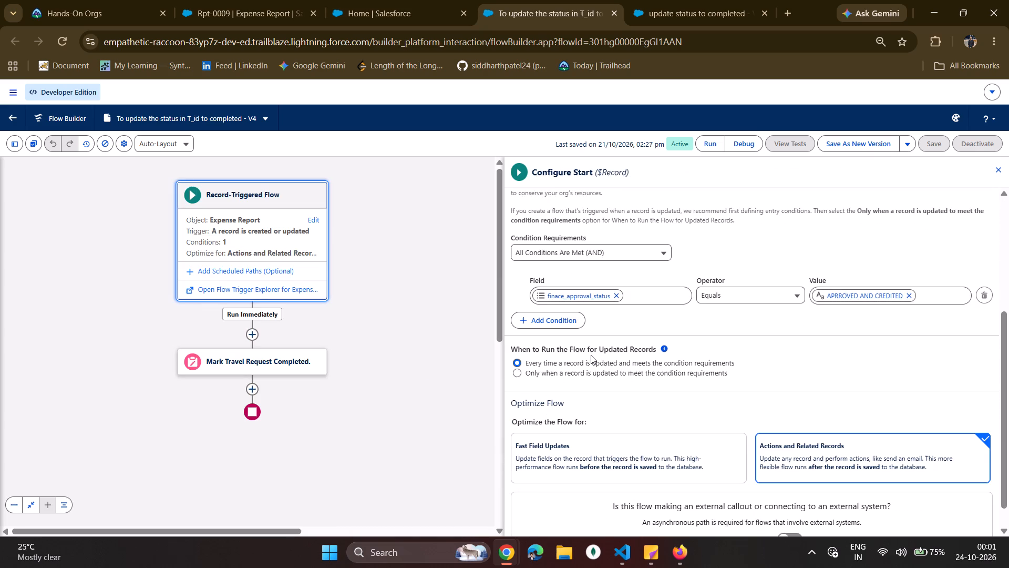
pyautogui.scroll(2, 591, 355)
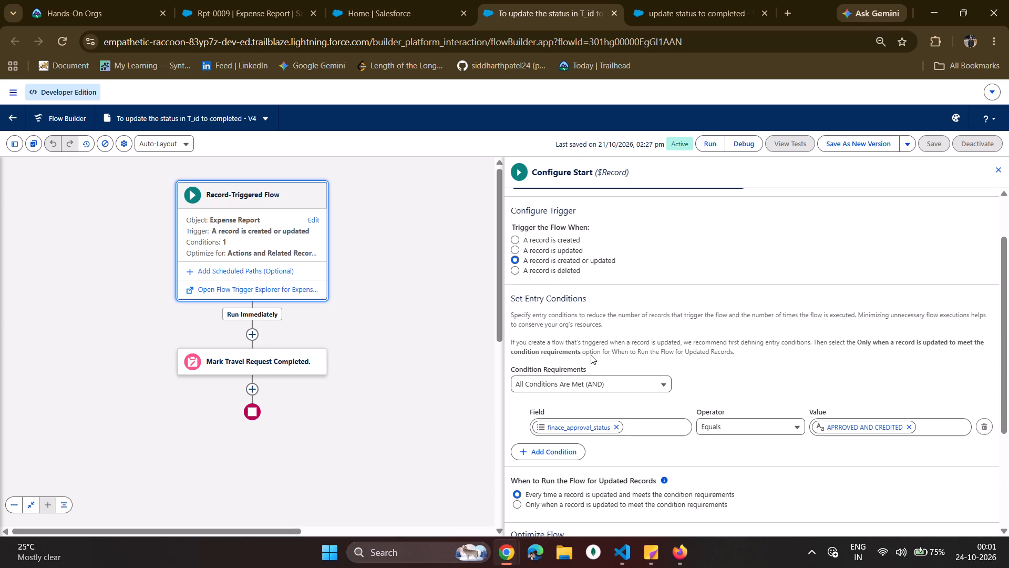
pyautogui.scroll(2, 591, 355)
pyautogui.scroll(-1, 591, 355)
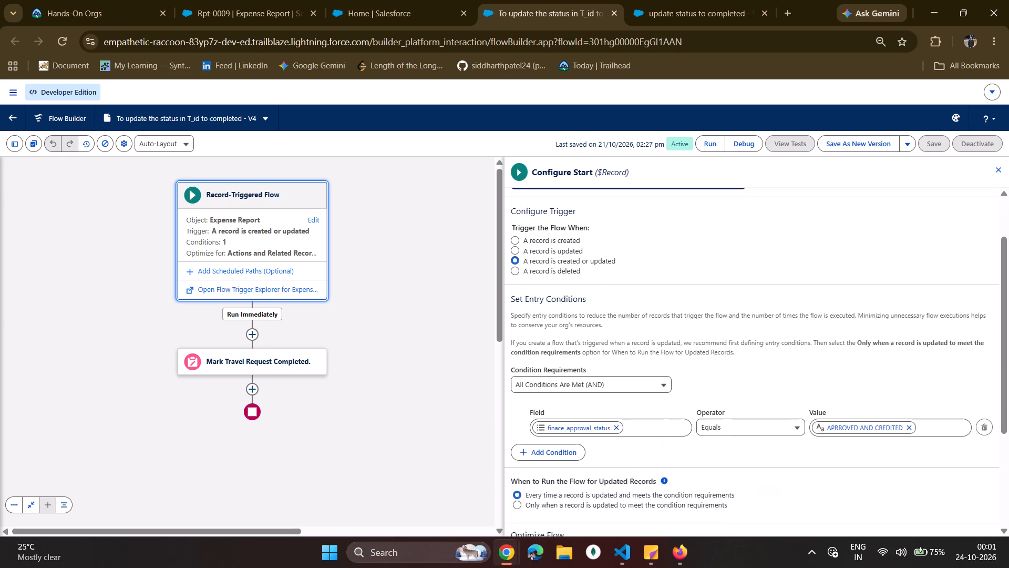
pyautogui.scroll(4, 590, 355)
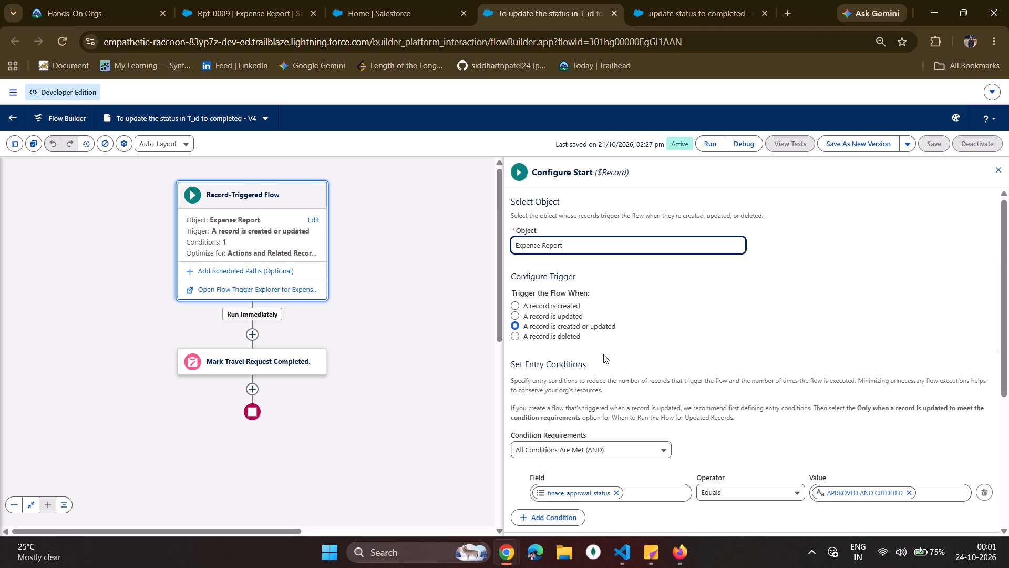
pyautogui.scroll(-2, 603, 354)
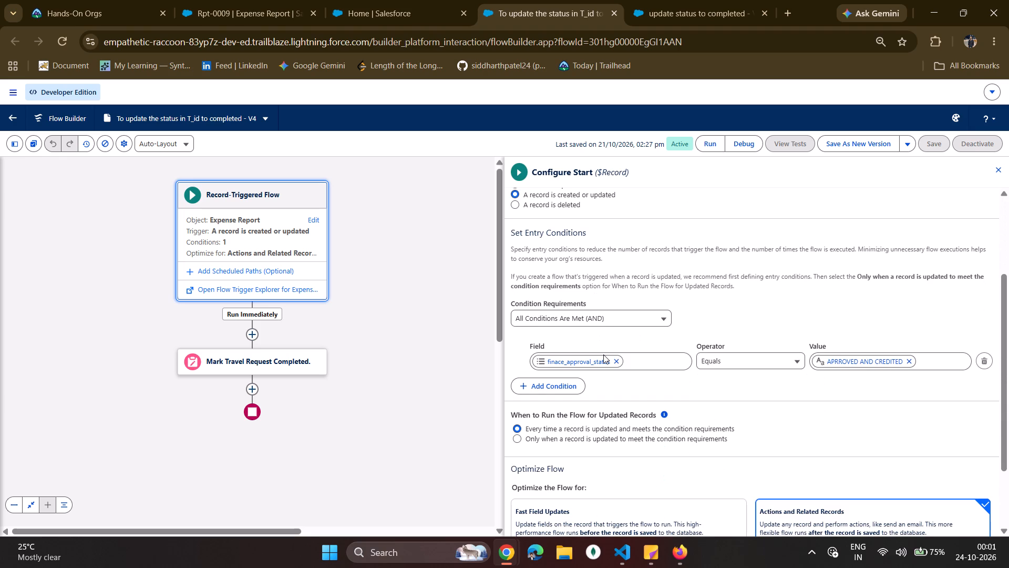
pyautogui.scroll(-6, 603, 354)
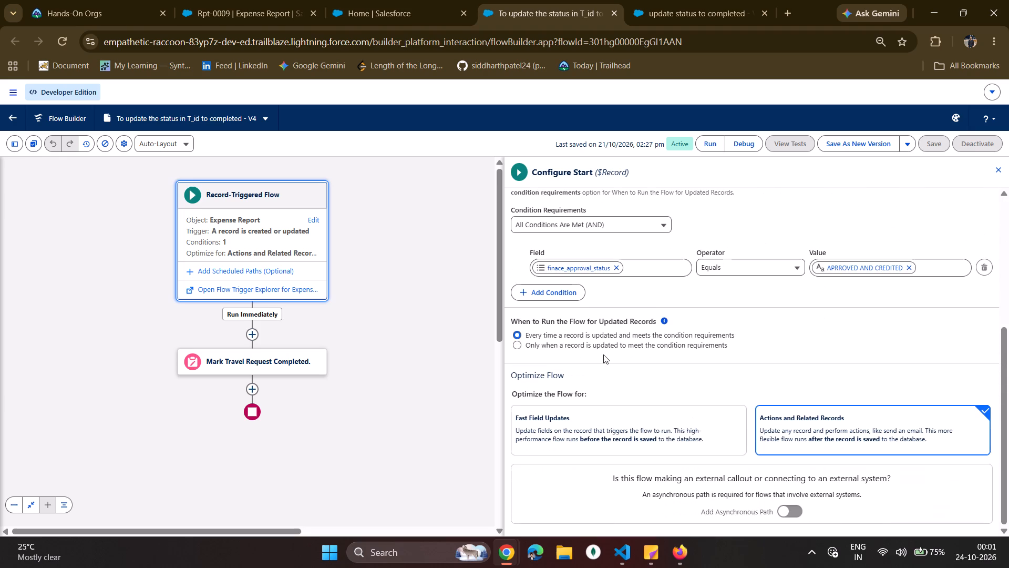
pyautogui.scroll(2, 603, 354)
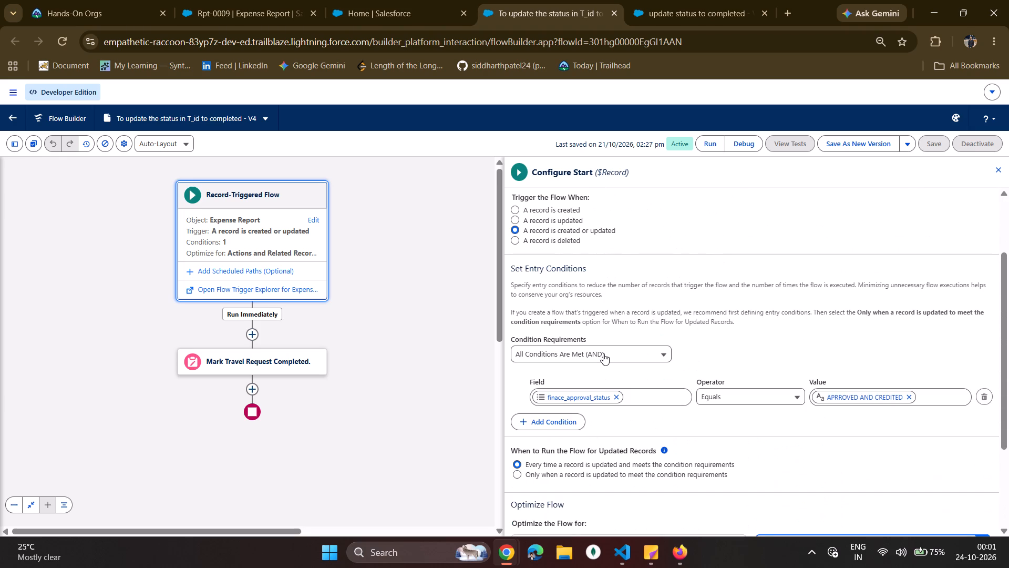
# Recheck the Mark Travel Request Completed element's record filter and the field values it sets on Travel Request records.
pyautogui.click(250, 365)
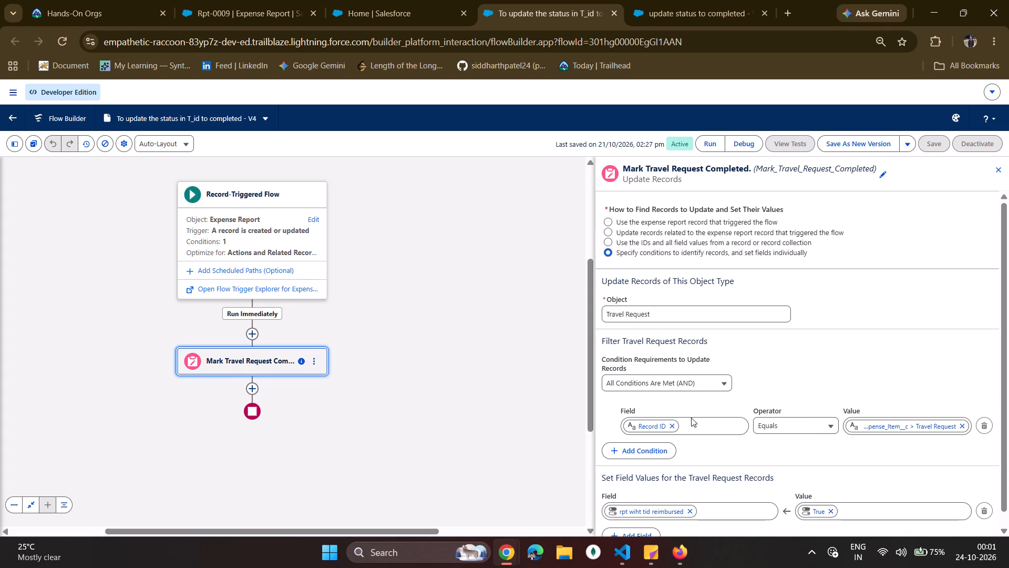
pyautogui.scroll(-3, 677, 420)
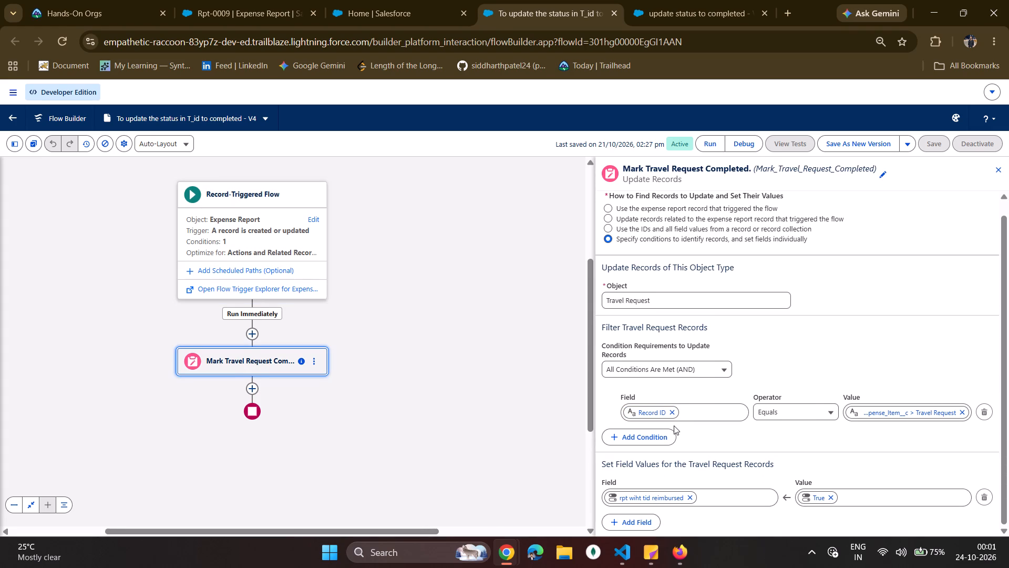
pyautogui.scroll(-1, 674, 425)
pyautogui.scroll(-4, 689, 488)
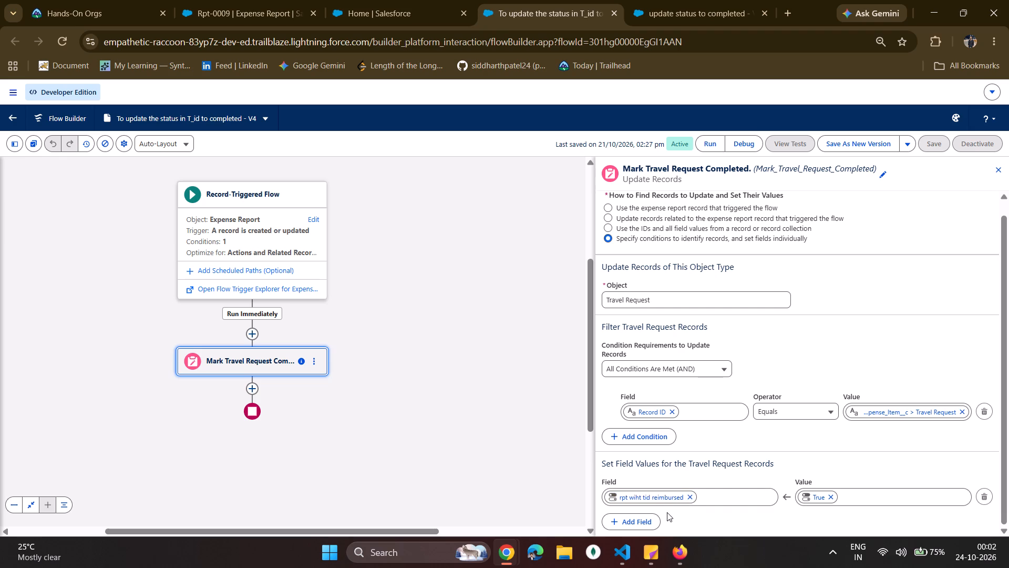
pyautogui.scroll(-3, 668, 511)
pyautogui.scroll(8, 668, 511)
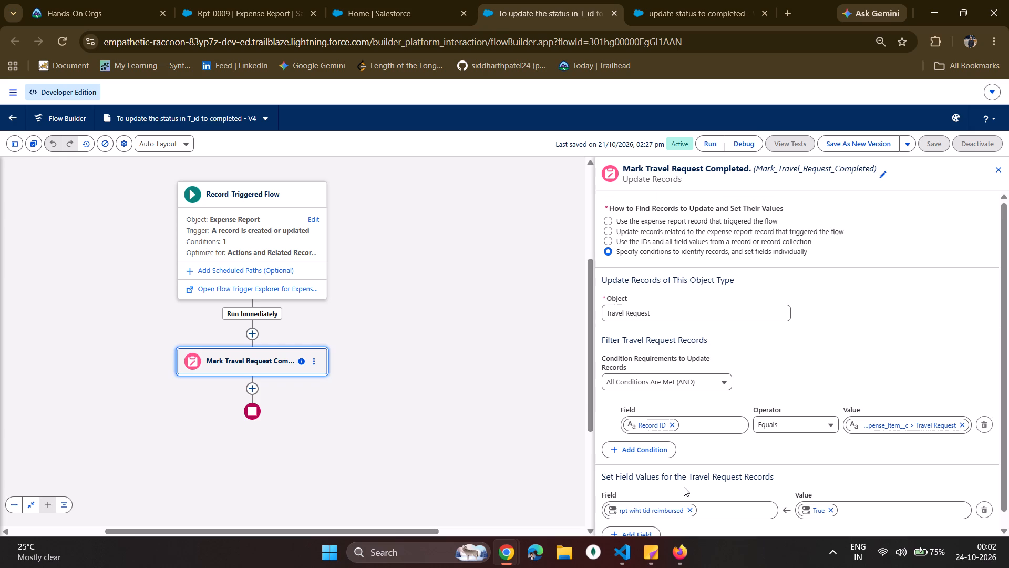
pyautogui.scroll(-2, 684, 487)
pyautogui.scroll(4, 684, 487)
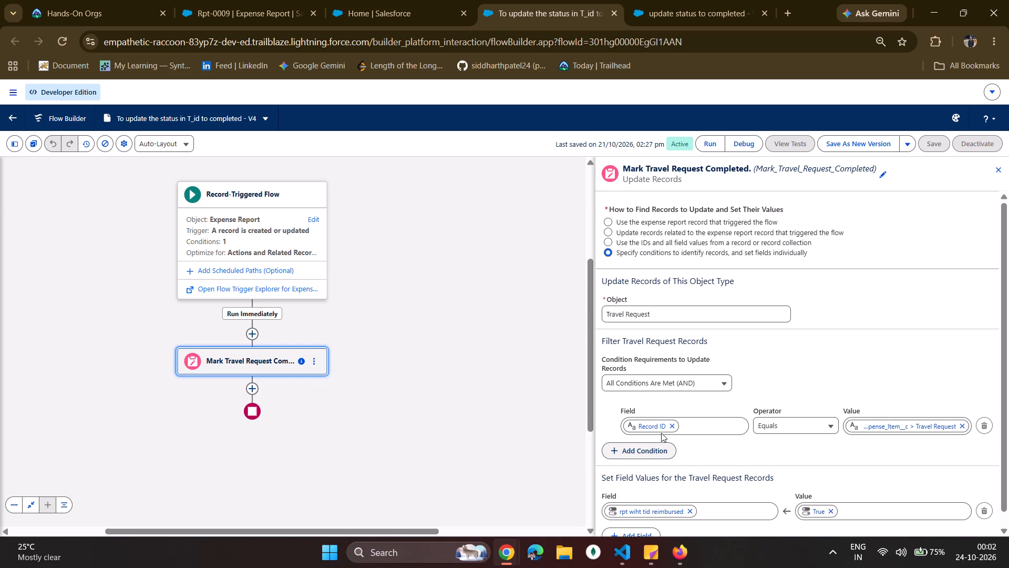
pyautogui.scroll(-3, 661, 433)
pyautogui.scroll(6, 661, 433)
# Cross-check the Mark Travel Request Completed element's Record ID filter value and field assignments against the flow's start trigger and entry conditions.
pyautogui.click(879, 430)
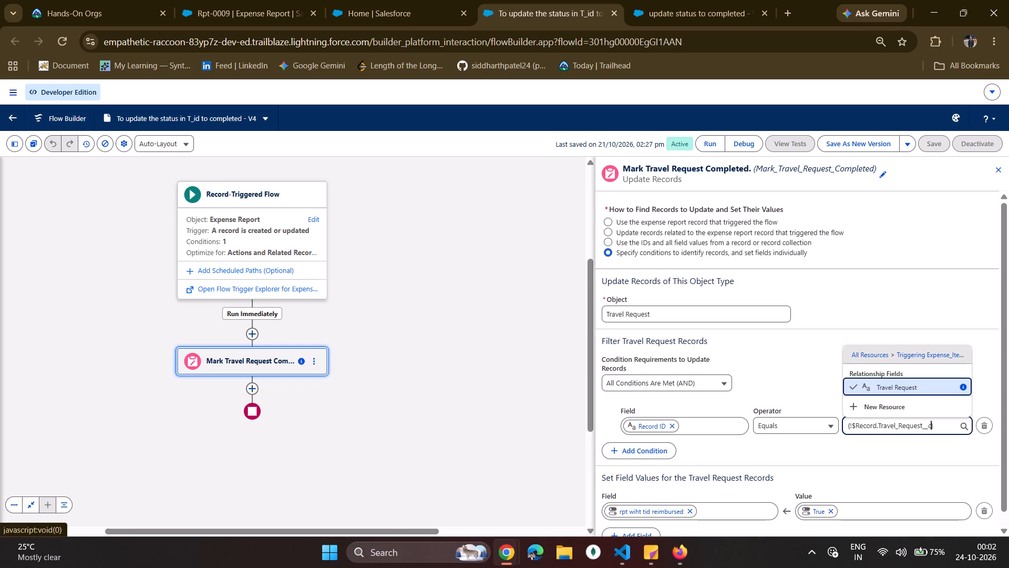
pyautogui.click(859, 454)
pyautogui.scroll(-3, 856, 453)
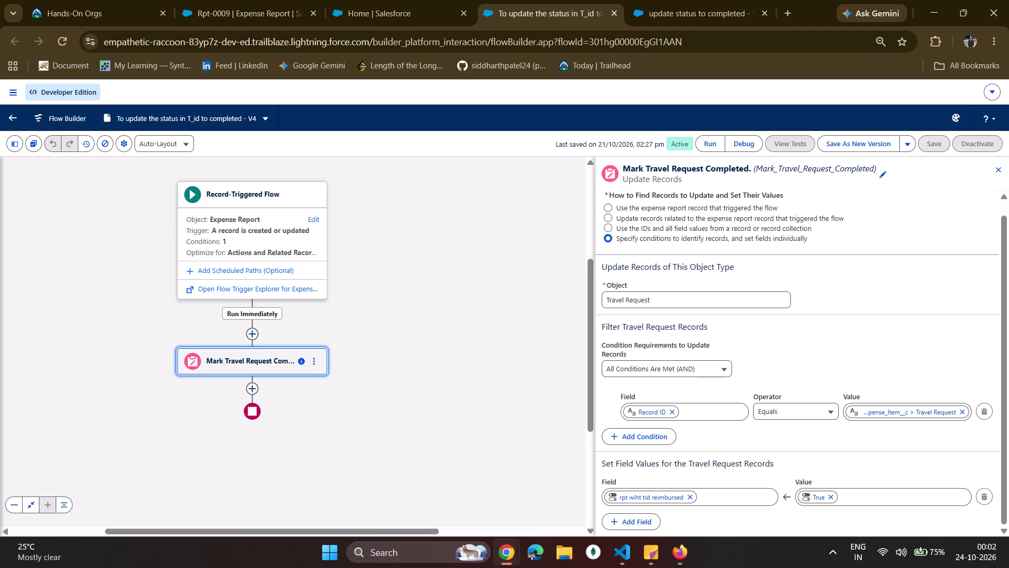
pyautogui.click(275, 238)
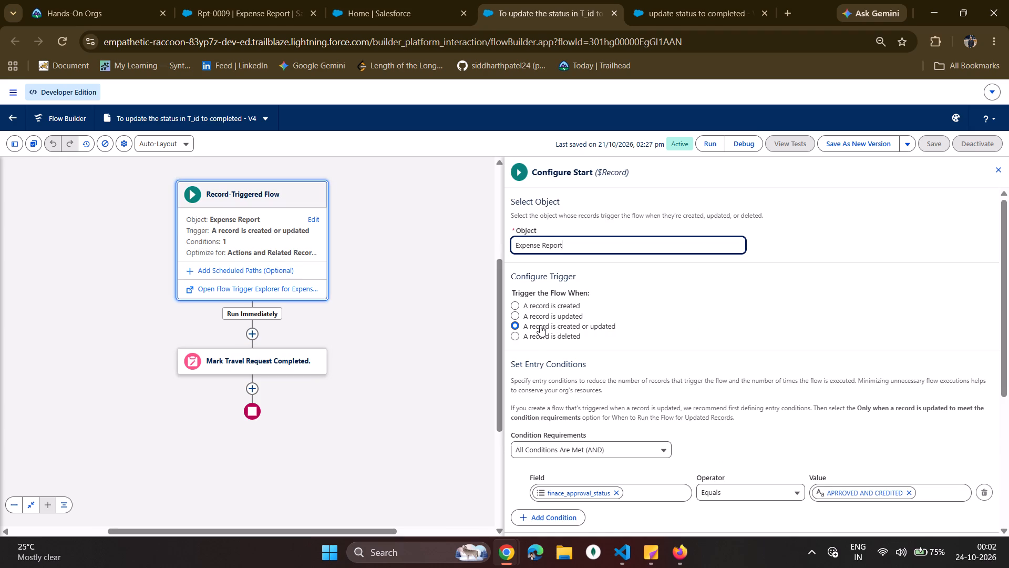
pyautogui.scroll(-3, 539, 328)
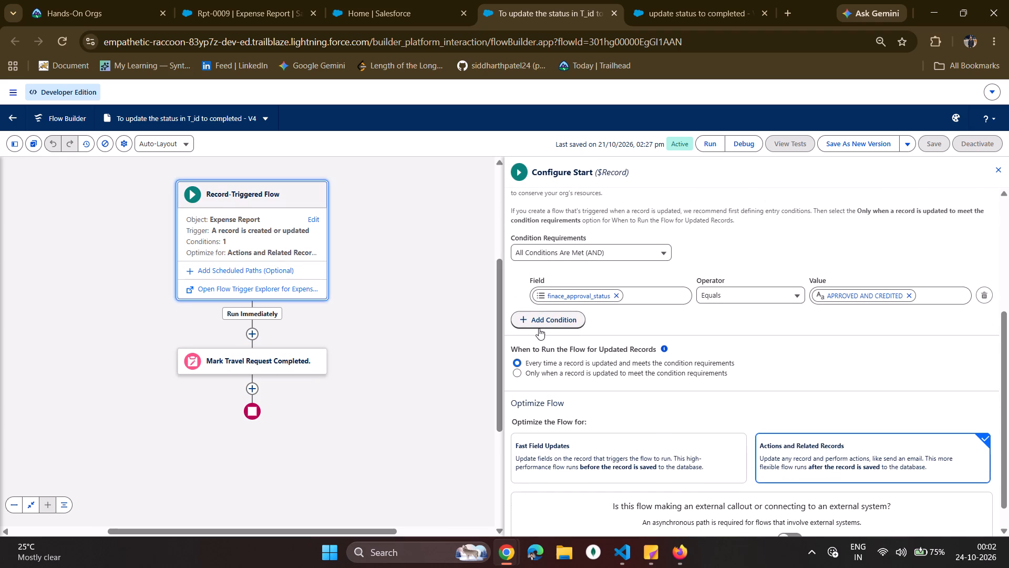
pyautogui.click(234, 367)
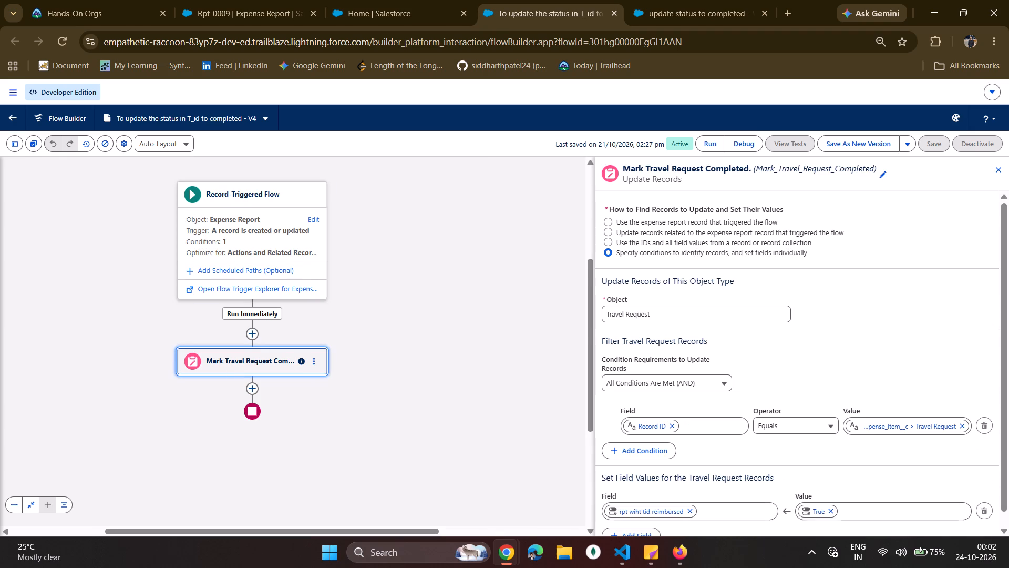
pyautogui.scroll(-10, 664, 457)
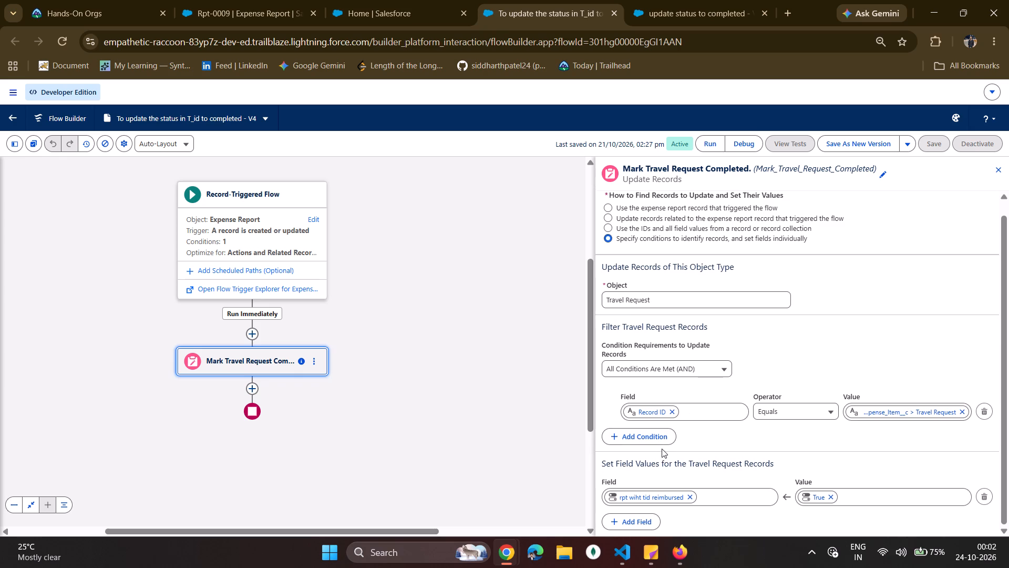
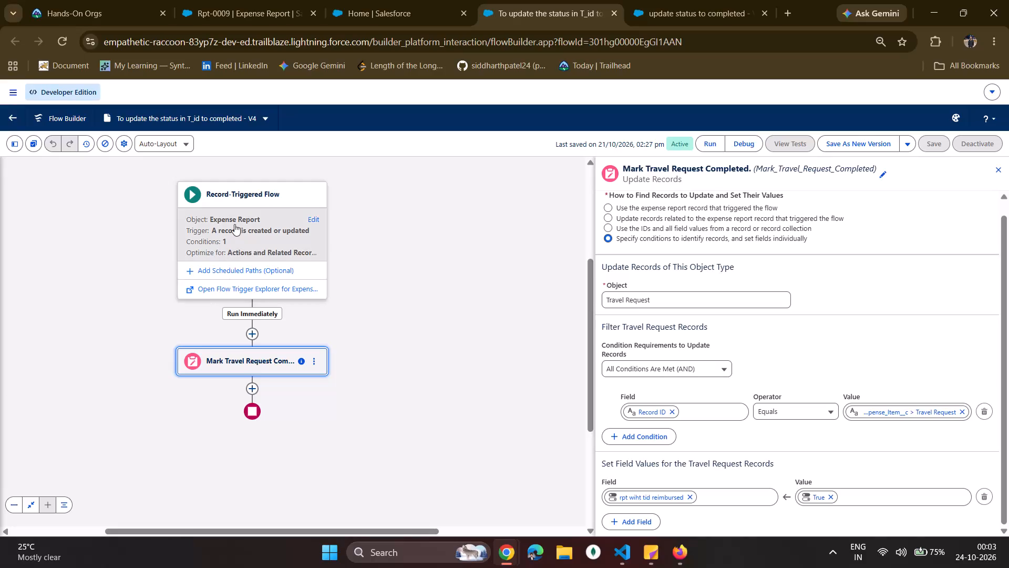
# Search the setup objects for "expense" and open the Expense Report object's Fields & Relationships.
pyautogui.click(416, 0)
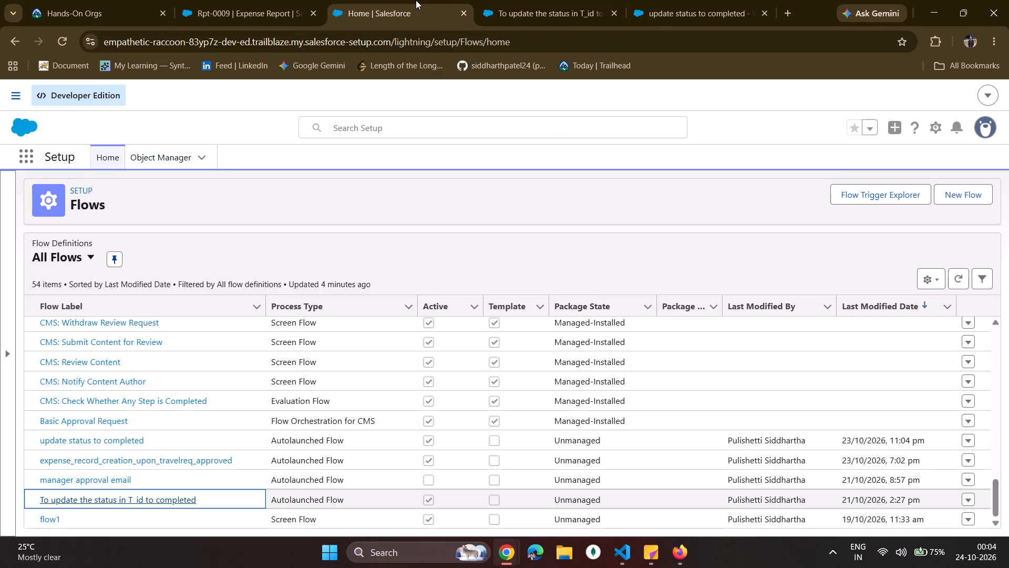
pyautogui.scroll(-2, 179, 488)
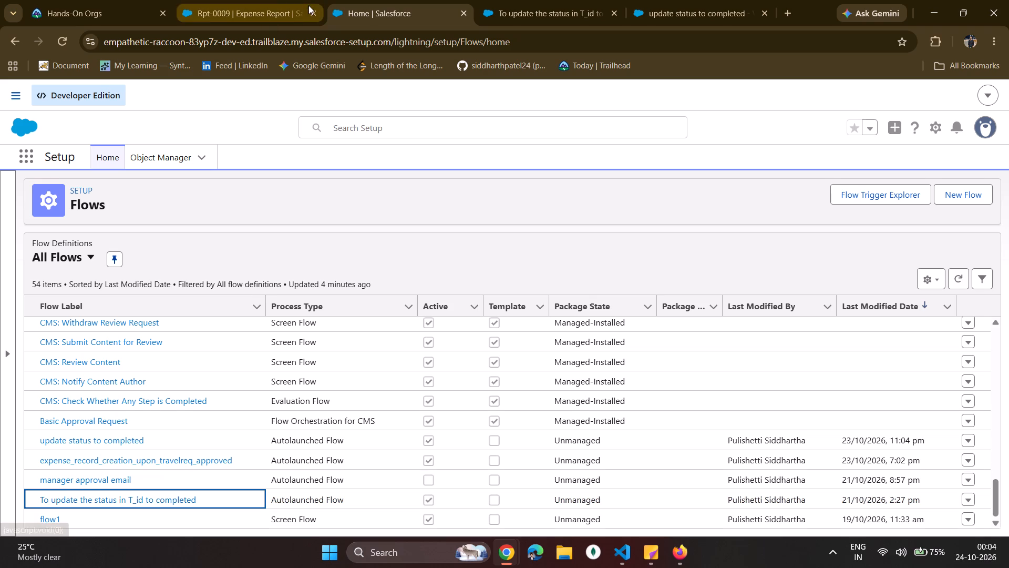
pyautogui.click(155, 147)
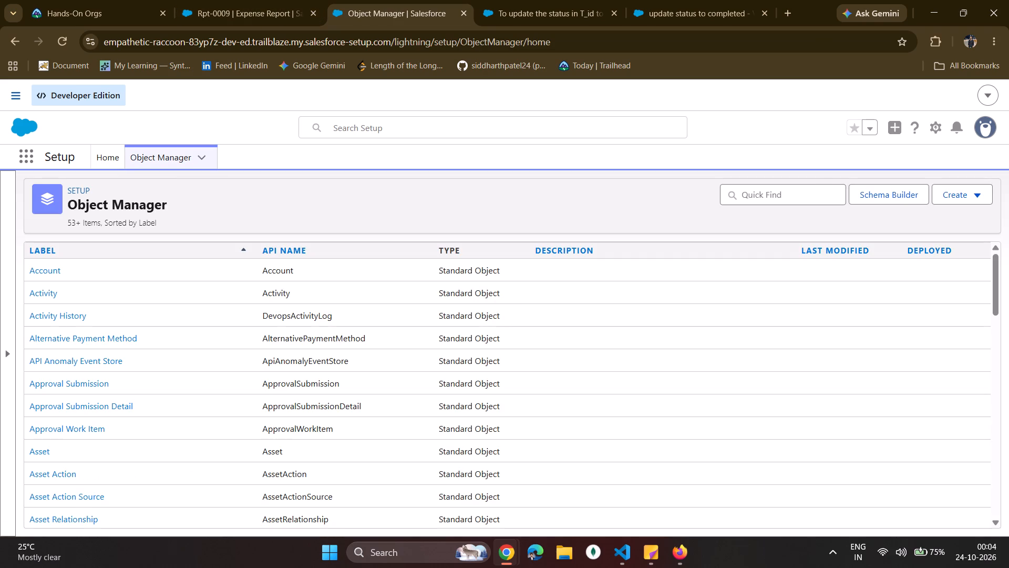
pyautogui.click(807, 194)
pyautogui.click(805, 218)
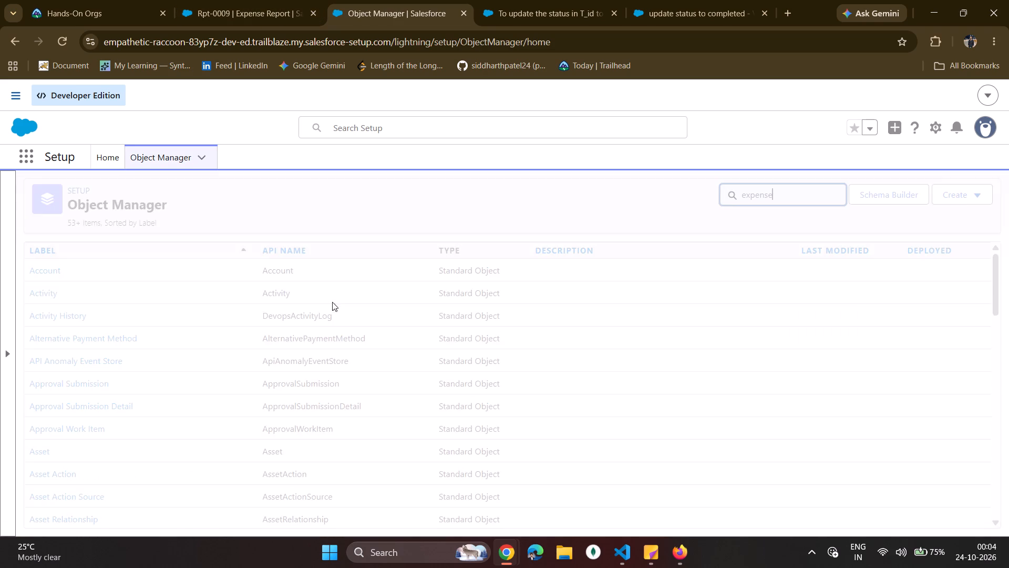
pyautogui.click(91, 276)
pyautogui.click(74, 272)
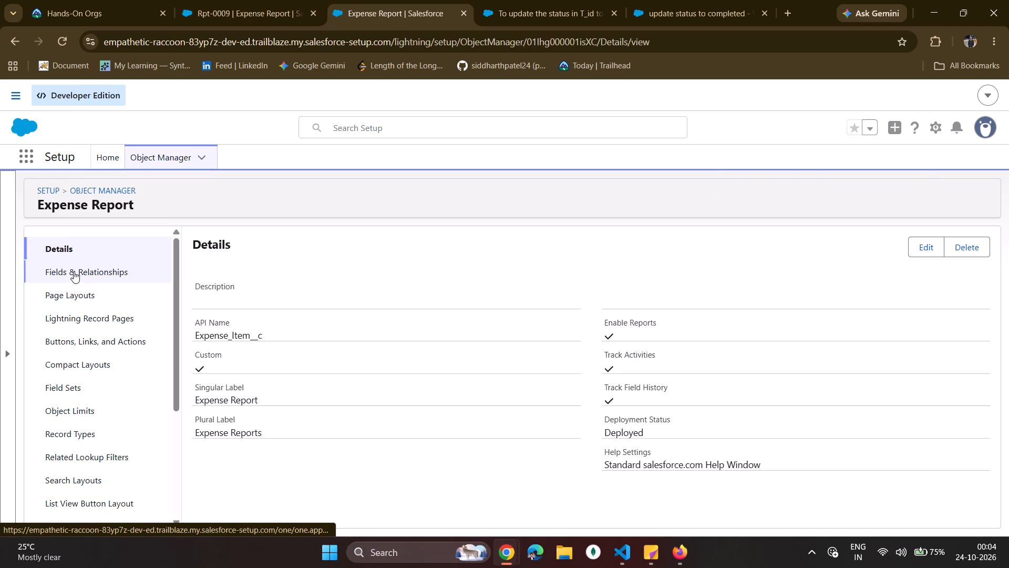
pyautogui.click(92, 273)
# Review the Expense Report object's fields, their API names and data types.
pyautogui.scroll(-2, 172, 332)
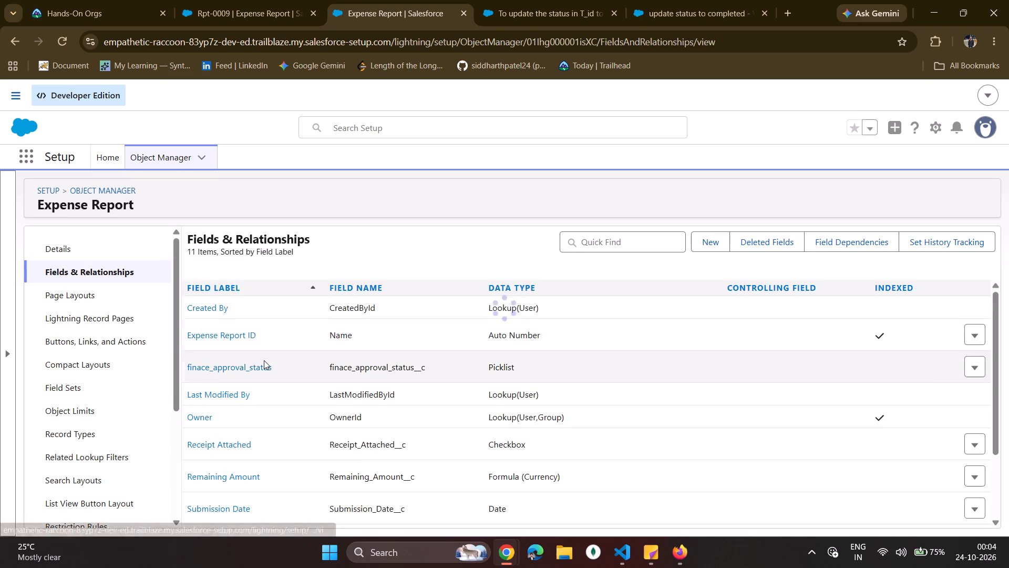
pyautogui.scroll(-1, 264, 360)
pyautogui.scroll(4, 264, 360)
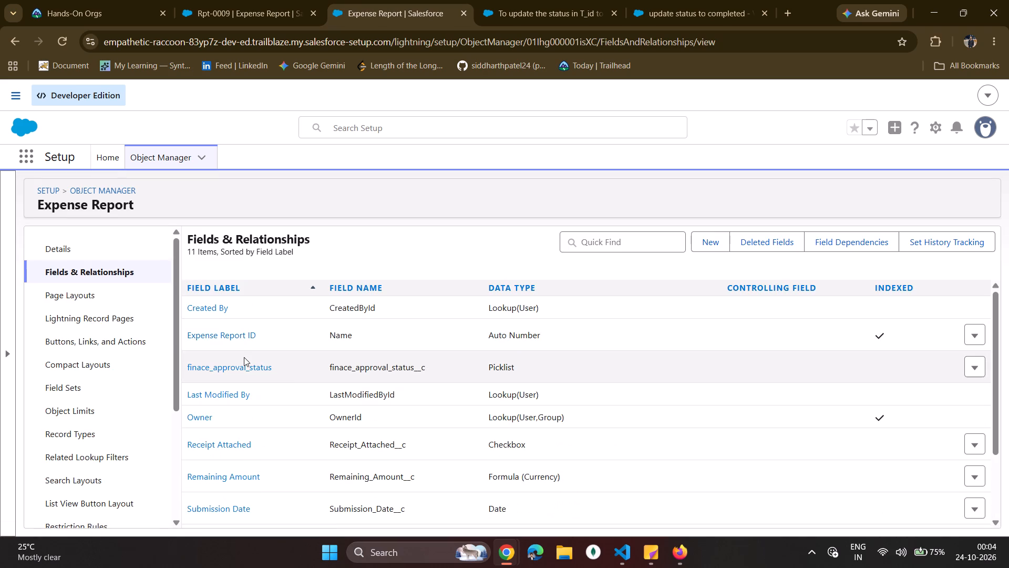
pyautogui.scroll(-4, 243, 366)
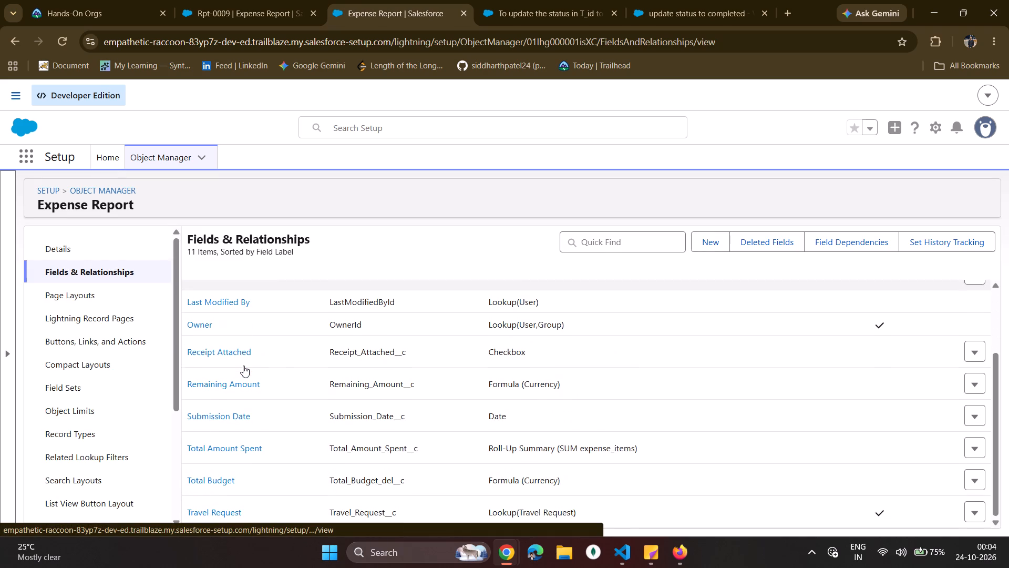
pyautogui.scroll(-3, 243, 366)
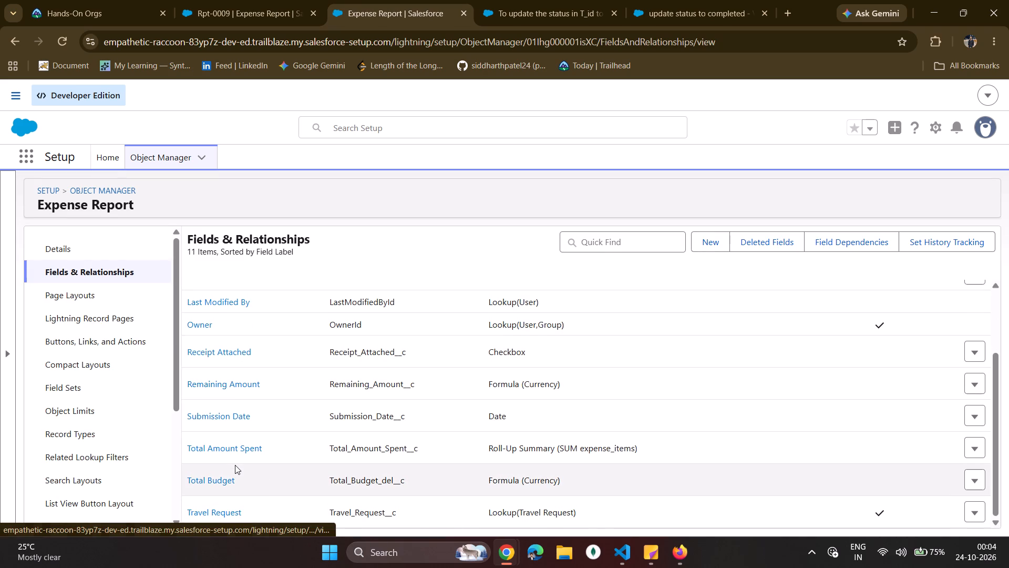
pyautogui.scroll(3, 235, 465)
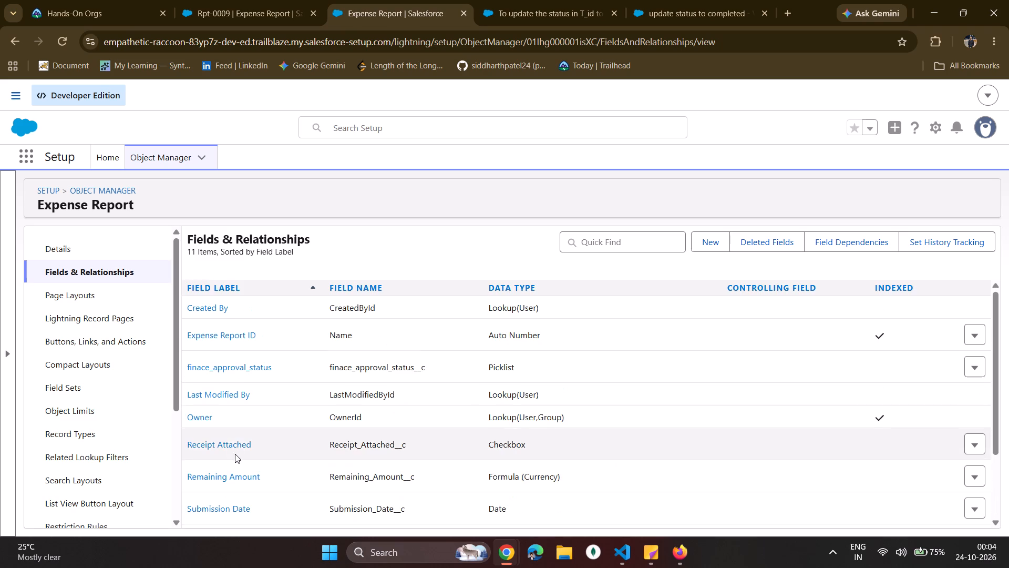
pyautogui.click(105, 266)
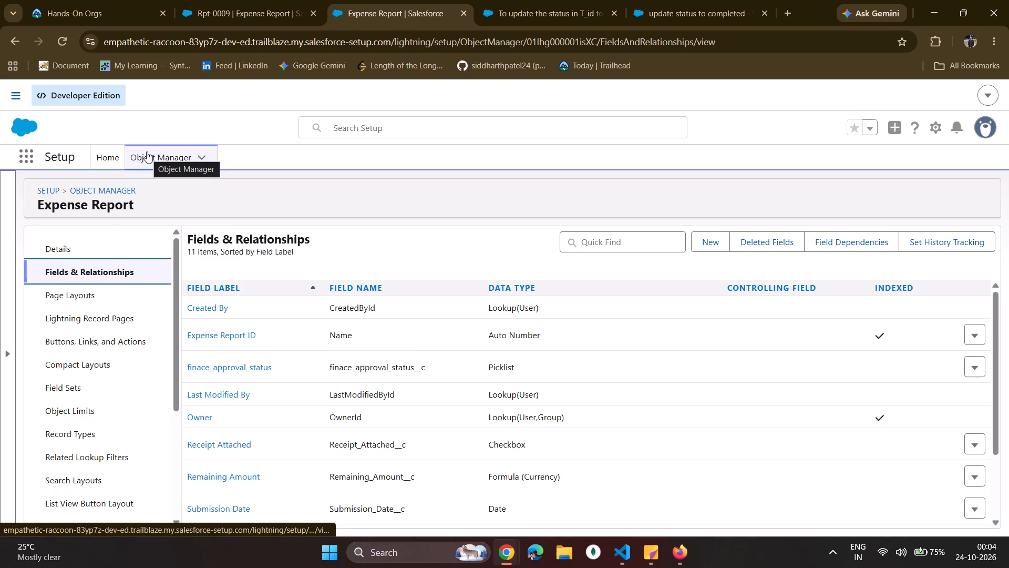
# Open the Expense Report's Travel Request lookup field for editing and examine its lookup filter criteria and filter type.
pyautogui.scroll(-3, 212, 353)
pyautogui.scroll(-4, 205, 455)
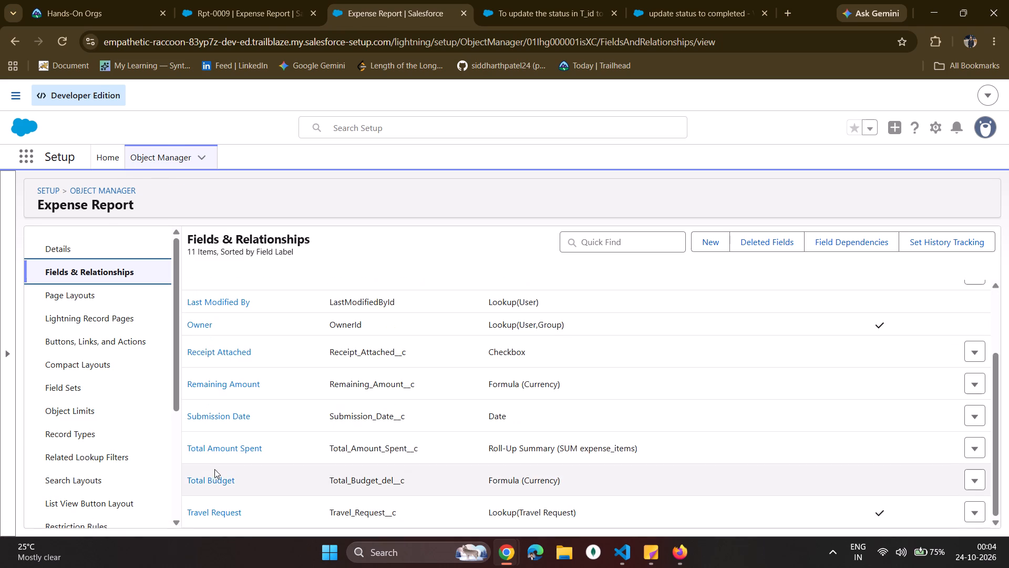
pyautogui.click(234, 513)
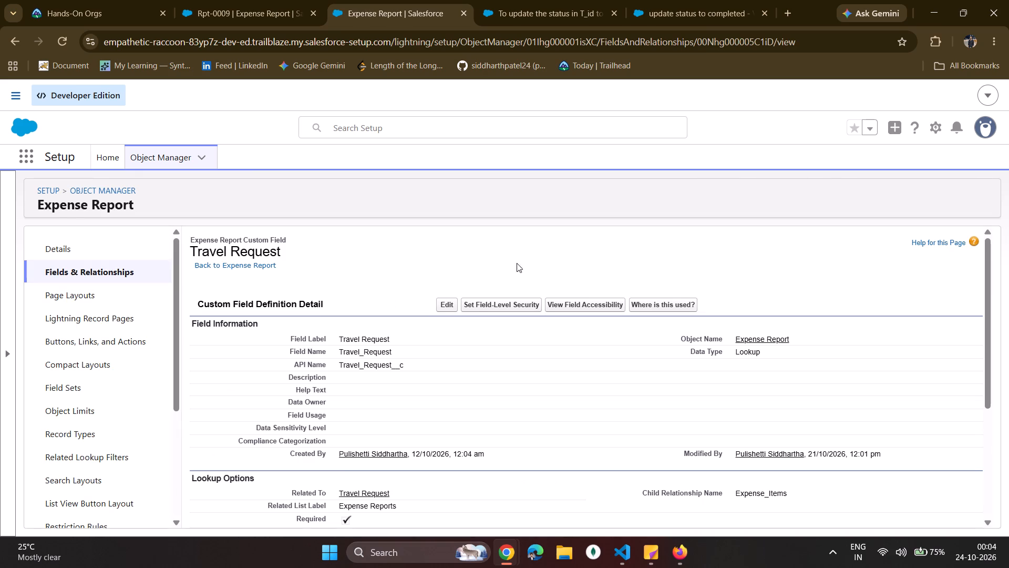
pyautogui.click(441, 303)
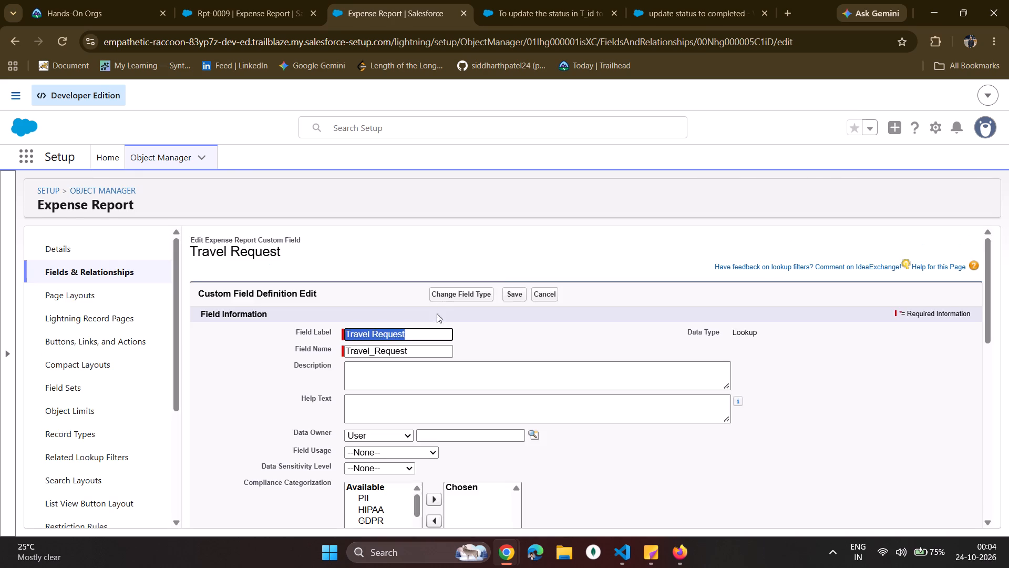
pyautogui.scroll(-5, 436, 373)
pyautogui.scroll(-2, 434, 419)
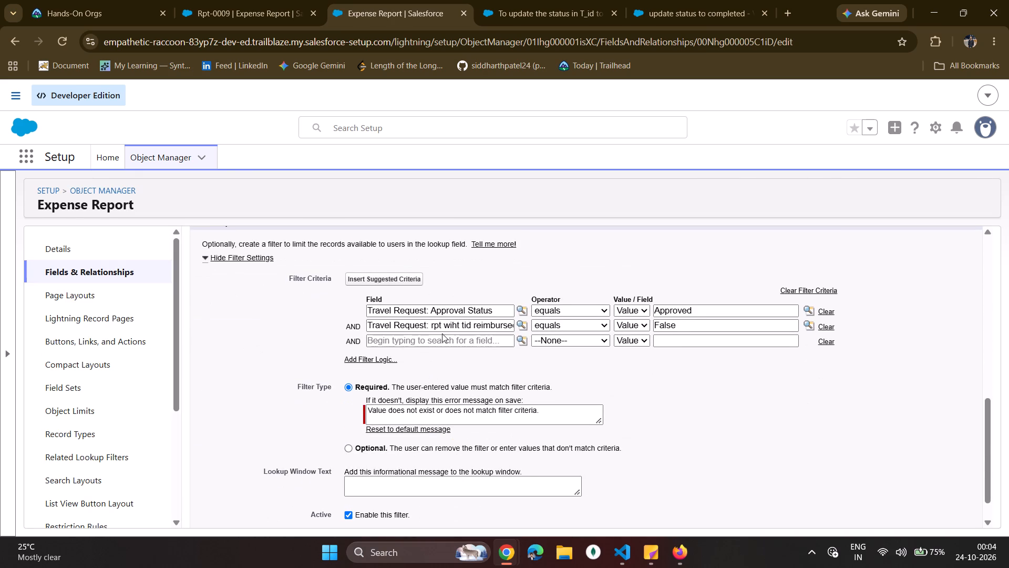
pyautogui.click(507, 359)
pyautogui.scroll(2, 507, 359)
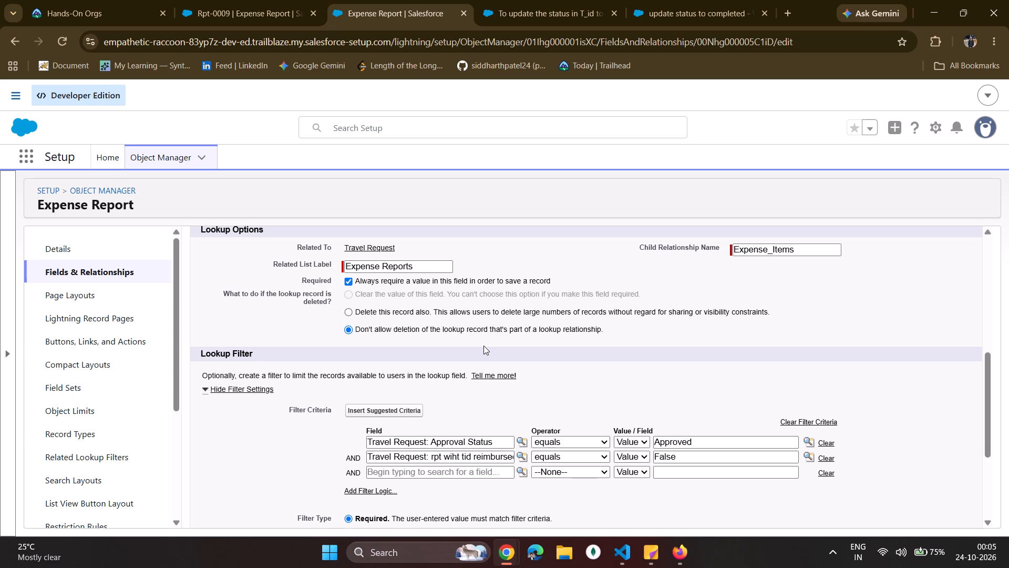
# Leave the Travel Request field without changes and go back through the visited setup pages to the completed_validation rule.
pyautogui.click(455, 351)
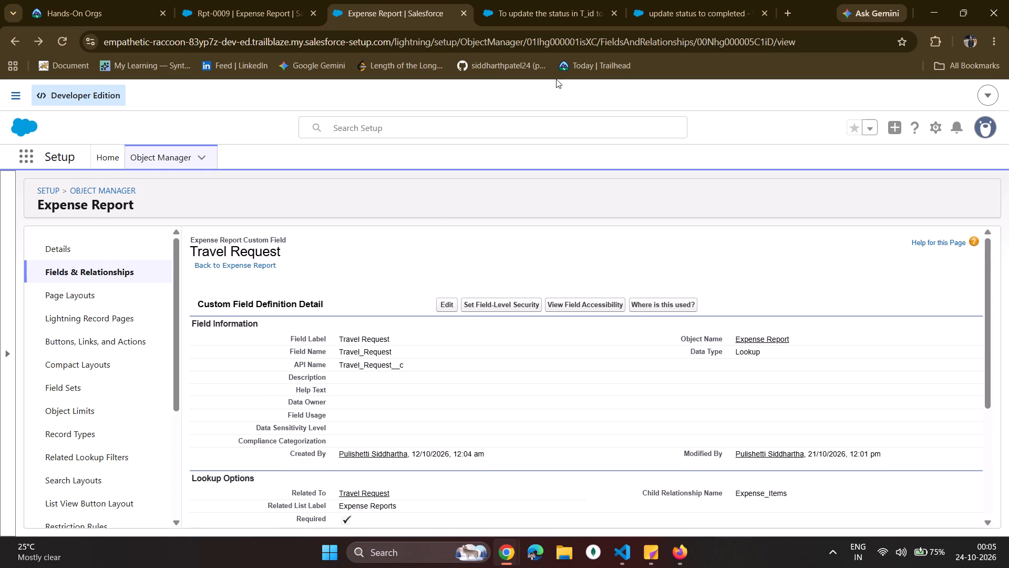
pyautogui.moveTo(445, 176); pyautogui.dragTo(447, 182)
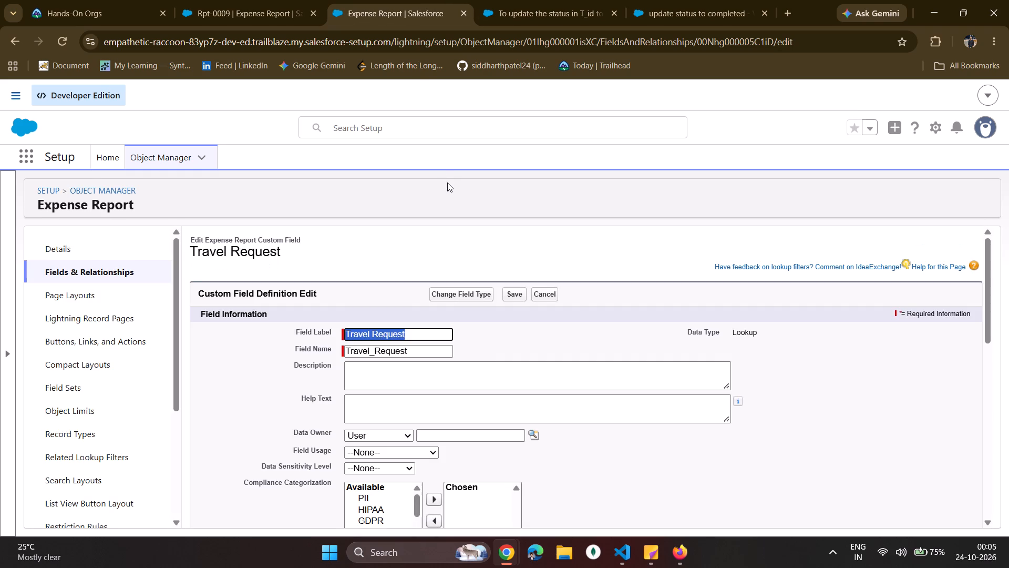
pyautogui.click(447, 182)
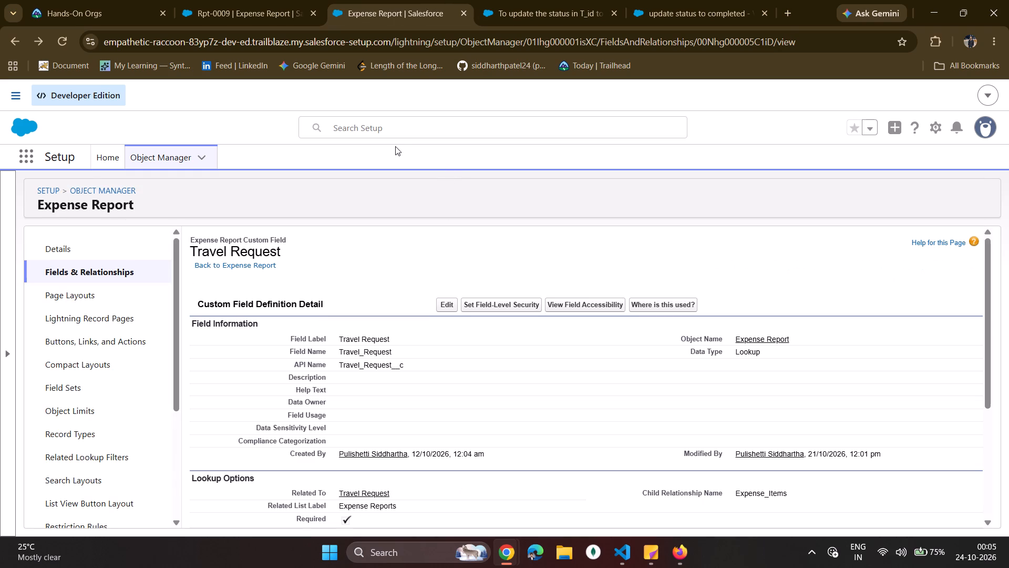
pyautogui.moveTo(740, 37); pyautogui.dragTo(766, 39)
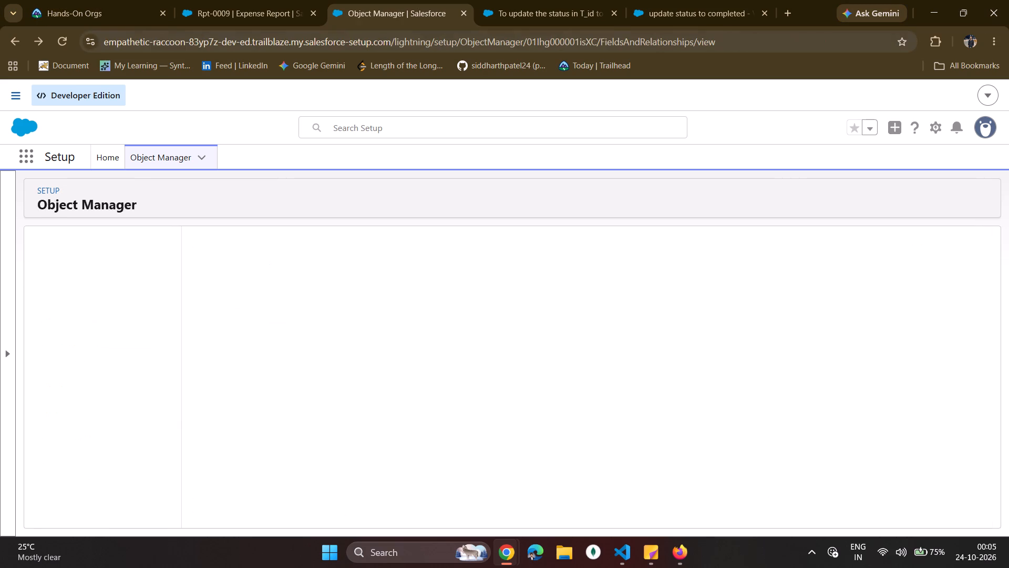
pyautogui.click(763, 16)
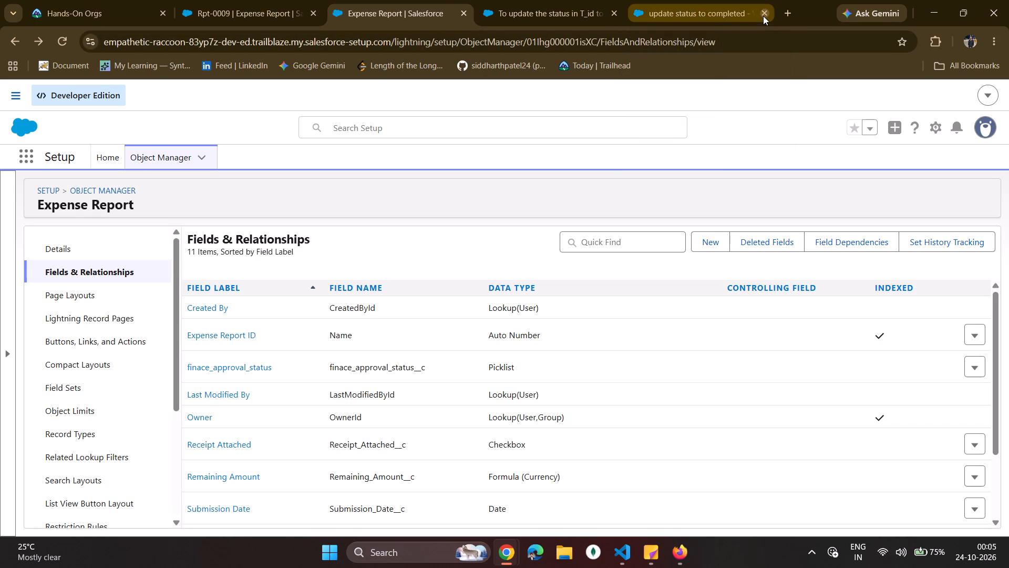
pyautogui.doubleClick(747, 7)
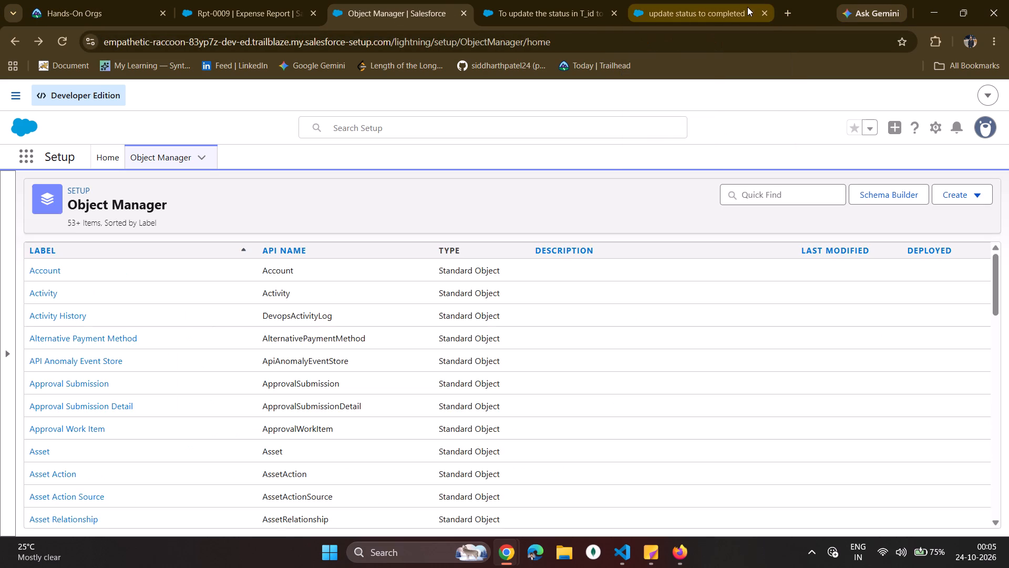
pyautogui.click(747, 7)
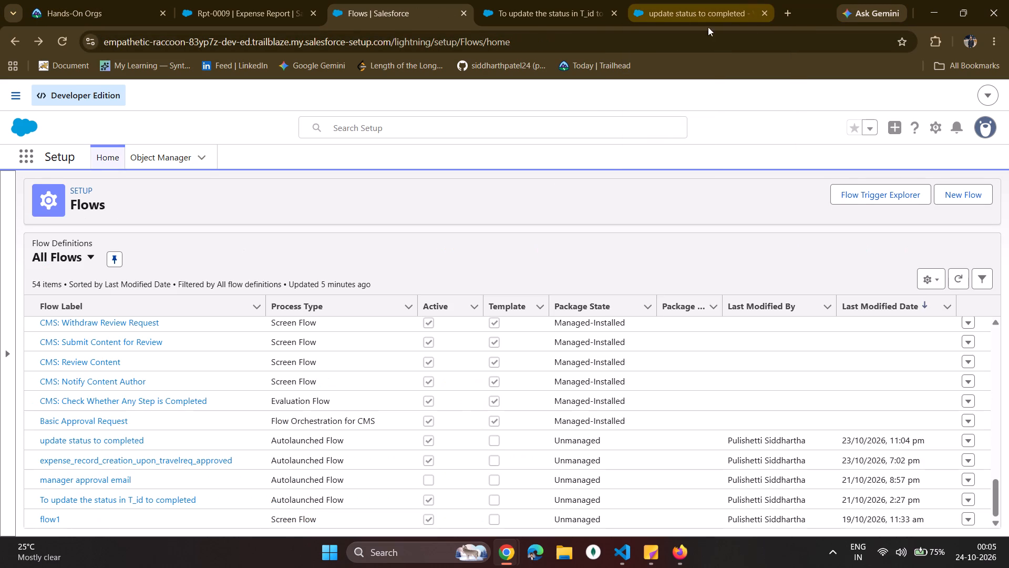
pyautogui.scroll(-2, 563, 305)
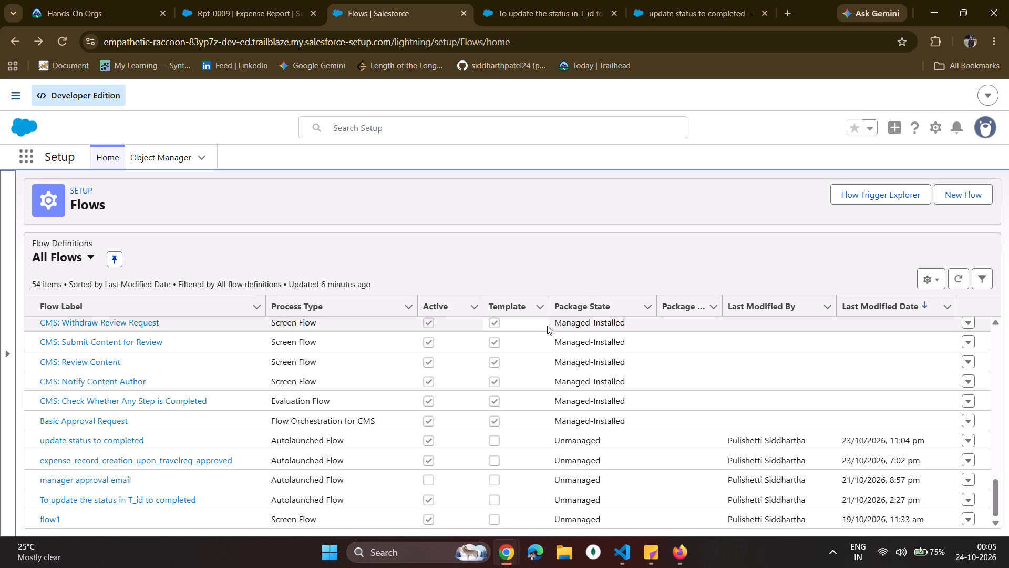
pyautogui.click(547, 326)
# Examine the completed_validation rule's error condition formula, error message and error location.
pyautogui.scroll(-1, 532, 311)
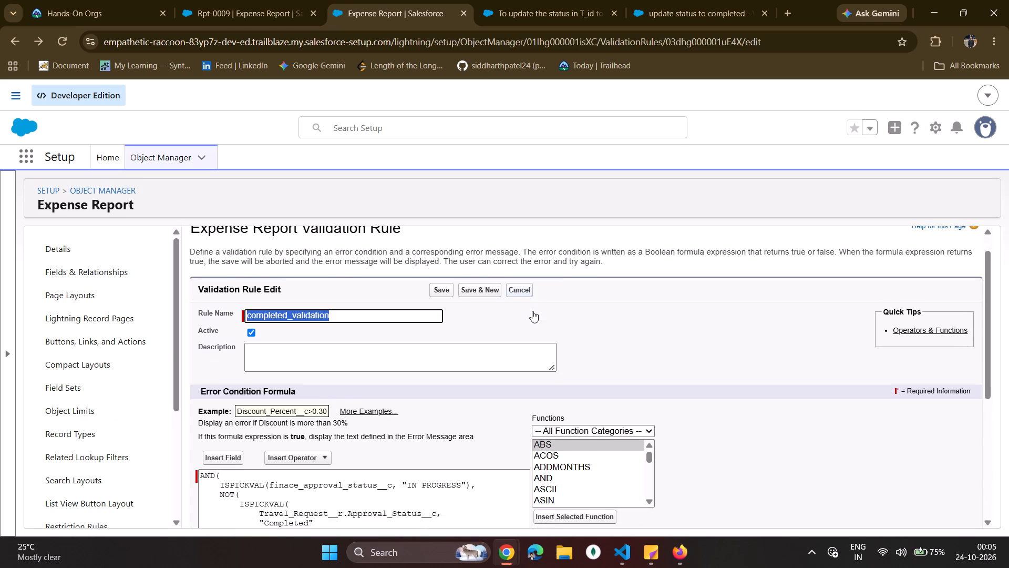
pyautogui.scroll(-4, 532, 311)
pyautogui.scroll(3, 532, 311)
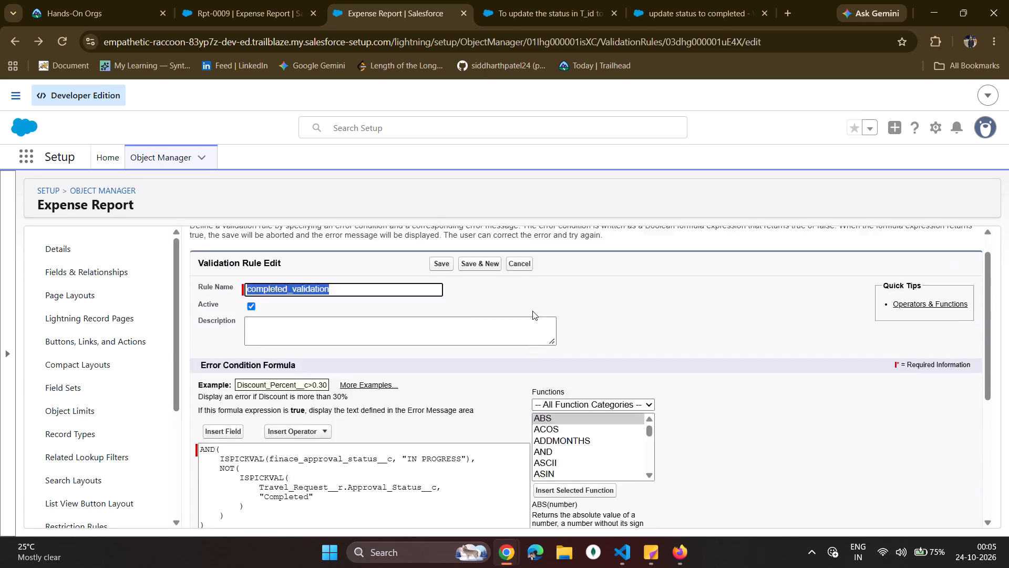
pyautogui.scroll(2, 532, 311)
pyautogui.scroll(-7, 532, 310)
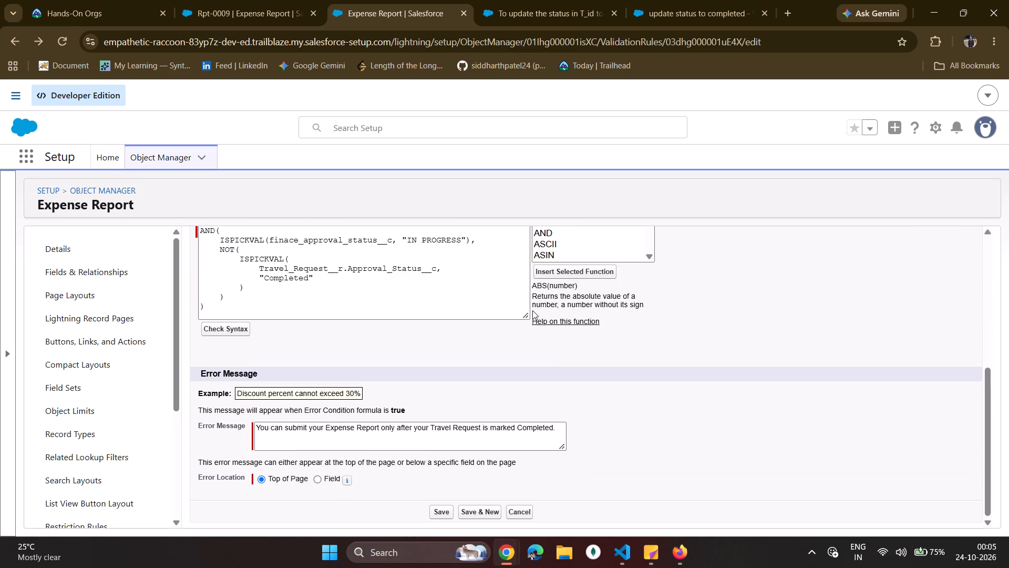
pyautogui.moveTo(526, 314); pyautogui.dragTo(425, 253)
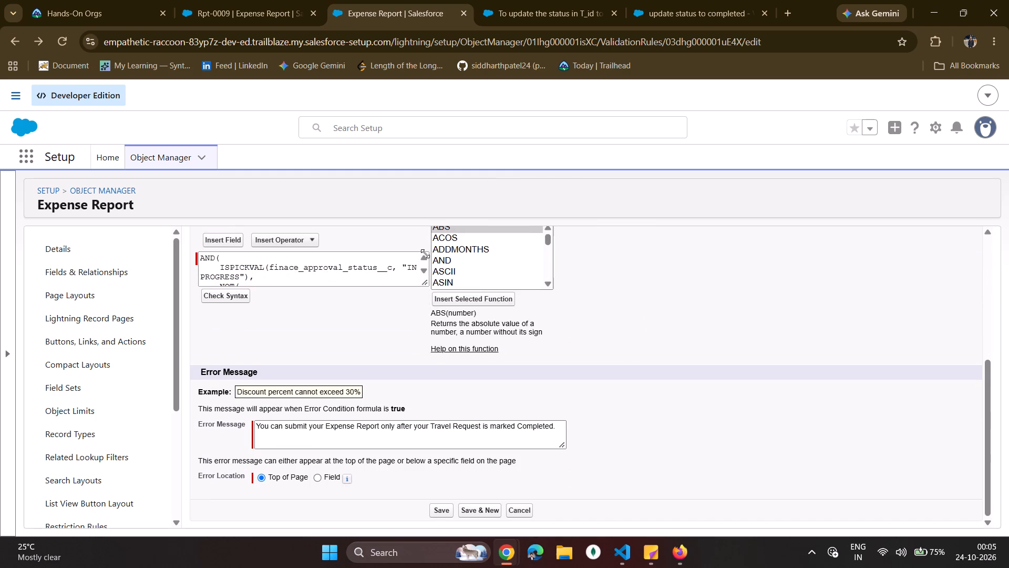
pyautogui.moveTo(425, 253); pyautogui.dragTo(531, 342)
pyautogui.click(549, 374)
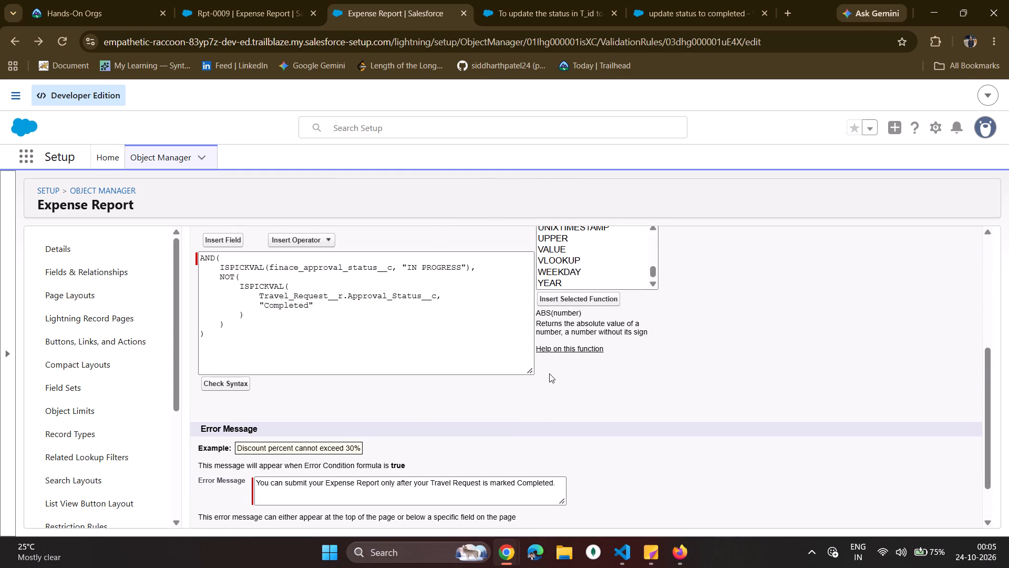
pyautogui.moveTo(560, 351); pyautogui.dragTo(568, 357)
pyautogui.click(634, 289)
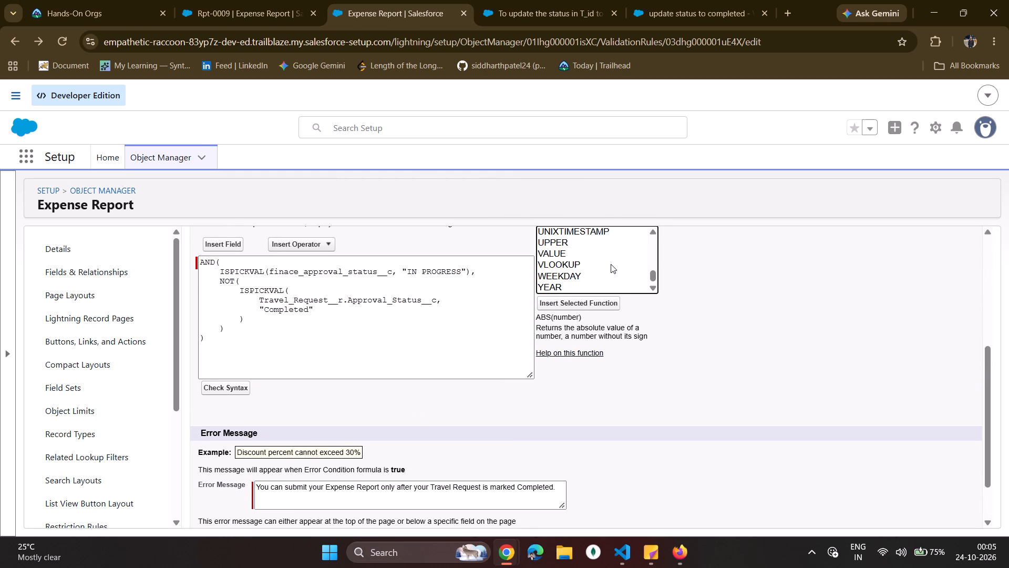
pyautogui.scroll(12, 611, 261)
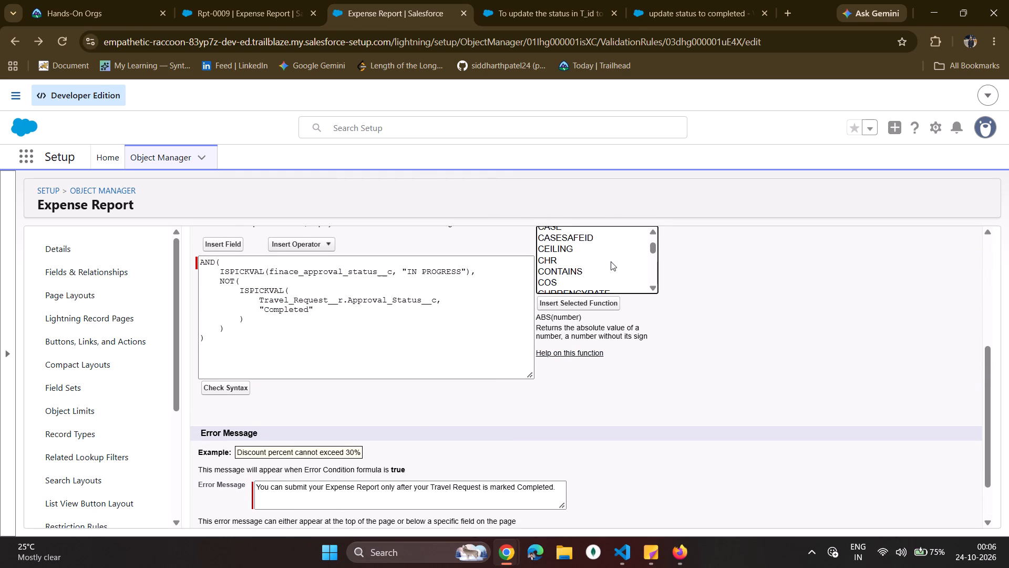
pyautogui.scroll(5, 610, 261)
# Start a new Expense Report, check which Travel Requests its lookup offers, and discard the form.
pyautogui.click(368, 16)
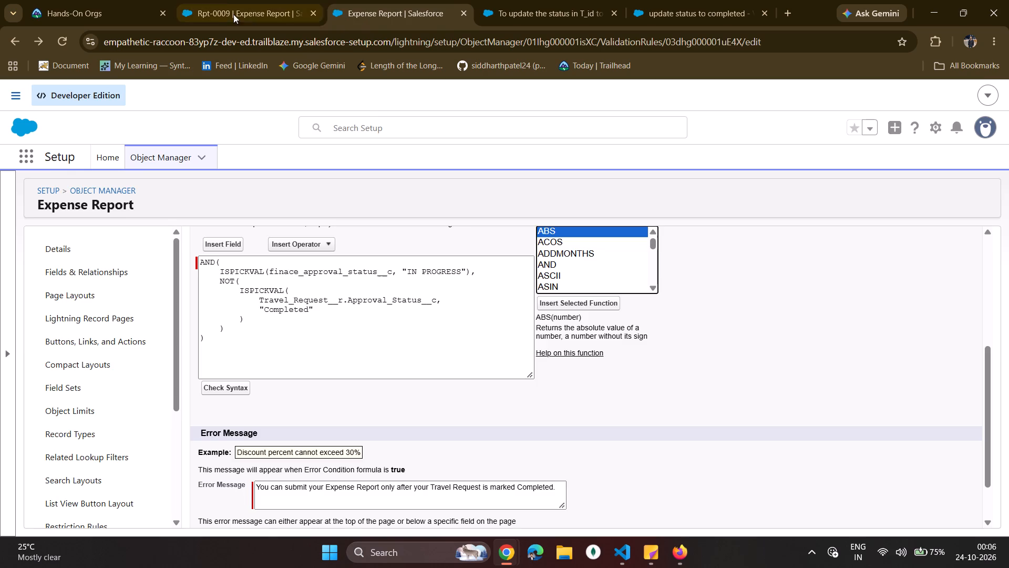
pyautogui.click(226, 19)
pyautogui.click(262, 146)
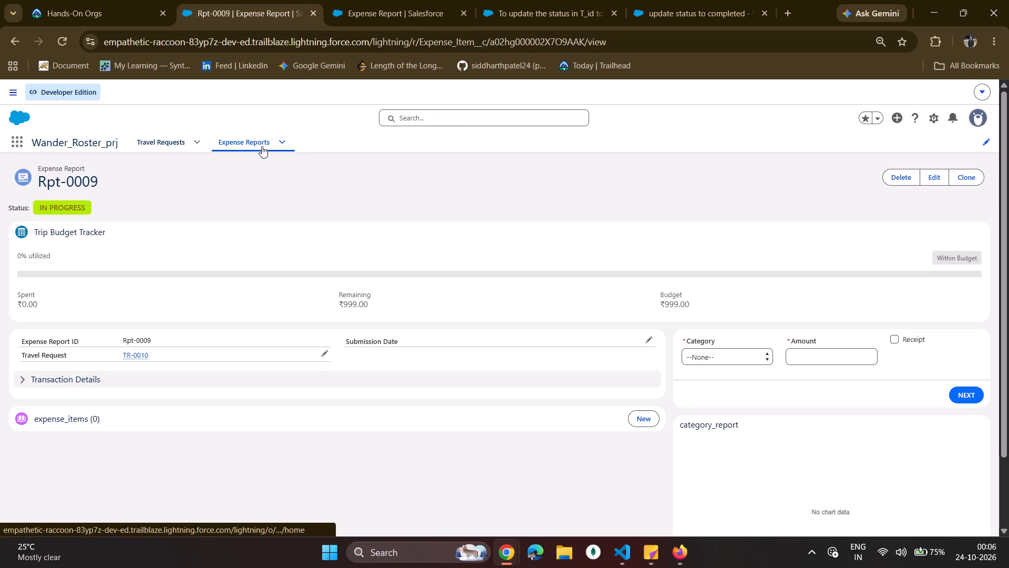
pyautogui.click(761, 186)
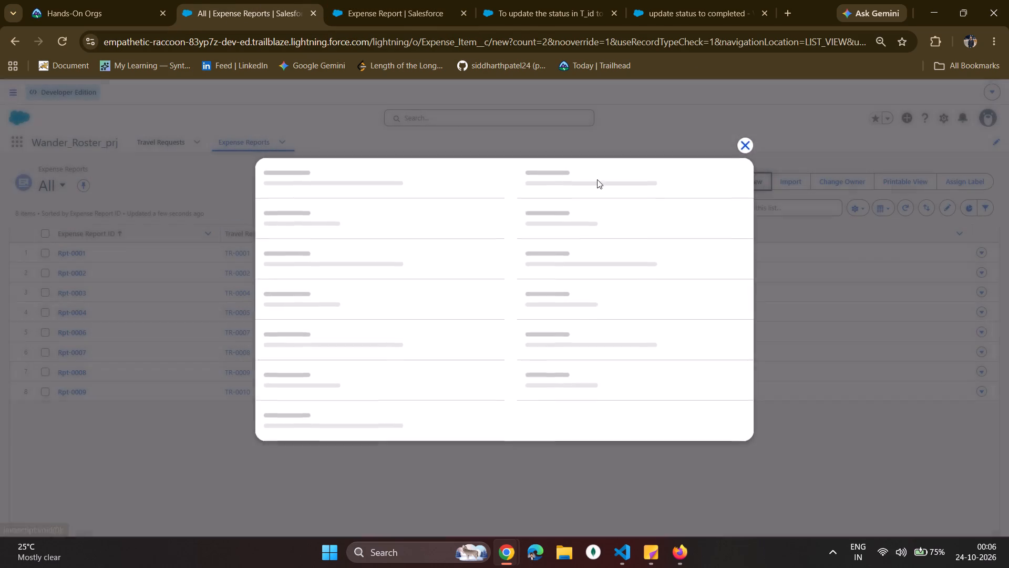
pyautogui.click(451, 323)
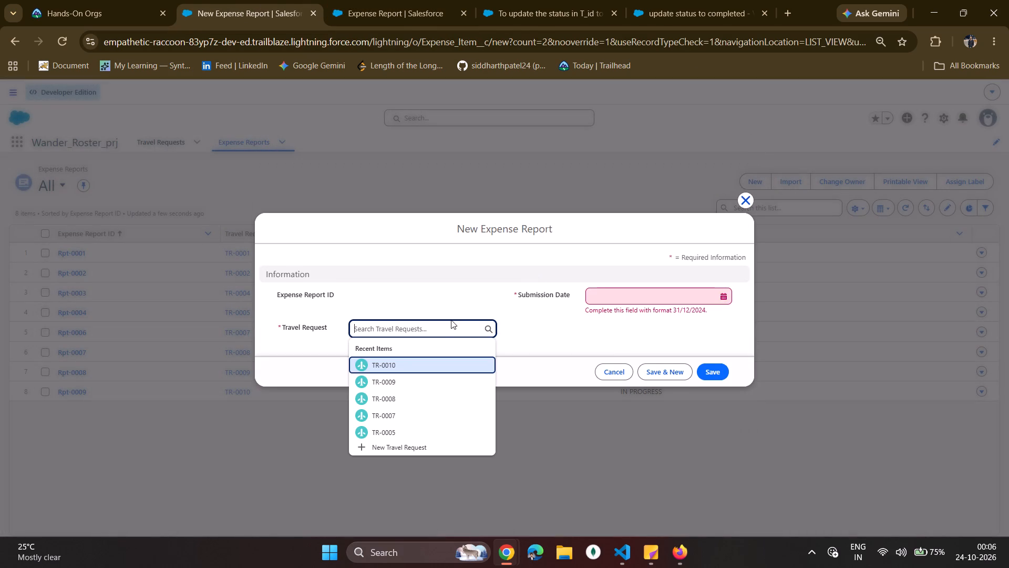
pyautogui.scroll(-5, 439, 387)
pyautogui.scroll(2, 439, 386)
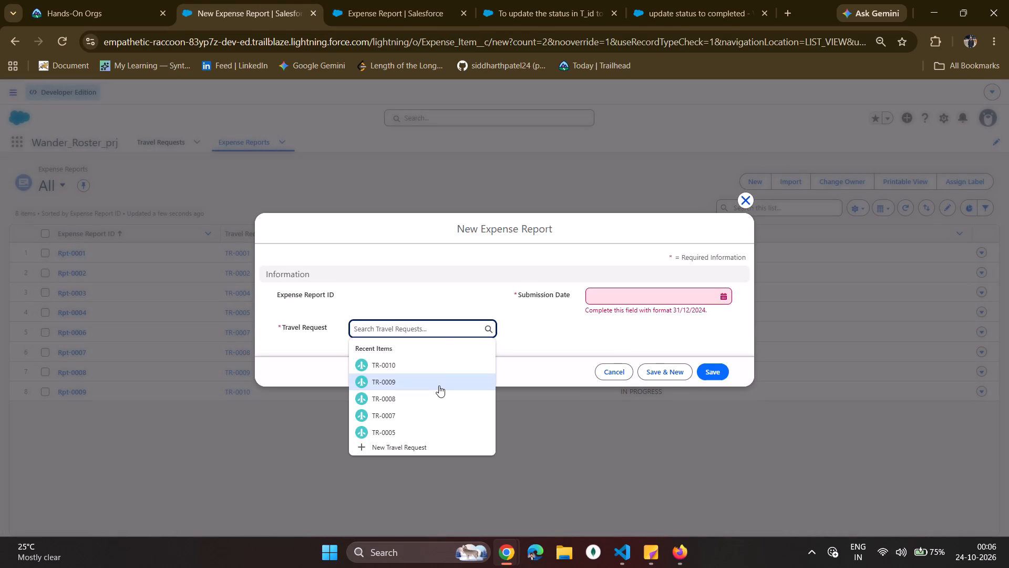
pyautogui.scroll(2, 439, 386)
pyautogui.scroll(-2, 436, 406)
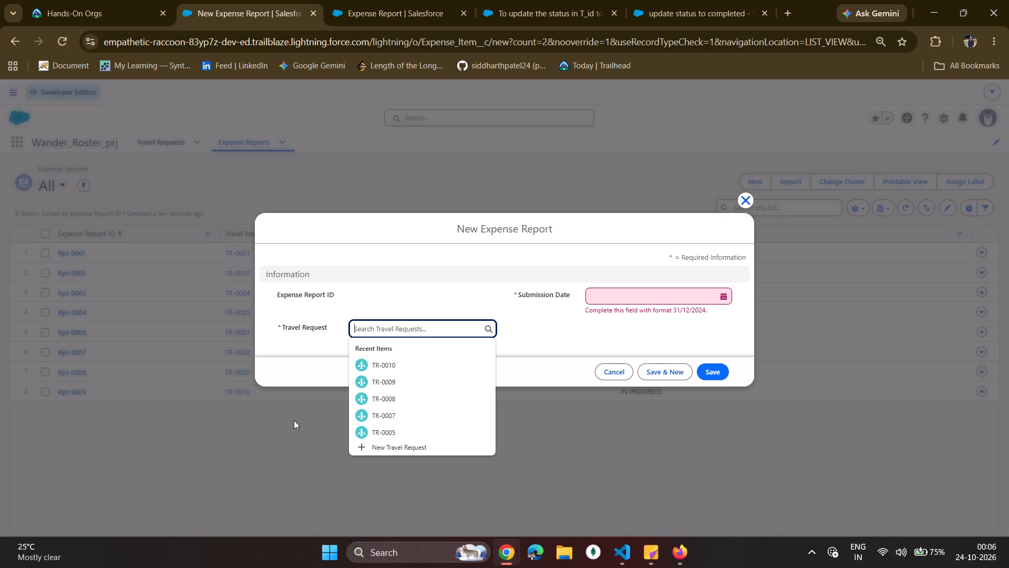
pyautogui.click(608, 365)
pyautogui.click(607, 363)
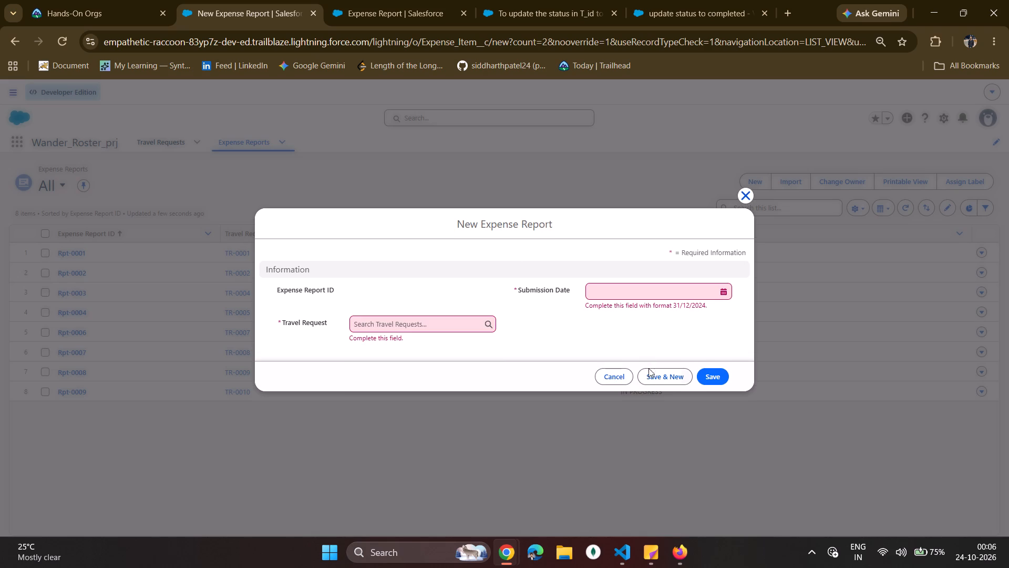
pyautogui.click(615, 373)
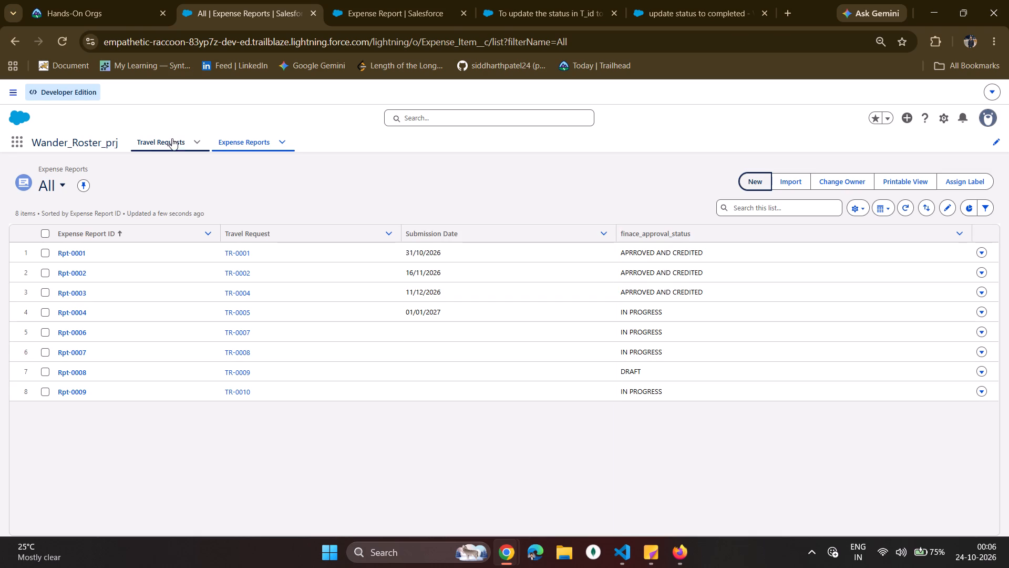
# Check the approval statuses and end dates in the Travel Requests list.
pyautogui.click(160, 138)
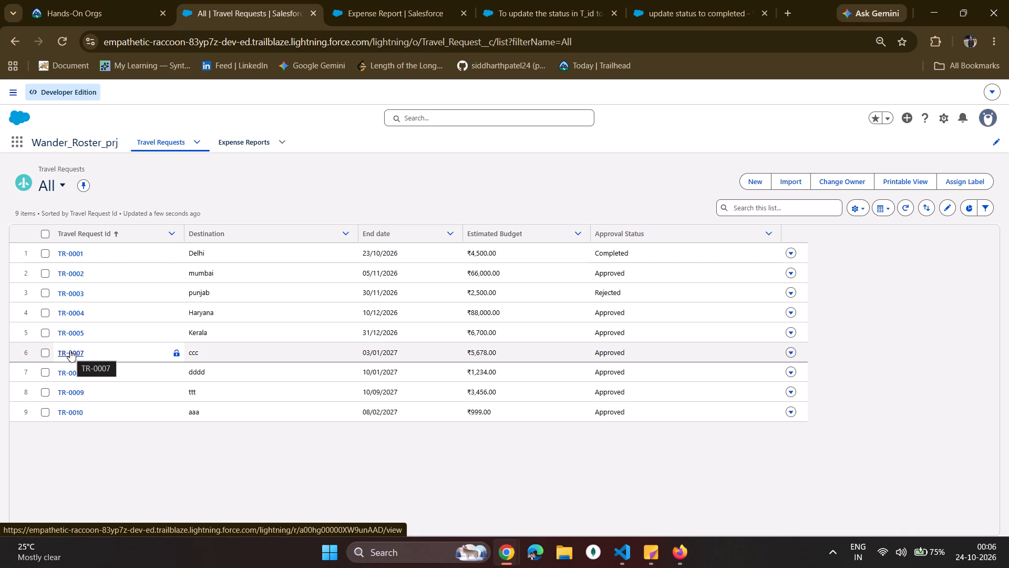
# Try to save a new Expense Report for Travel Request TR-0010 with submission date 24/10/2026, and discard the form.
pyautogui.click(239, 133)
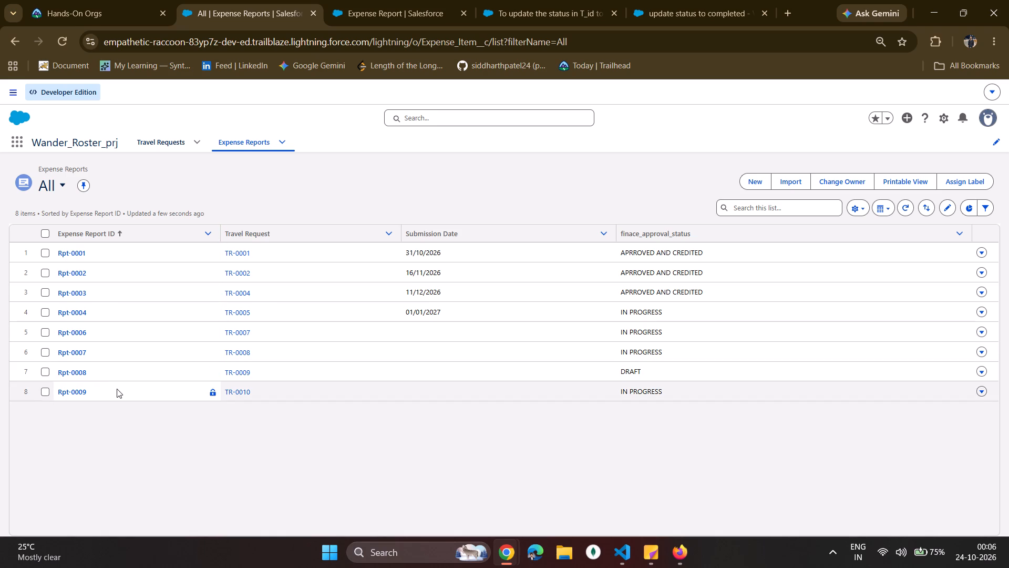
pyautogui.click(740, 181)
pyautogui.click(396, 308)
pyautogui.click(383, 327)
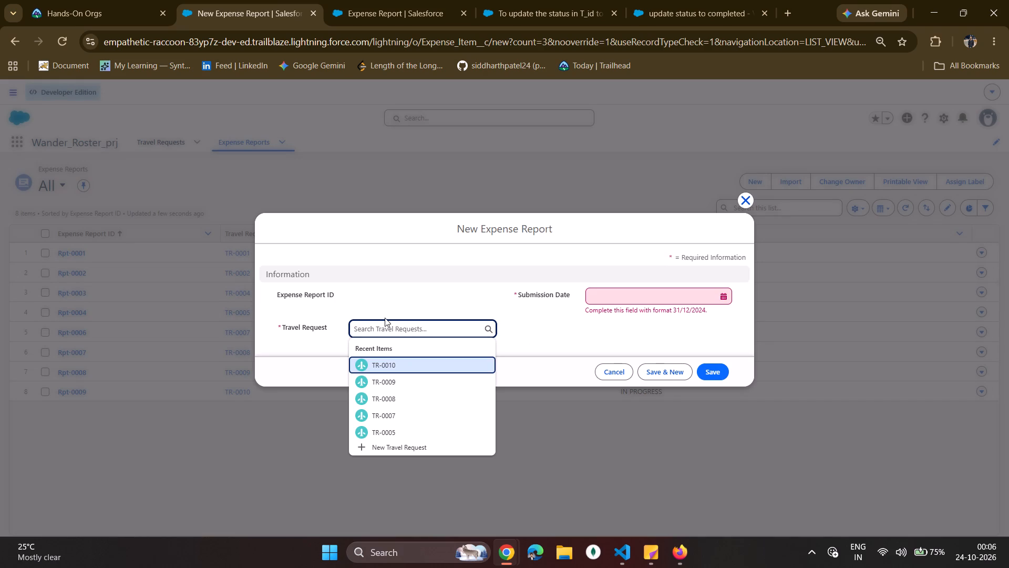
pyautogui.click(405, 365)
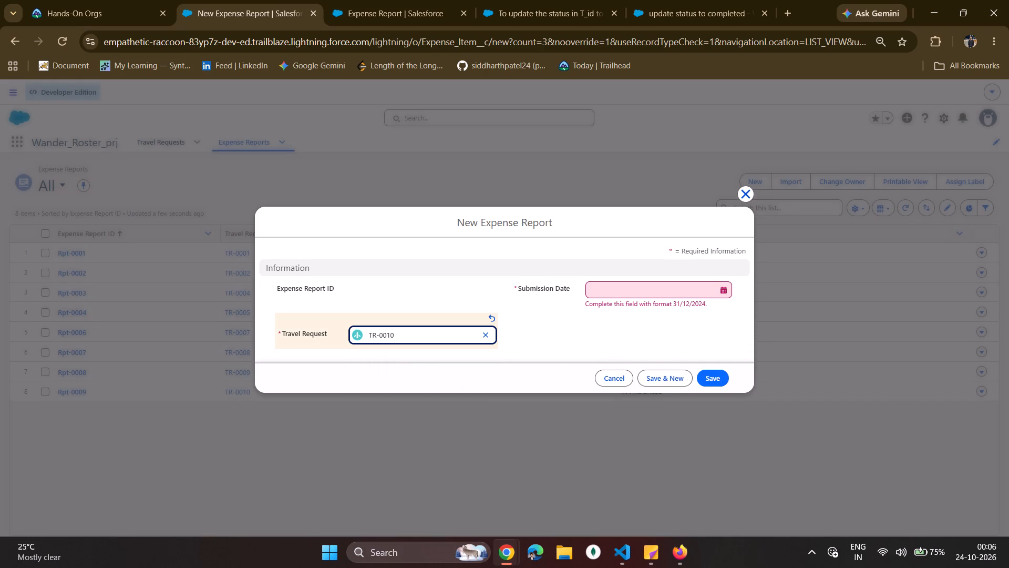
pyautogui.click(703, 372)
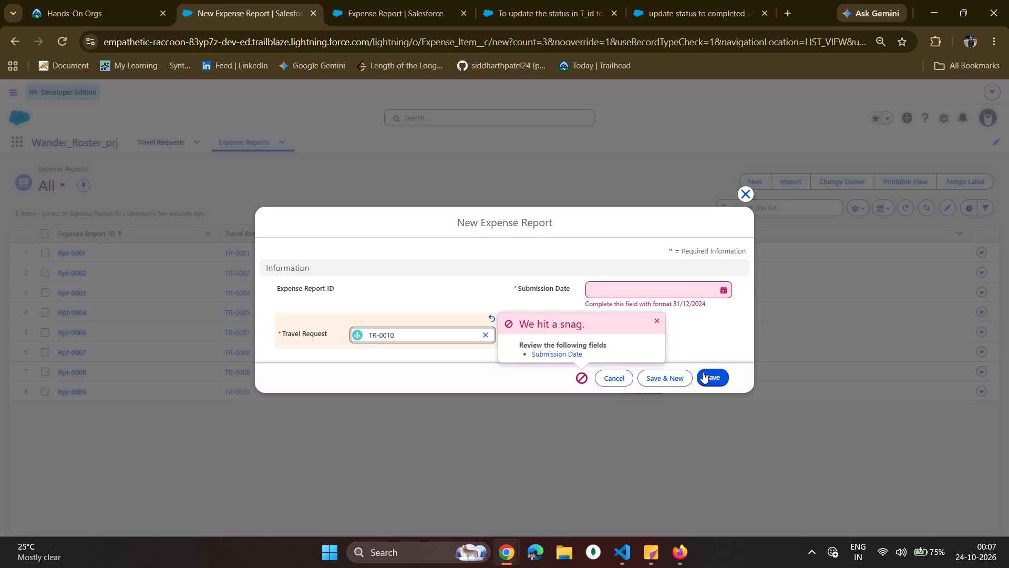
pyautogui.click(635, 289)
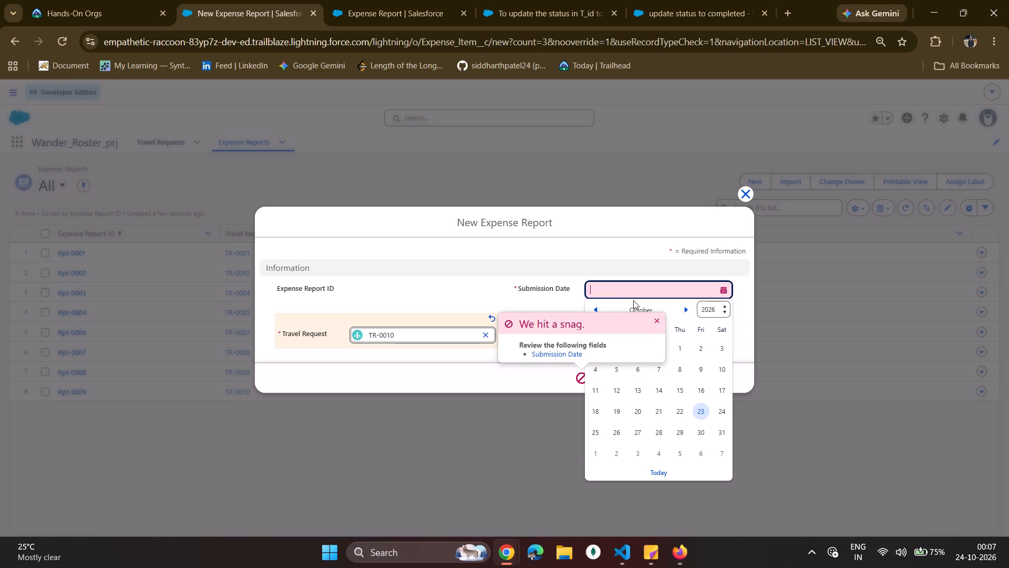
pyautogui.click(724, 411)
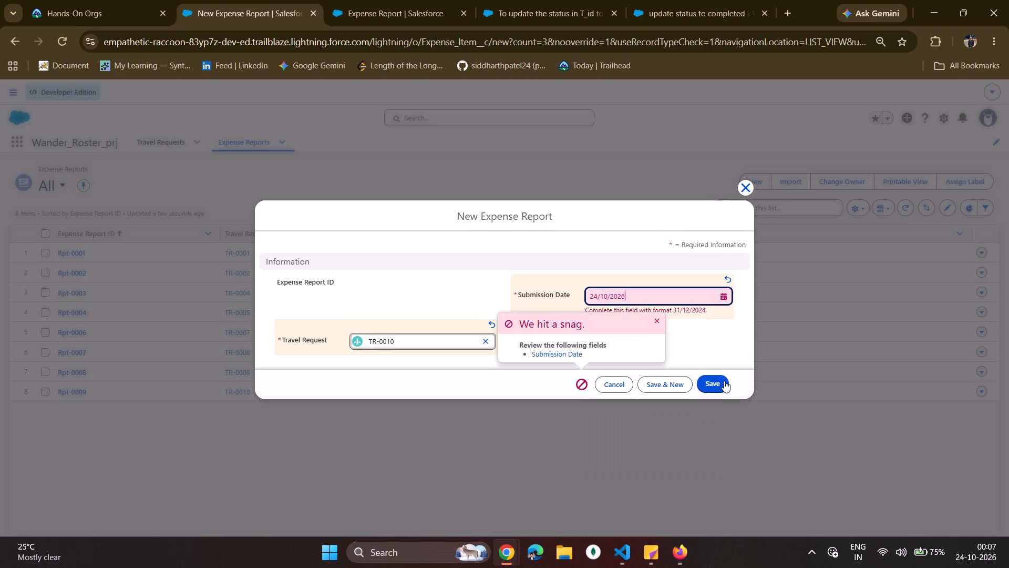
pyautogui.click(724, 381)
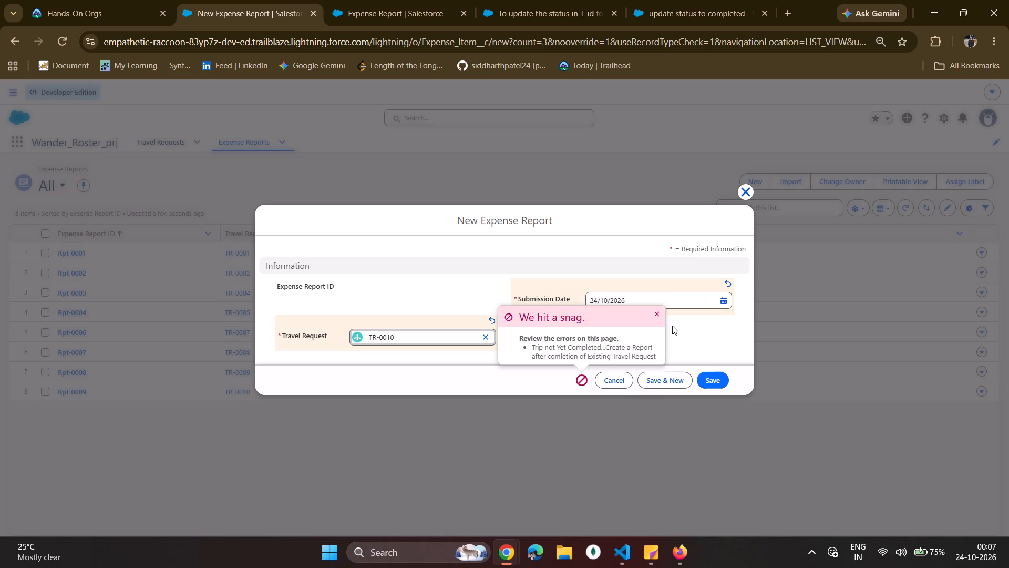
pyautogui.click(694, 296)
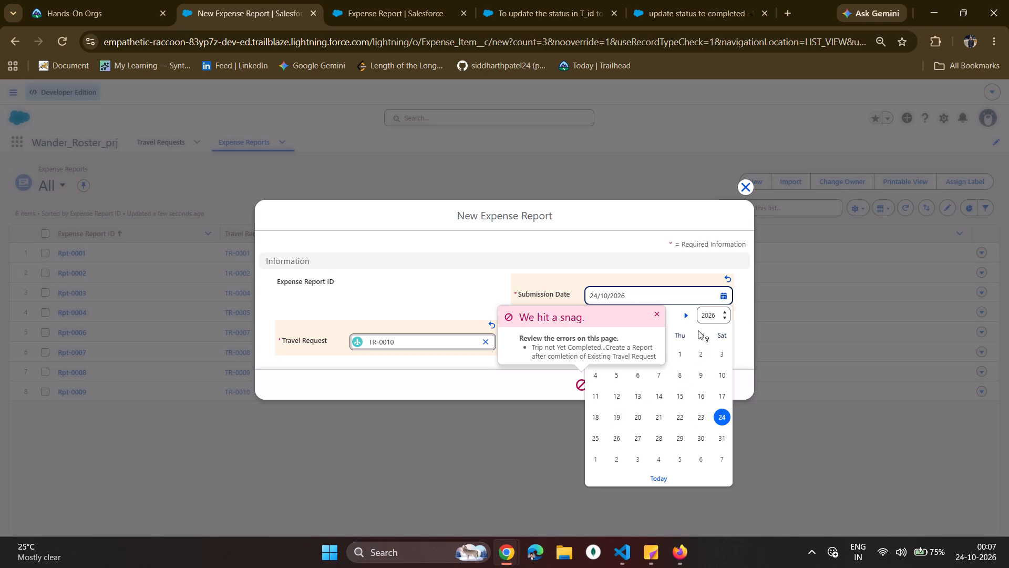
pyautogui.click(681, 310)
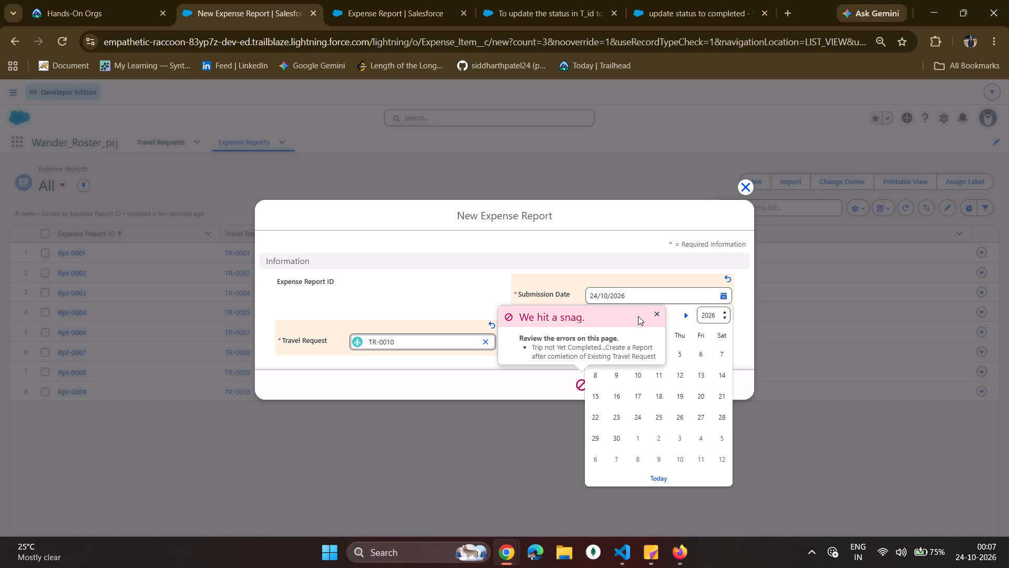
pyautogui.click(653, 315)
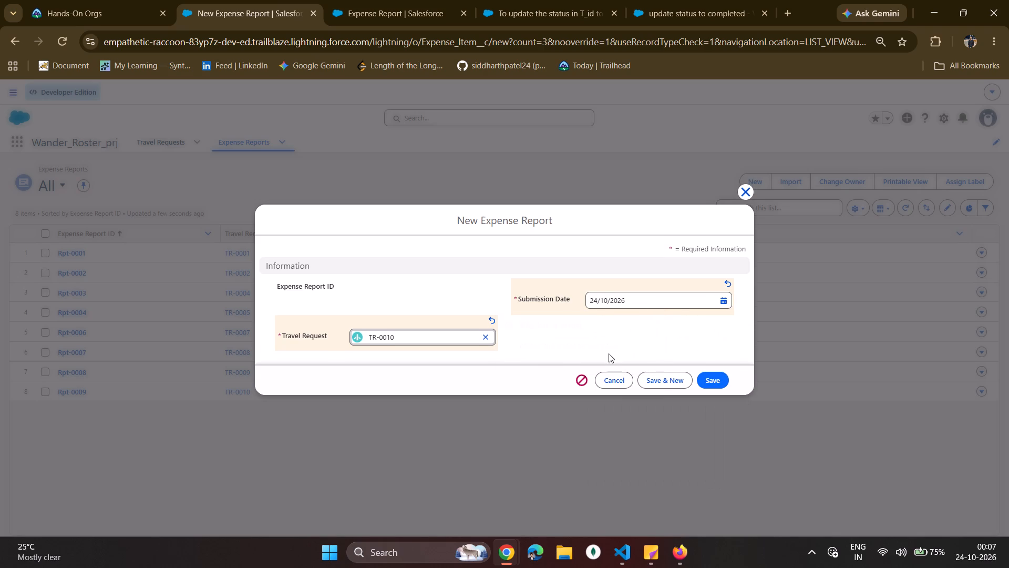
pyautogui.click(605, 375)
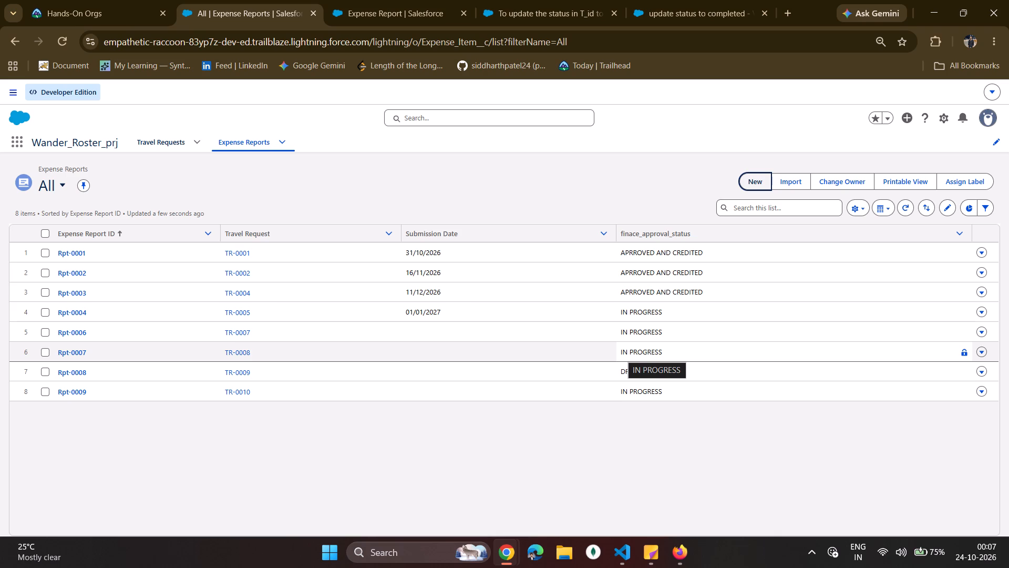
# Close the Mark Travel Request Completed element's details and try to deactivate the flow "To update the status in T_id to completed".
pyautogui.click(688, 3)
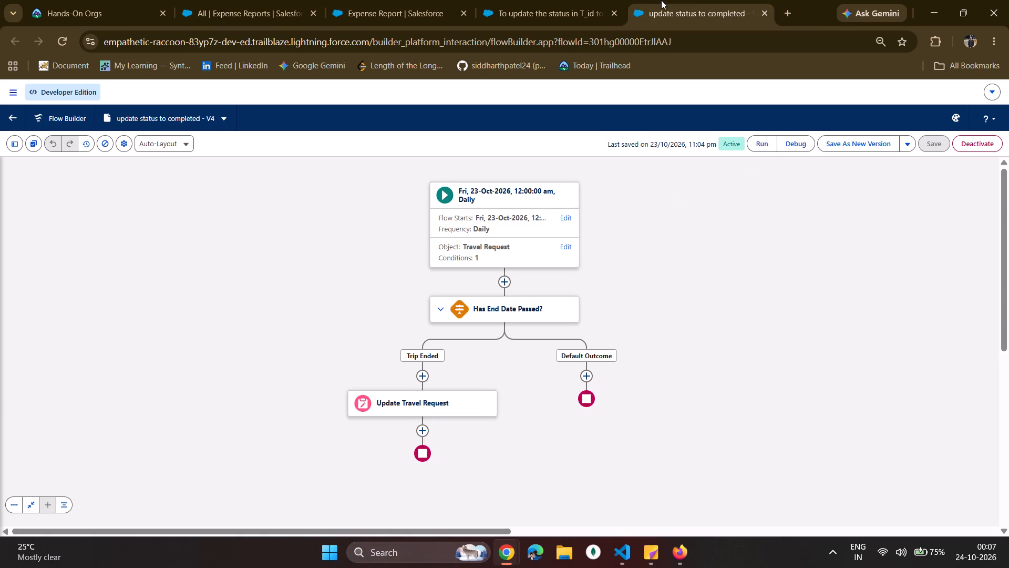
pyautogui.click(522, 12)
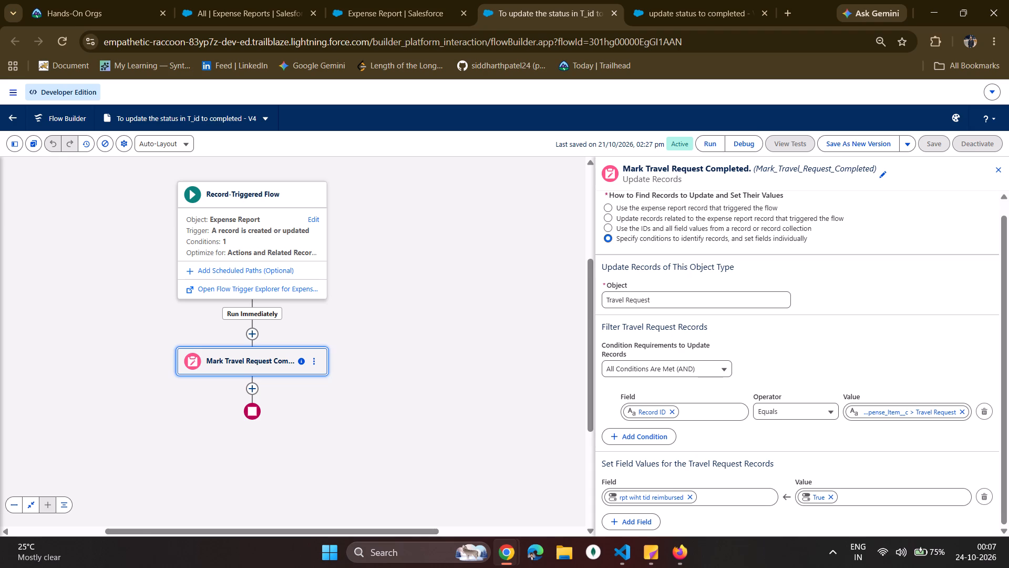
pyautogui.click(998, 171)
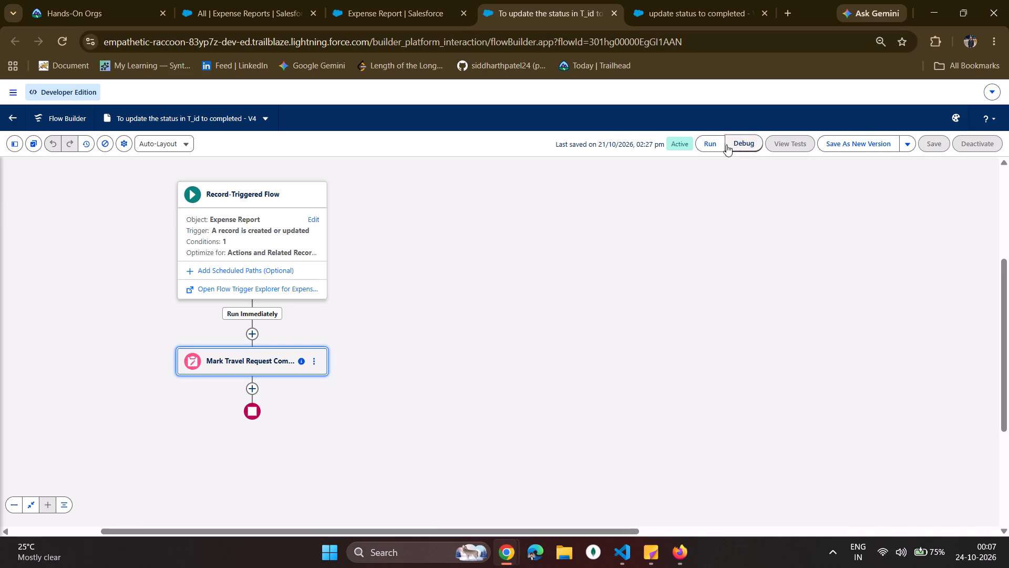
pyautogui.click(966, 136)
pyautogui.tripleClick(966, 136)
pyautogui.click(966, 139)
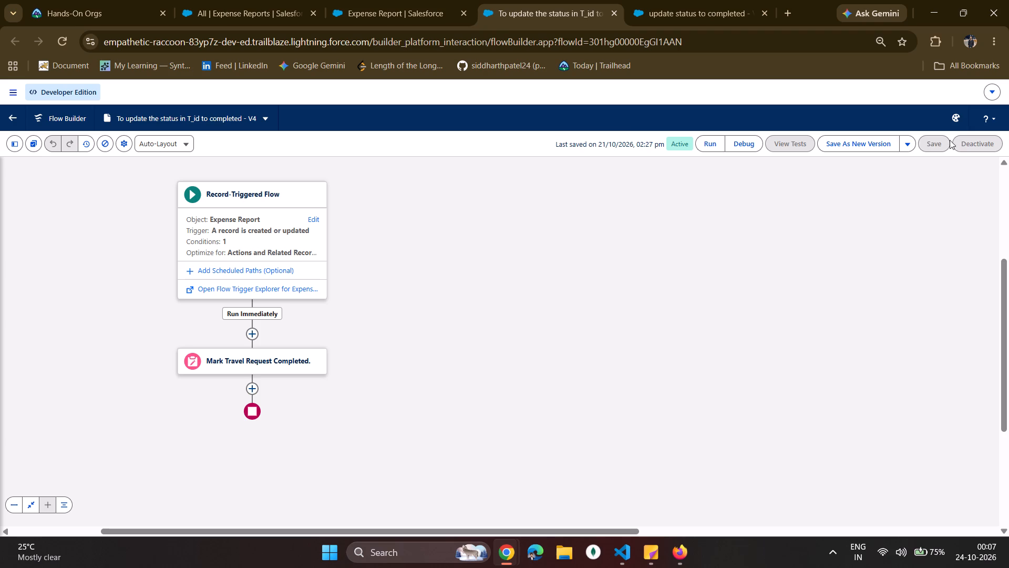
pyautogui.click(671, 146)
# Close the "update status to completed" flow and leave the record-triggered flow for the Flows setup page, discarding any changes.
pyautogui.click(355, 0)
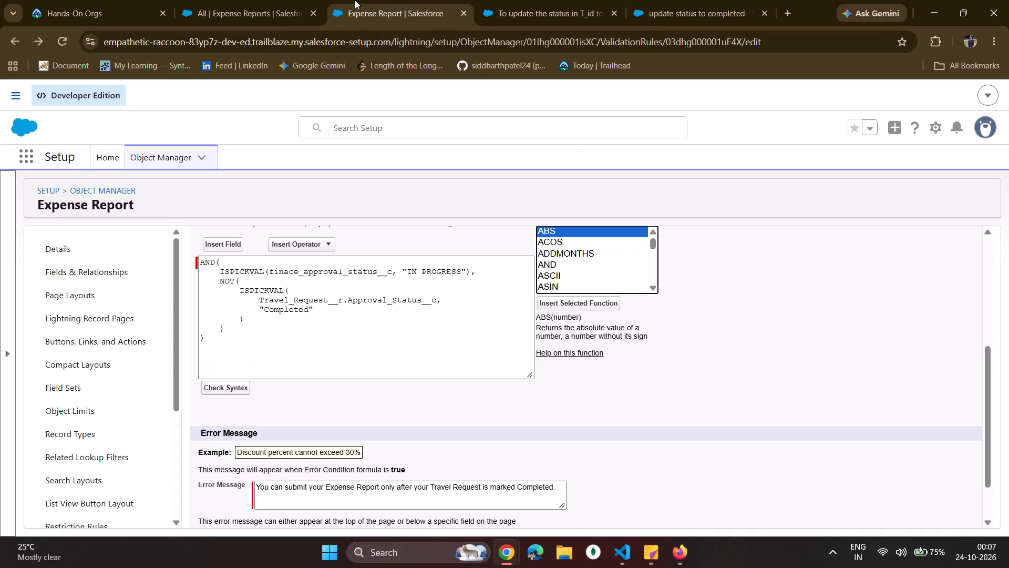
pyautogui.click(661, 5)
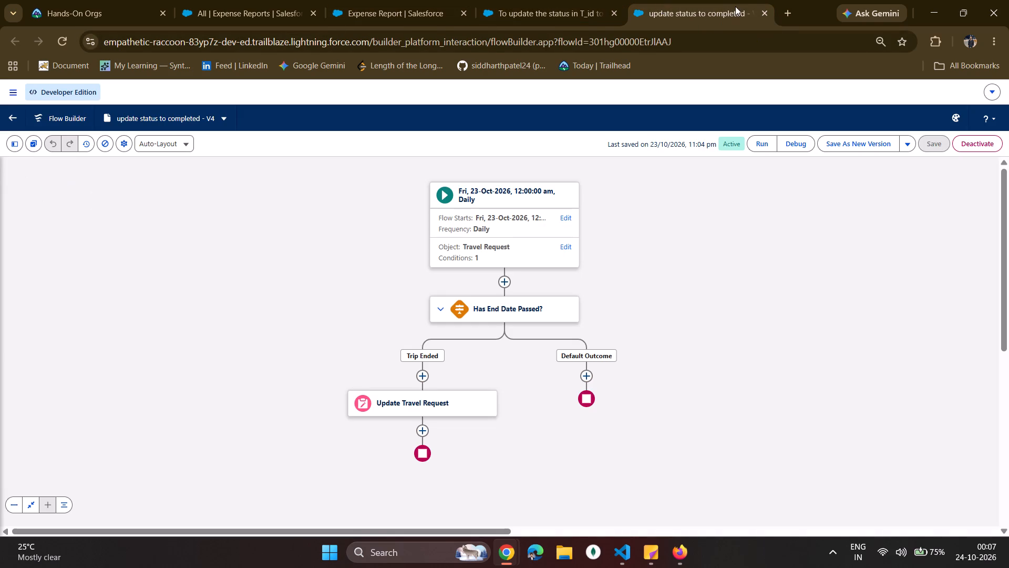
pyautogui.click(764, 14)
pyautogui.click(608, 10)
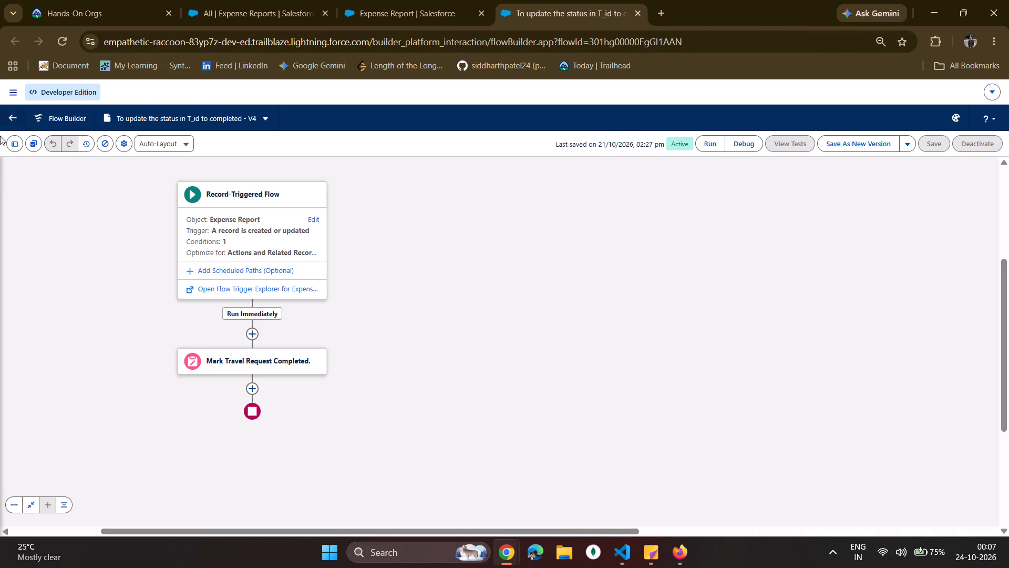
pyautogui.click(12, 111)
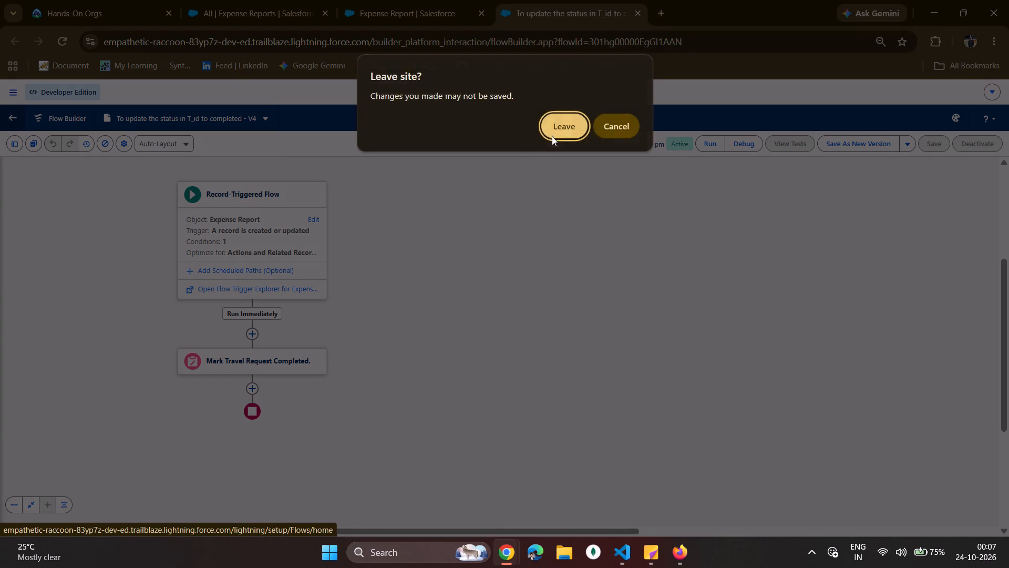
pyautogui.click(566, 127)
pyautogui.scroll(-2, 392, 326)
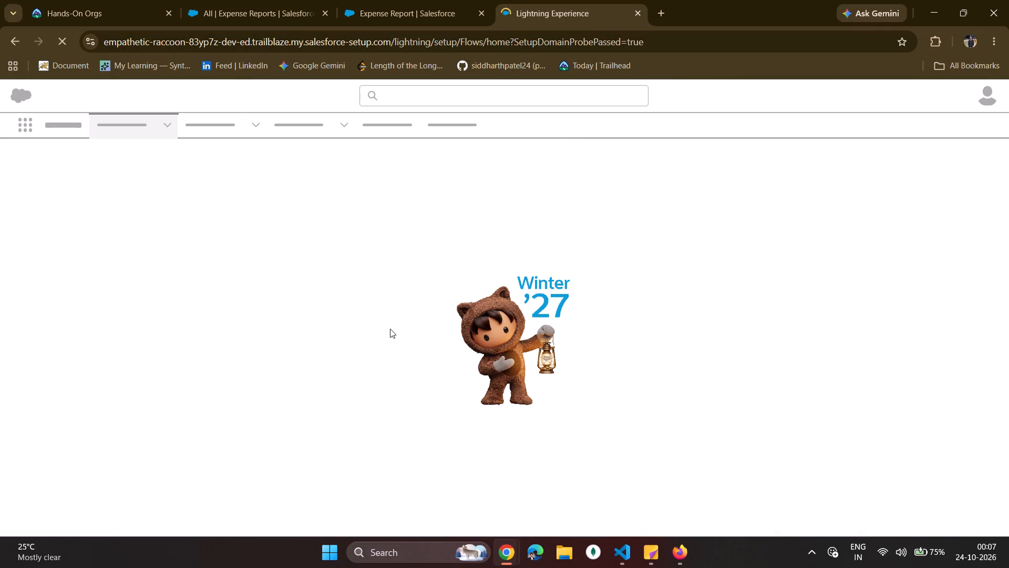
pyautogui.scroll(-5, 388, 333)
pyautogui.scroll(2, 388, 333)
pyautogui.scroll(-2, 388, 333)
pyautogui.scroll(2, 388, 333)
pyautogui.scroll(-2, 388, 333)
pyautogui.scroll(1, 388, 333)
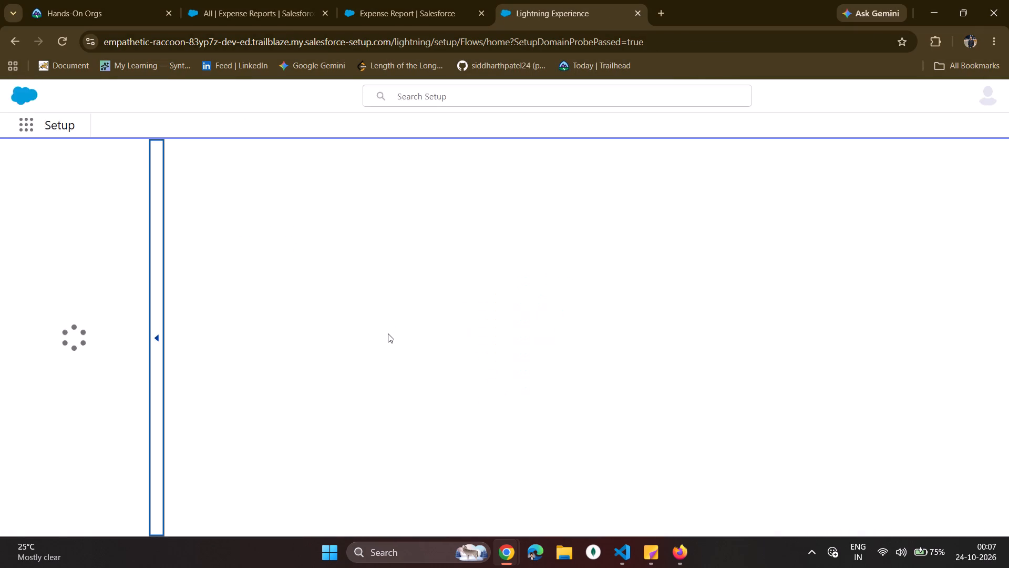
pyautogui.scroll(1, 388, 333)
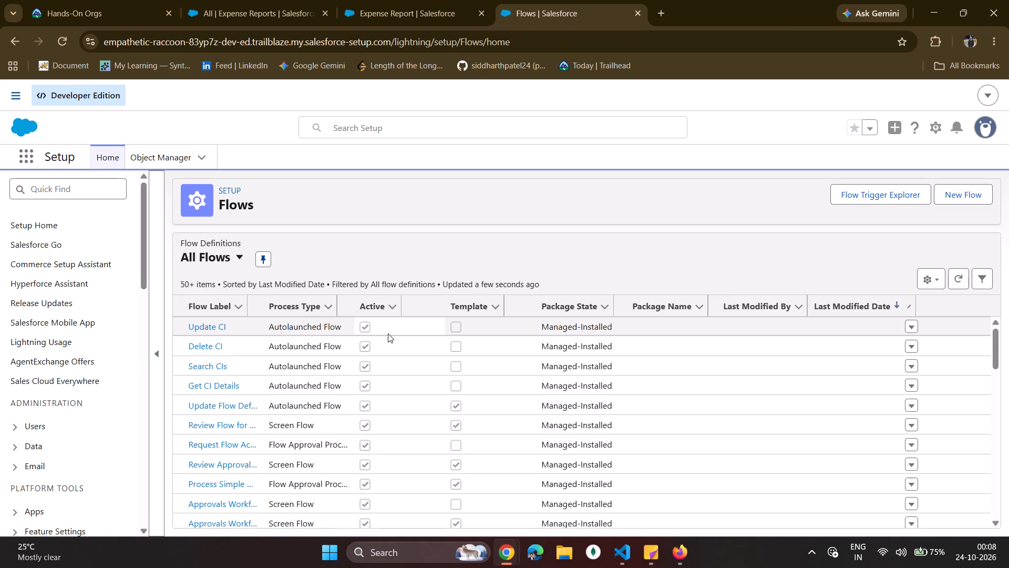
# Look through the All Flows list down to the unmanaged custom flows, collapsing the setup navigation pane for more room.
pyautogui.scroll(-1, 455, 252)
pyautogui.scroll(-1, 441, 344)
pyautogui.scroll(-3, 447, 455)
pyautogui.scroll(-5, 315, 433)
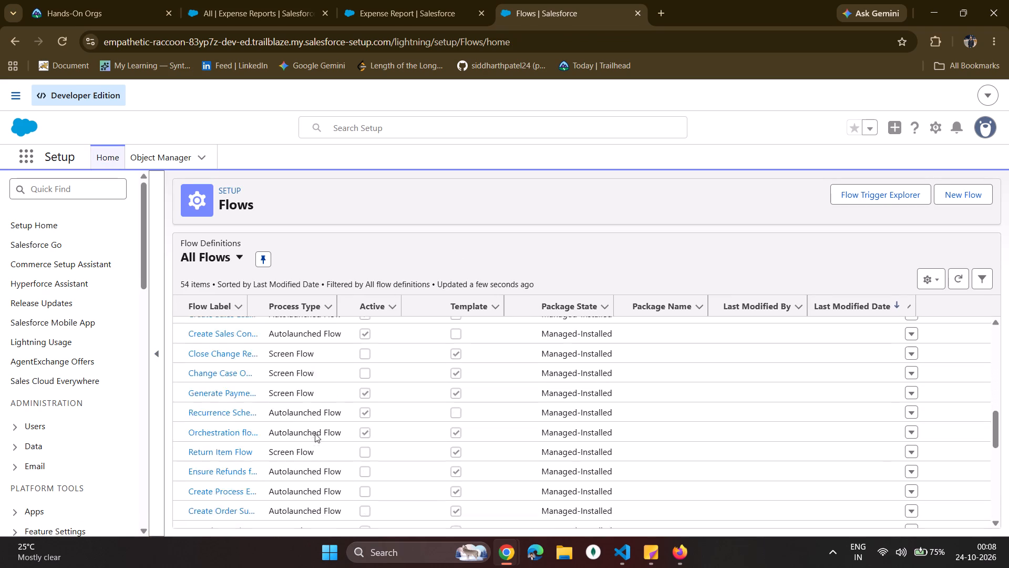
pyautogui.scroll(-18, 315, 433)
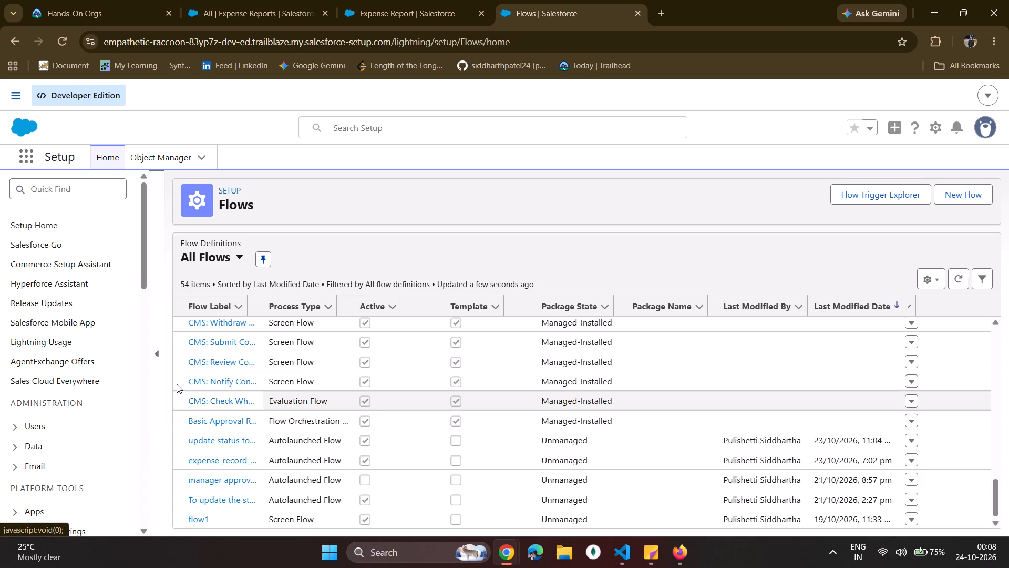
pyautogui.click(153, 366)
pyautogui.scroll(-1, 176, 432)
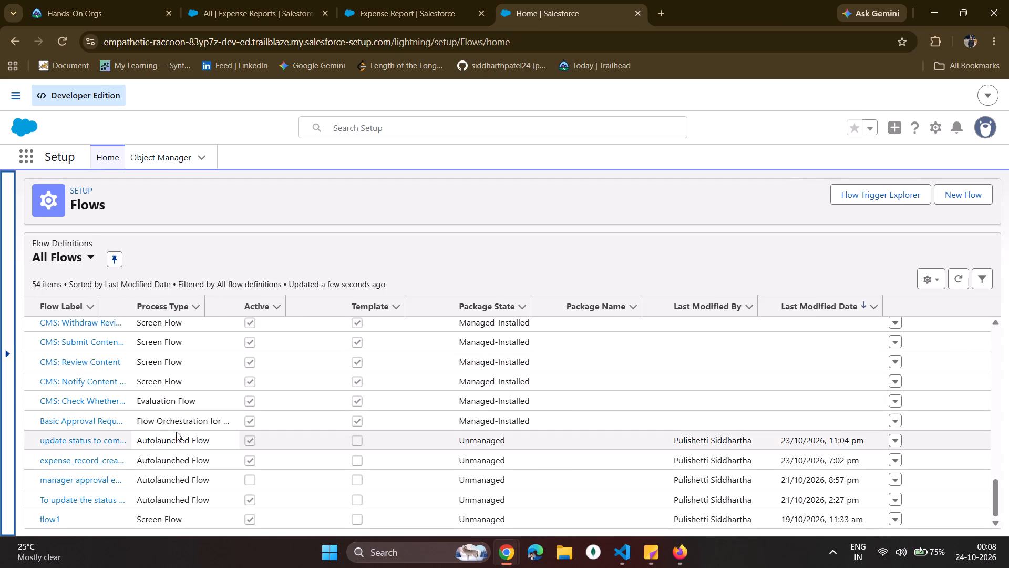
pyautogui.scroll(-2, 176, 432)
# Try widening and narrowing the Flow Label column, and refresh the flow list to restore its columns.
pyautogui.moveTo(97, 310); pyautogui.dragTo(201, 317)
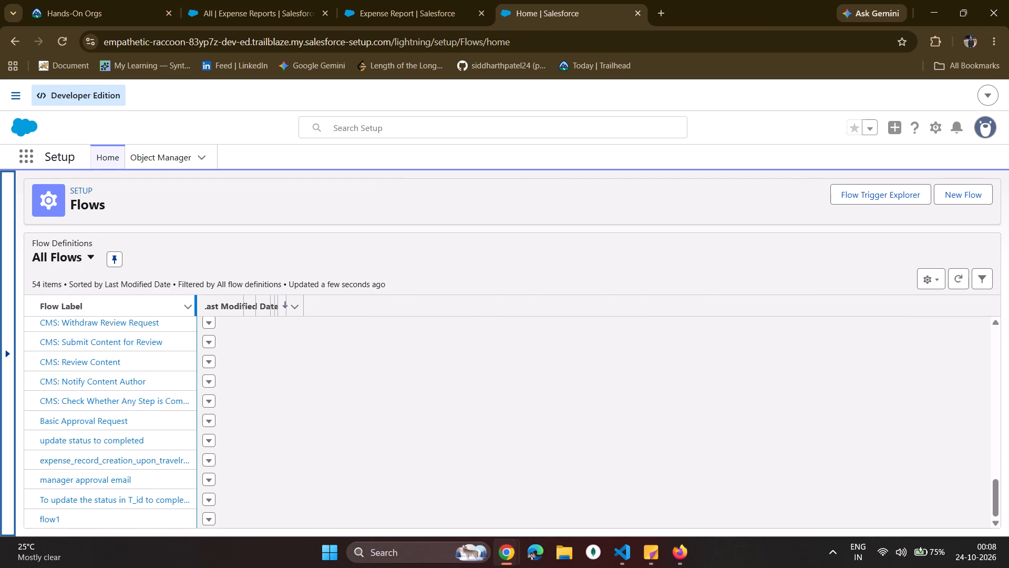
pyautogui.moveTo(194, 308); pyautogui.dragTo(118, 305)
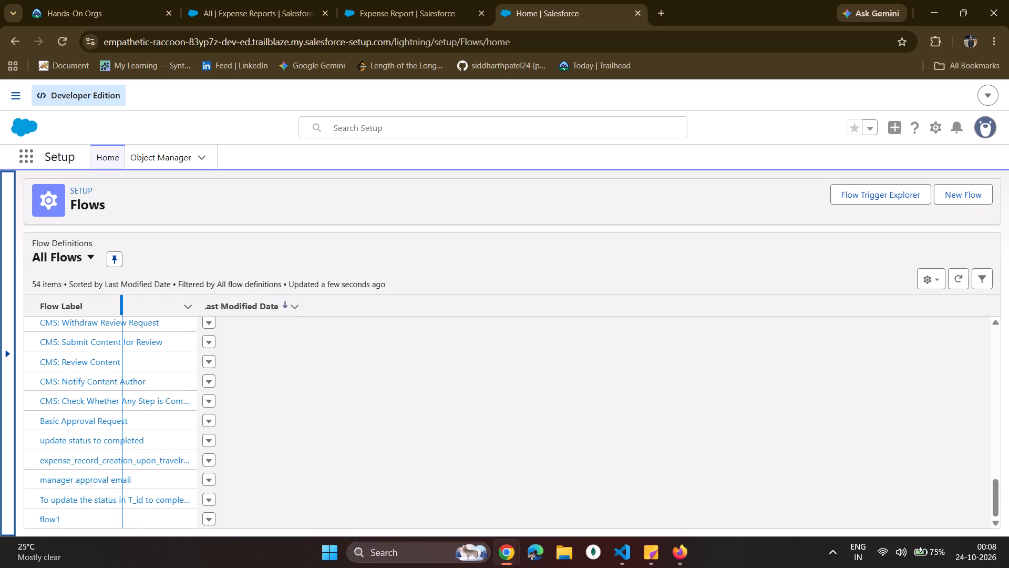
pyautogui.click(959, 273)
# Zoom the page to 80% and widen the flow list's Last Modified Date column.
pyautogui.scroll(-3, 289, 368)
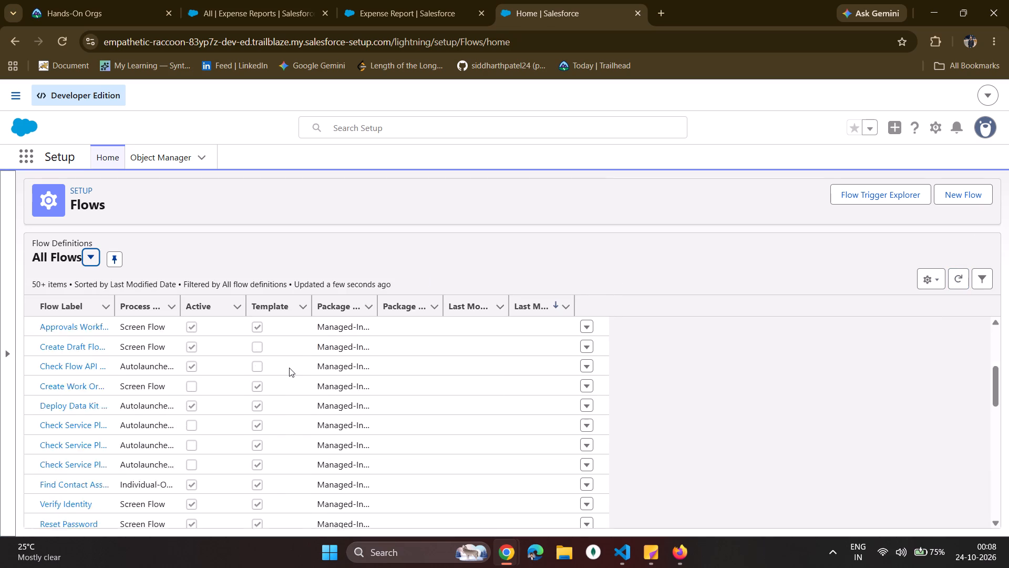
pyautogui.scroll(-8, 289, 368)
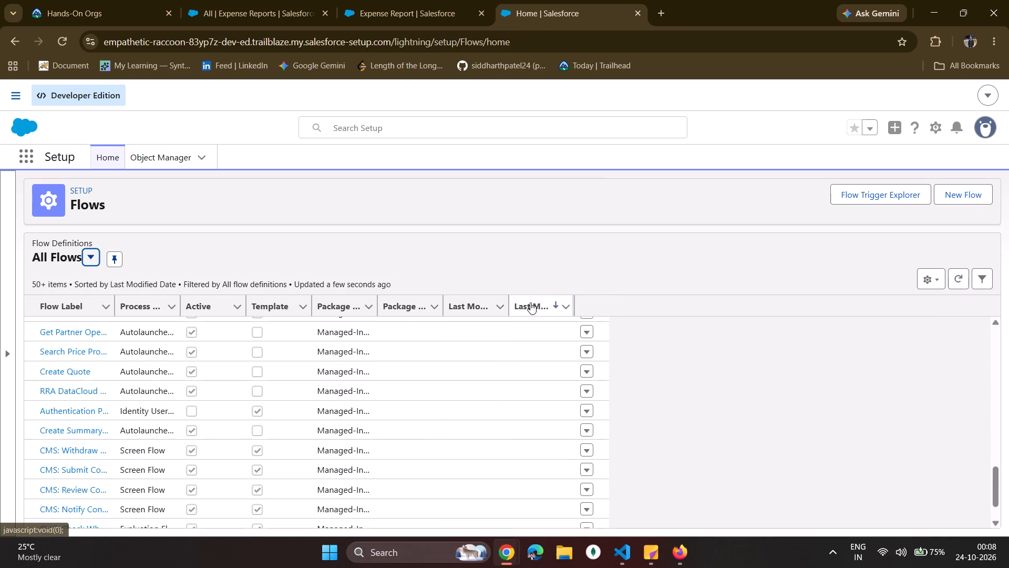
pyautogui.keyDown('ctrl'); pyautogui.scroll(-3, 819, 210); pyautogui.keyUp('ctrl')
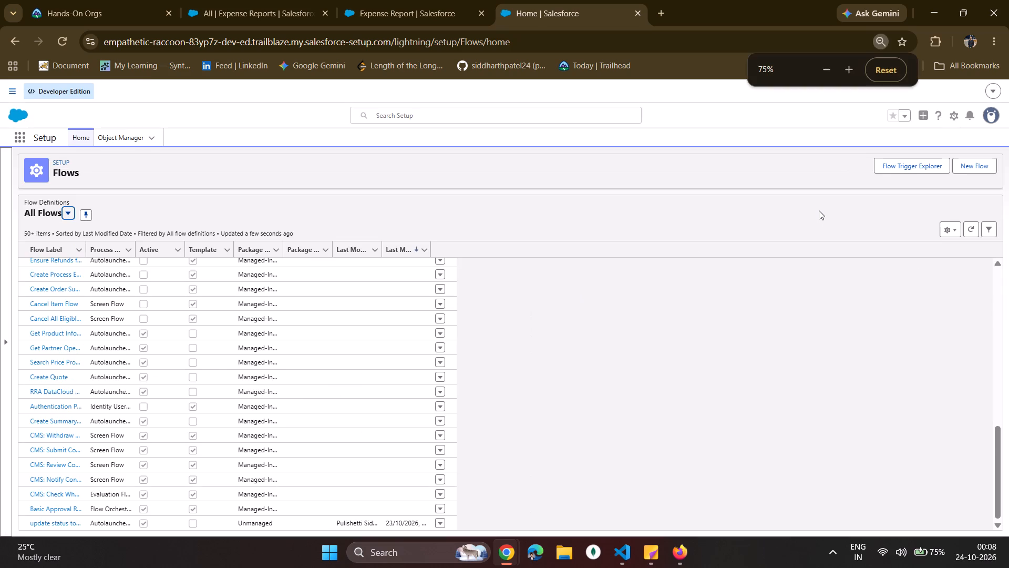
pyautogui.keyDown('ctrl'); pyautogui.scroll(3, 819, 210); pyautogui.keyUp('ctrl')
pyautogui.keyDown('ctrl'); pyautogui.scroll(-2, 819, 210); pyautogui.keyUp('ctrl')
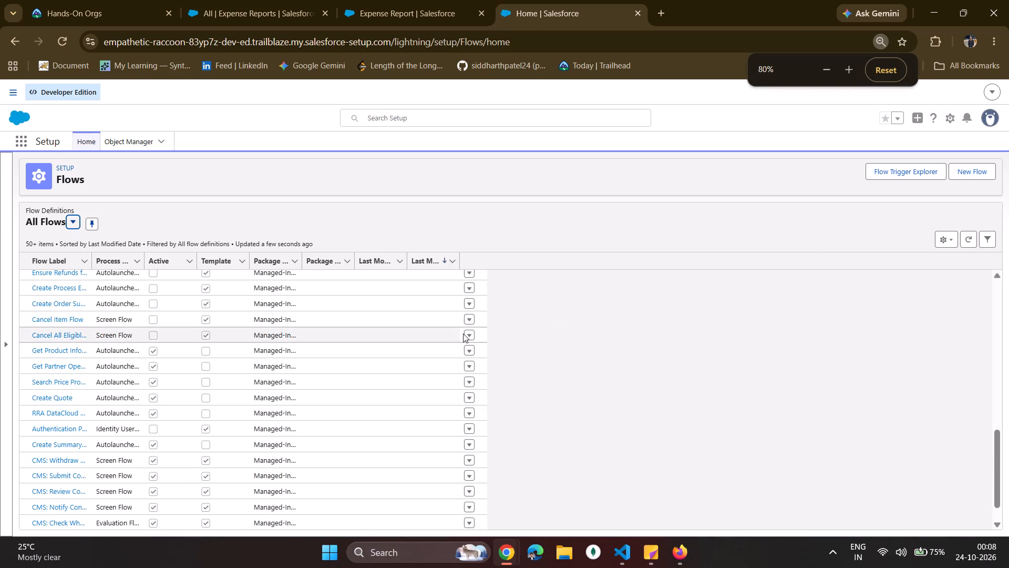
pyautogui.moveTo(455, 261); pyautogui.dragTo(771, 262)
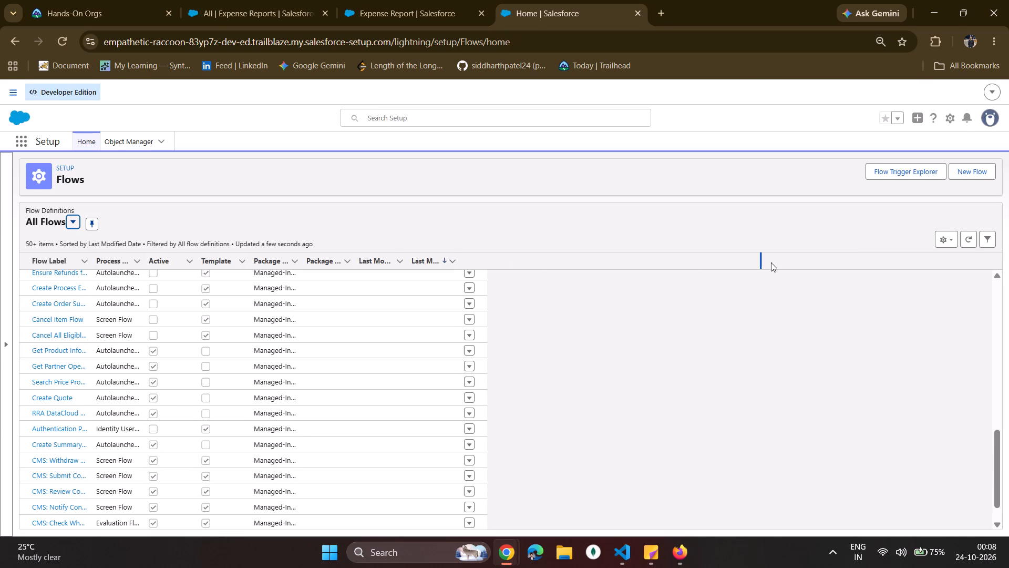
pyautogui.moveTo(771, 262); pyautogui.dragTo(974, 257)
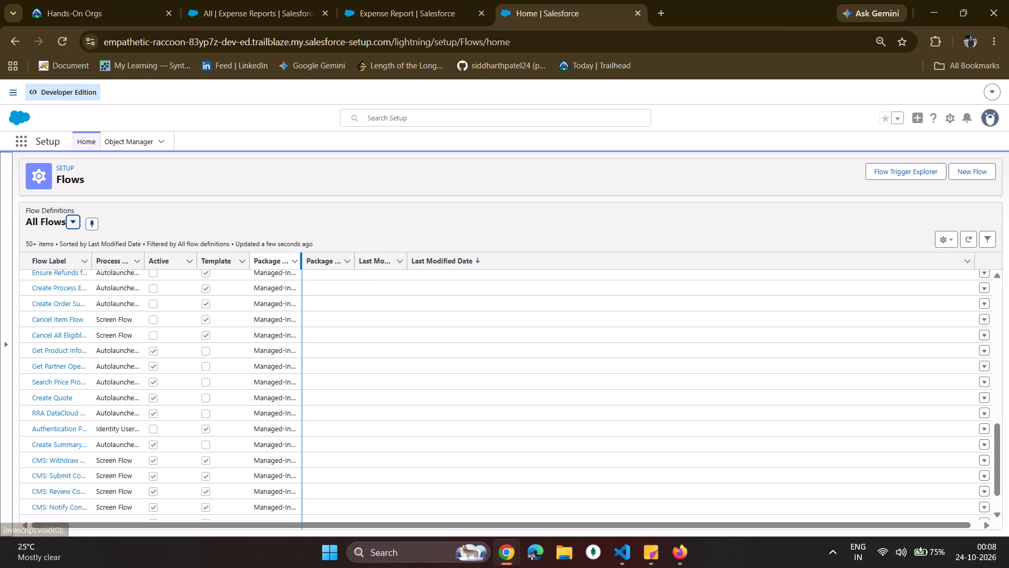
# Widen the Flow Label, Process Type and Package State columns enough to show full text, keeping the Template column narrow.
pyautogui.moveTo(300, 256); pyautogui.dragTo(746, 249)
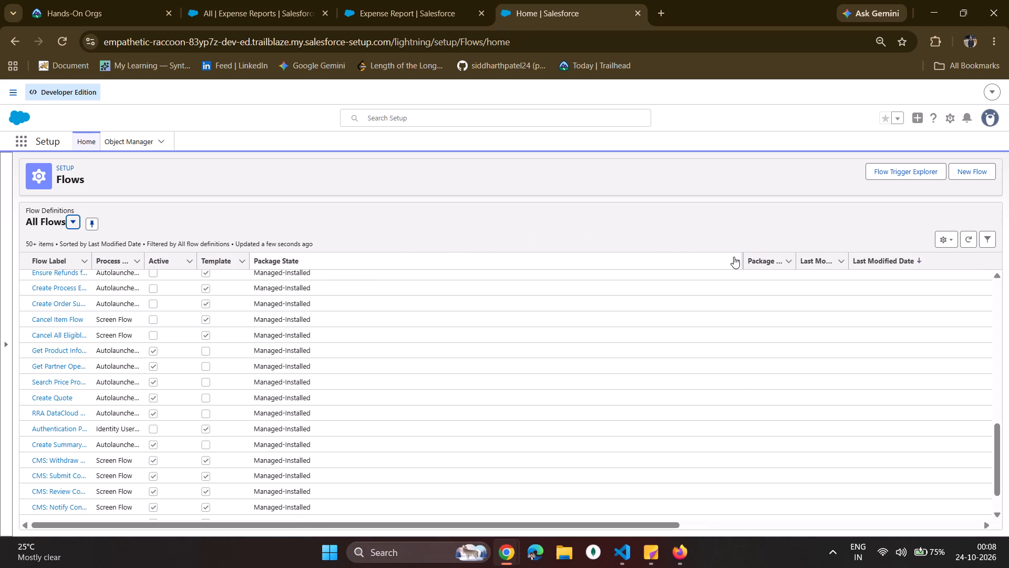
pyautogui.moveTo(254, 258); pyautogui.dragTo(681, 262)
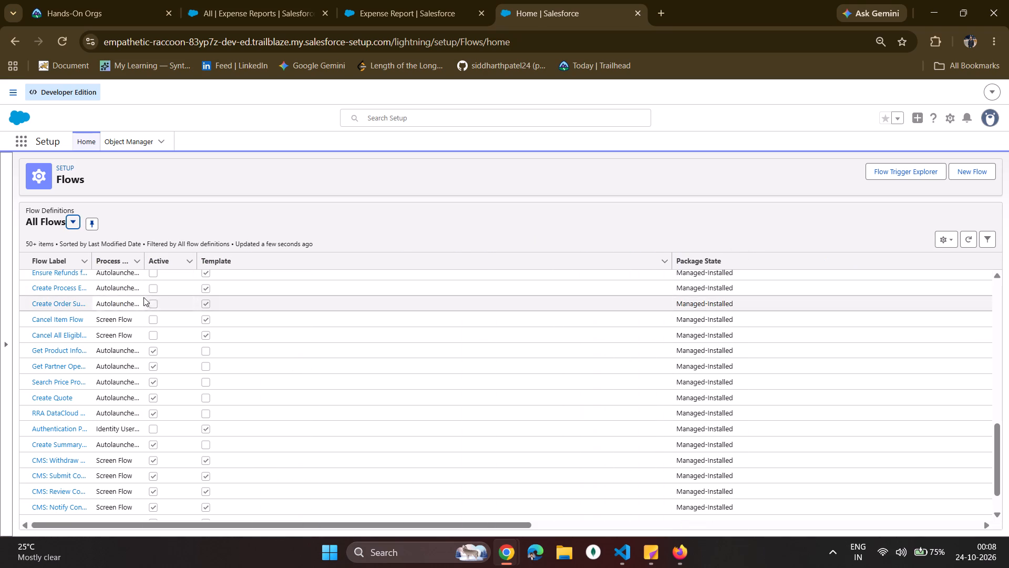
pyautogui.moveTo(92, 257); pyautogui.dragTo(261, 252)
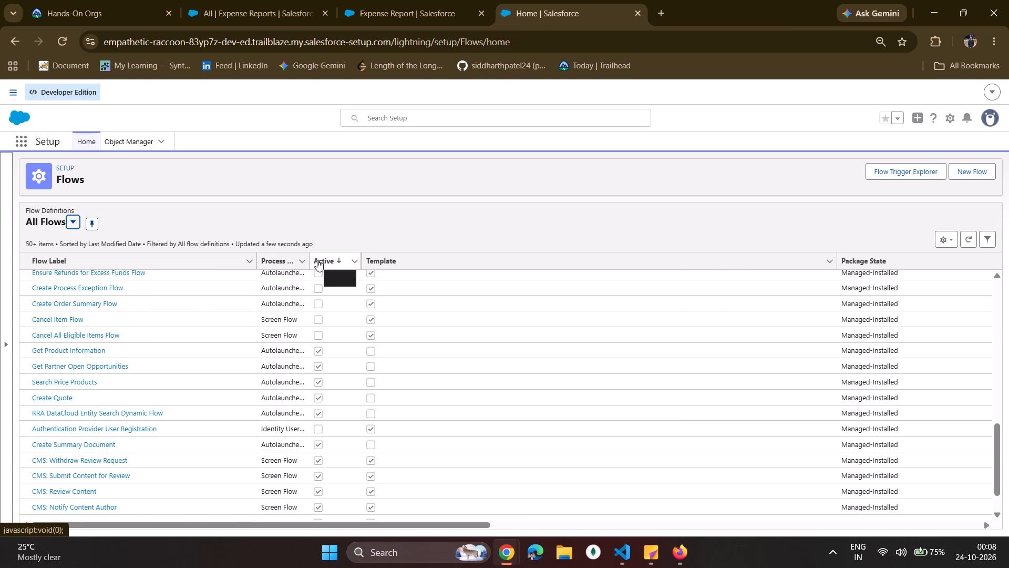
pyautogui.moveTo(310, 260); pyautogui.dragTo(404, 254)
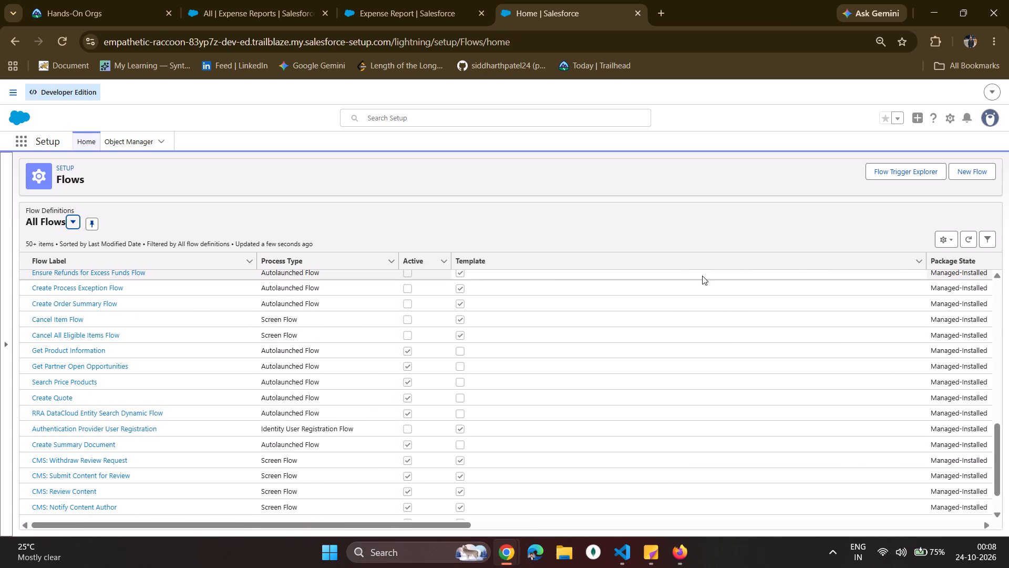
pyautogui.moveTo(929, 263); pyautogui.dragTo(803, 293)
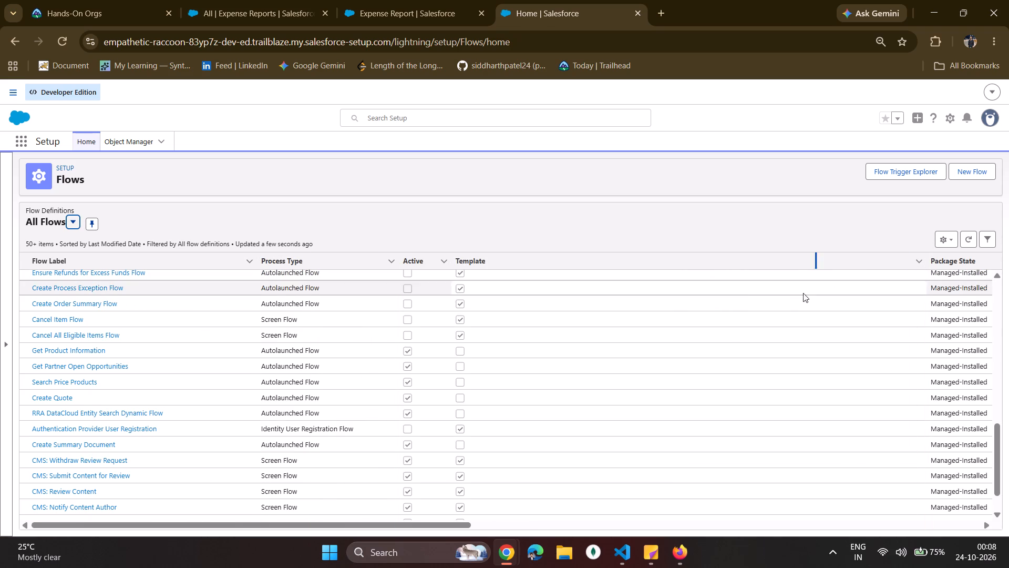
pyautogui.moveTo(803, 293); pyautogui.dragTo(503, 319)
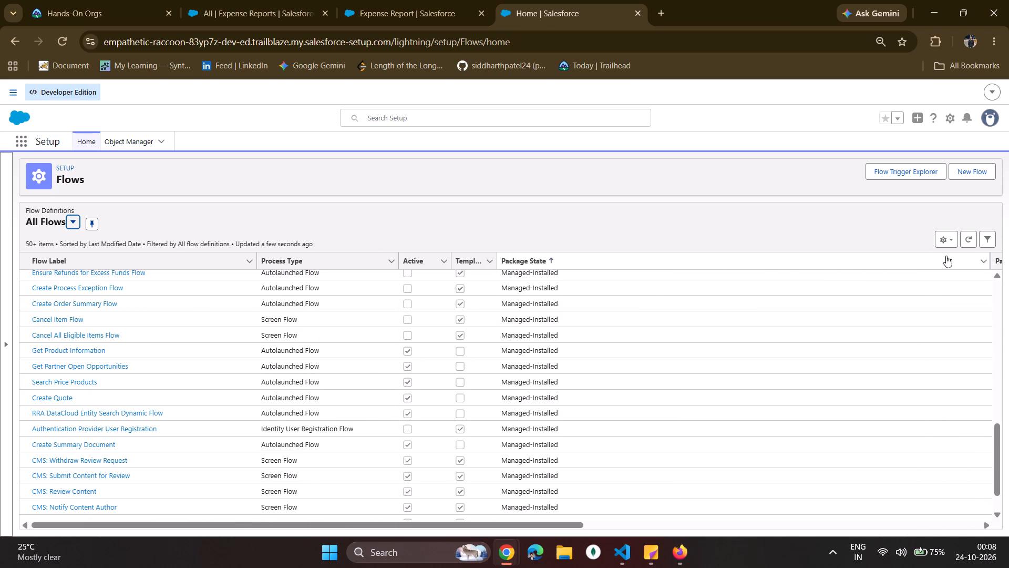
pyautogui.moveTo(991, 263); pyautogui.dragTo(752, 295)
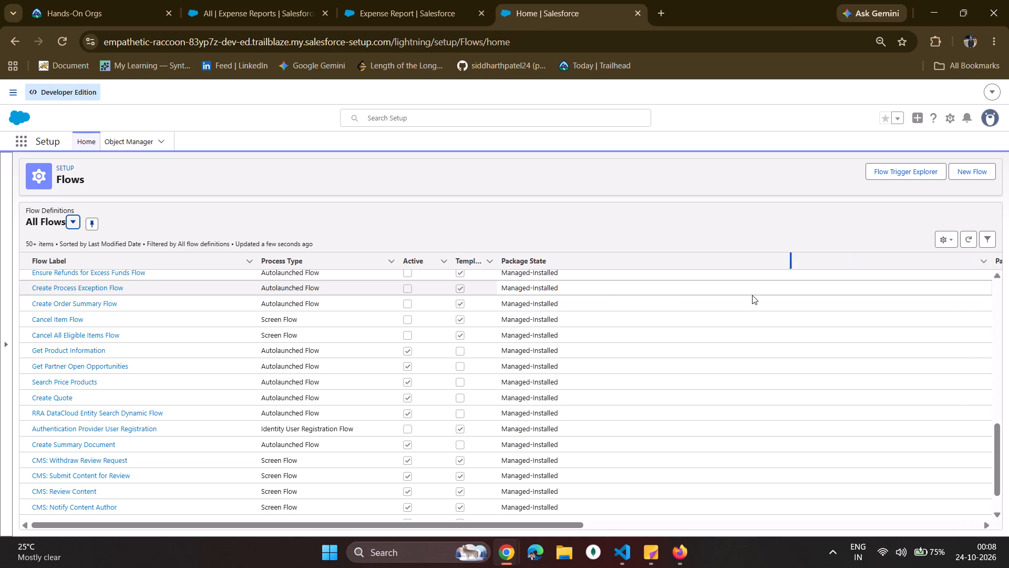
pyautogui.moveTo(752, 295); pyautogui.dragTo(593, 276)
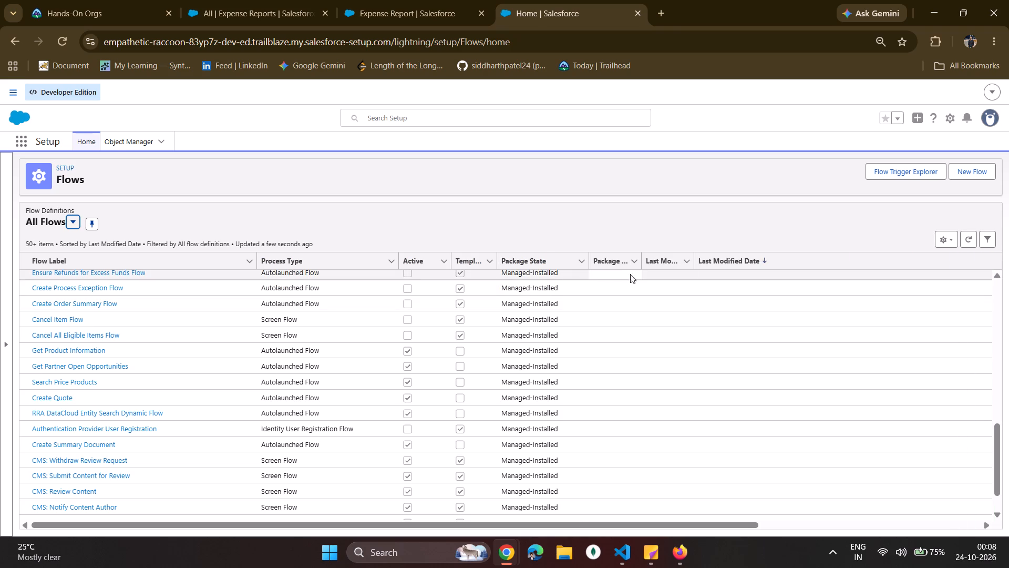
# Open the flow "To update the status in T_id to completed" and deactivate it.
pyautogui.scroll(-4, 287, 434)
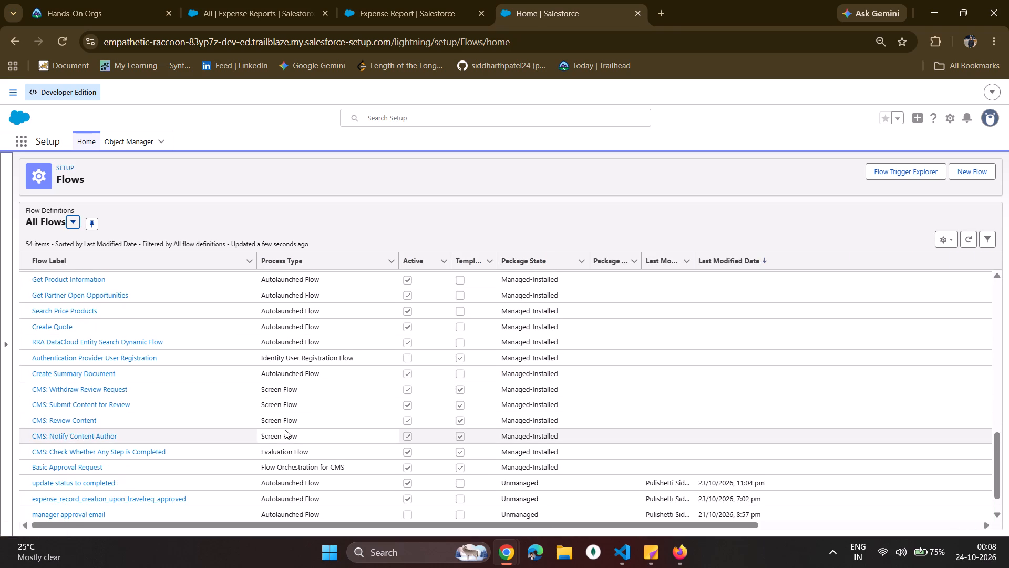
pyautogui.scroll(-12, 285, 430)
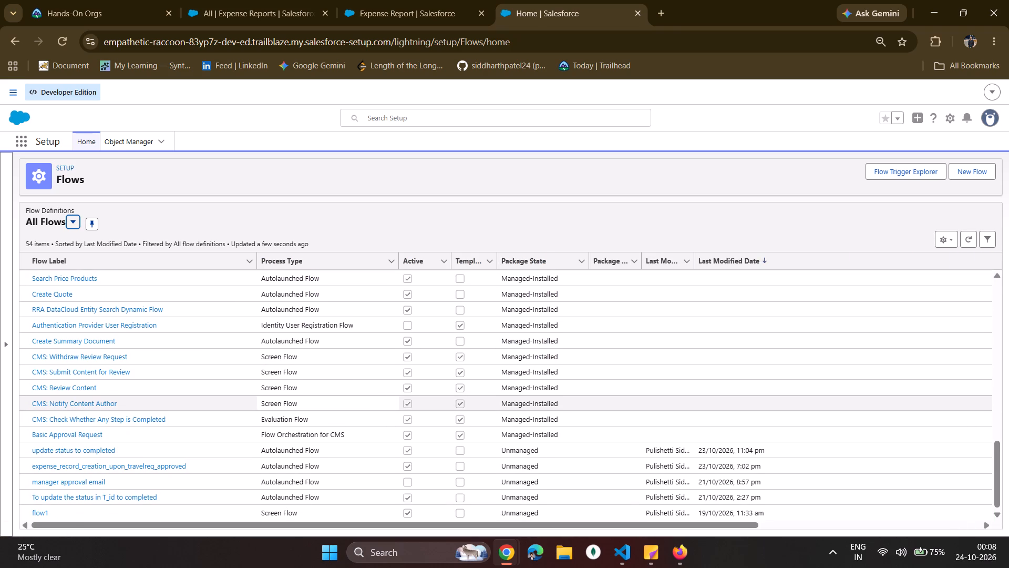
pyautogui.scroll(-5, 286, 437)
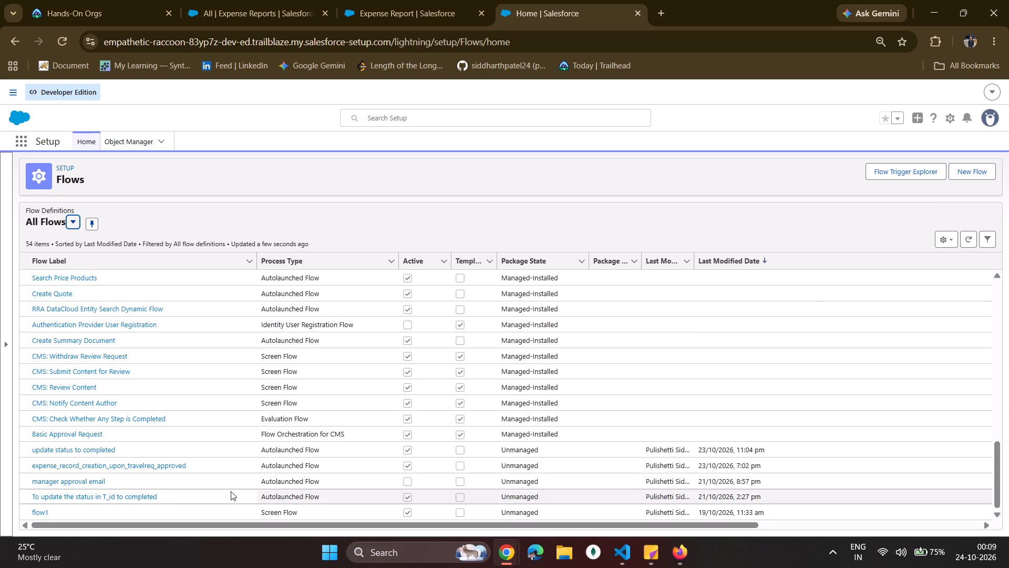
pyautogui.click(94, 493)
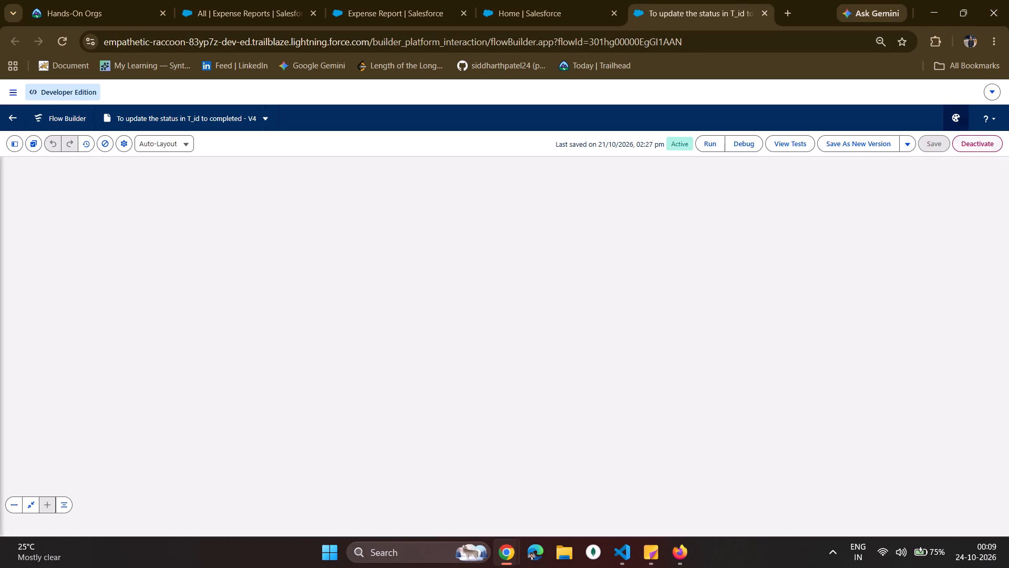
pyautogui.click(989, 148)
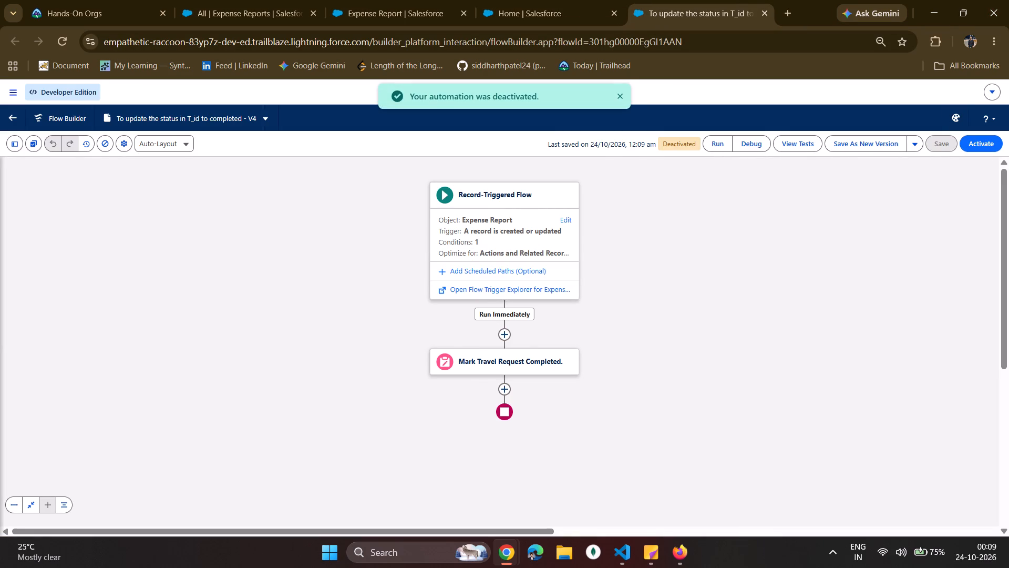
# Leave the flow canvas and return to the Flows list in Setup.
pyautogui.click(594, 0)
pyautogui.click(729, 6)
pyautogui.click(18, 107)
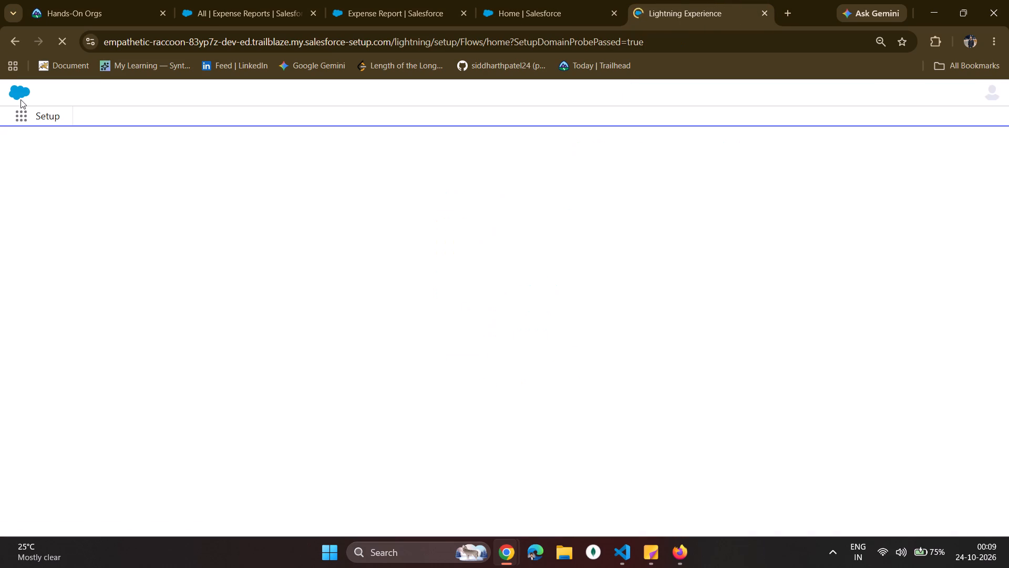
pyautogui.scroll(-5, 98, 437)
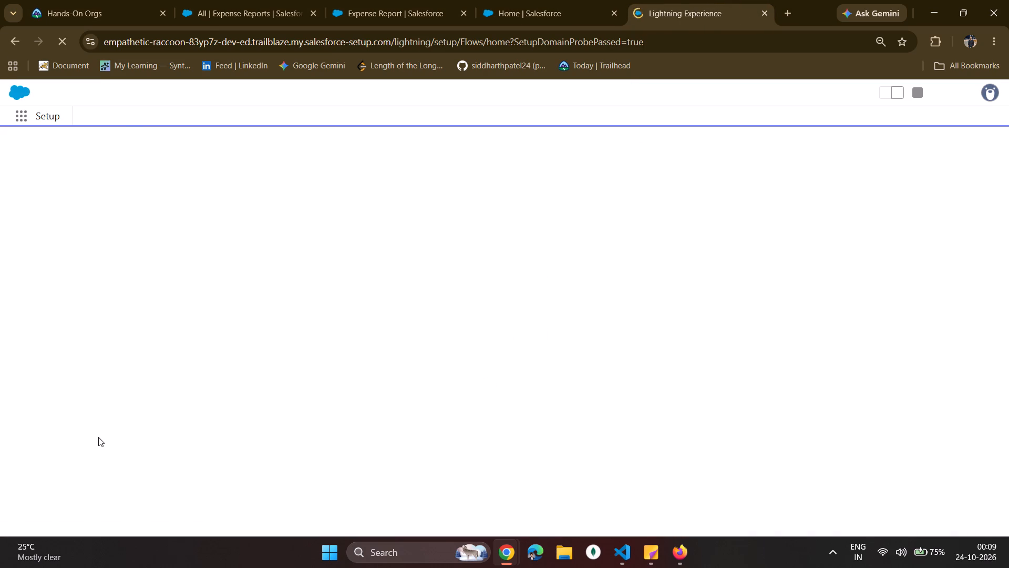
# Check the computer's Wi-Fi connection in the system quick settings, and close them.
pyautogui.click(881, 548)
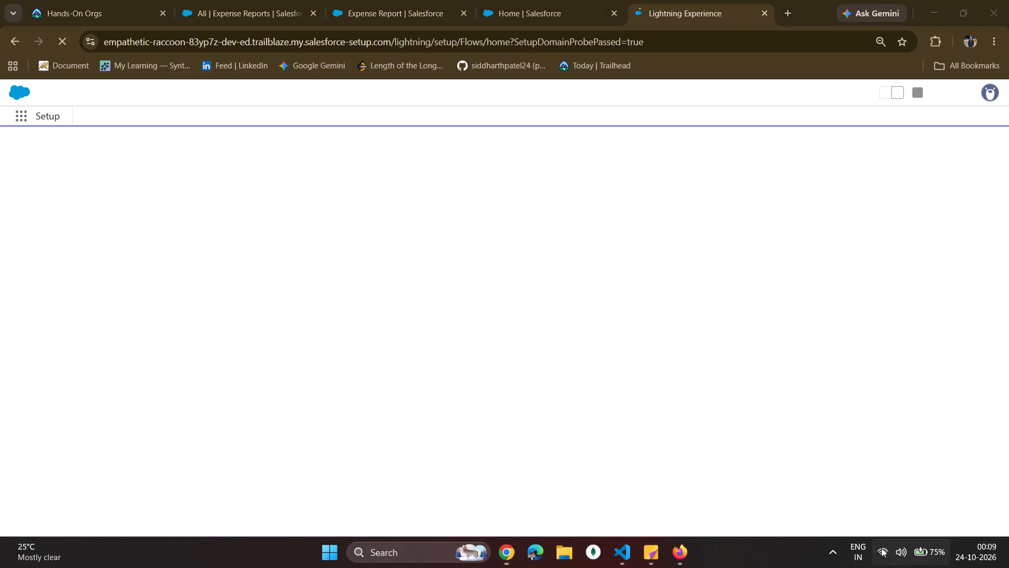
pyautogui.click(820, 308)
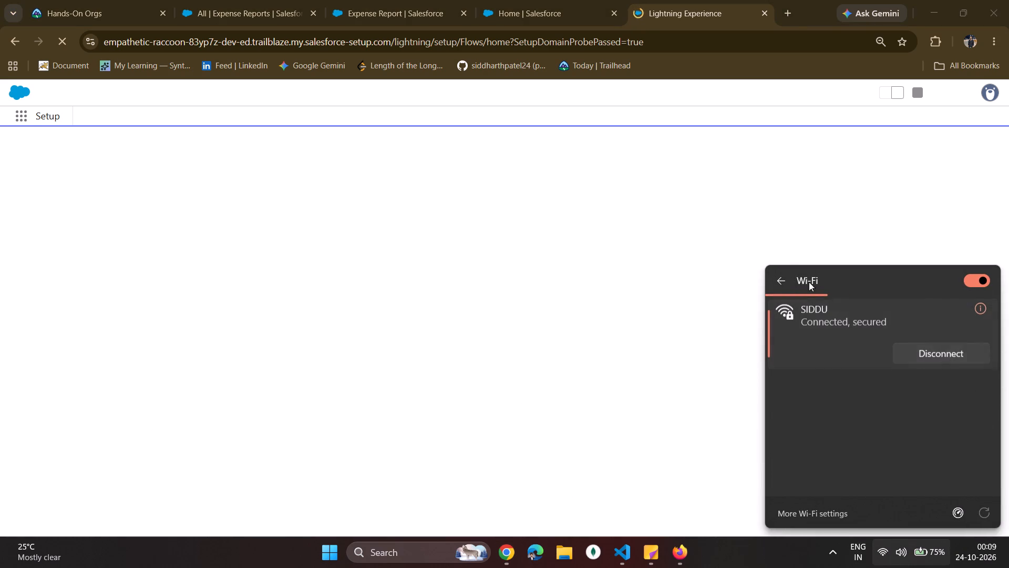
pyautogui.click(785, 281)
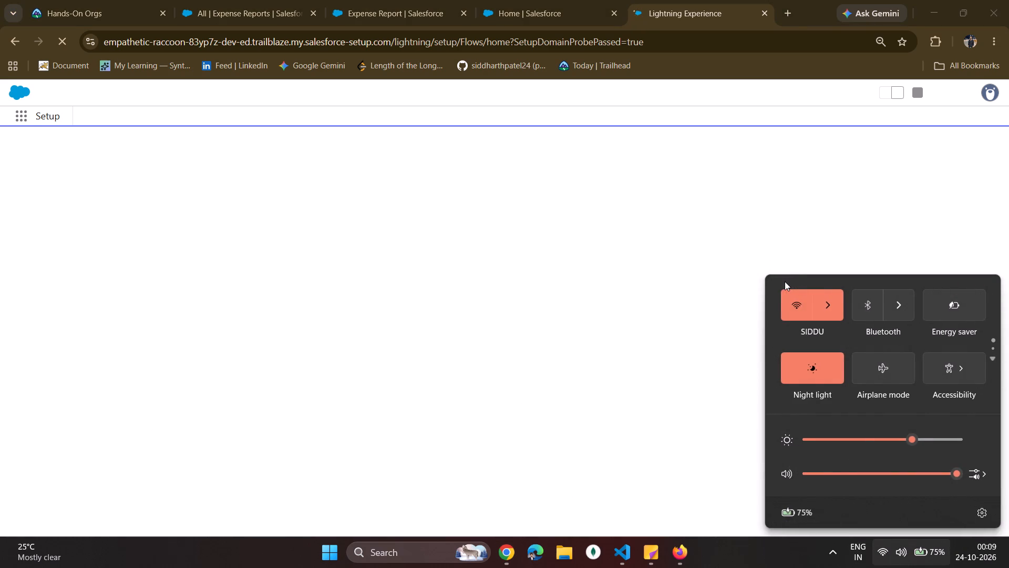
pyautogui.click(756, 279)
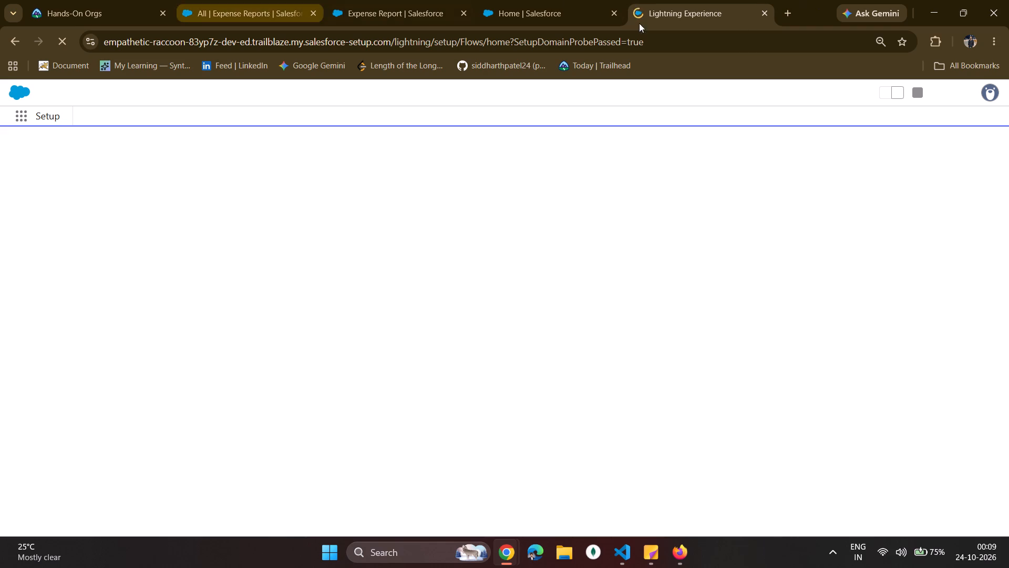
# Search for "wifi speed" in a new browser tab, run the internet speed test, and close that tab.
pyautogui.click(785, 17)
pyautogui.click(371, 268)
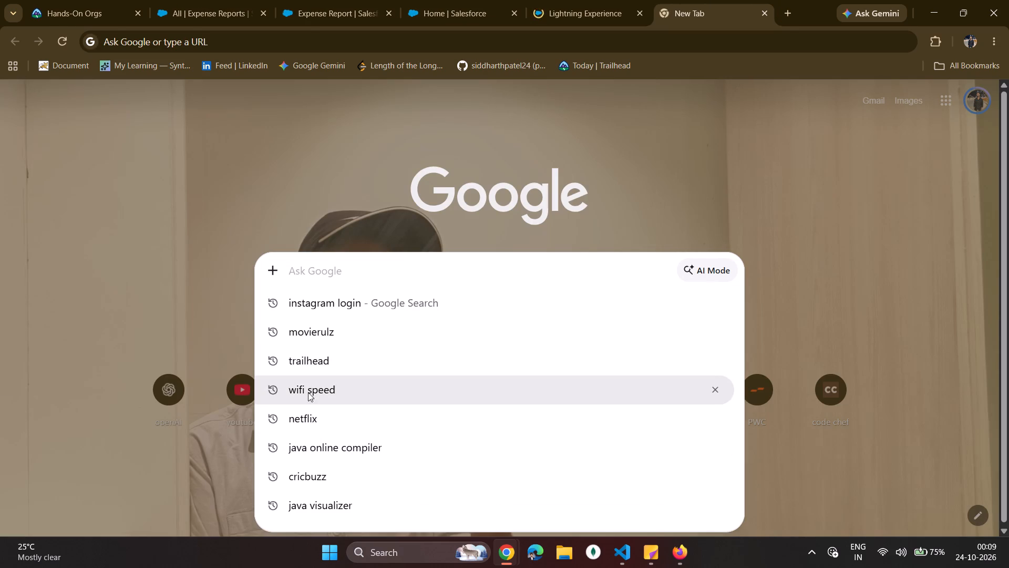
pyautogui.click(308, 392)
pyautogui.click(526, 354)
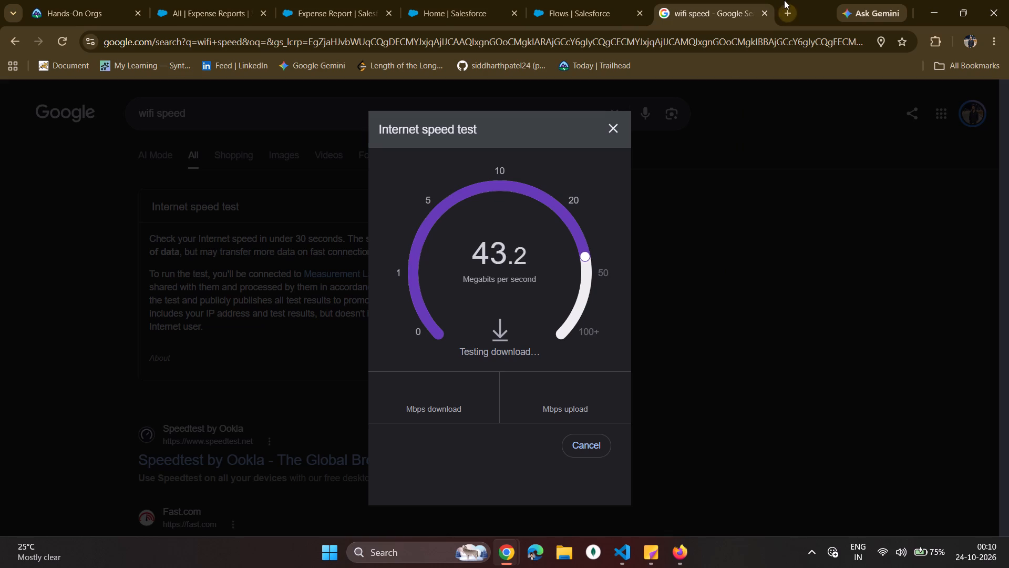
pyautogui.click(766, 7)
pyautogui.click(766, 13)
# Find the flow "To update the status in T_id to completed" in the All Flows list.
pyautogui.scroll(-11, 243, 417)
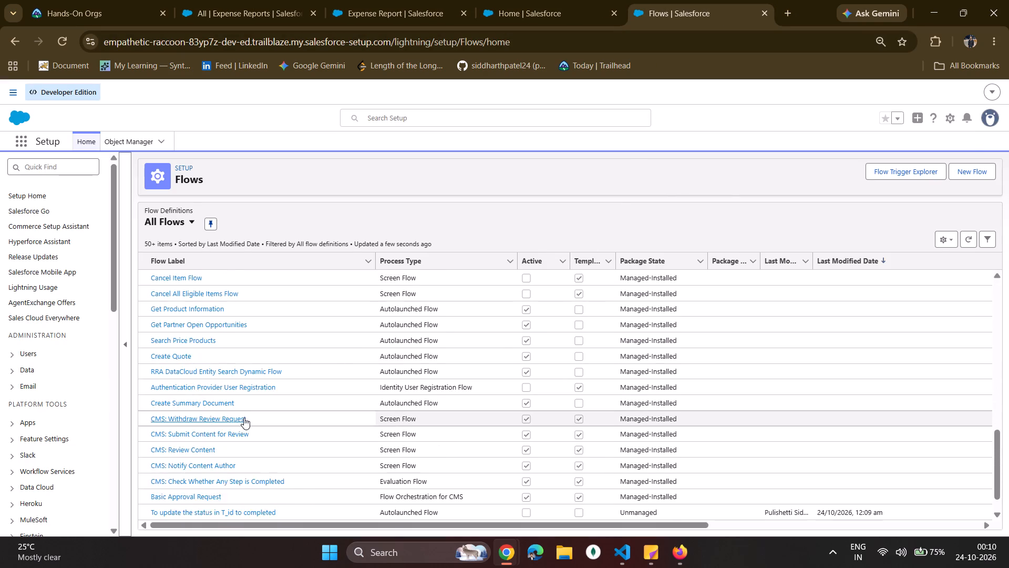
# Check the Active states of the unmanaged flows in the Flows list, and close that extra page.
pyautogui.scroll(-14, 244, 418)
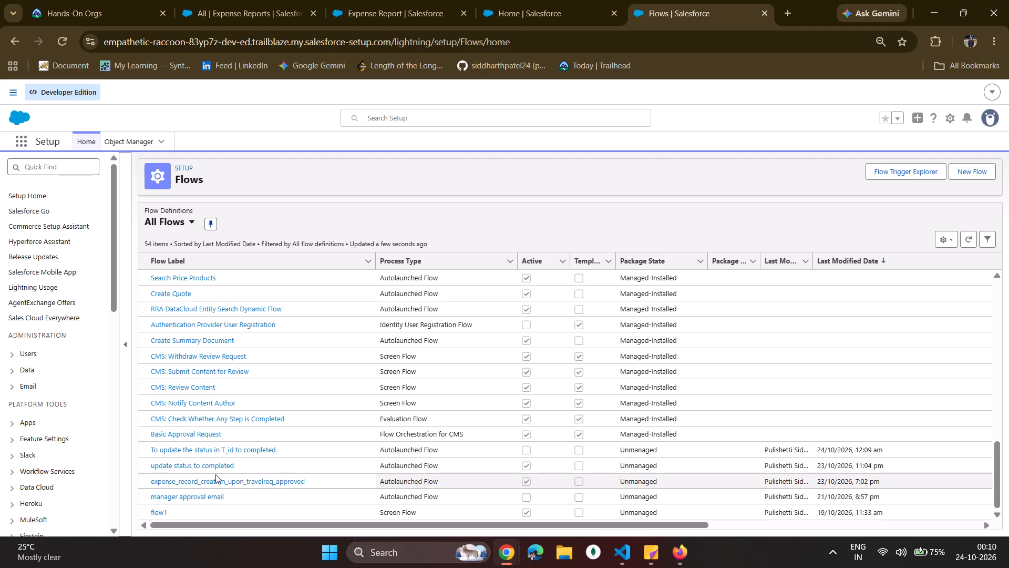
pyautogui.click(765, 16)
# Reload the Expense Reports list page and start a new Travel Request with start date 10/02/2027.
pyautogui.click(241, 0)
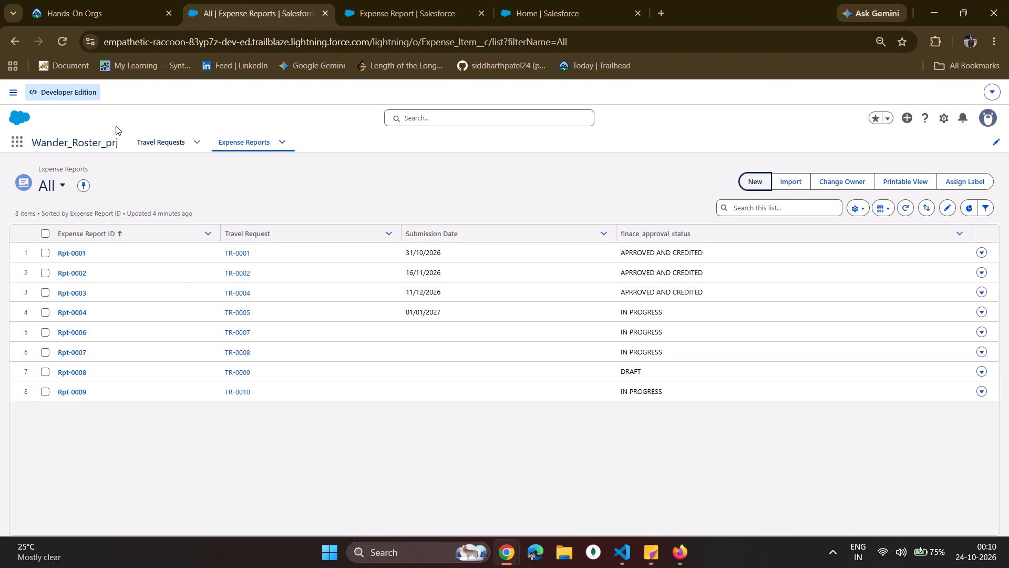
pyautogui.click(63, 48)
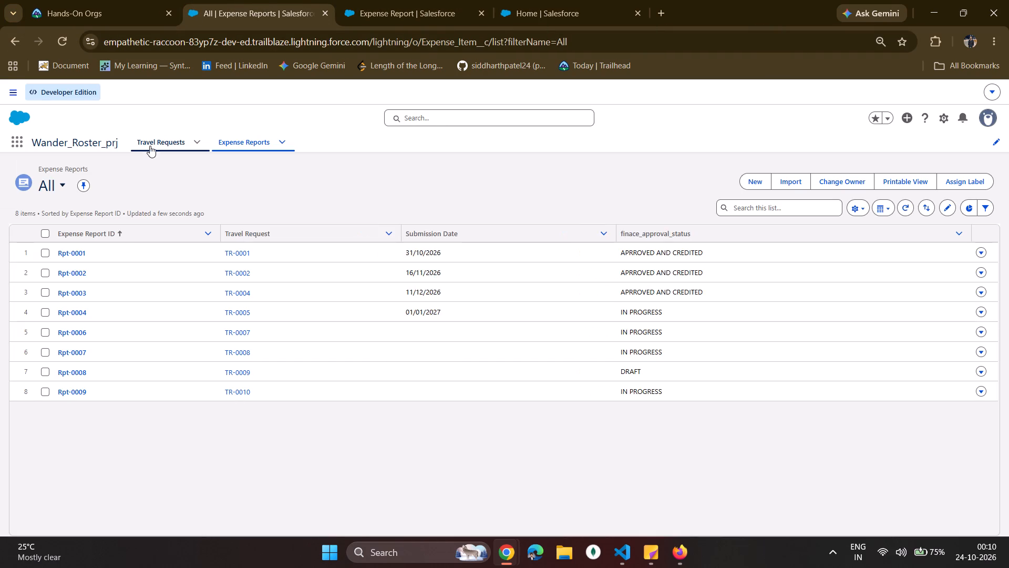
pyautogui.click(150, 144)
pyautogui.click(764, 175)
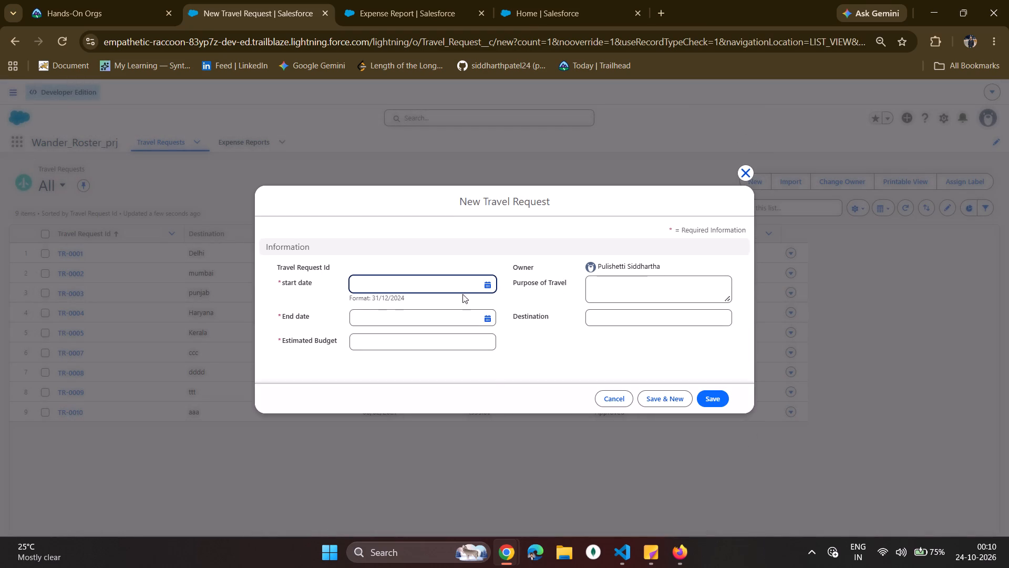
pyautogui.click(470, 284)
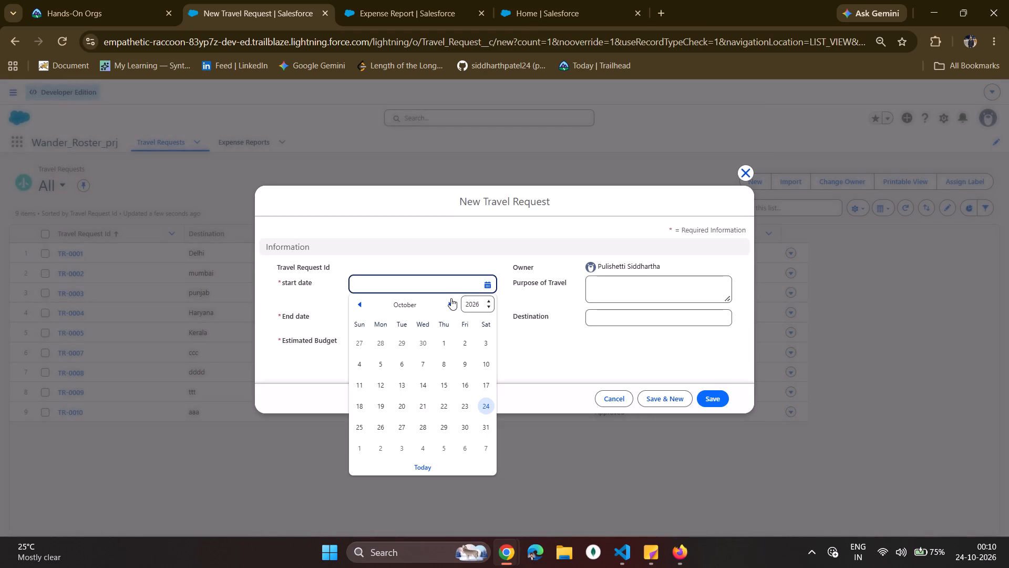
pyautogui.tripleClick(451, 298)
pyautogui.click(451, 299)
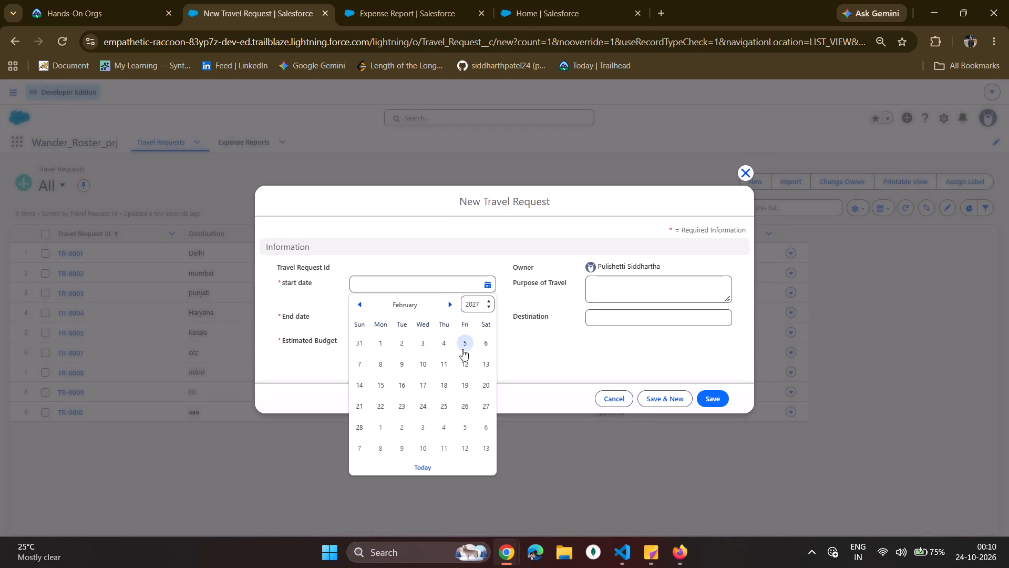
pyautogui.click(424, 361)
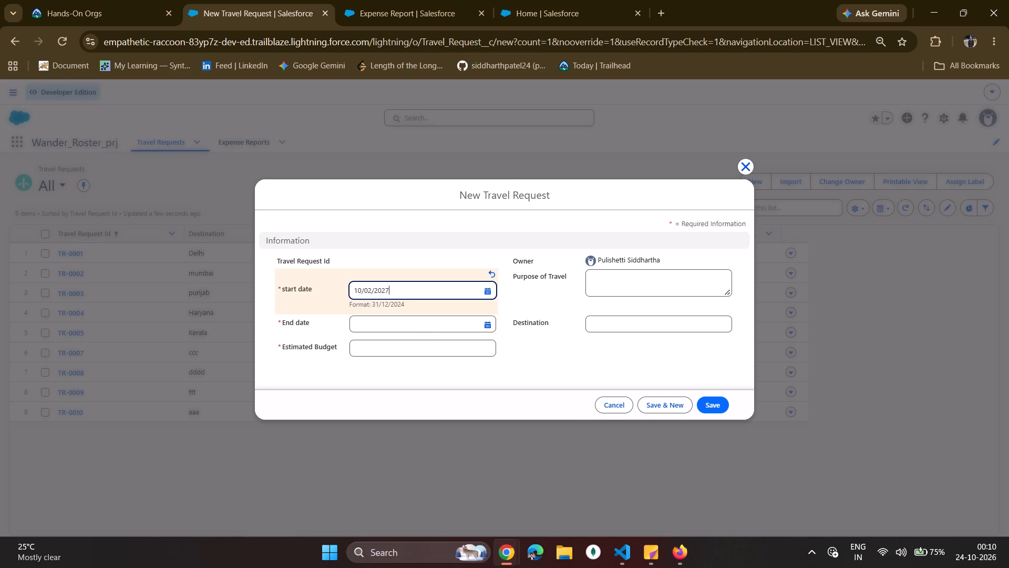
# Set the new Travel Request's end date to 11/02/2027.
pyautogui.hotkey('ctrl', 'a')
pyautogui.hotkey('ctrl', 'c')
pyautogui.click(427, 328)
pyautogui.hotkey('ctrl', 'v')
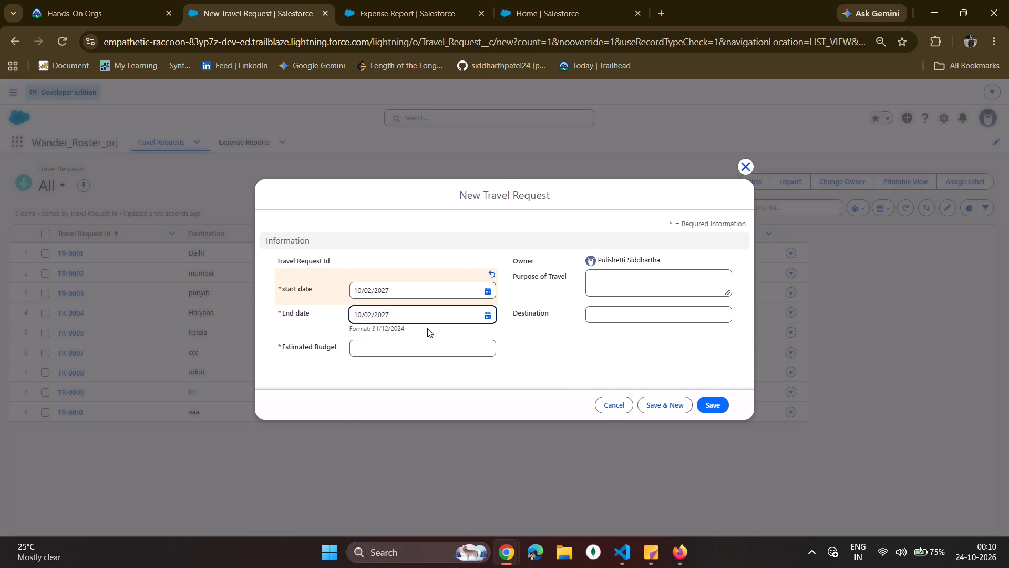
pyautogui.keyDown('ctrl'); pyautogui.click(427, 328); pyautogui.keyUp('ctrl')
pyautogui.click(358, 323)
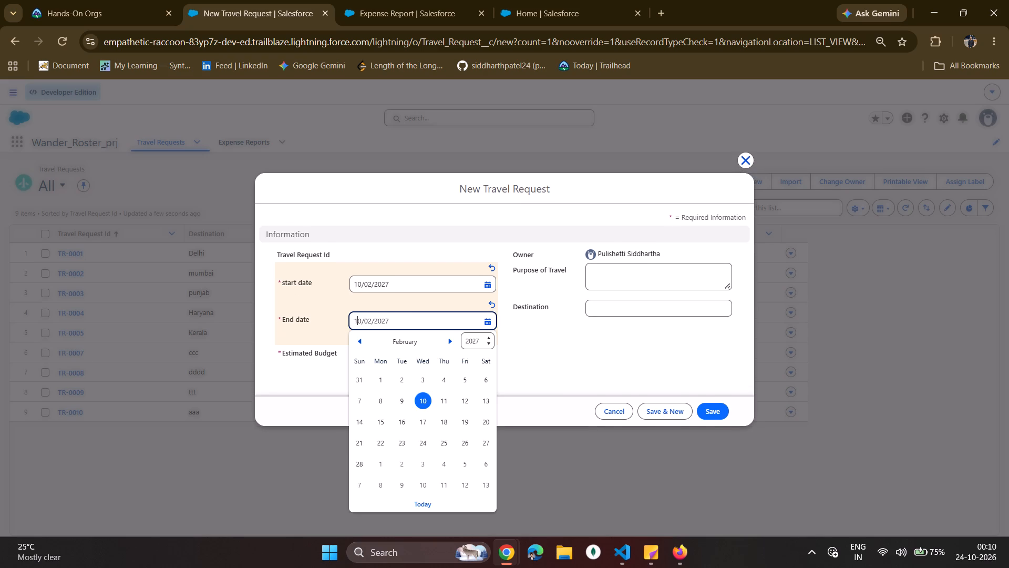
pyautogui.press('Right')
pyautogui.press('BackSpace')
pyautogui.press('1')
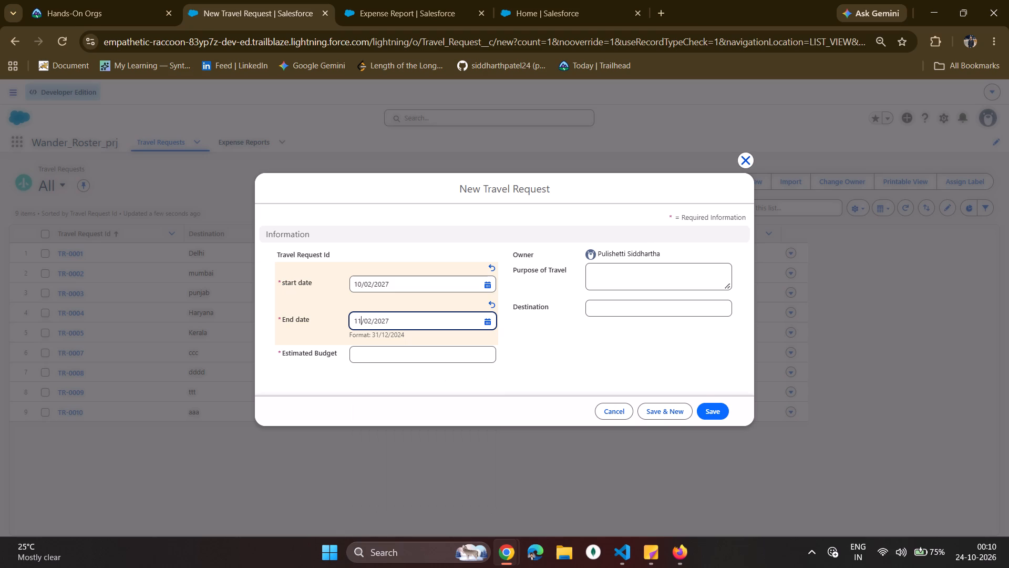
# Set the Travel Request's estimated budget to 1111, purpose and destination to "zzz", and save the record.
pyautogui.click(375, 364)
pyautogui.click(378, 357)
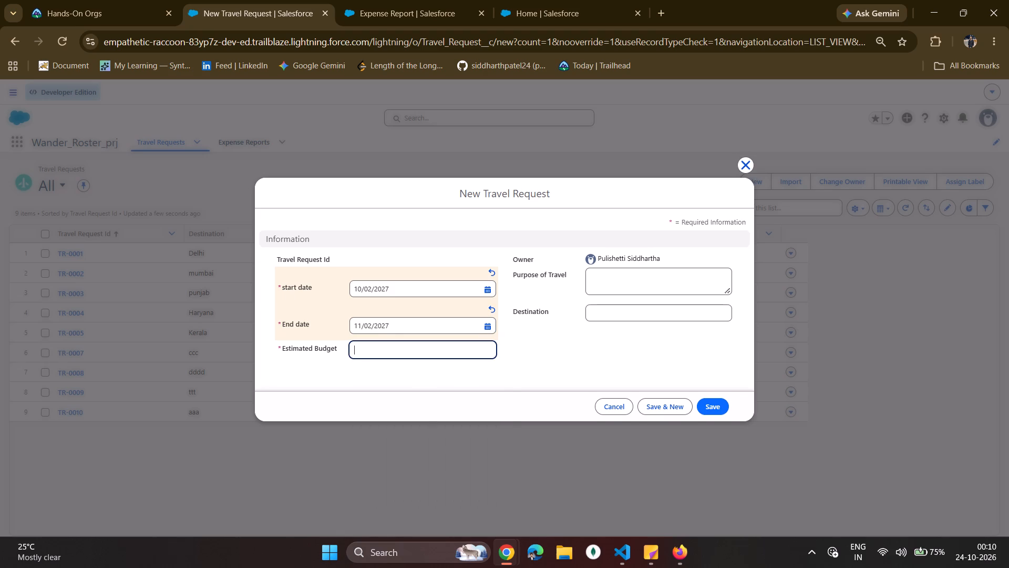
pyautogui.press('1')
pyautogui.press('1')
pyautogui.press('1')
pyautogui.press('1')
pyautogui.click(611, 281)
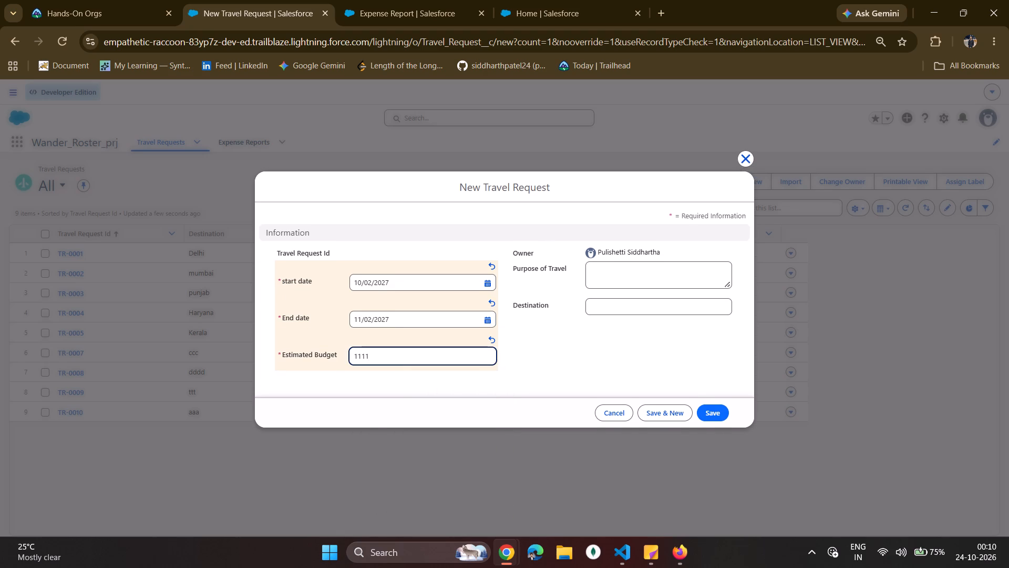
pyautogui.write('zzz')
pyautogui.click(599, 318)
pyautogui.write('zzz')
pyautogui.click(702, 415)
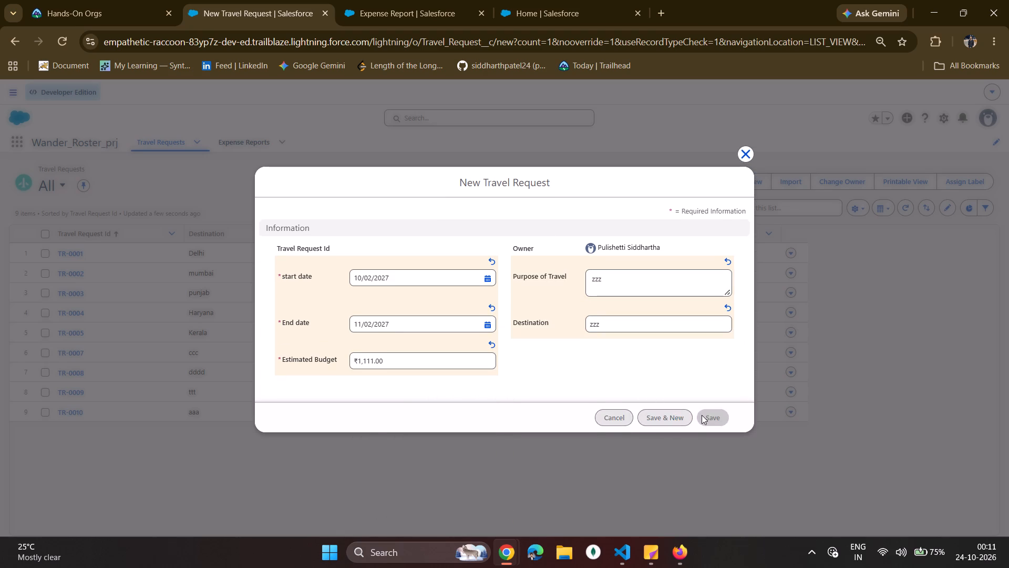
# Submit the new Travel Request for approval without comments.
pyautogui.click(839, 168)
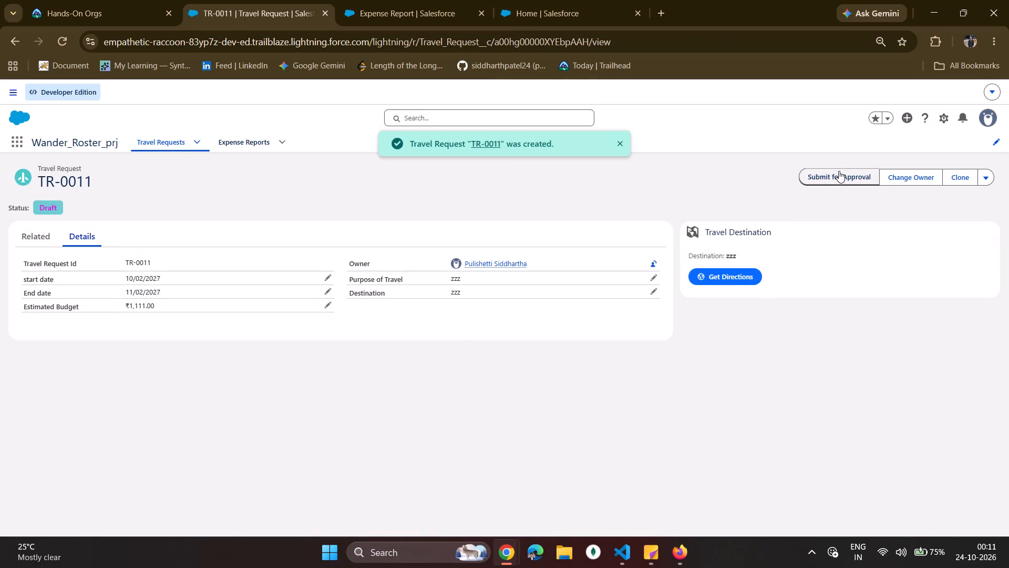
pyautogui.click(839, 170)
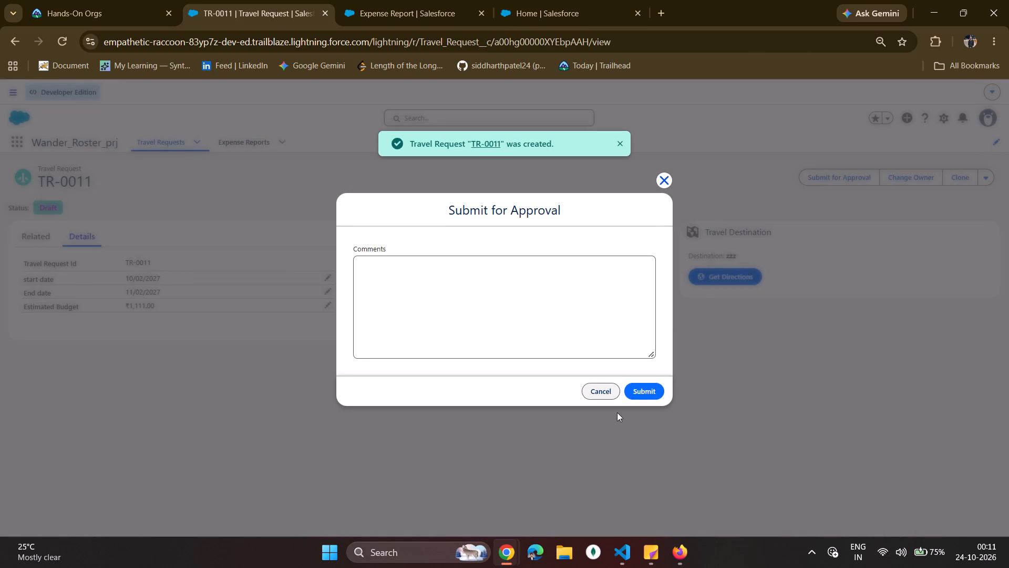
pyautogui.click(630, 392)
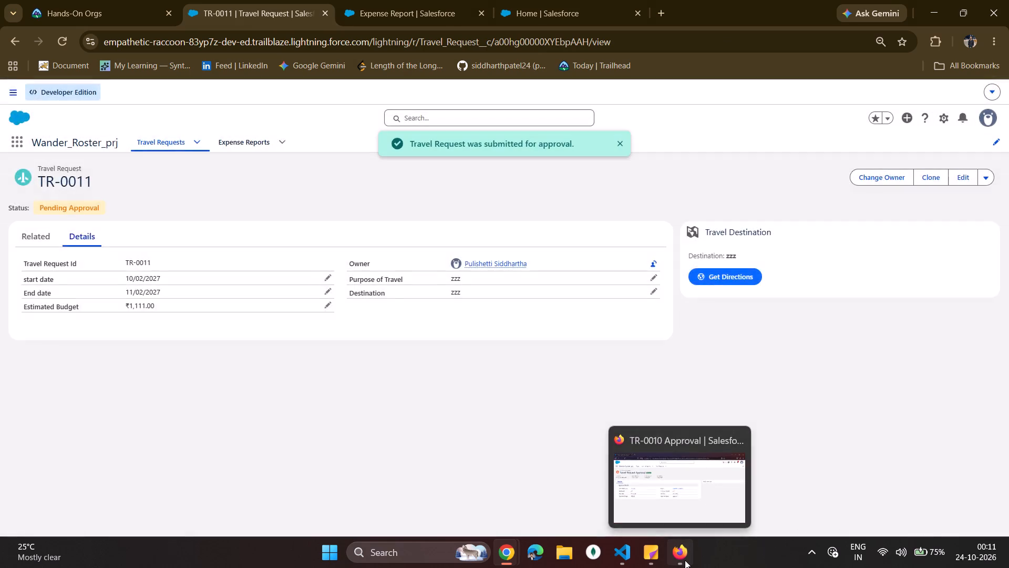
# Switch to the manager's session in Firefox and approve Travel Request TR-0011 without comments.
pyautogui.click(685, 560)
pyautogui.click(256, 105)
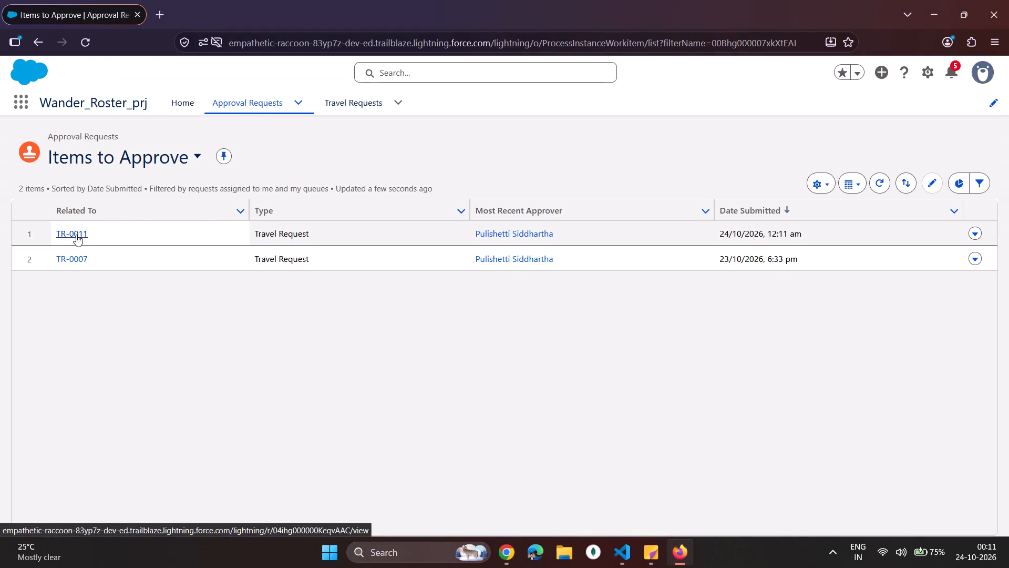
pyautogui.click(76, 235)
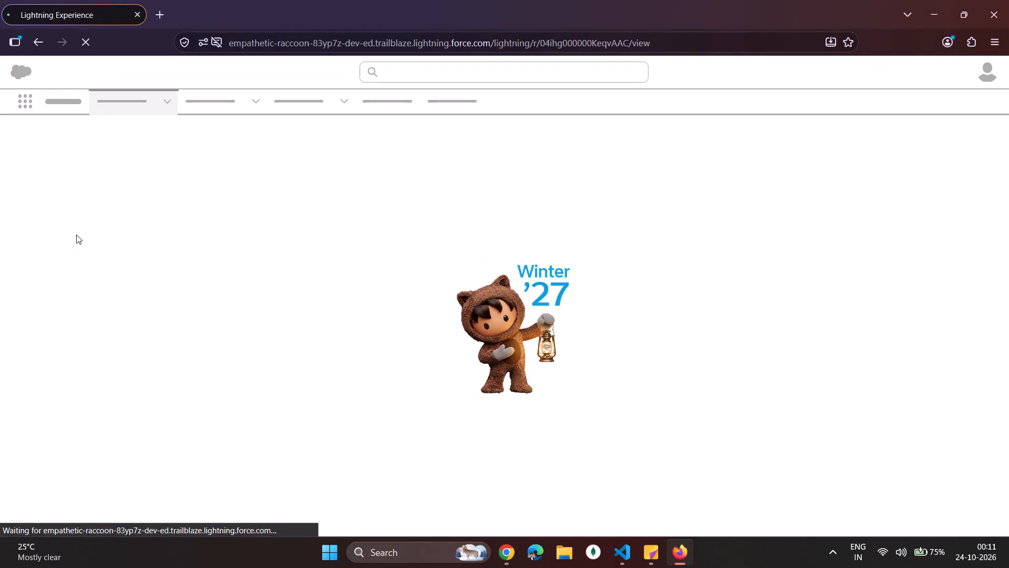
pyautogui.click(851, 145)
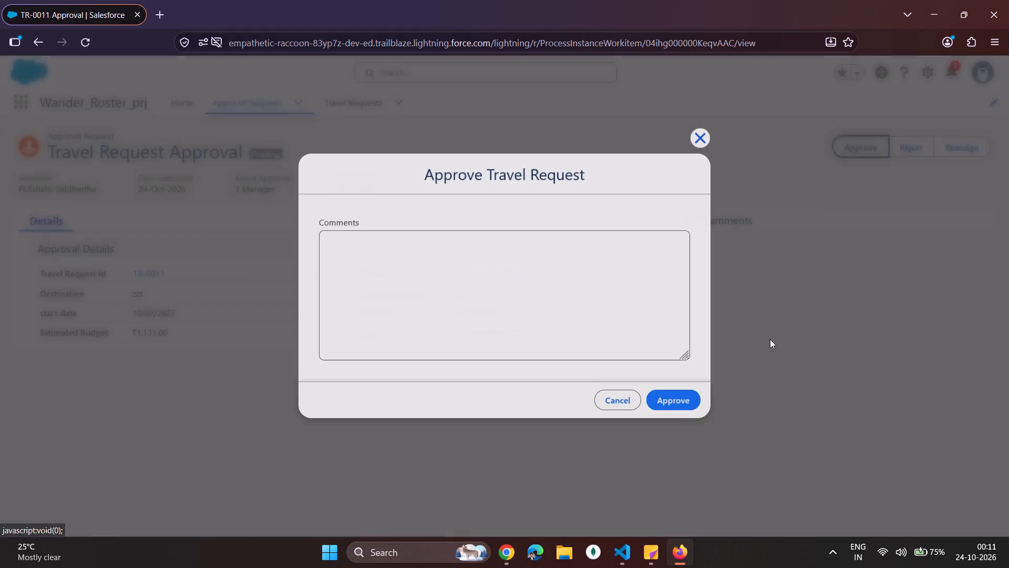
pyautogui.click(687, 402)
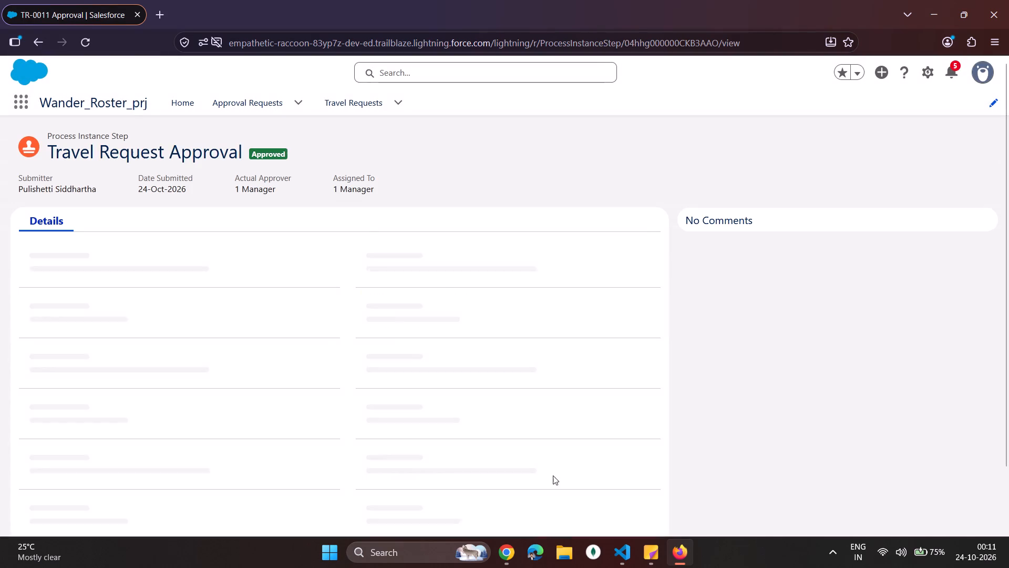
# Return to the employee's Salesforce window in Chrome and check the approval status of Travel Request TR-0011.
pyautogui.click(499, 560)
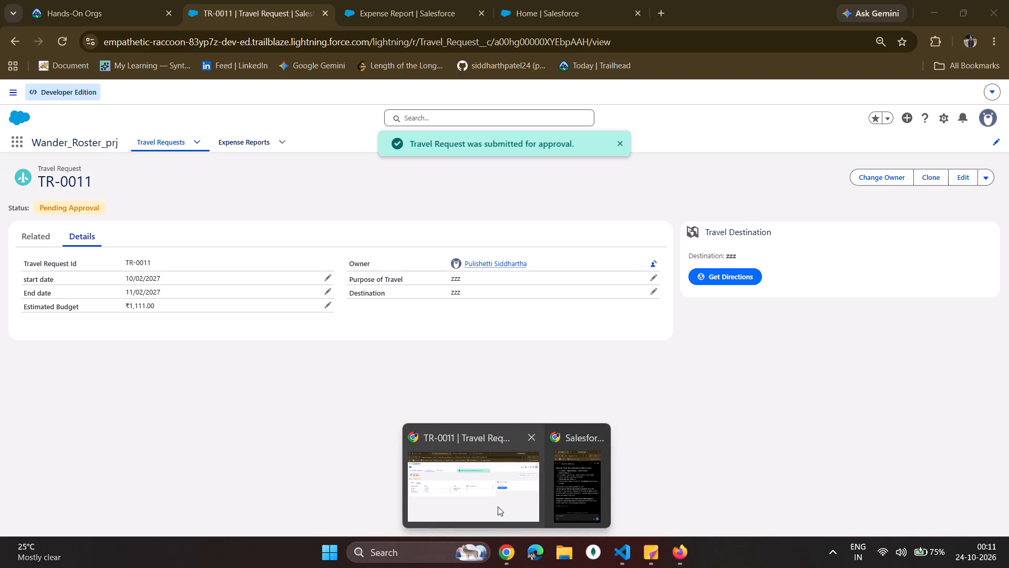
pyautogui.click(497, 504)
pyautogui.click(154, 135)
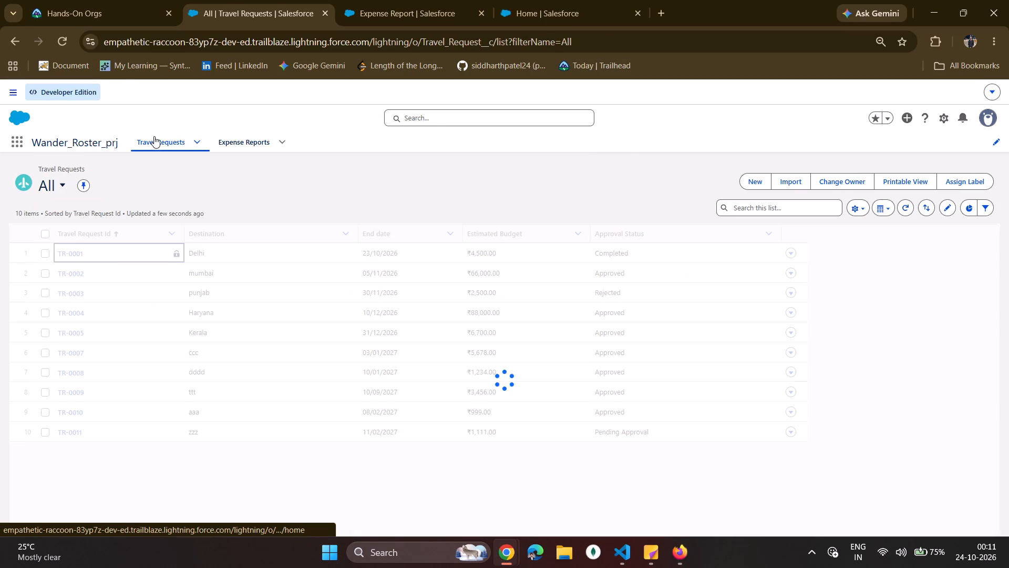
pyautogui.click(71, 438)
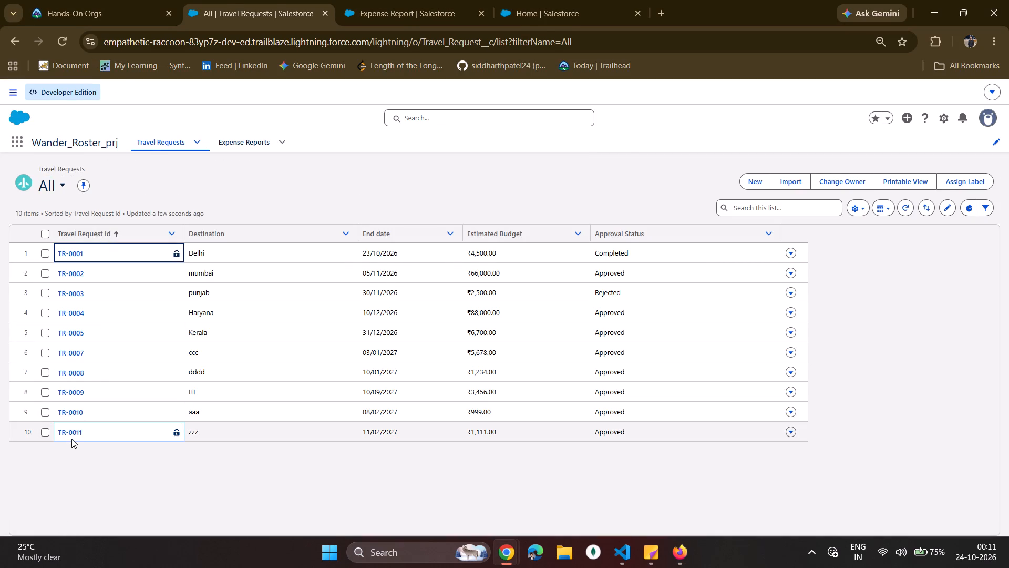
pyautogui.click(71, 430)
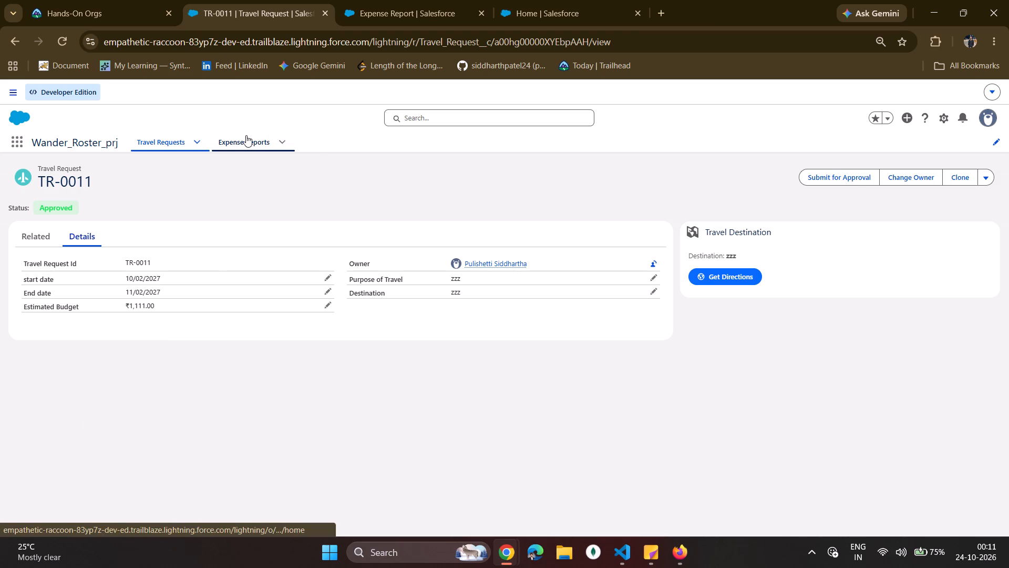
# Open the Expense Report linked to TR-0011 and submit it for approval without comments.
pyautogui.click(246, 135)
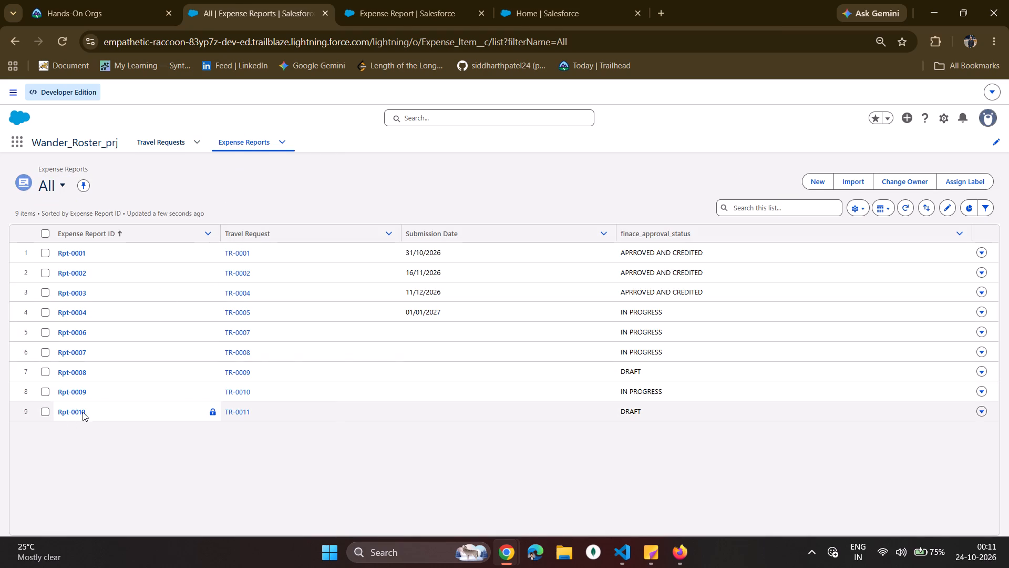
pyautogui.click(64, 411)
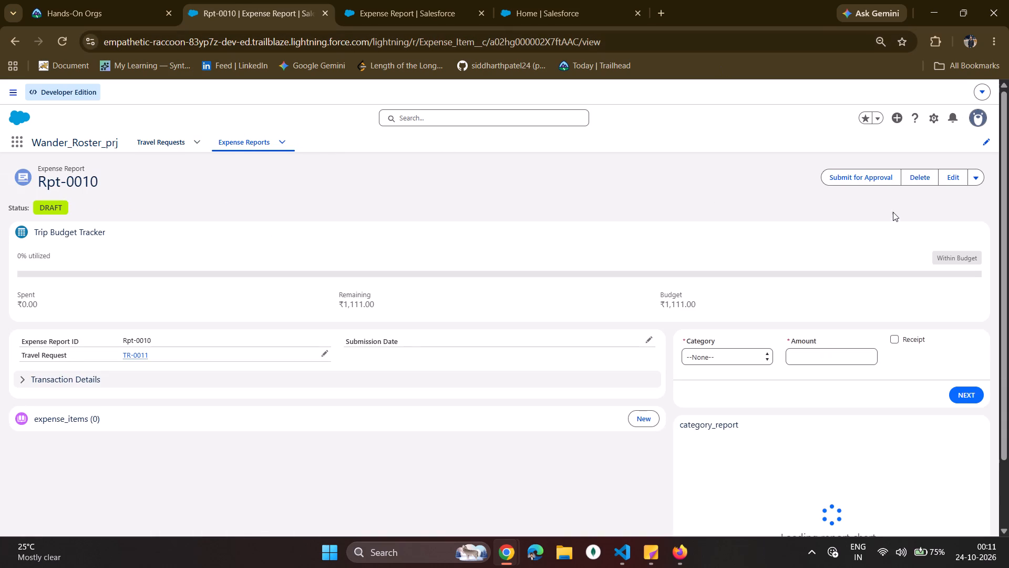
pyautogui.click(868, 173)
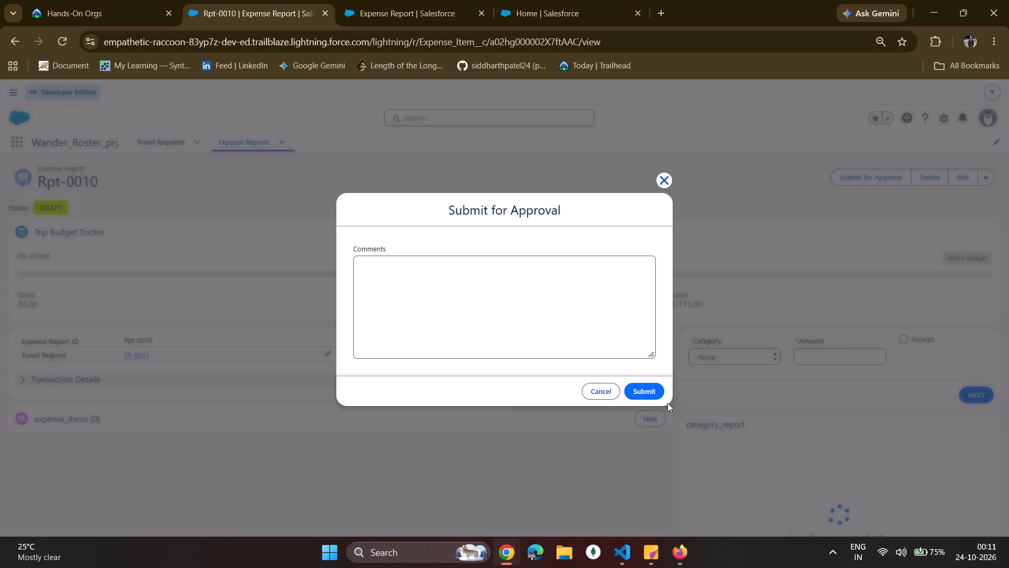
pyautogui.click(644, 387)
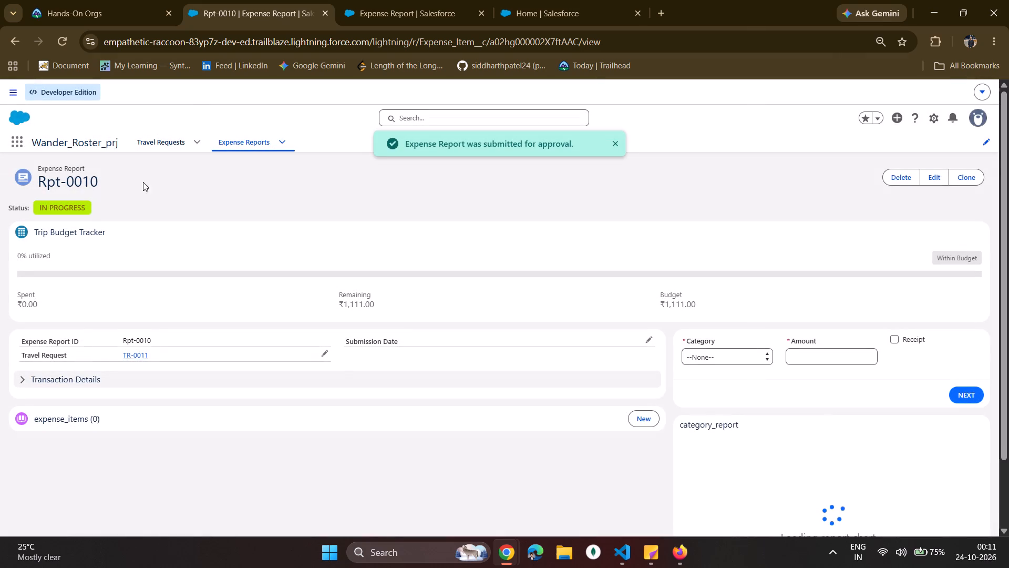
# Examine the status shown on the submitted Expense Report.
pyautogui.moveTo(87, 209); pyautogui.dragTo(0, 182)
pyautogui.click(112, 213)
pyautogui.doubleClick(97, 207)
pyautogui.doubleClick(40, 196)
pyautogui.doubleClick(52, 198)
pyautogui.click(59, 199)
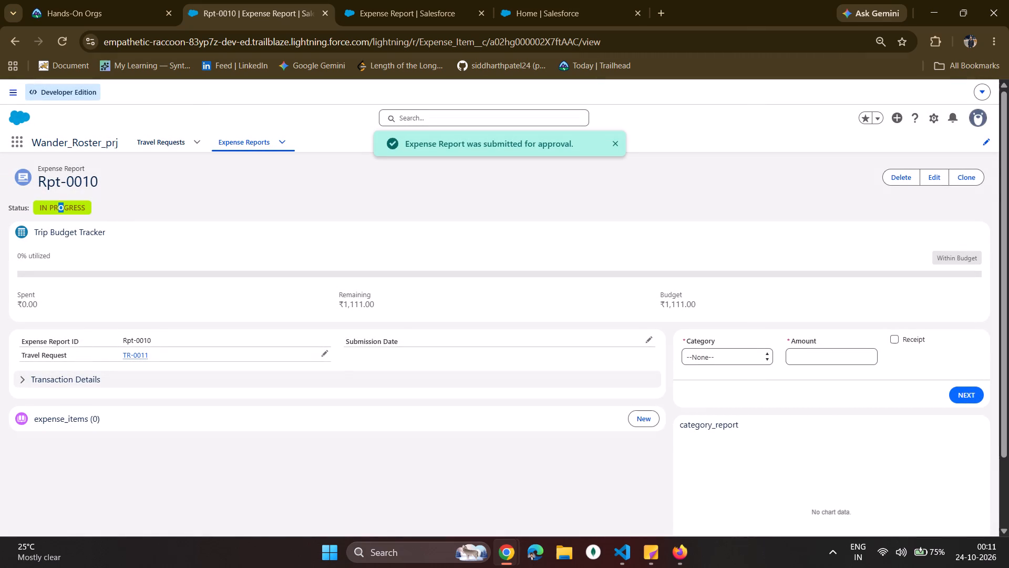
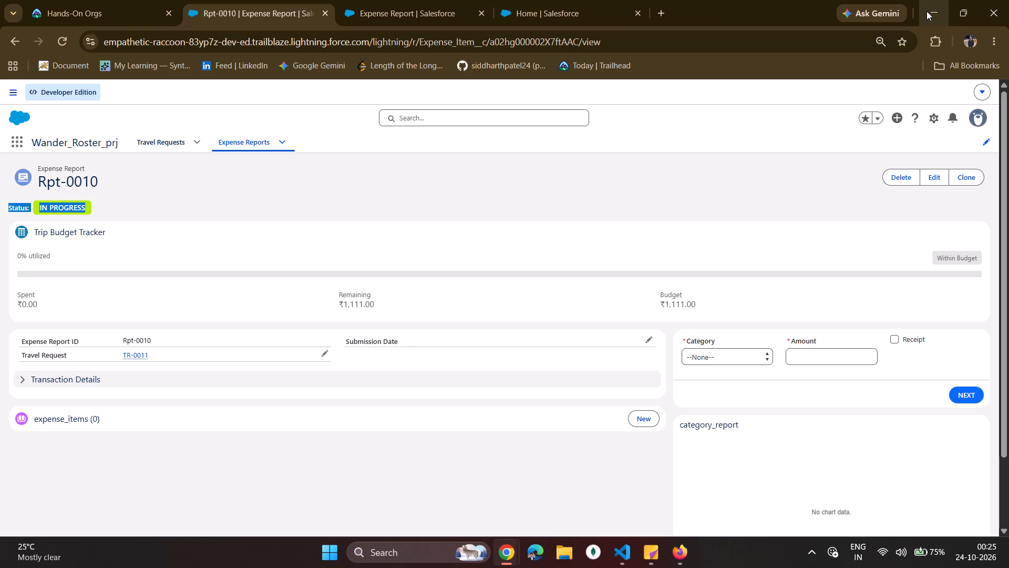
pyautogui.click(198, 168)
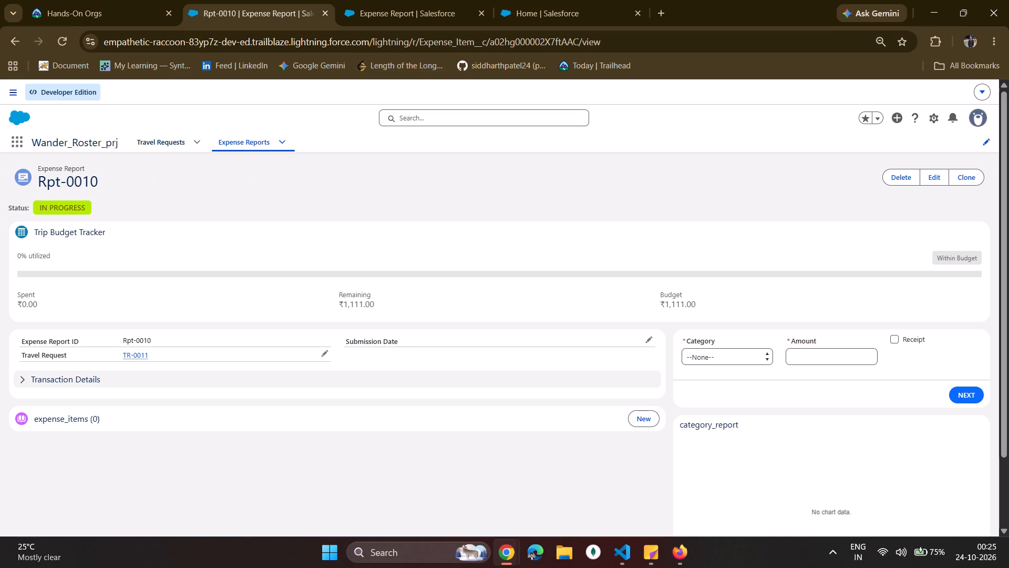
pyautogui.click(48, 207)
pyautogui.moveTo(48, 206); pyautogui.dragTo(96, 217)
pyautogui.click(96, 214)
pyautogui.moveTo(39, 212); pyautogui.dragTo(122, 208)
pyautogui.click(122, 208)
pyautogui.click(131, 208)
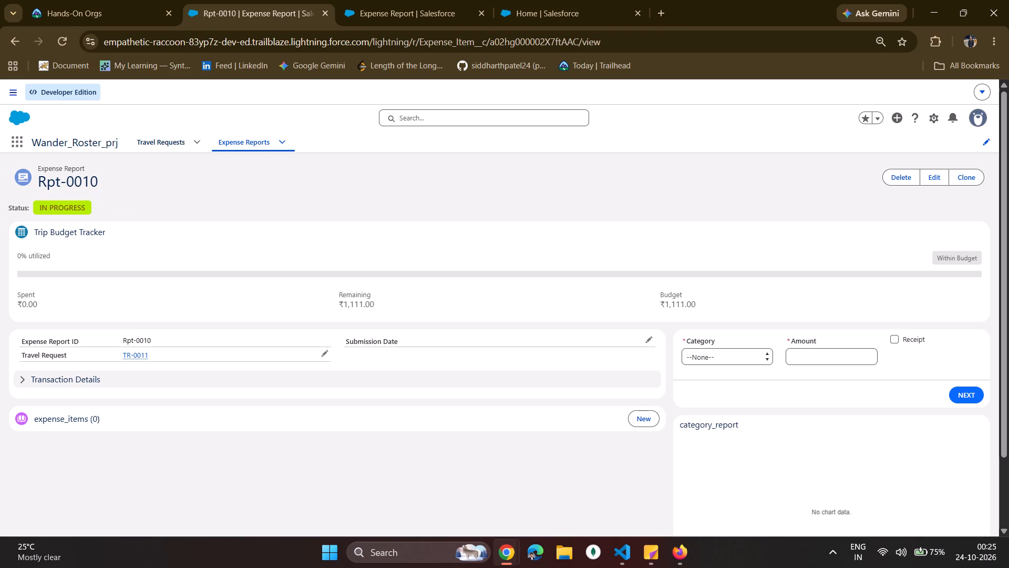
pyautogui.click(73, 211)
pyautogui.click(141, 217)
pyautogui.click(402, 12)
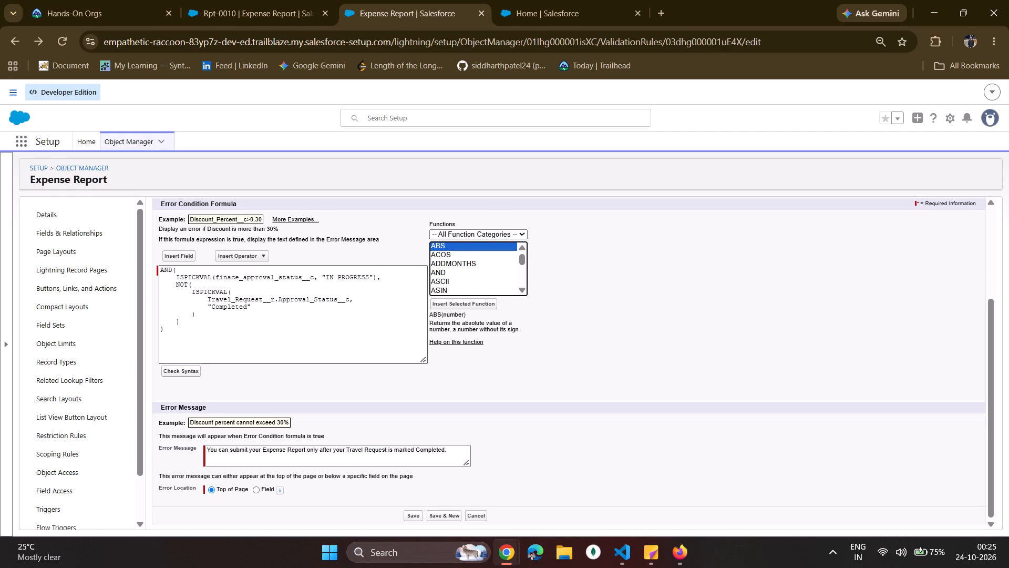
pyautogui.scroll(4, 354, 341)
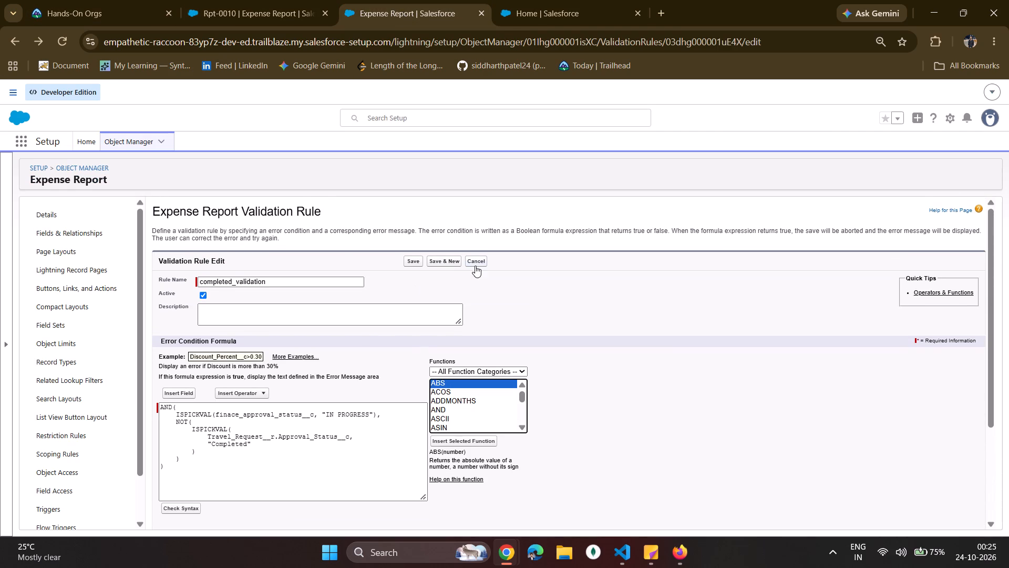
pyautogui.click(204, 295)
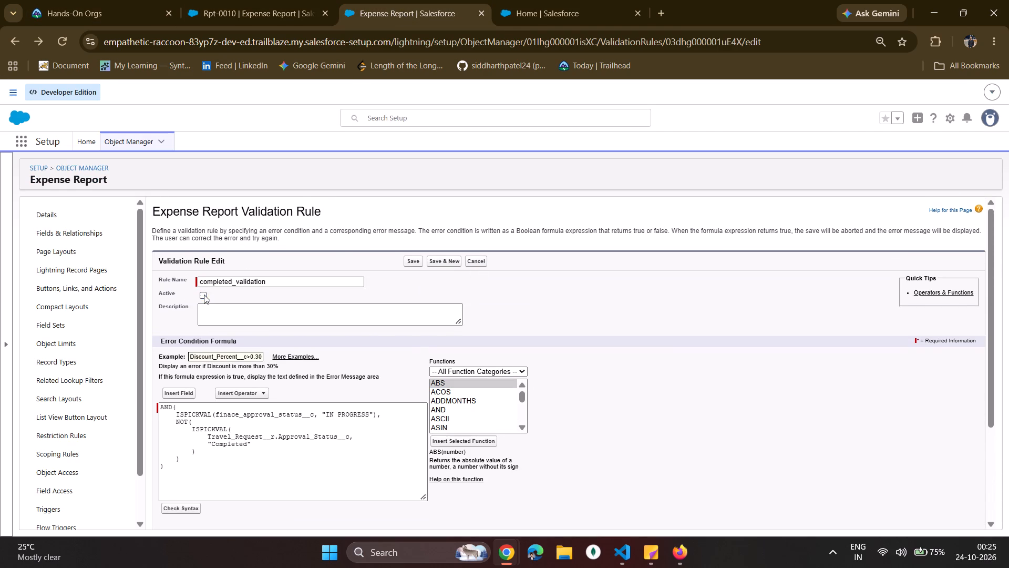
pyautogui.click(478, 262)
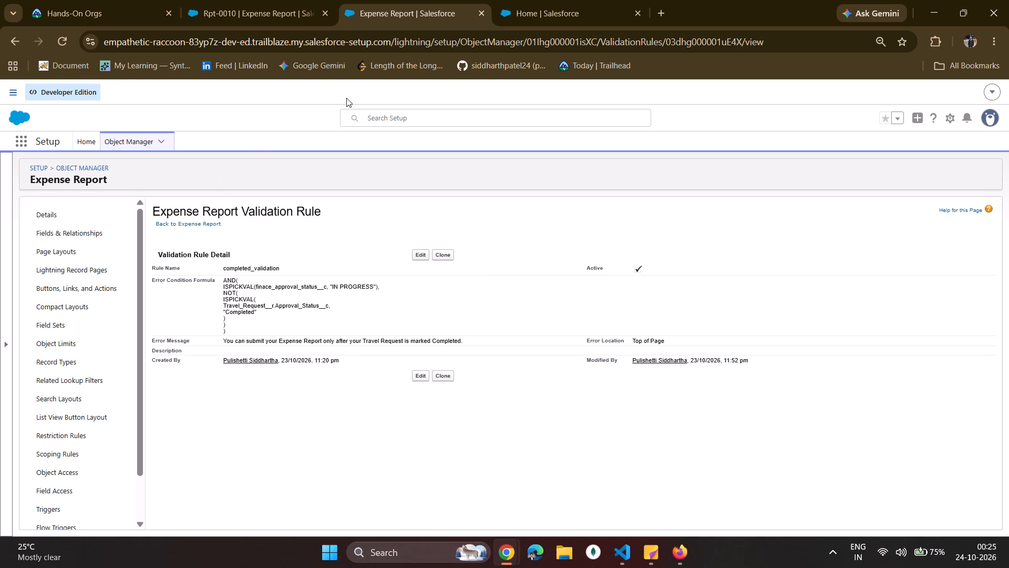
# Find the Travel Request object in Object Manager with the search term "travel" and look through its Fields & Relationships list.
pyautogui.click(585, 11)
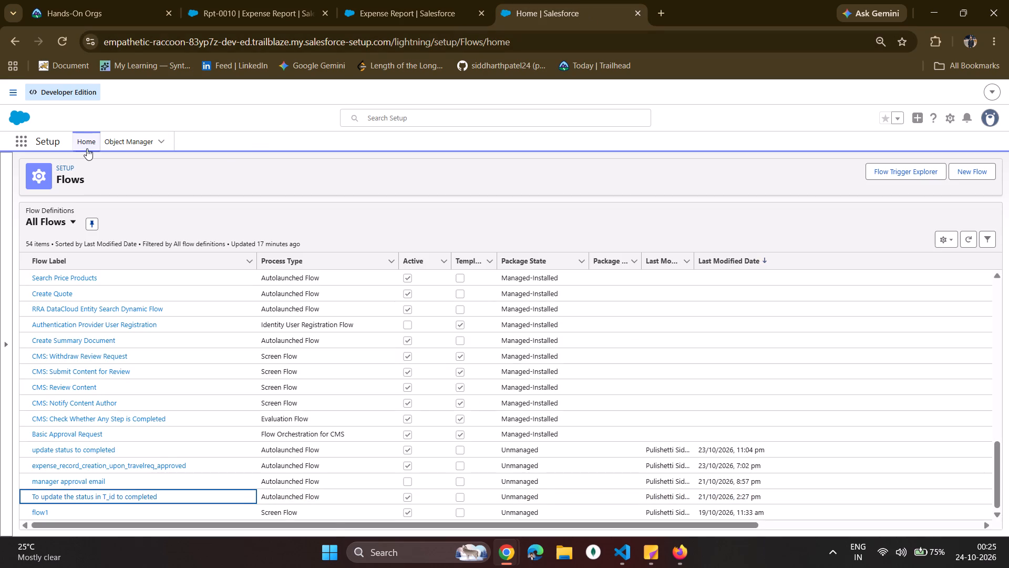
pyautogui.click(87, 148)
pyautogui.click(114, 139)
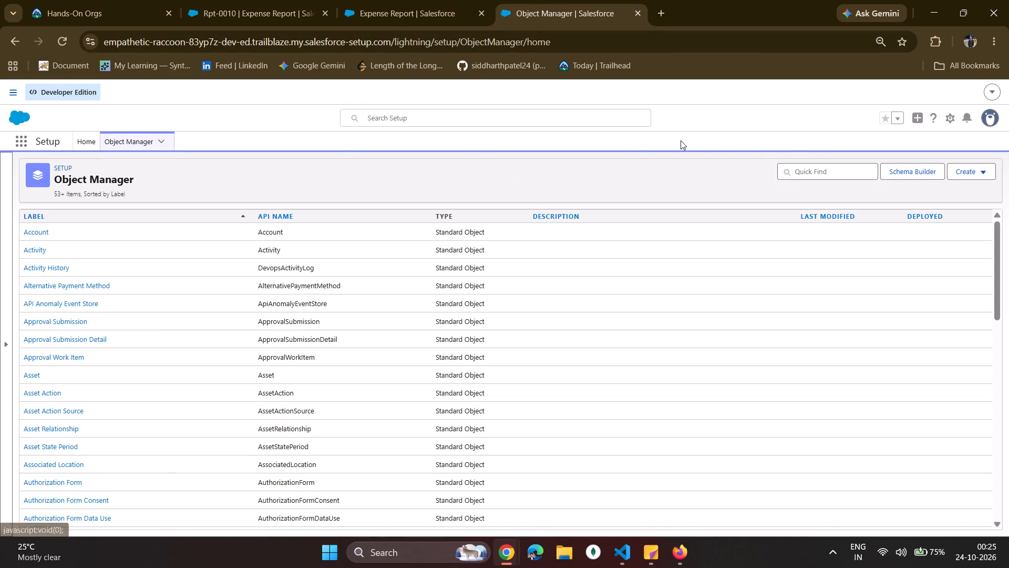
pyautogui.click(820, 169)
pyautogui.click(872, 197)
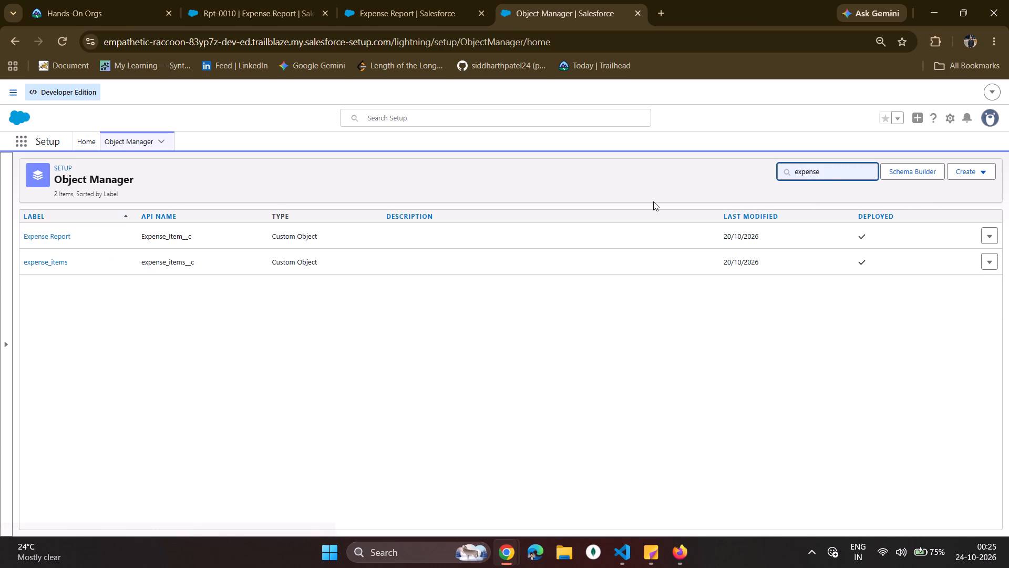
pyautogui.doubleClick(816, 173)
pyautogui.write('trave')
pyautogui.press('l')
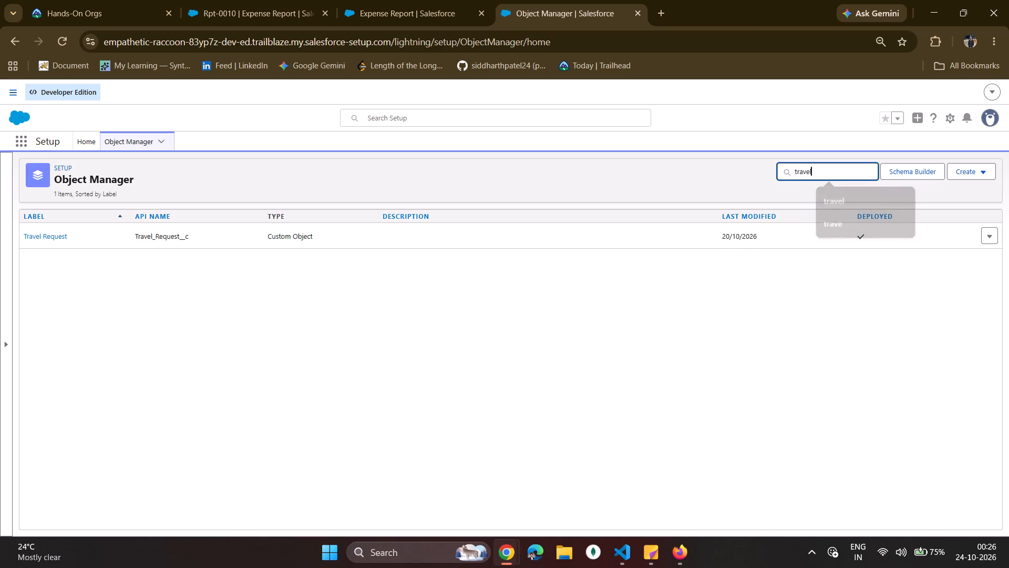
pyautogui.click(43, 231)
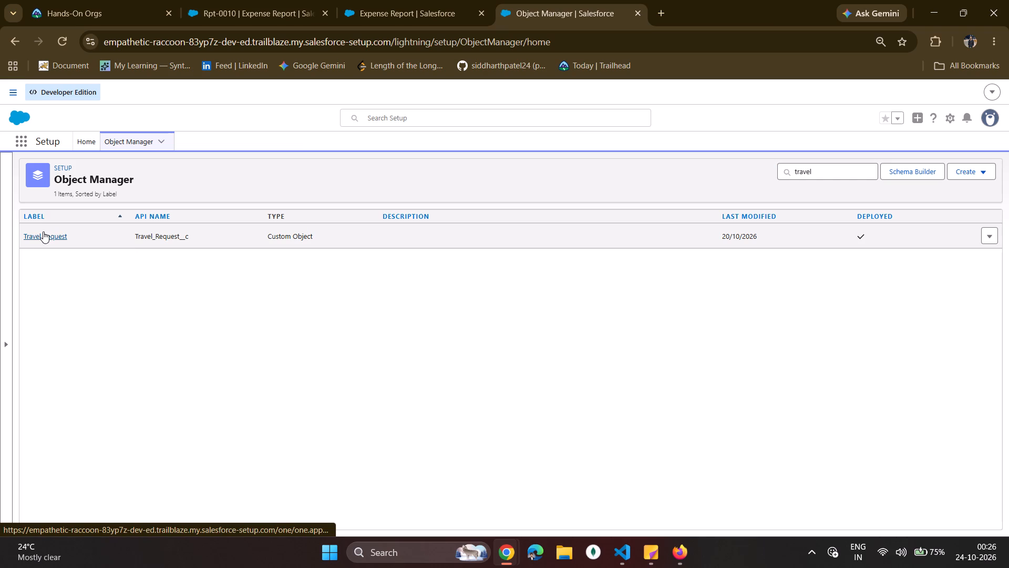
pyautogui.click(46, 239)
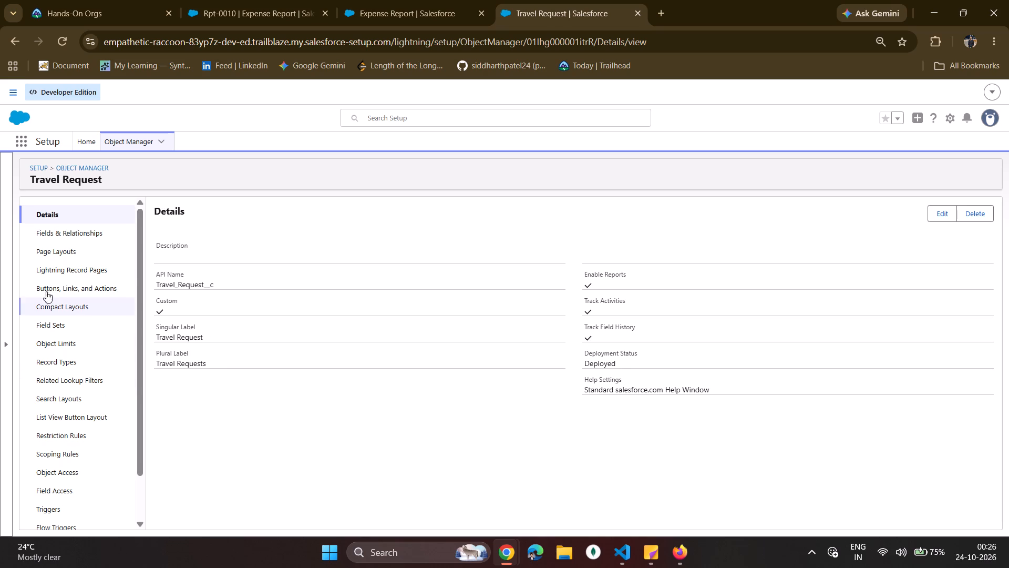
pyautogui.click(74, 232)
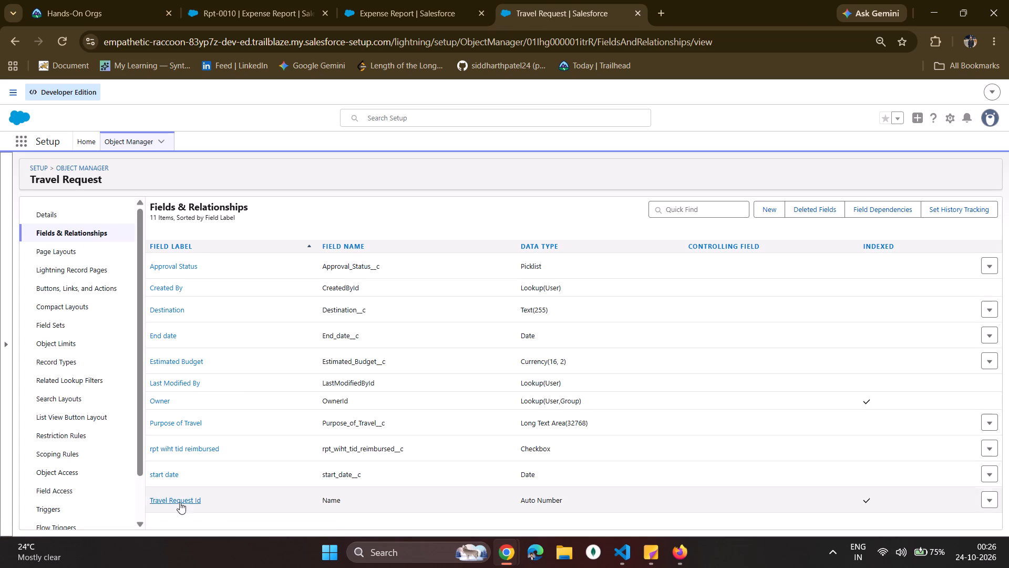
pyautogui.scroll(-6, 184, 510)
pyautogui.scroll(4, 228, 466)
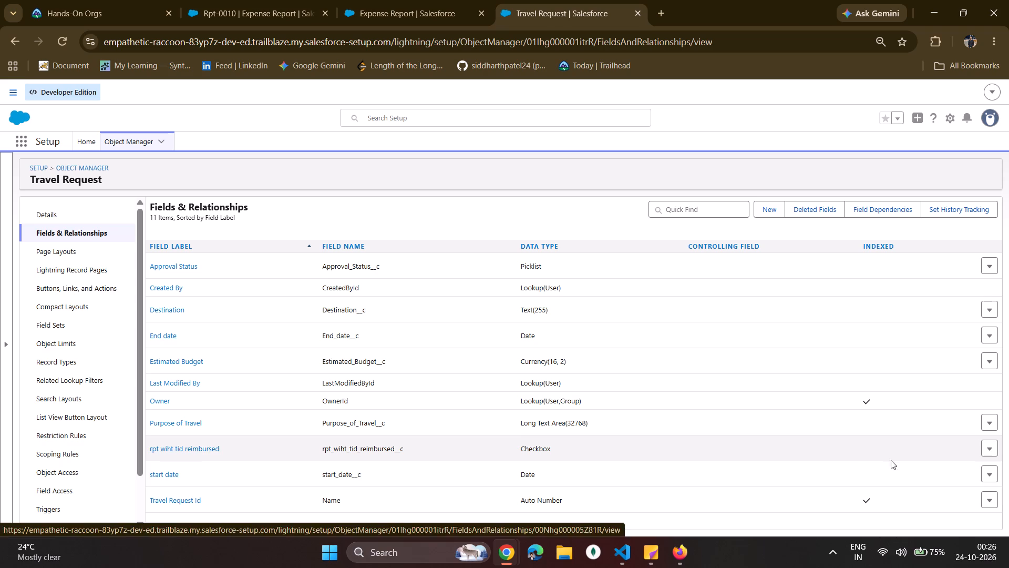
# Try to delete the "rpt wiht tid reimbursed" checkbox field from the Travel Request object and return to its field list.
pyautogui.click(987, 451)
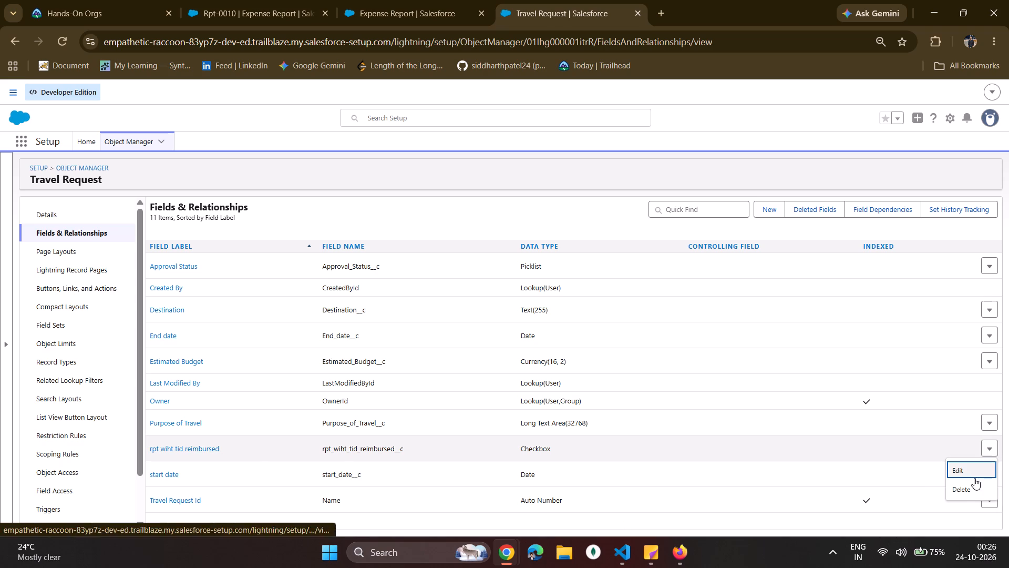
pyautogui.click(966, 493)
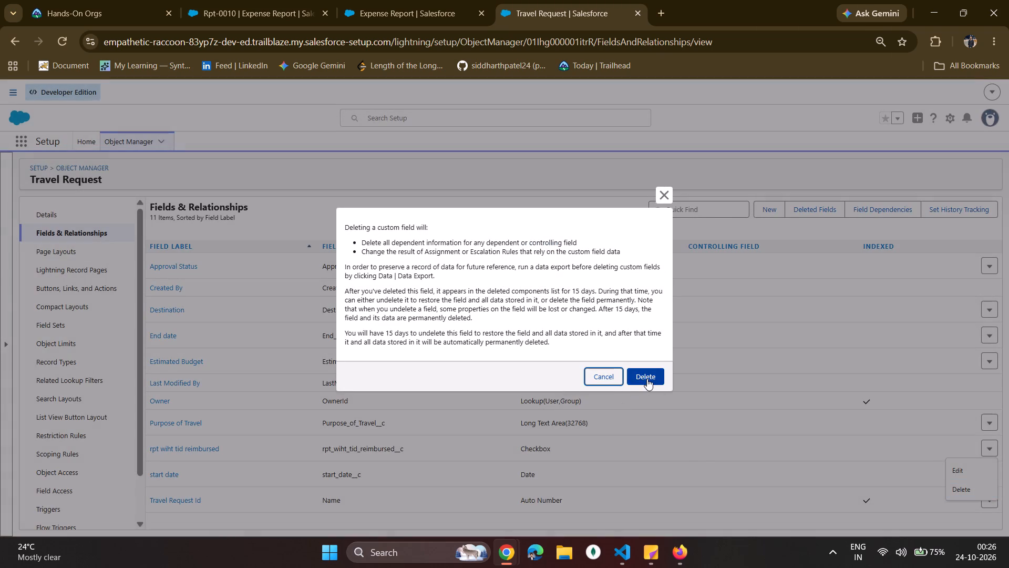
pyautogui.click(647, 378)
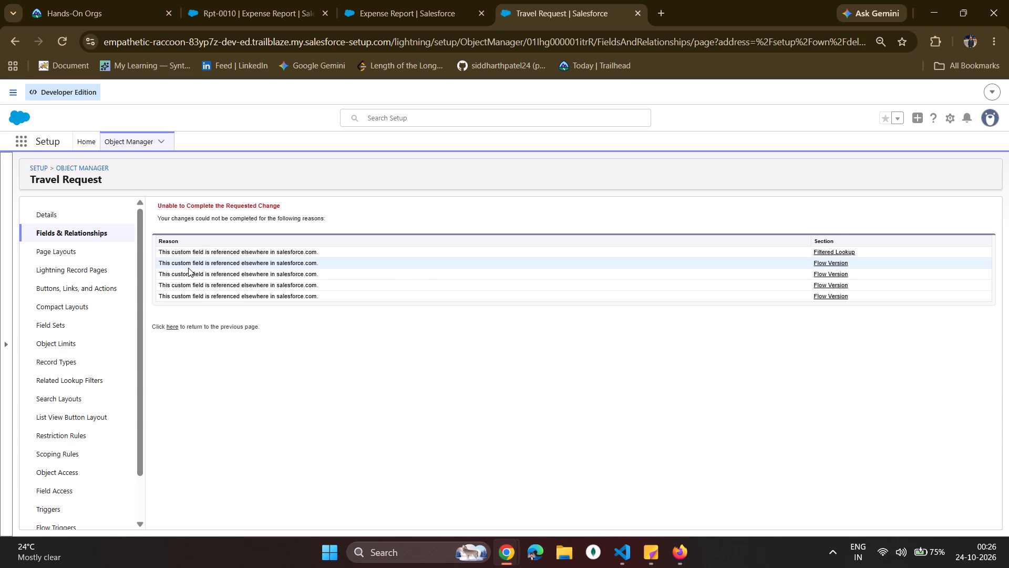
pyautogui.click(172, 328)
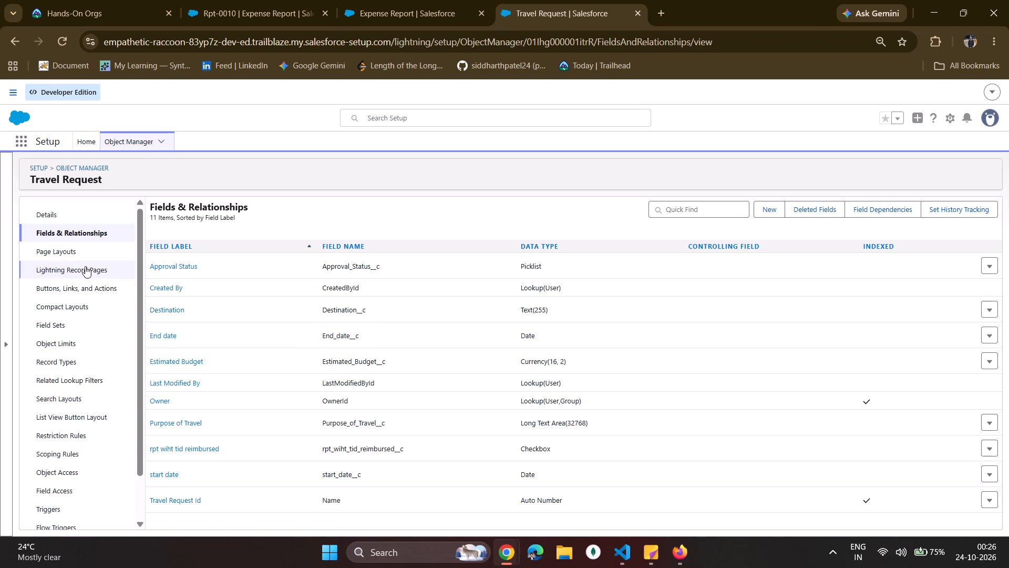
# Check the Travel Request object's Lightning Record Pages and search its fields for "expense".
pyautogui.click(83, 266)
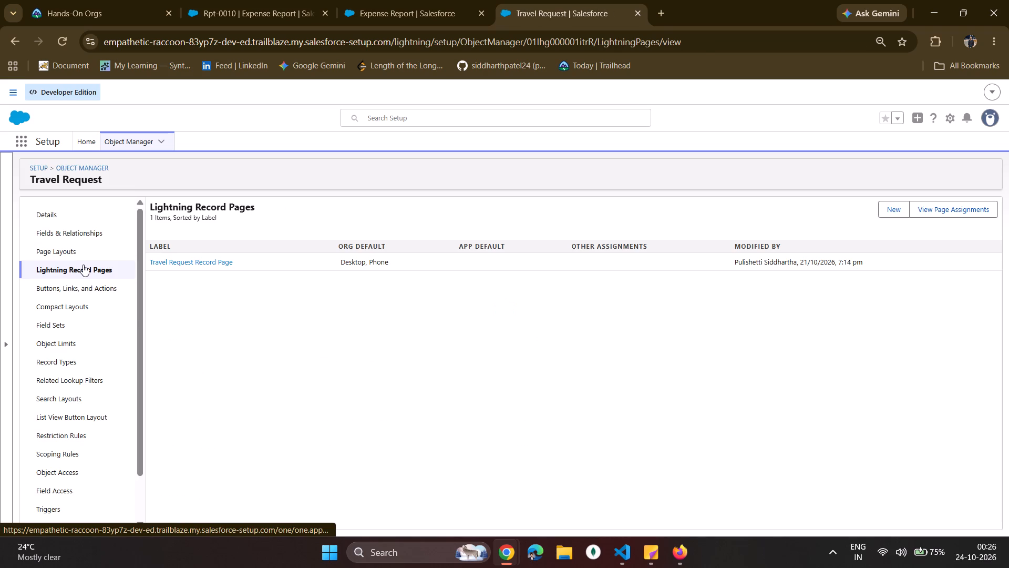
pyautogui.click(47, 227)
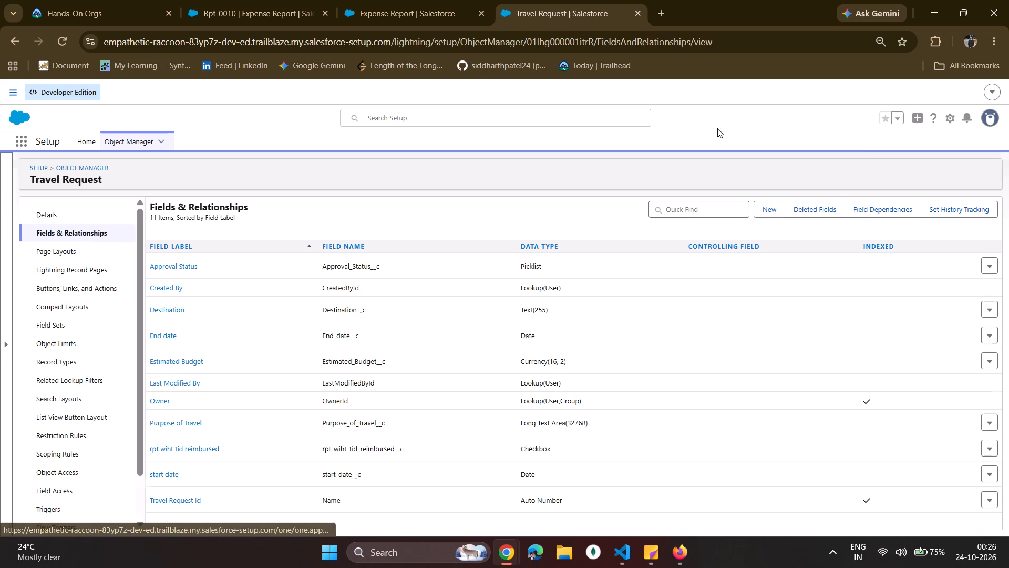
pyautogui.click(690, 207)
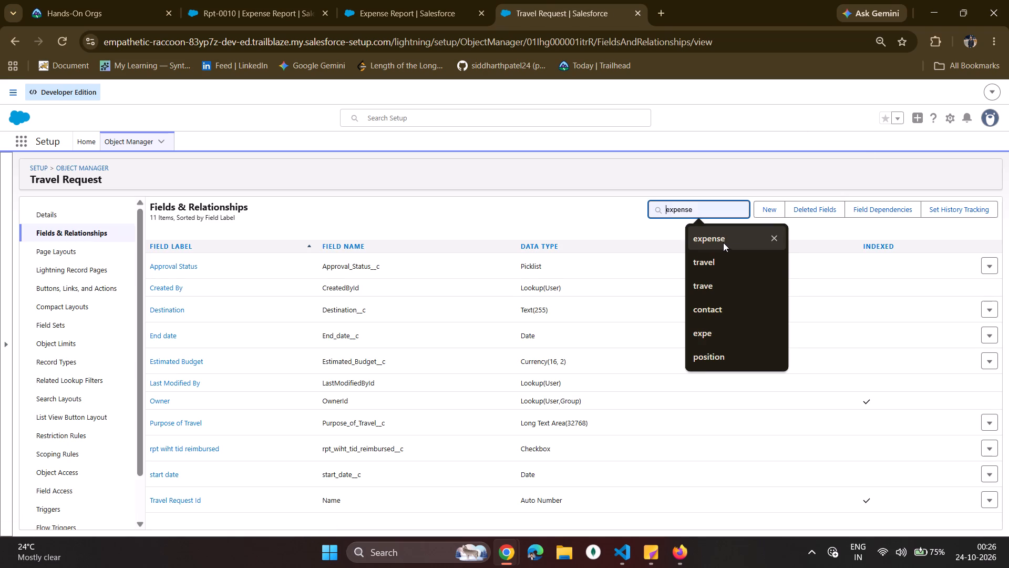
pyautogui.click(715, 240)
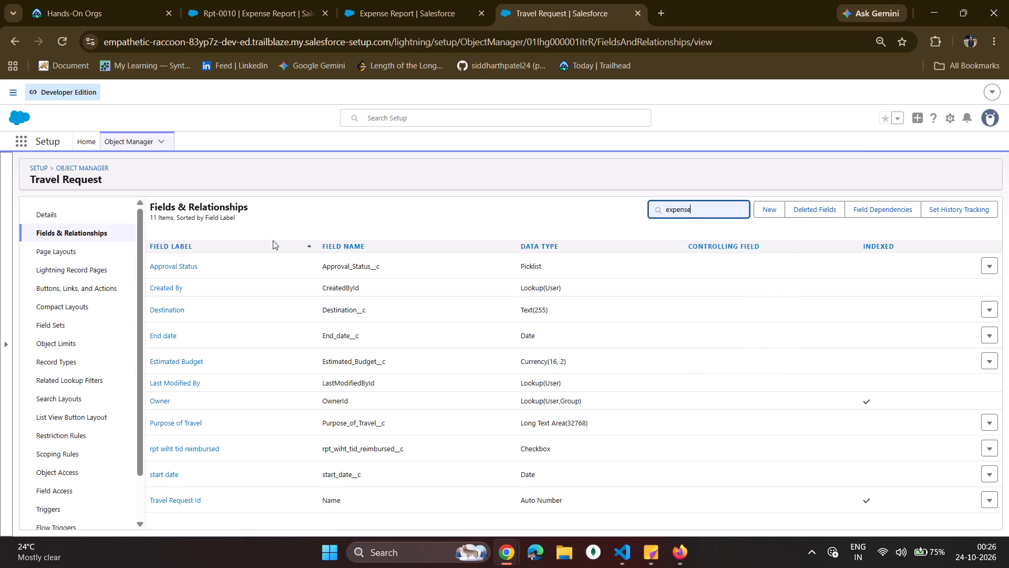
pyautogui.click(692, 206)
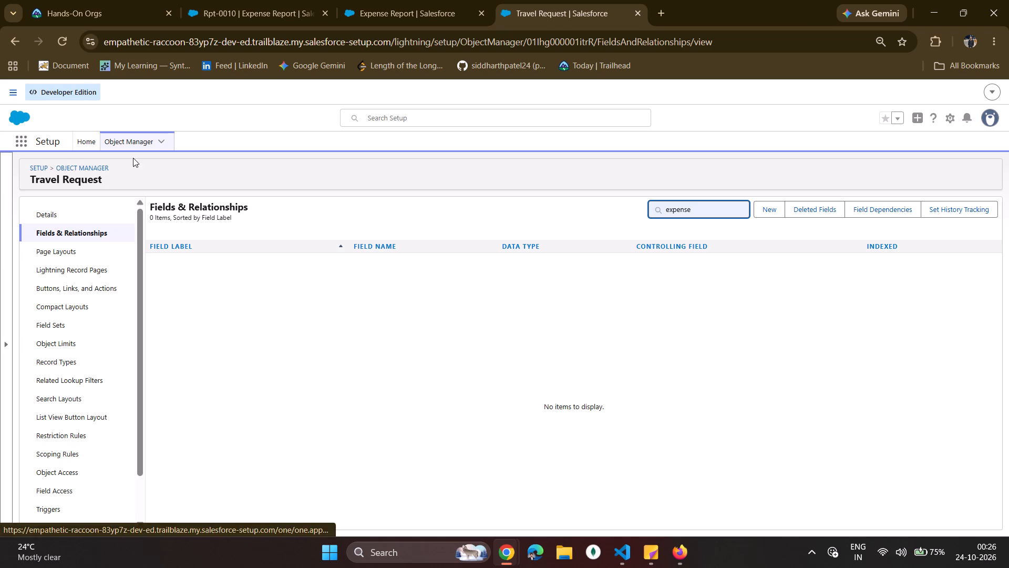
# Start a new custom field of data type Checkbox on the Expense Report object and proceed to its details.
pyautogui.click(75, 169)
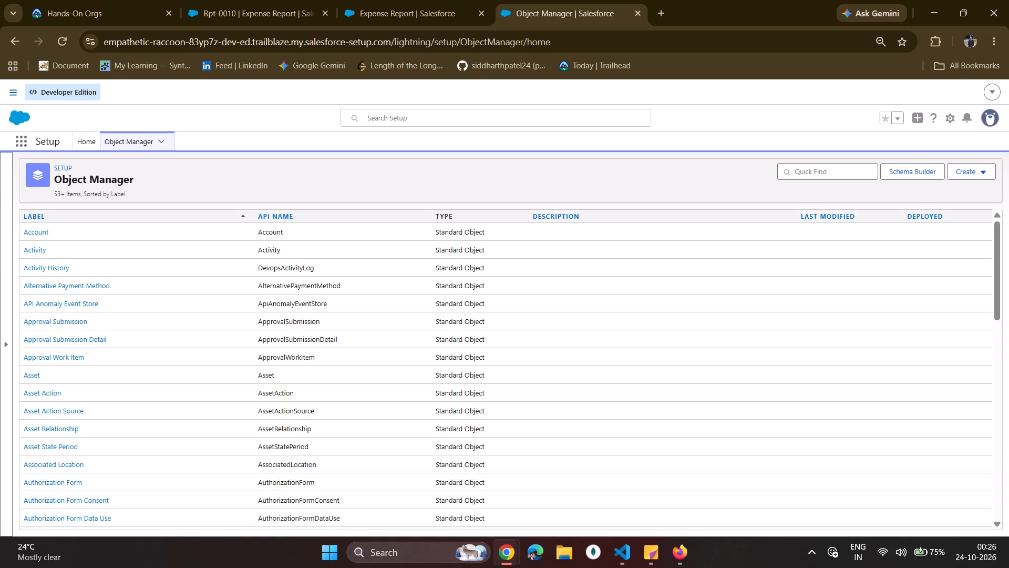
pyautogui.click(811, 176)
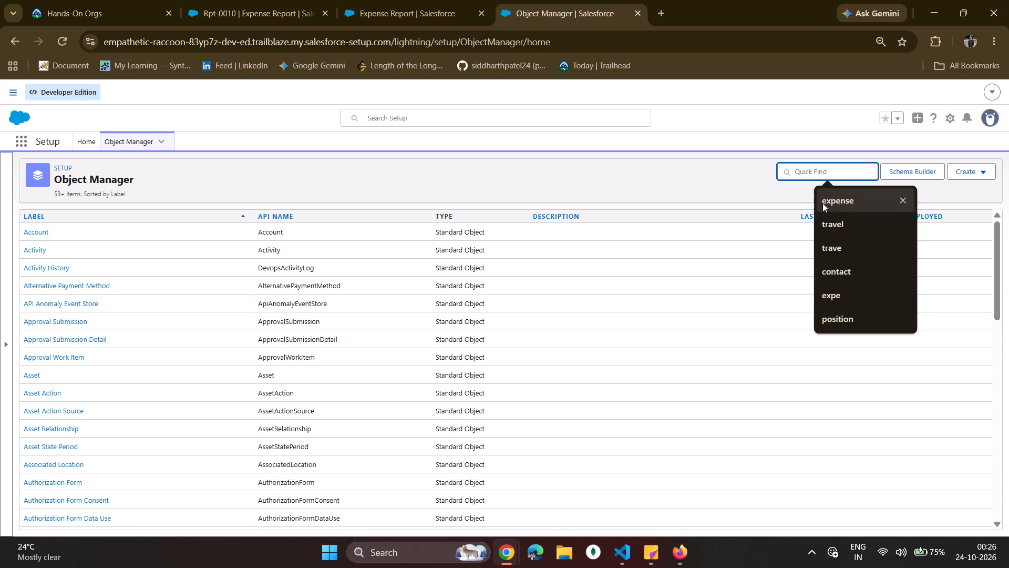
pyautogui.click(834, 200)
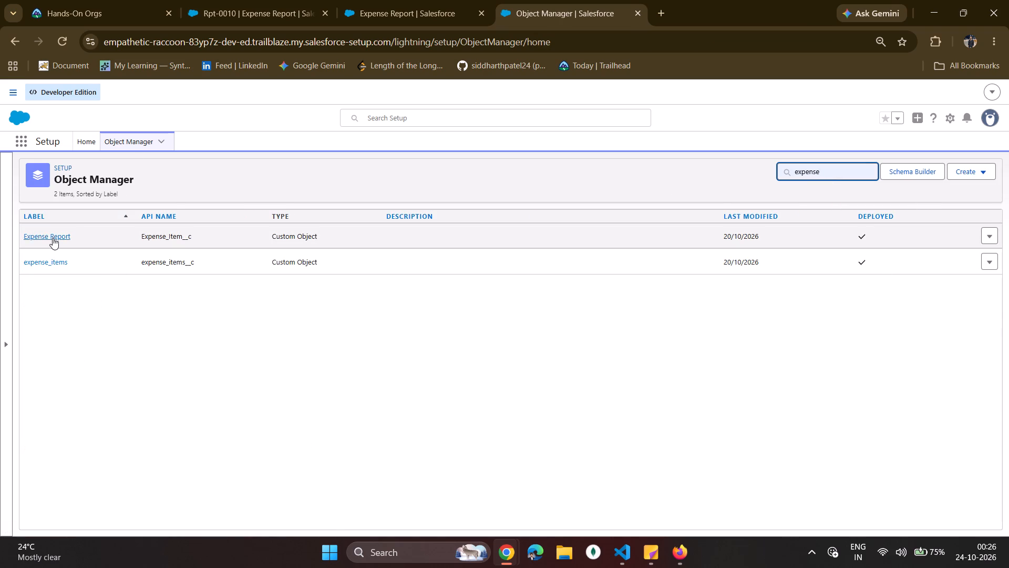
pyautogui.click(52, 238)
pyautogui.click(81, 243)
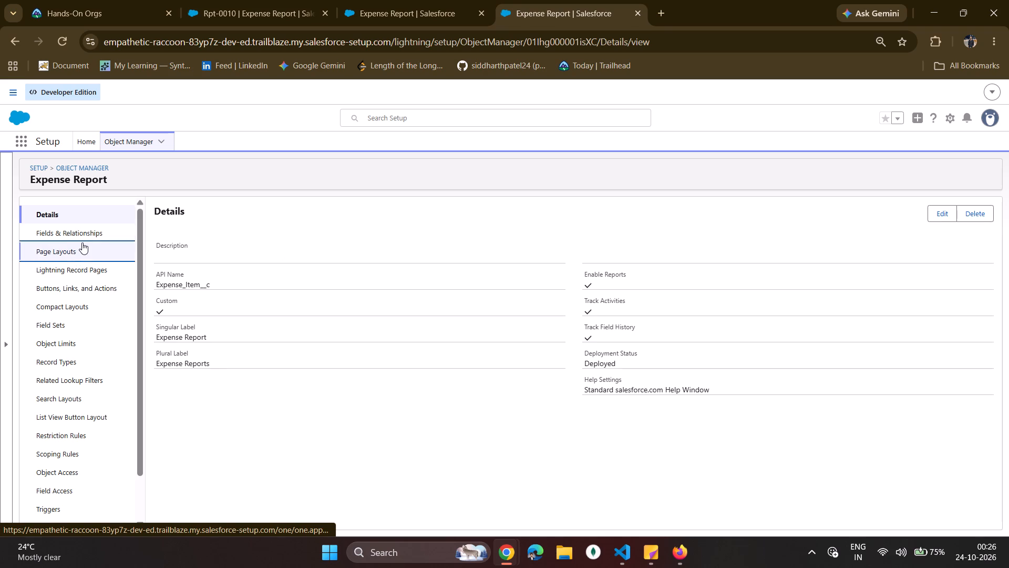
pyautogui.click(88, 237)
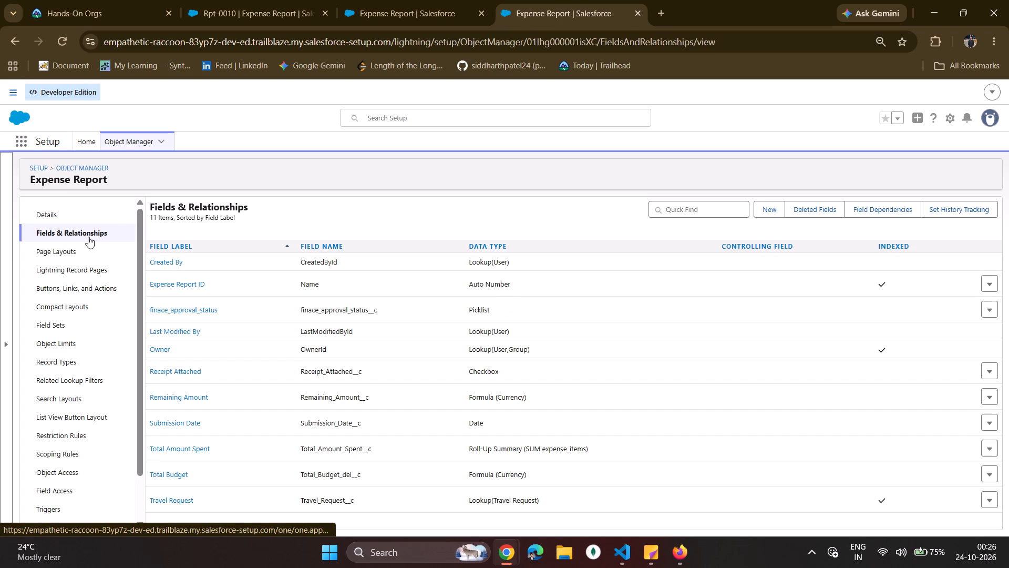
pyautogui.click(768, 207)
pyautogui.scroll(-3, 230, 354)
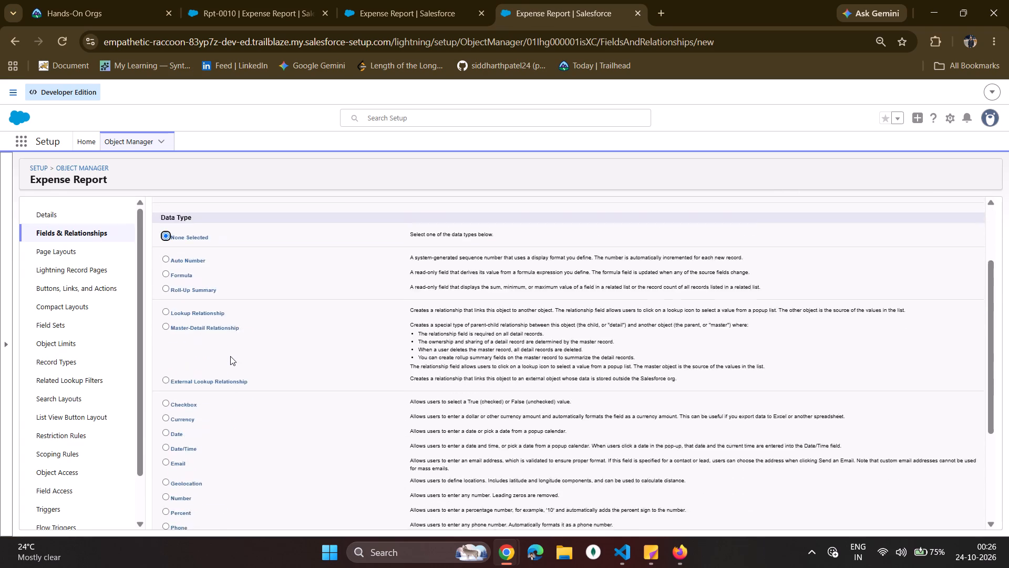
pyautogui.scroll(-3, 230, 356)
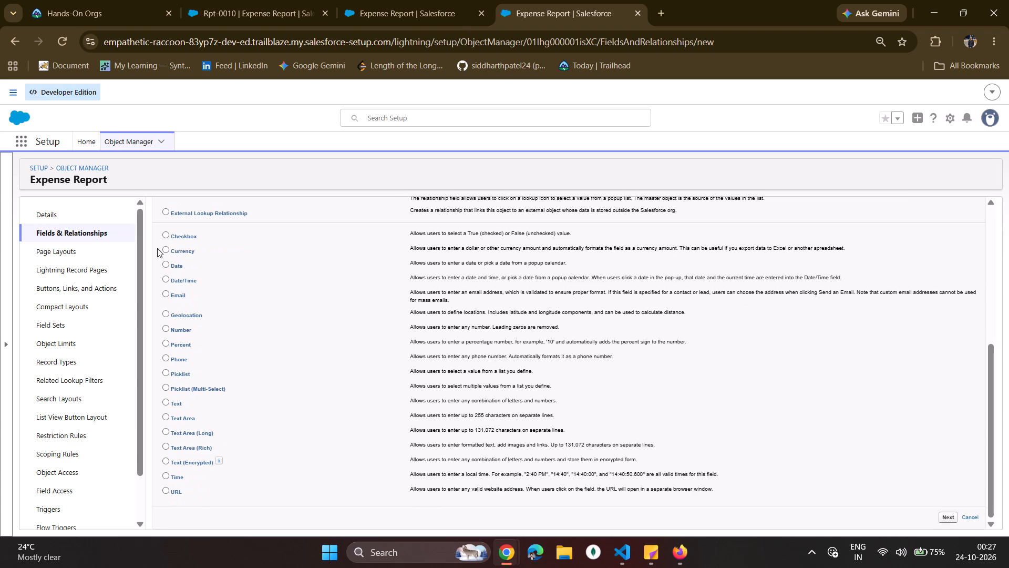
pyautogui.click(168, 233)
pyautogui.scroll(-1, 599, 374)
pyautogui.click(948, 514)
# Enter travel_mapped_completed as the new checkbox field's label.
pyautogui.click(321, 280)
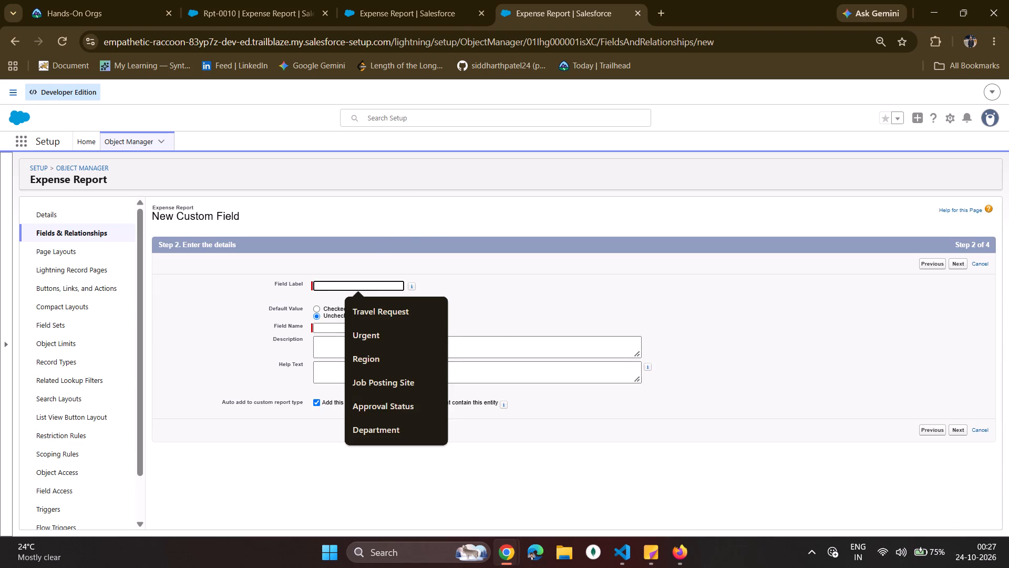
pyautogui.click(327, 282)
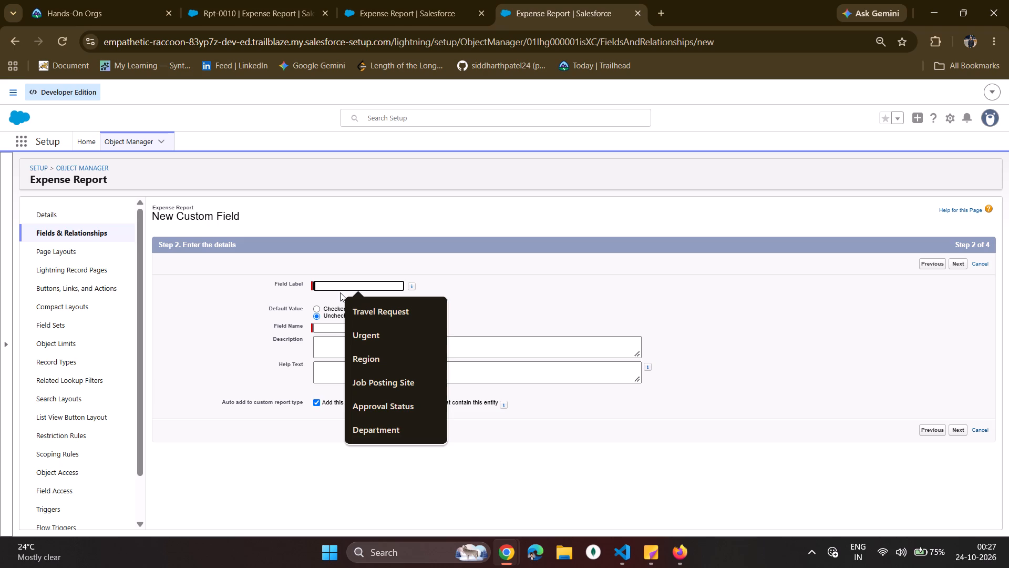
pyautogui.write('trave')
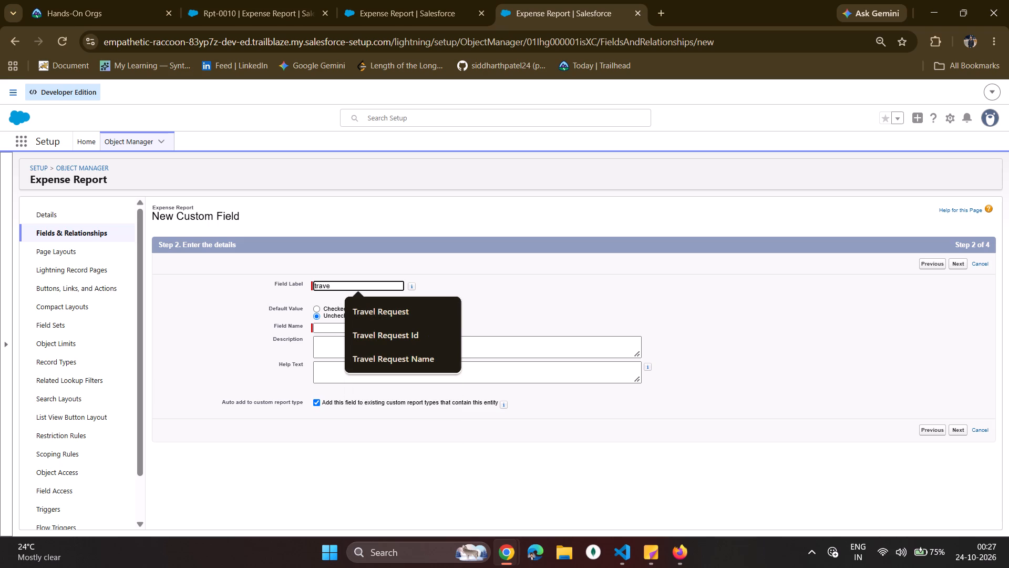
pyautogui.press('l')
pyautogui.write('_mapped')
pyautogui.write('_completed')
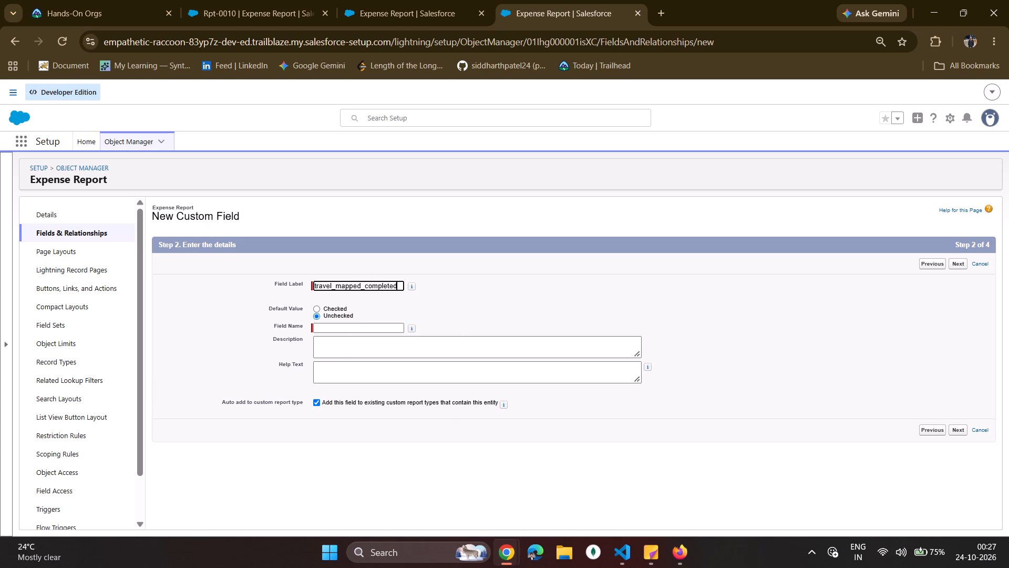
# Finish the label as travel_mapped_completed?, make the checkbox field visible to all profiles, and save it on the Expense Item Layout.
pyautogui.hotkey('shift', '?')
pyautogui.click(470, 304)
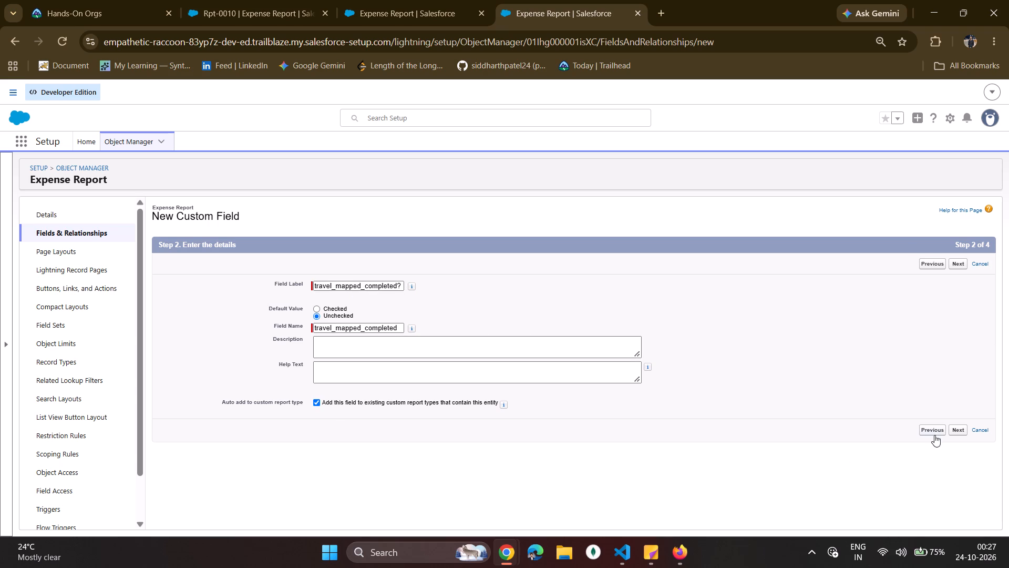
pyautogui.click(953, 429)
pyautogui.click(714, 352)
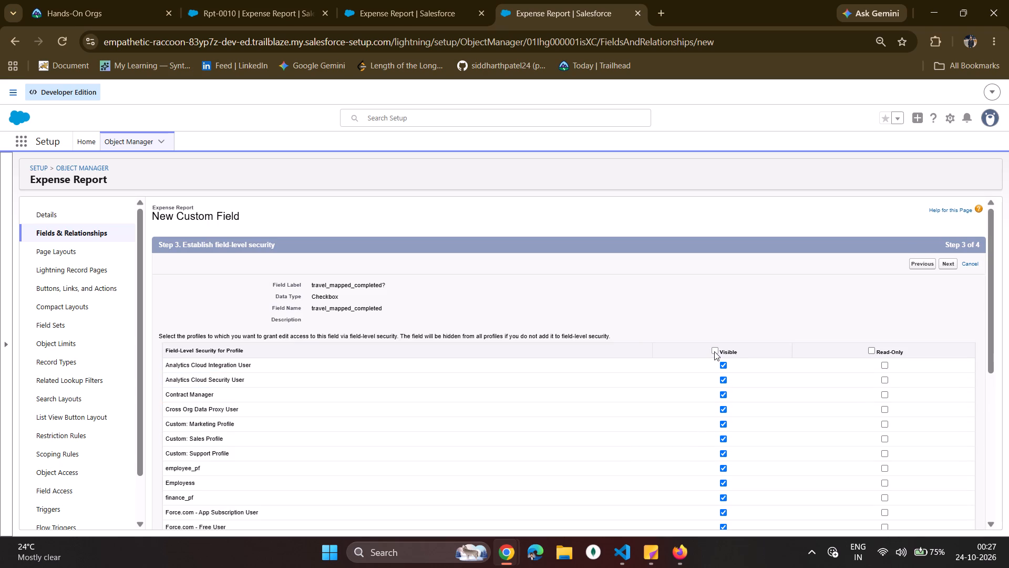
pyautogui.click(945, 263)
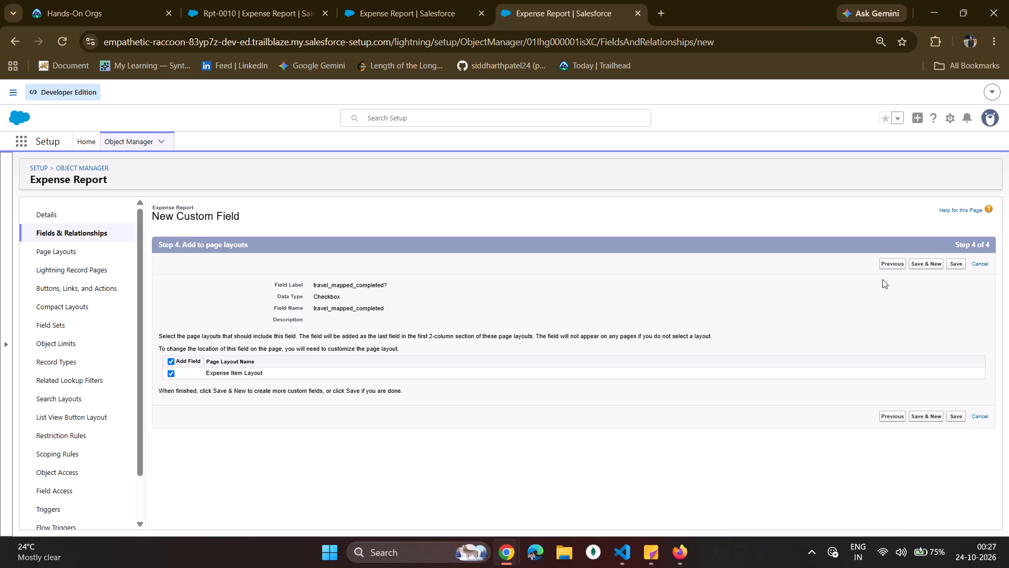
pyautogui.click(953, 266)
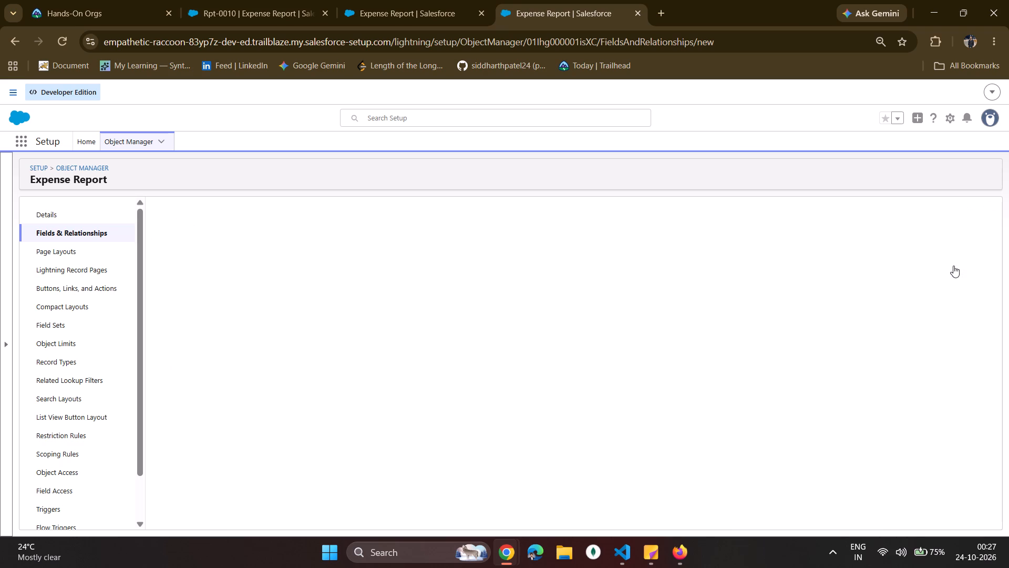
pyautogui.scroll(-2, 190, 512)
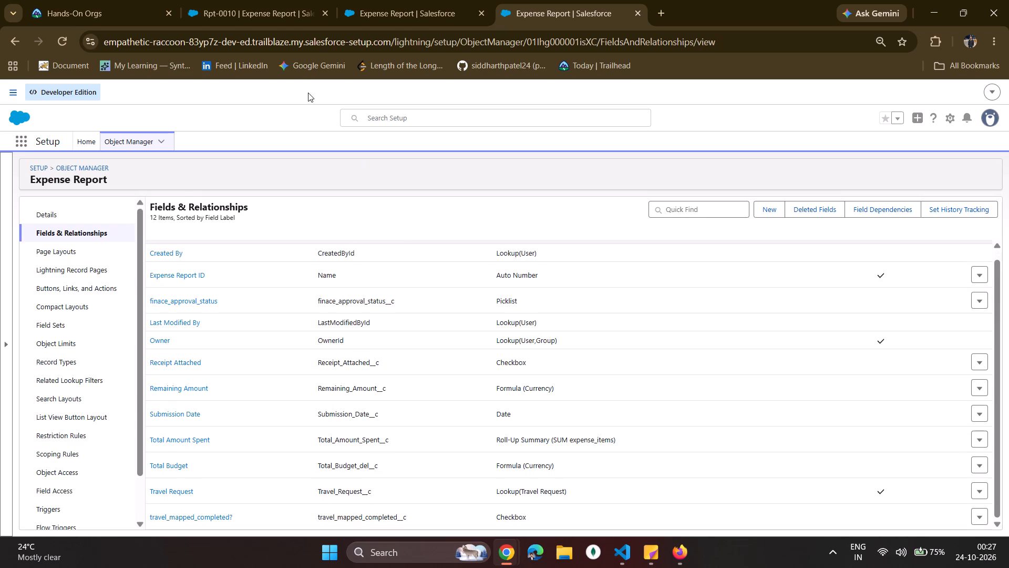
# Open the list of all Expense Reports in the Wander_Roster_prj app.
pyautogui.click(353, 17)
pyautogui.click(279, 0)
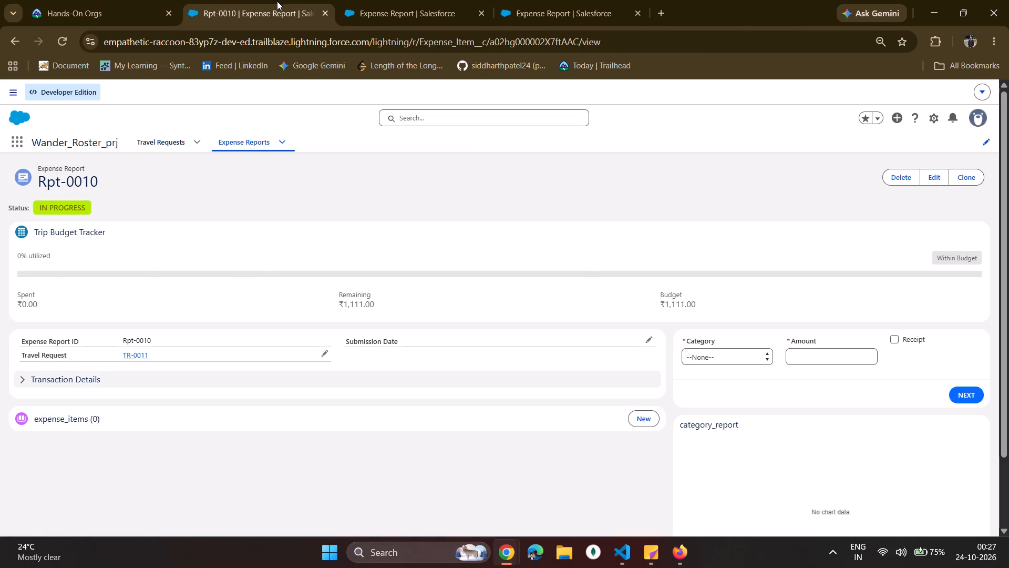
pyautogui.click(253, 141)
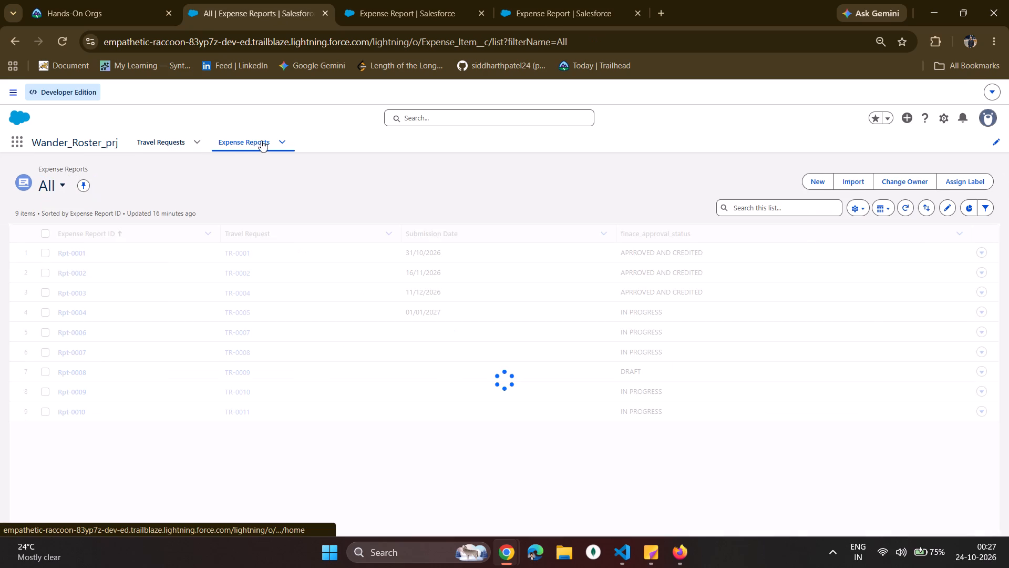
pyautogui.click(132, 147)
pyautogui.click(255, 146)
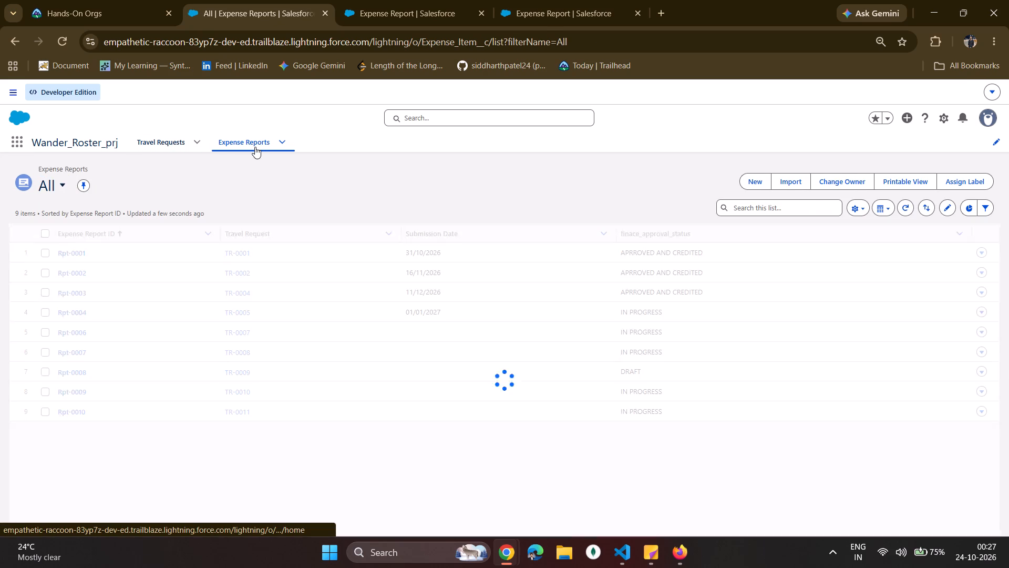
# Find Flows in Setup and create a new Record-Triggered Flow.
pyautogui.click(575, 3)
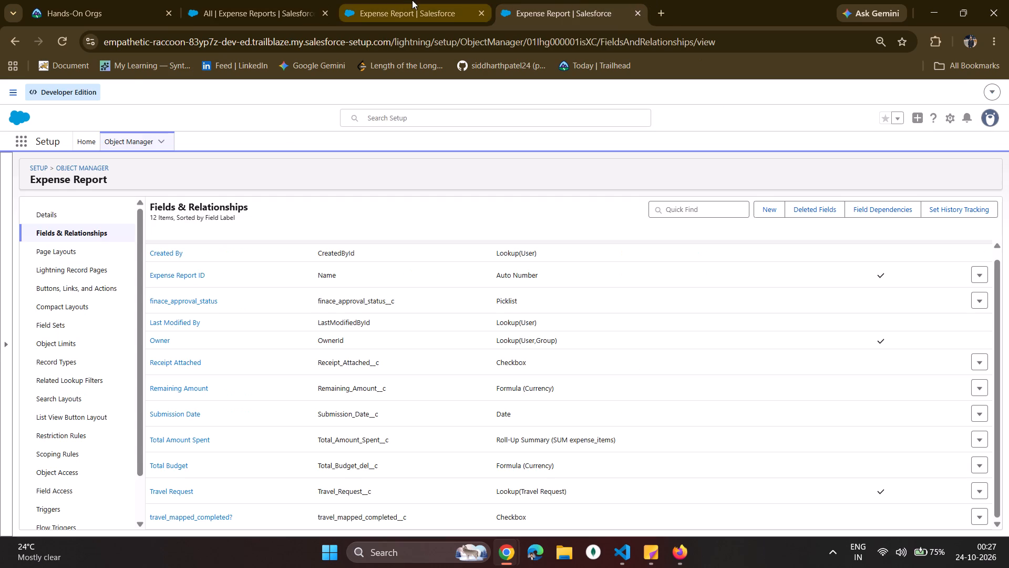
pyautogui.click(2, 302)
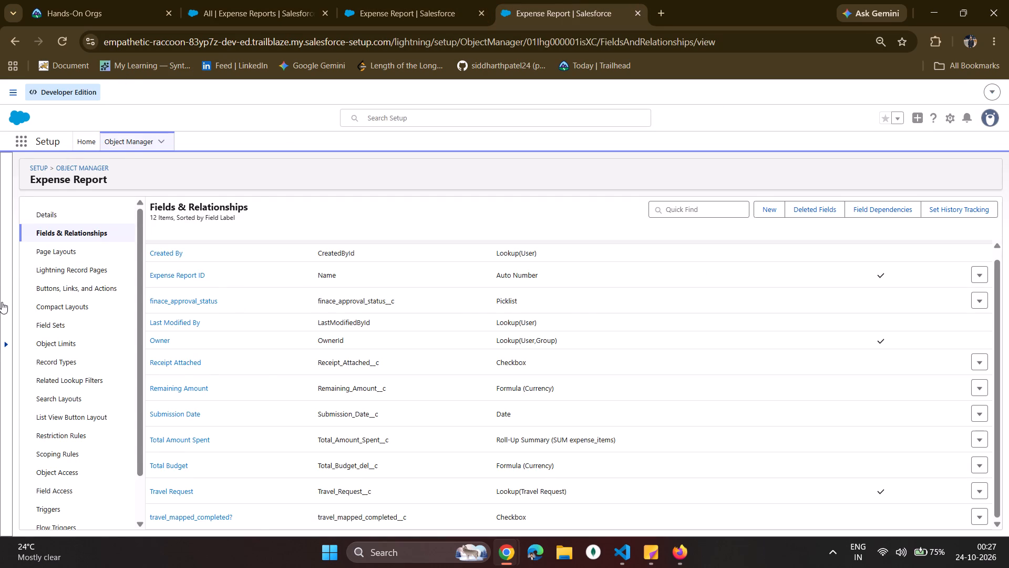
pyautogui.click(50, 168)
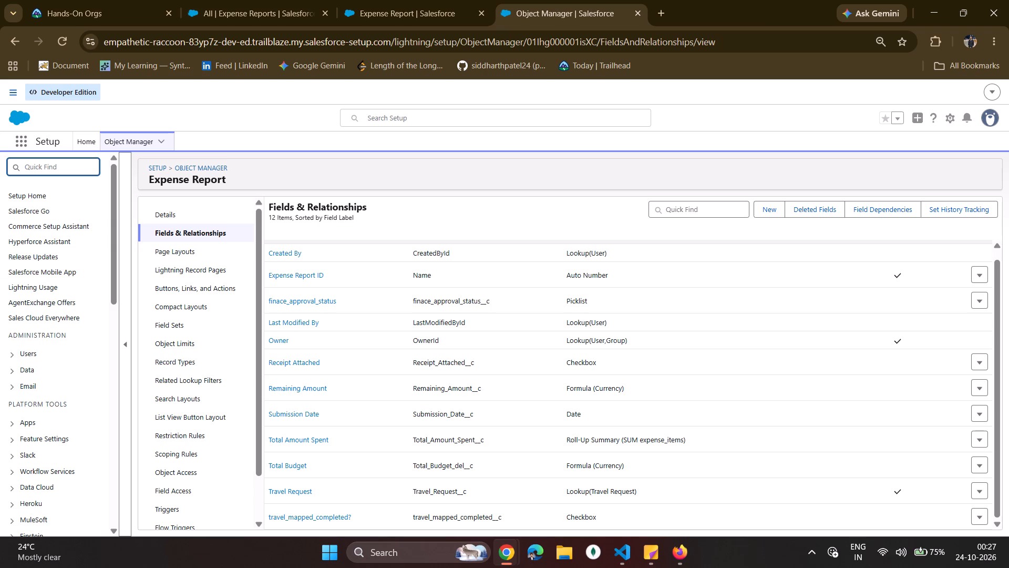
pyautogui.write('flows')
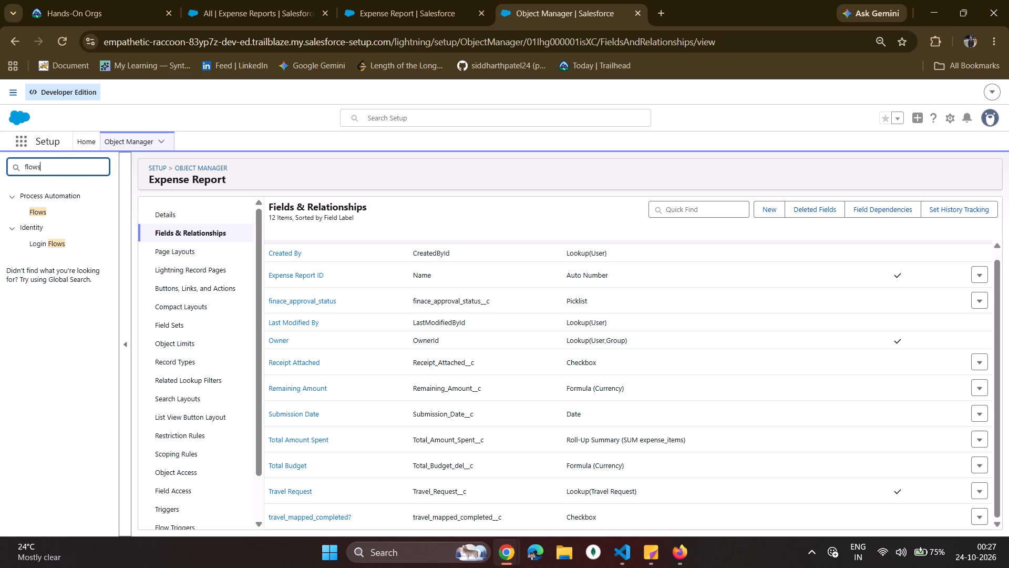
pyautogui.click(44, 214)
pyautogui.scroll(-3, 431, 363)
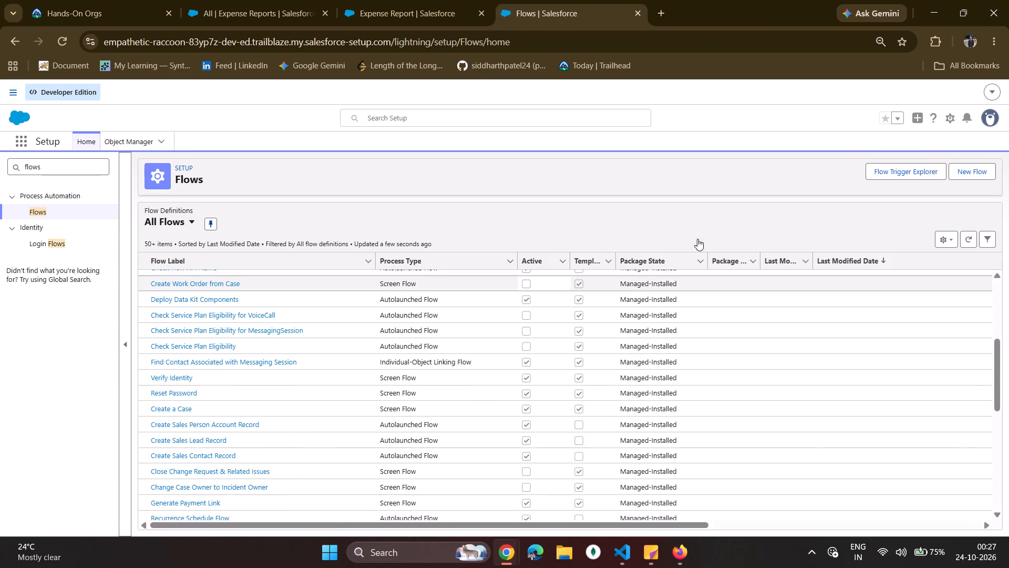
pyautogui.click(973, 175)
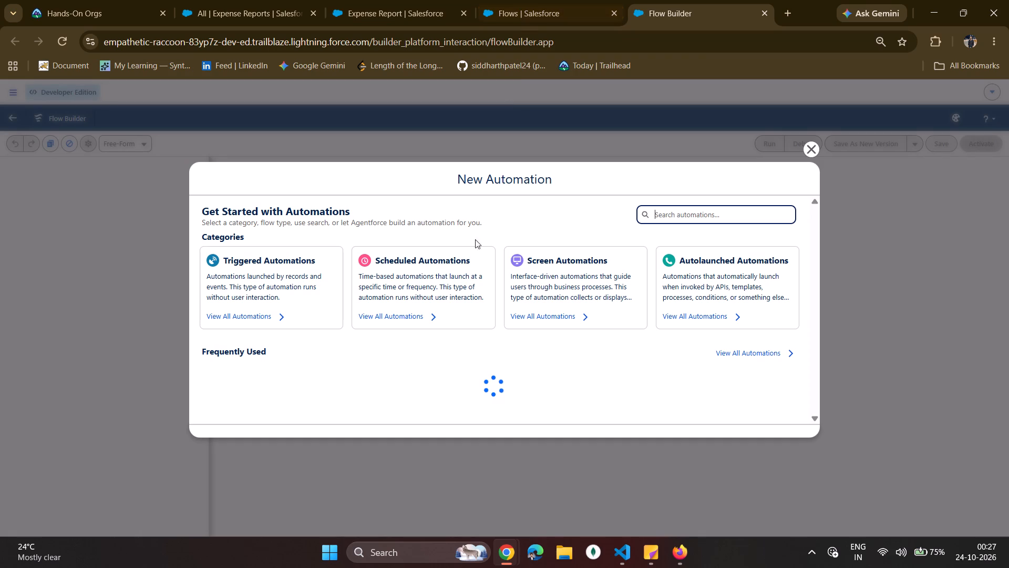
pyautogui.scroll(-3, 366, 331)
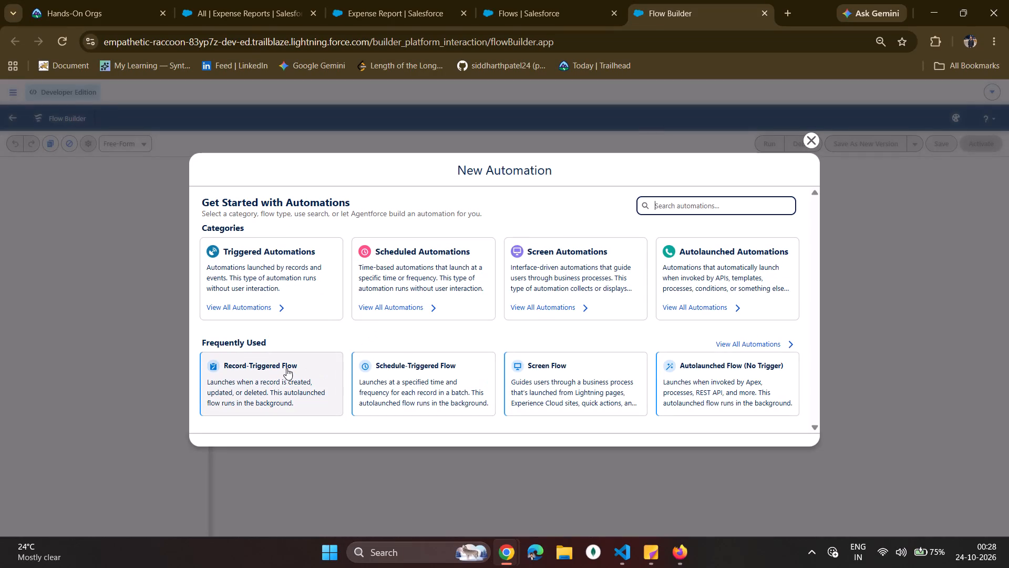
pyautogui.click(285, 369)
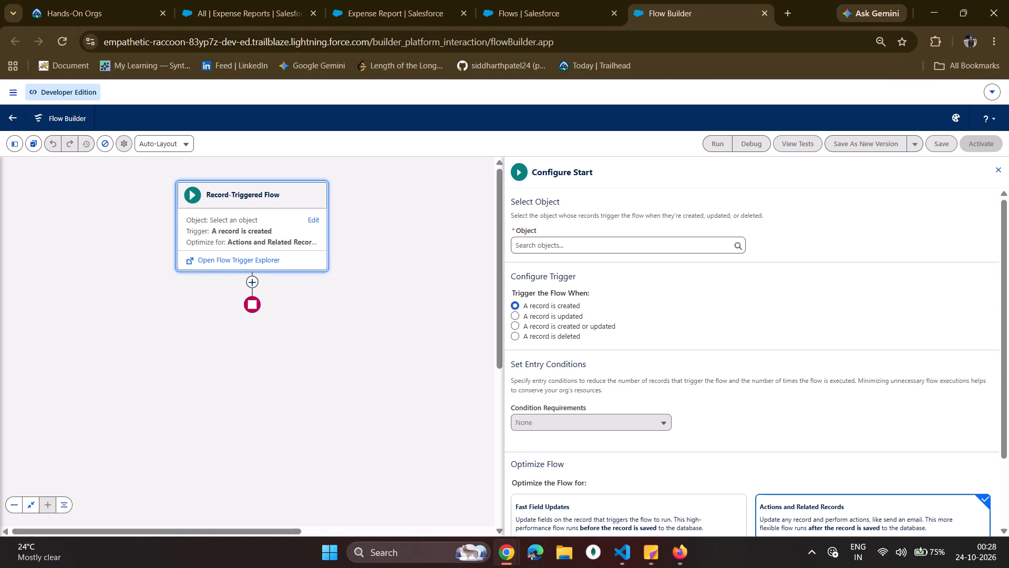
# Set the flow's object to Travel Request and trigger it when a record is updated.
pyautogui.click(259, 217)
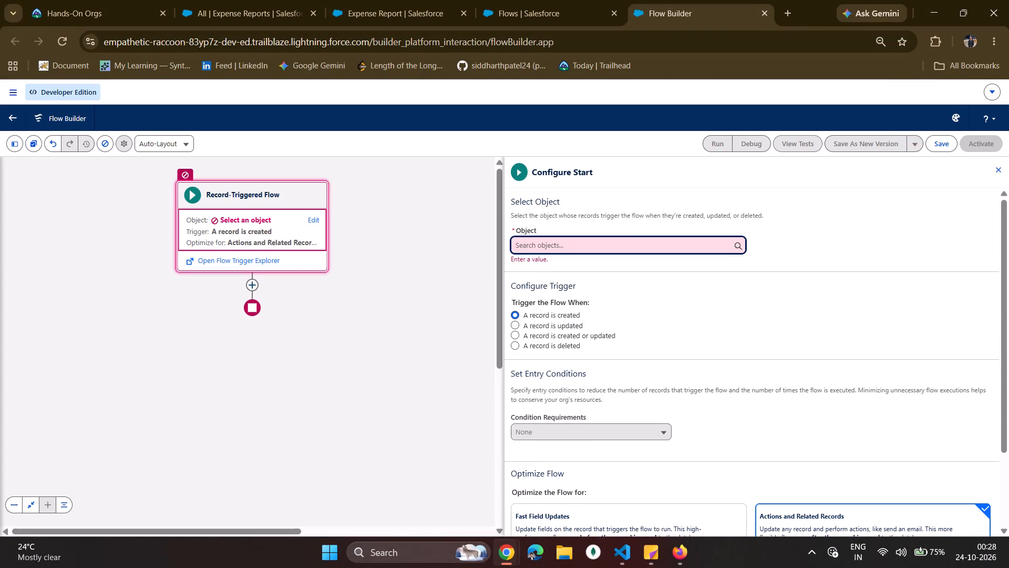
pyautogui.click(608, 246)
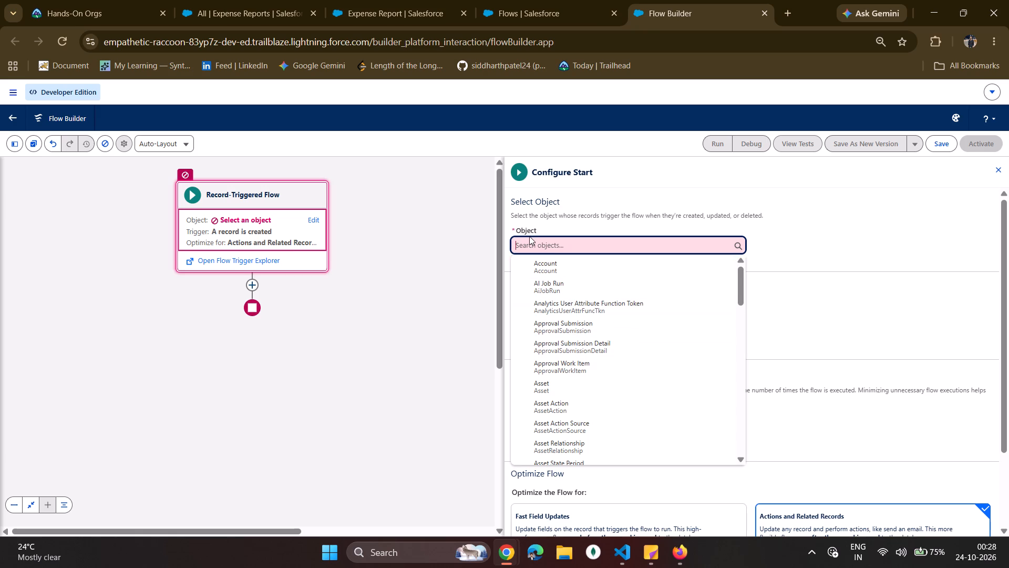
pyautogui.write('tra')
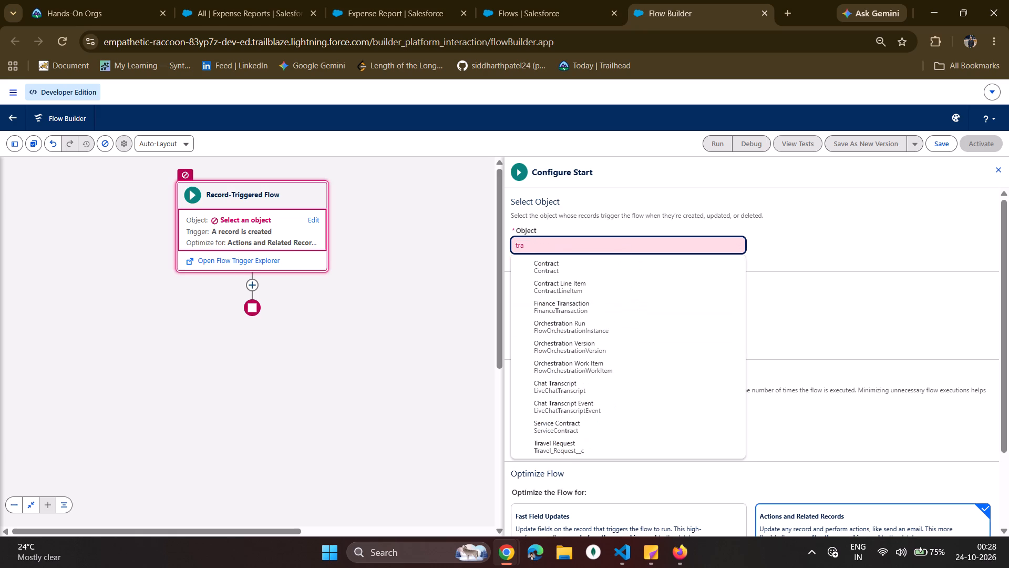
pyautogui.write('ve')
pyautogui.click(553, 268)
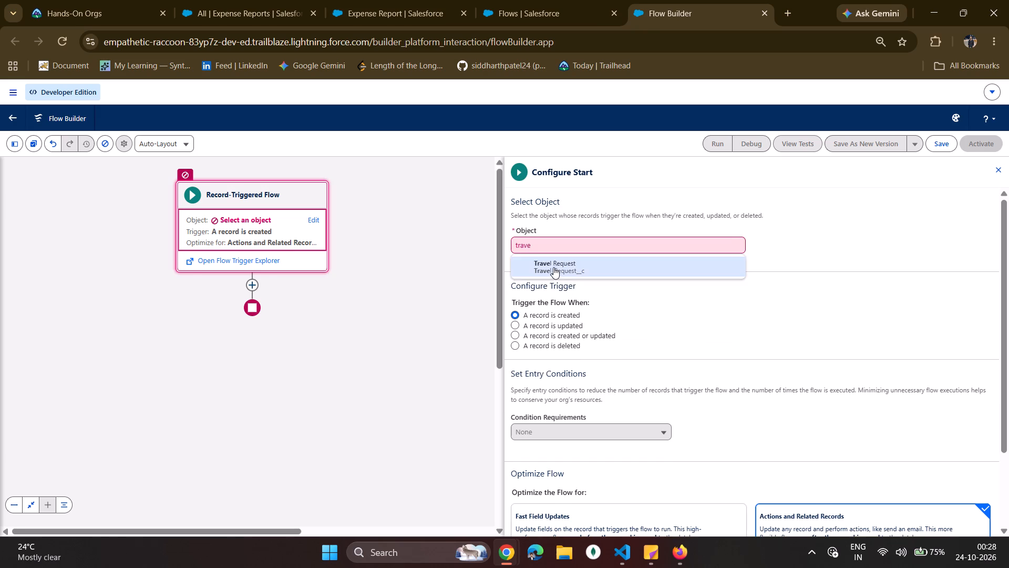
pyautogui.click(515, 317)
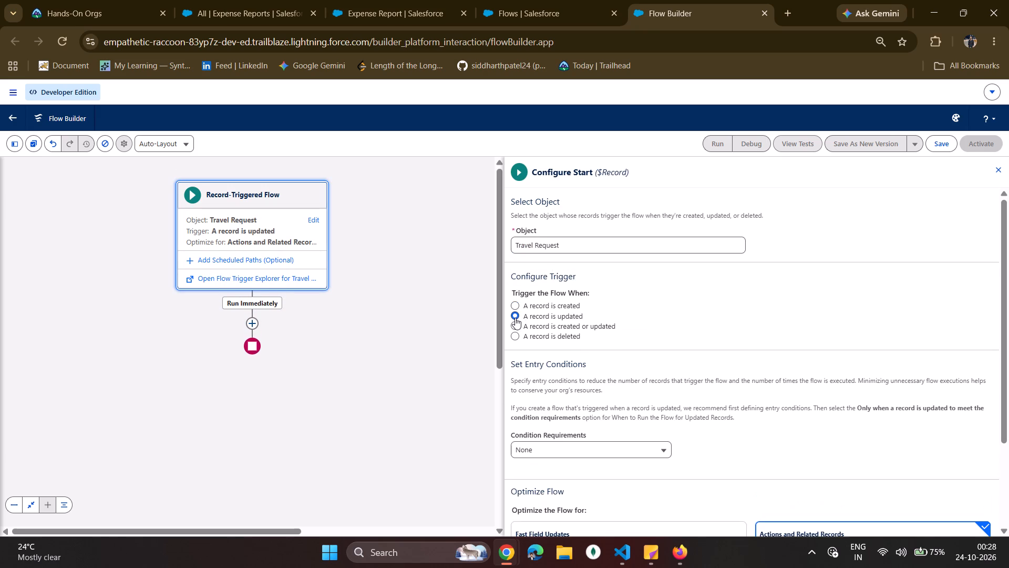
# Require all entry conditions to be met, with the condition Approval Status Equals Approved.
pyautogui.scroll(-2, 565, 412)
pyautogui.click(592, 330)
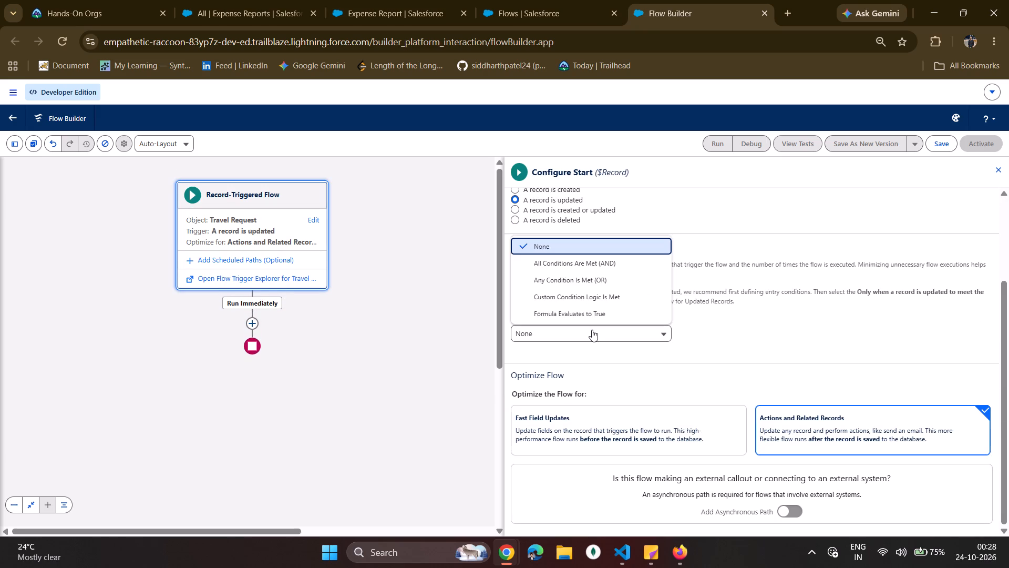
pyautogui.click(573, 271)
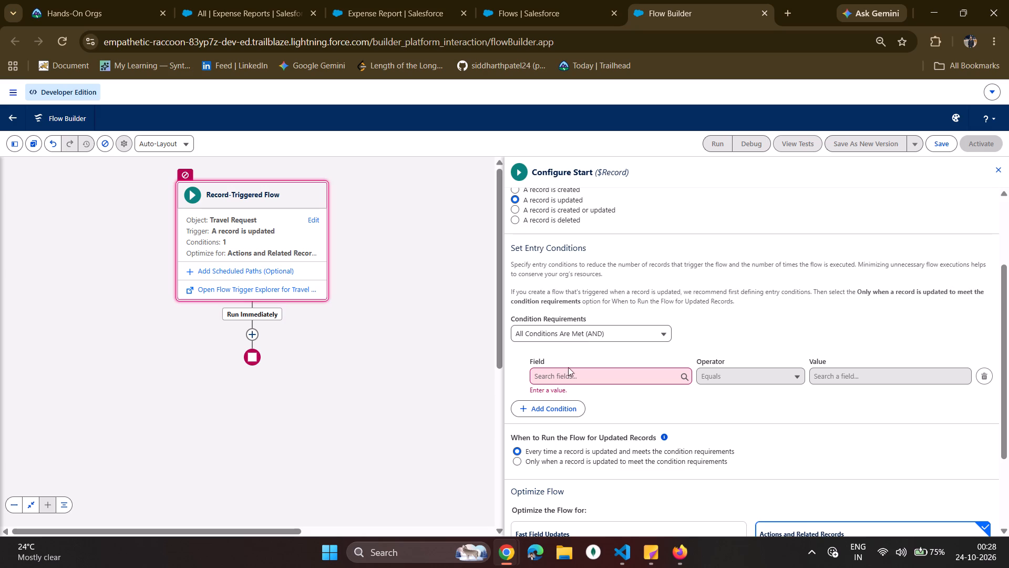
pyautogui.click(573, 376)
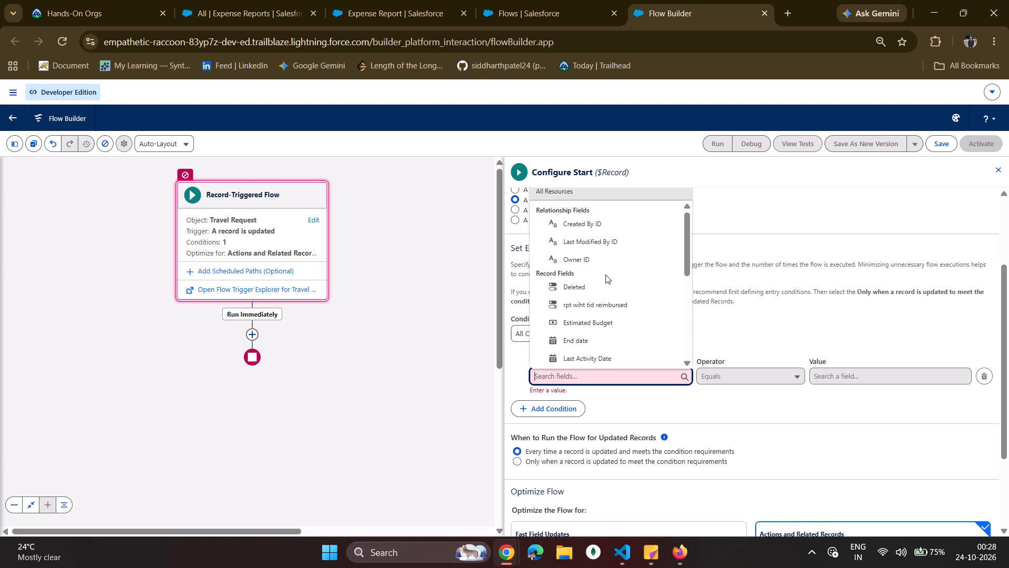
pyautogui.scroll(-11, 593, 318)
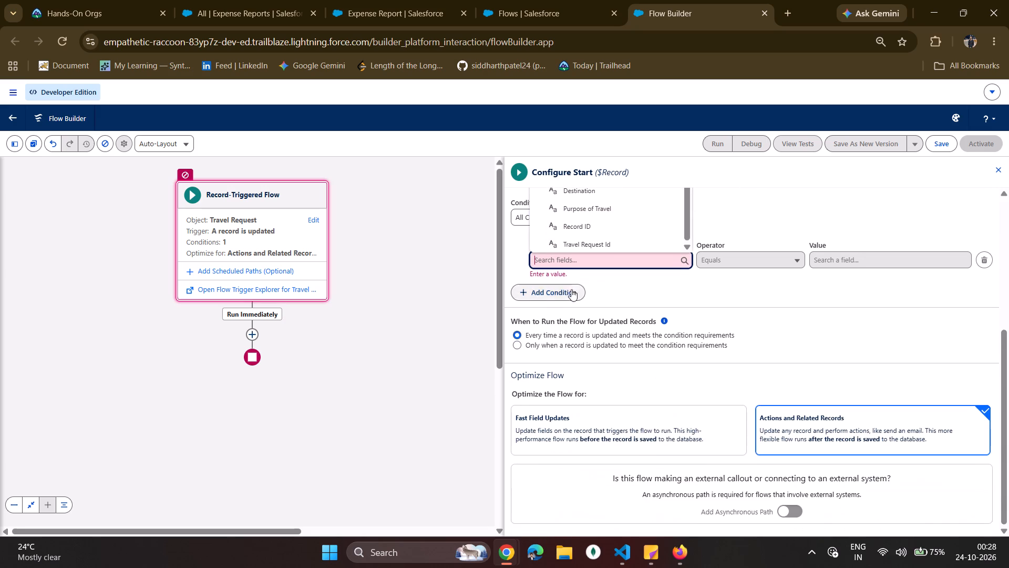
pyautogui.scroll(3, 586, 342)
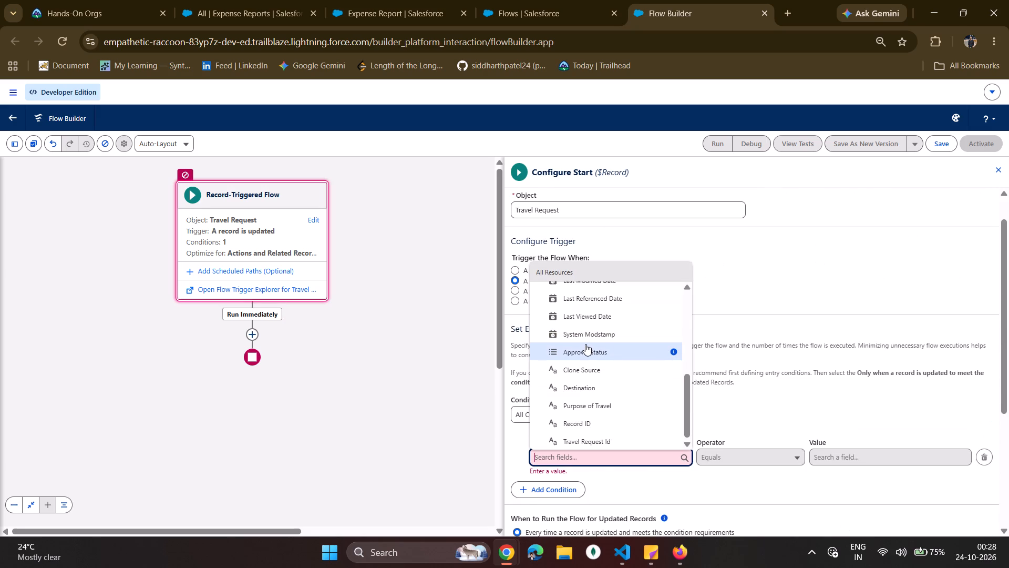
pyautogui.click(603, 349)
pyautogui.scroll(-2, 723, 402)
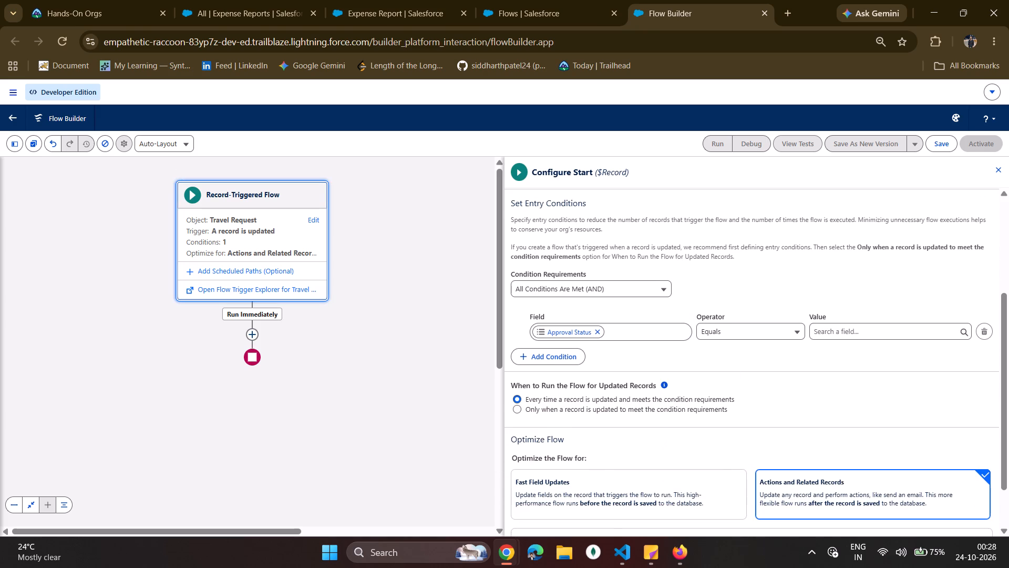
pyautogui.click(870, 330)
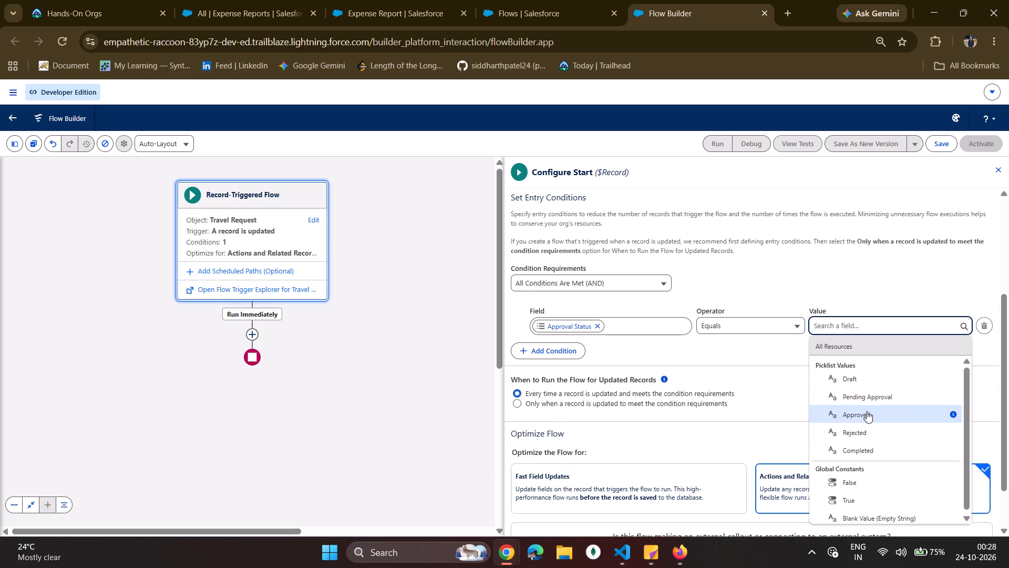
pyautogui.click(867, 411)
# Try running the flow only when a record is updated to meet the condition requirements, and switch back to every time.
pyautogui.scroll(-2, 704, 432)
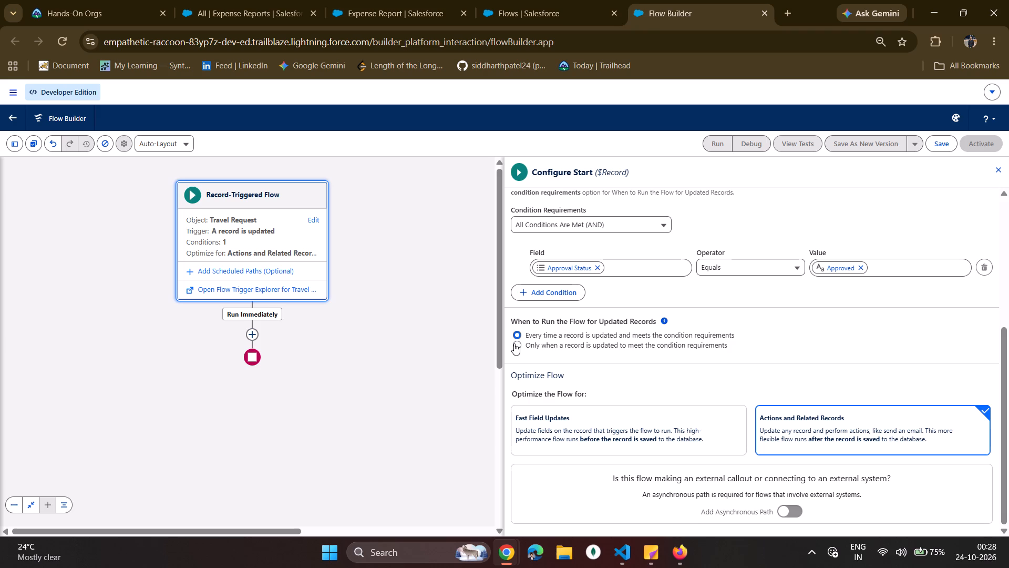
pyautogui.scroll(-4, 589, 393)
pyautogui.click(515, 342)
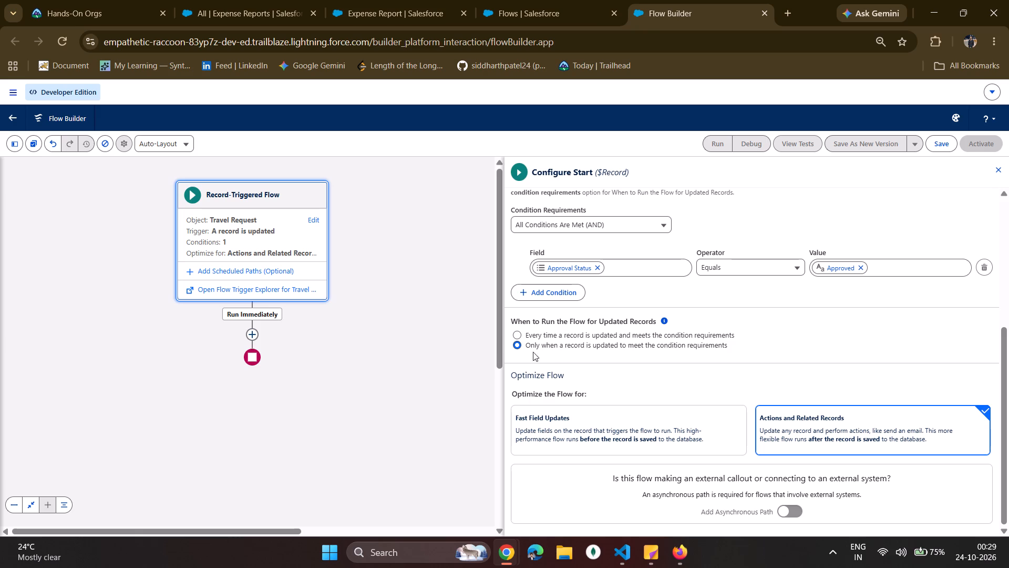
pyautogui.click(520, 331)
# Add an Update Records element to the flow's Run Immediately path.
pyautogui.scroll(-4, 592, 437)
pyautogui.click(252, 339)
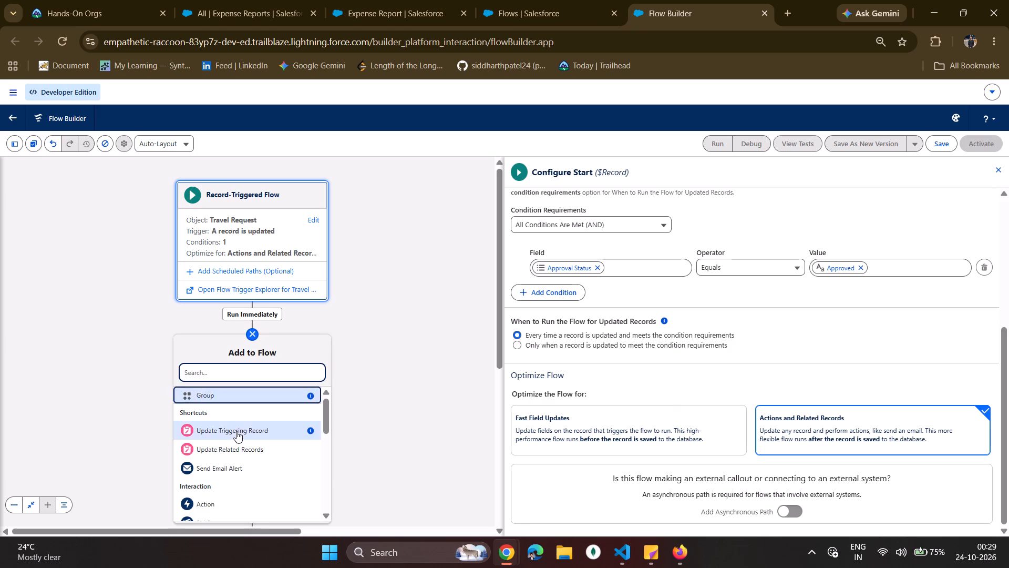
pyautogui.scroll(-3, 238, 432)
pyautogui.scroll(6, 238, 433)
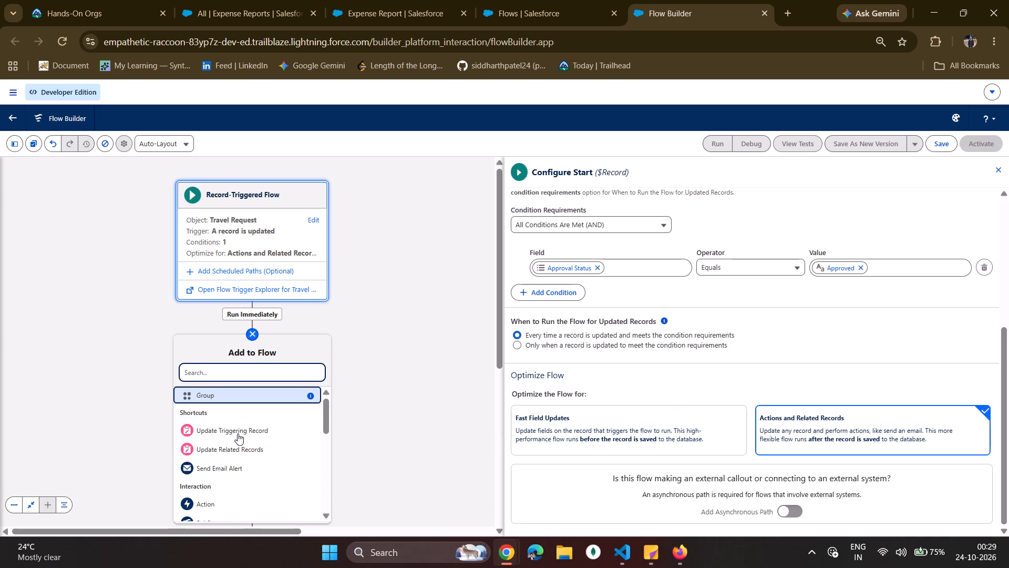
pyautogui.scroll(-2, 238, 434)
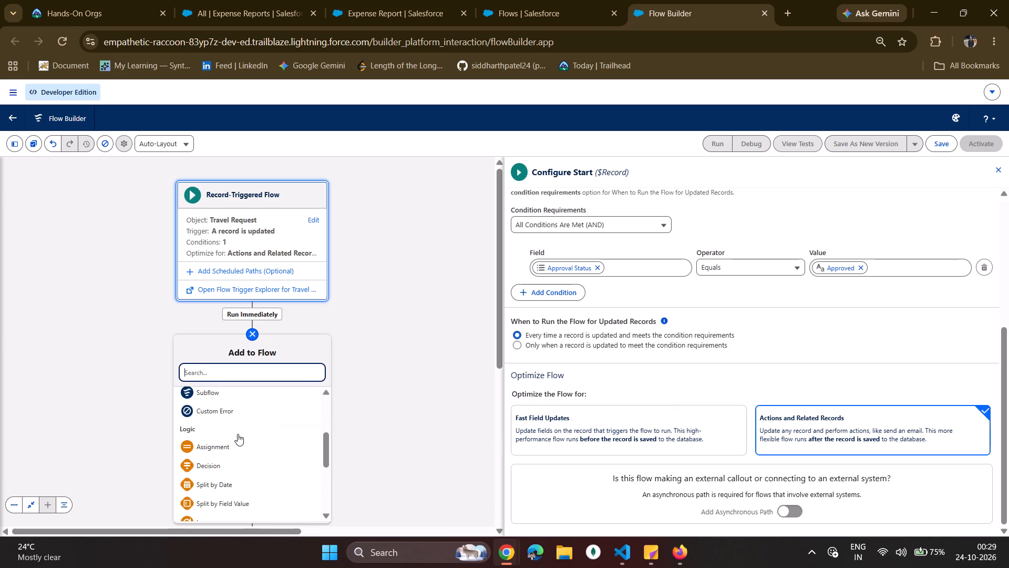
pyautogui.scroll(-3, 238, 434)
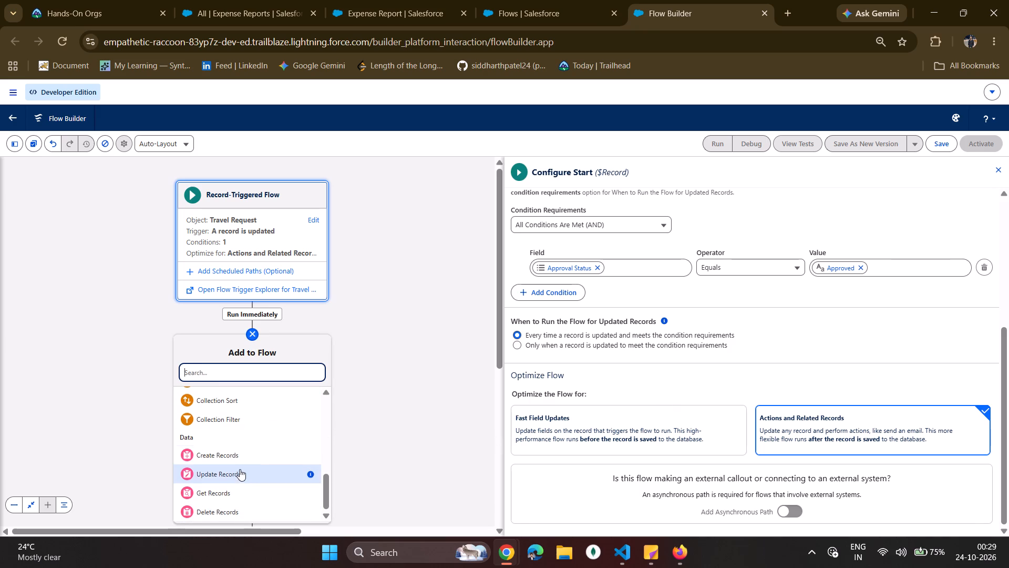
pyautogui.click(240, 473)
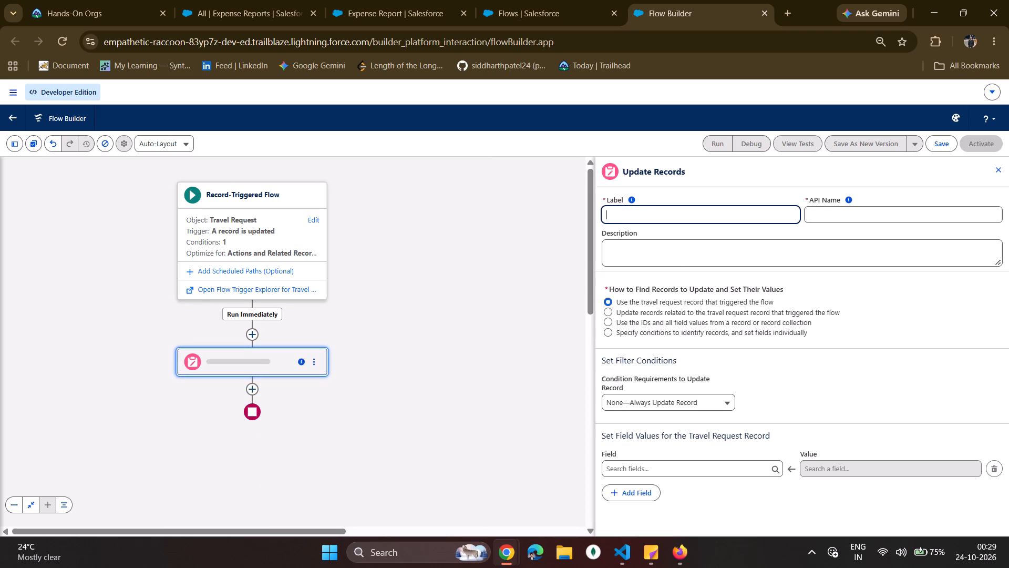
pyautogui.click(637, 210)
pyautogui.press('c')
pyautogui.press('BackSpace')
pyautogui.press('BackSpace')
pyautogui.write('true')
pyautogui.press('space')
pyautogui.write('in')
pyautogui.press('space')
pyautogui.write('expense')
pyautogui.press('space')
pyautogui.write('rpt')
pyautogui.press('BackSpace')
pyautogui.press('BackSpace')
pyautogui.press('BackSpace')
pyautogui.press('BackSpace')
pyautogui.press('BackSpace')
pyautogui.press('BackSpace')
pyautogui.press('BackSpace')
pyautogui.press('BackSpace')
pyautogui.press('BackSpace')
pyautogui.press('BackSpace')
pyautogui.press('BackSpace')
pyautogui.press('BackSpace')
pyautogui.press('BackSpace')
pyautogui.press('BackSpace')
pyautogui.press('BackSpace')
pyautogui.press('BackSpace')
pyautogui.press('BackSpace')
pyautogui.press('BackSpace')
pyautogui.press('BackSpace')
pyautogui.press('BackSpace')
# Label the Update Records element "change filed to true in rpt" and let its API name fill in from the label.
pyautogui.write('change')
pyautogui.press('space')
pyautogui.write('filed to')
pyautogui.press('space')
pyautogui.write('true')
pyautogui.press('space')
pyautogui.write('in rpt')
pyautogui.click(844, 233)
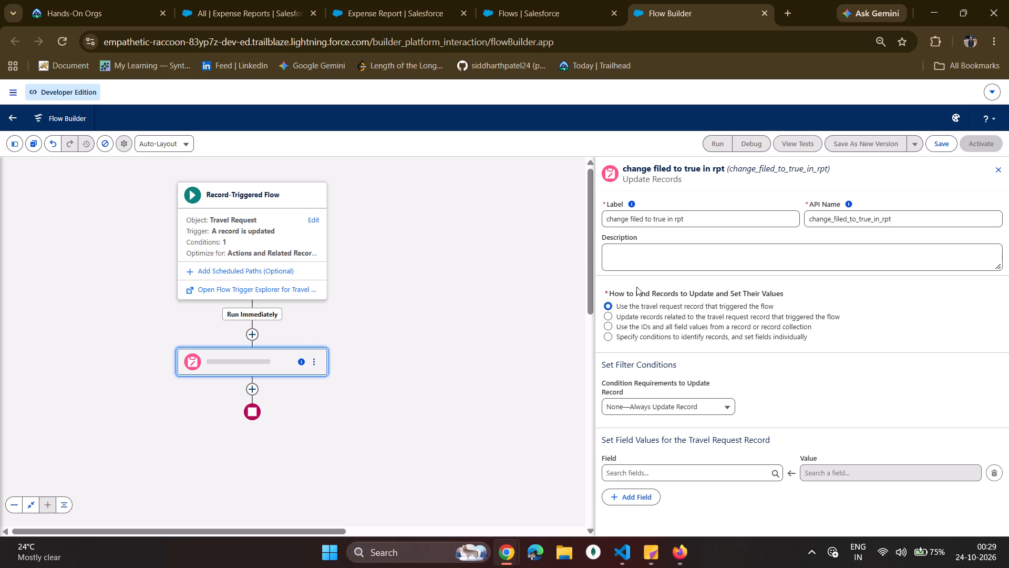
# Have the element find records by specified conditions, with Travel Request as the object to update.
pyautogui.click(608, 339)
pyautogui.click(654, 398)
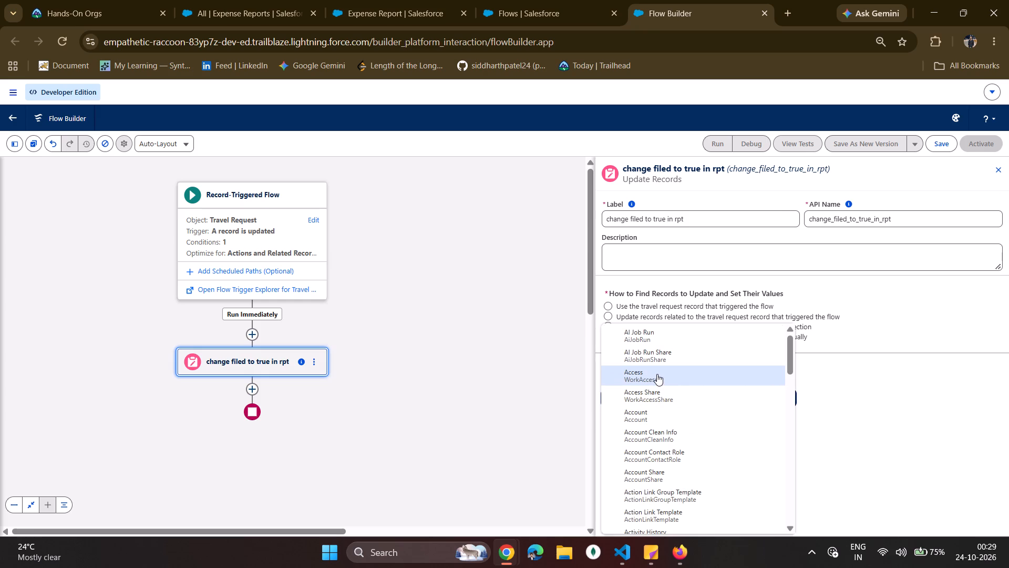
pyautogui.press('t')
pyautogui.write('rave')
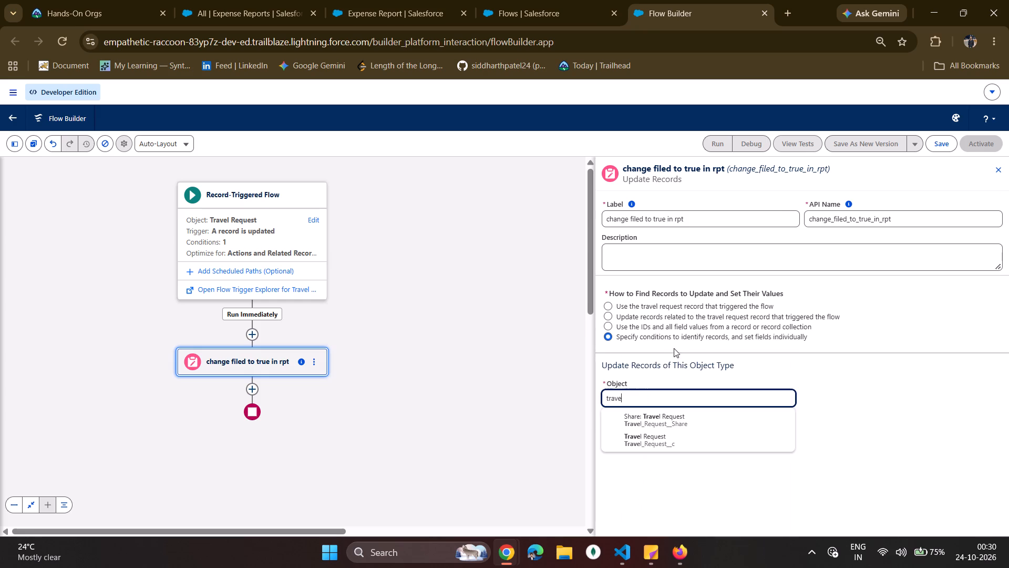
pyautogui.click(651, 444)
# Filter the Travel Request records to update with the condition Approval Status Equals Completed.
pyautogui.scroll(-4, 755, 460)
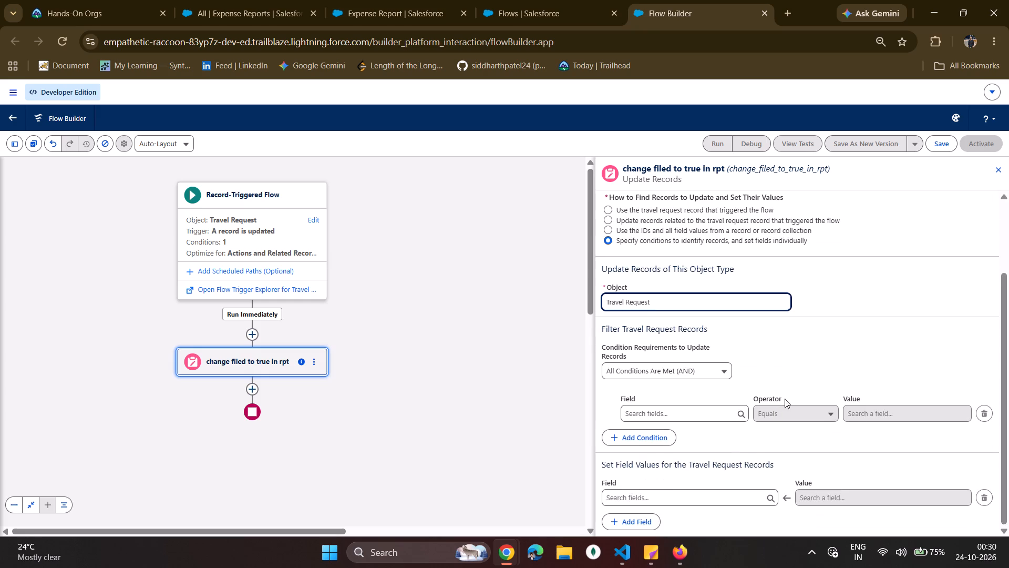
pyautogui.click(624, 420)
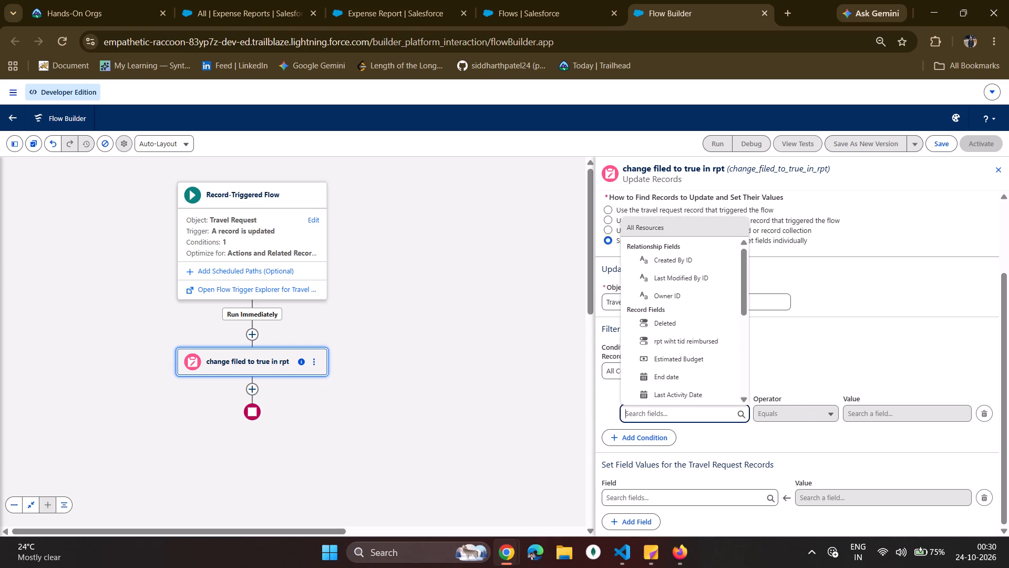
pyautogui.scroll(-1, 668, 358)
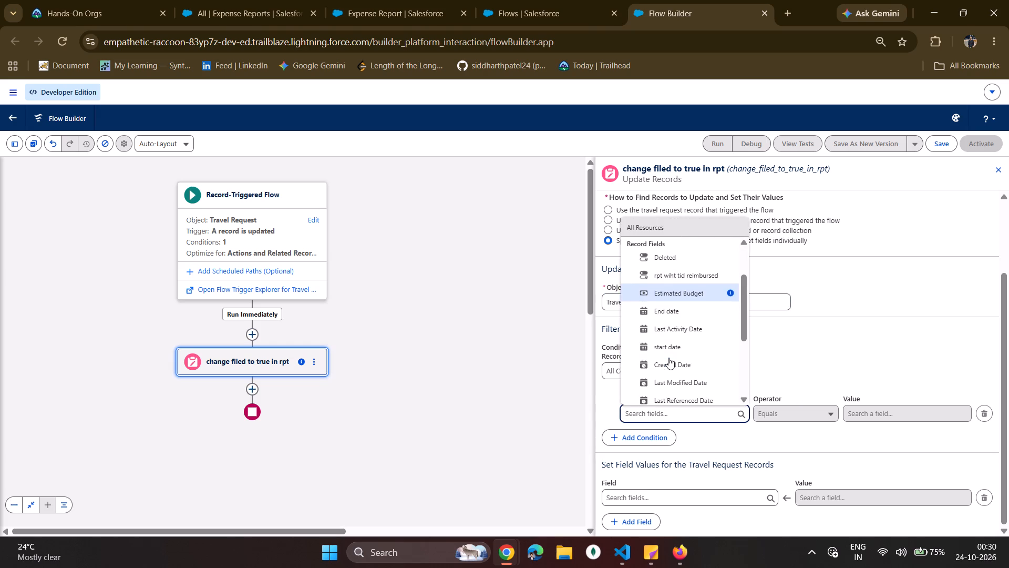
pyautogui.scroll(-4, 663, 378)
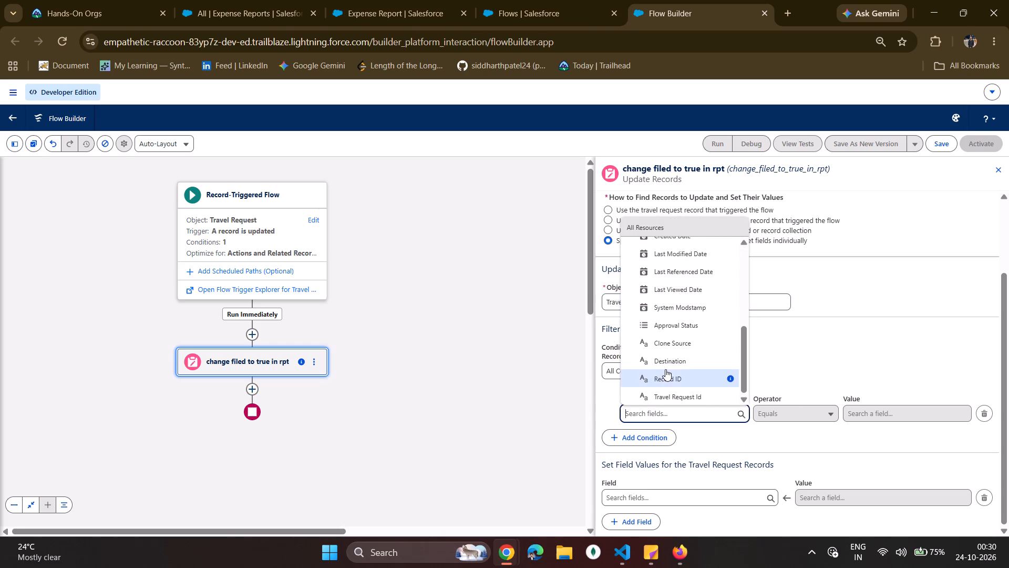
pyautogui.scroll(-2, 665, 368)
pyautogui.click(661, 327)
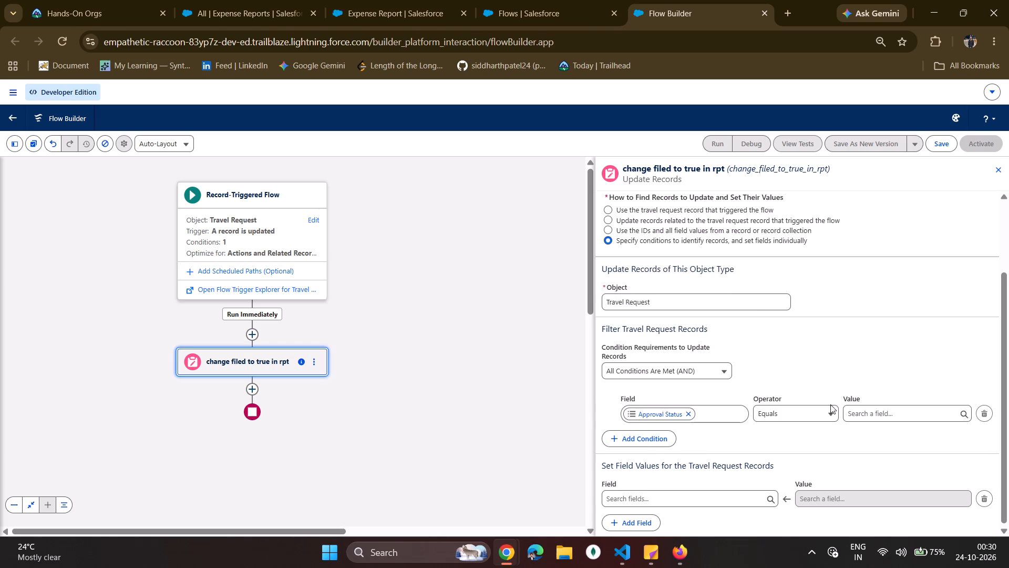
pyautogui.click(856, 412)
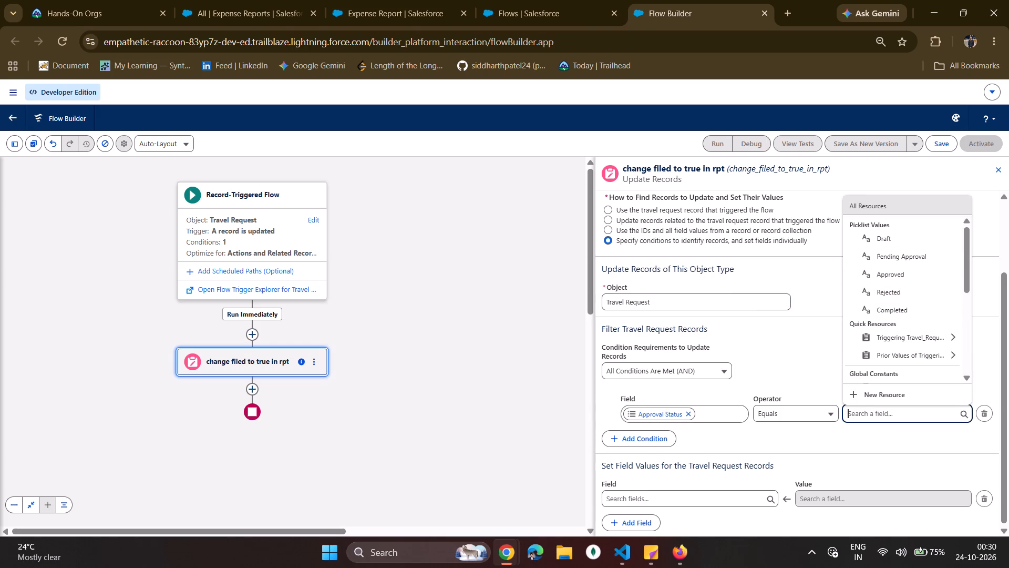
pyautogui.click(892, 310)
# Examine which Travel Request fields the Update Records element can set.
pyautogui.scroll(-2, 892, 311)
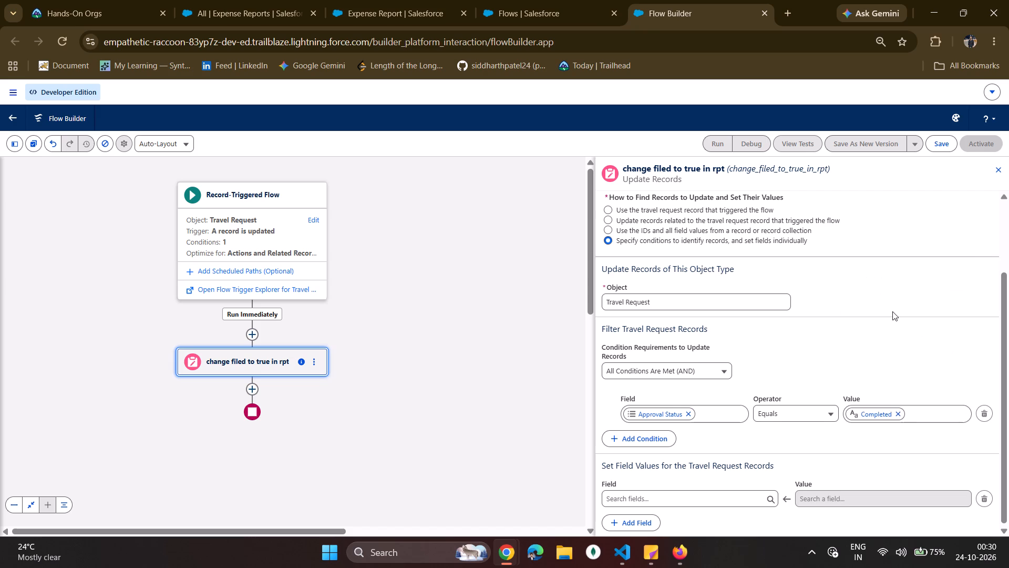
pyautogui.scroll(-1, 892, 311)
pyautogui.scroll(-2, 694, 448)
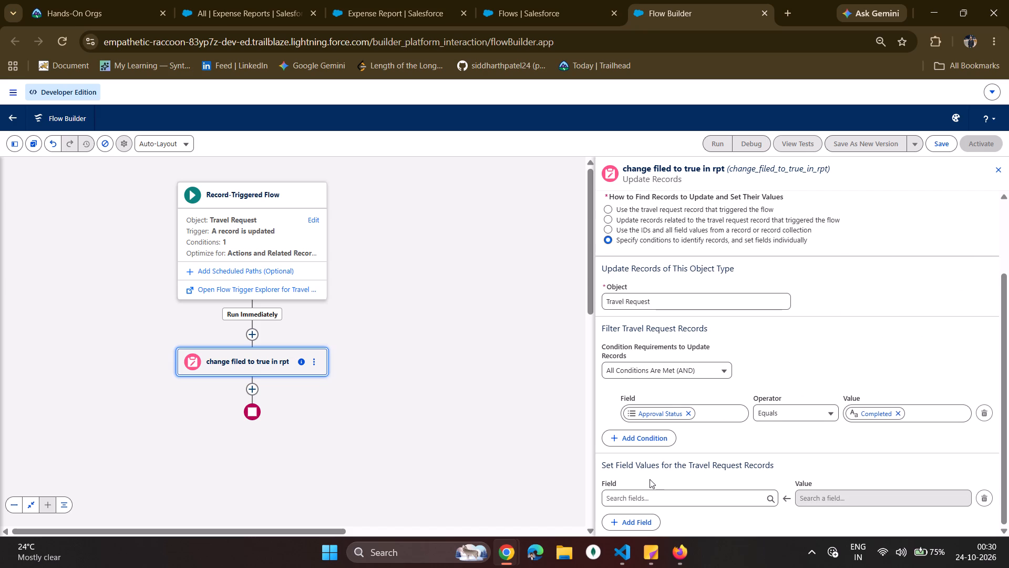
pyautogui.click(645, 494)
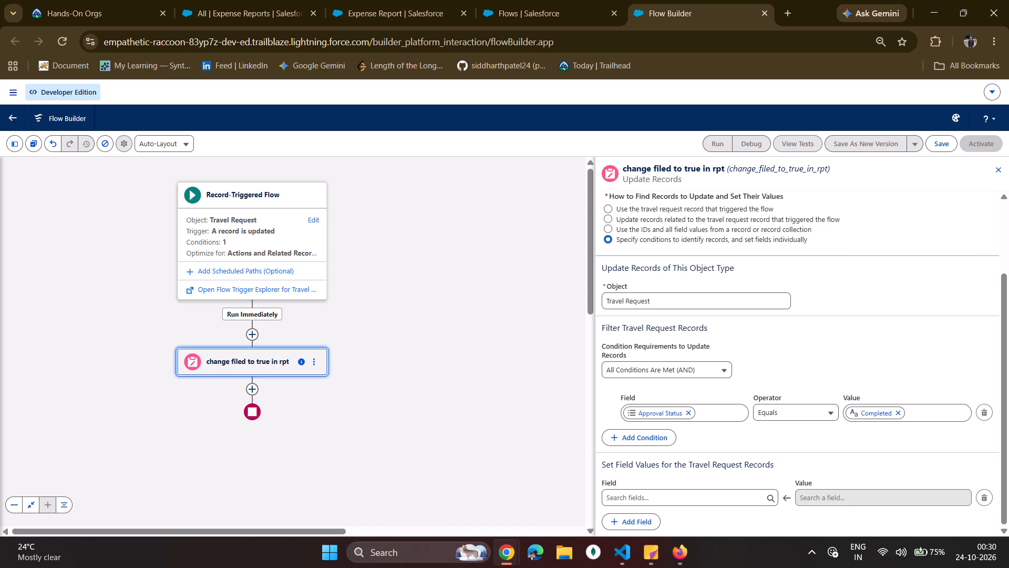
pyautogui.scroll(-5, 650, 462)
pyautogui.scroll(1, 650, 462)
pyautogui.scroll(-2, 650, 462)
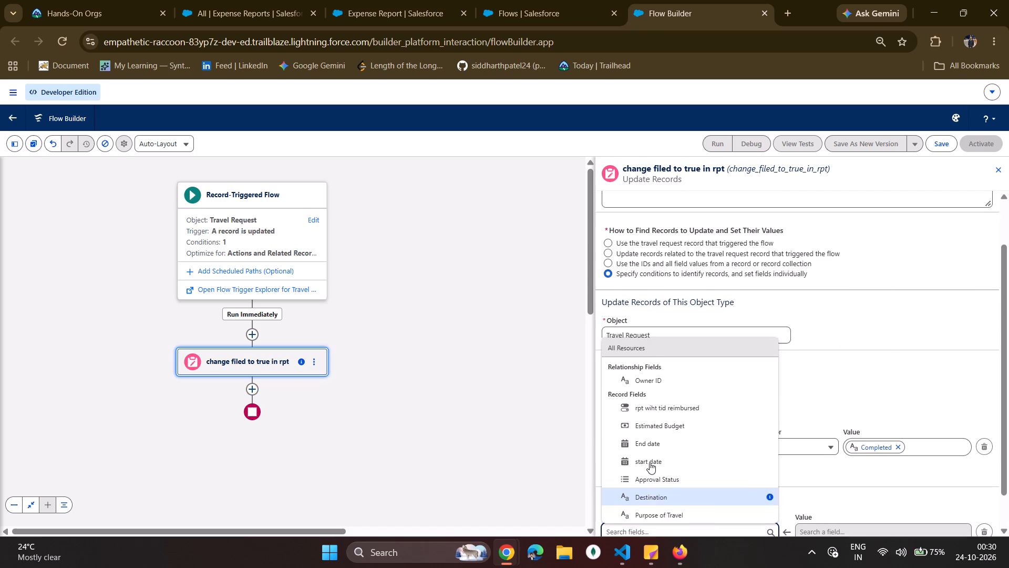
pyautogui.scroll(-2, 650, 462)
pyautogui.scroll(1, 650, 463)
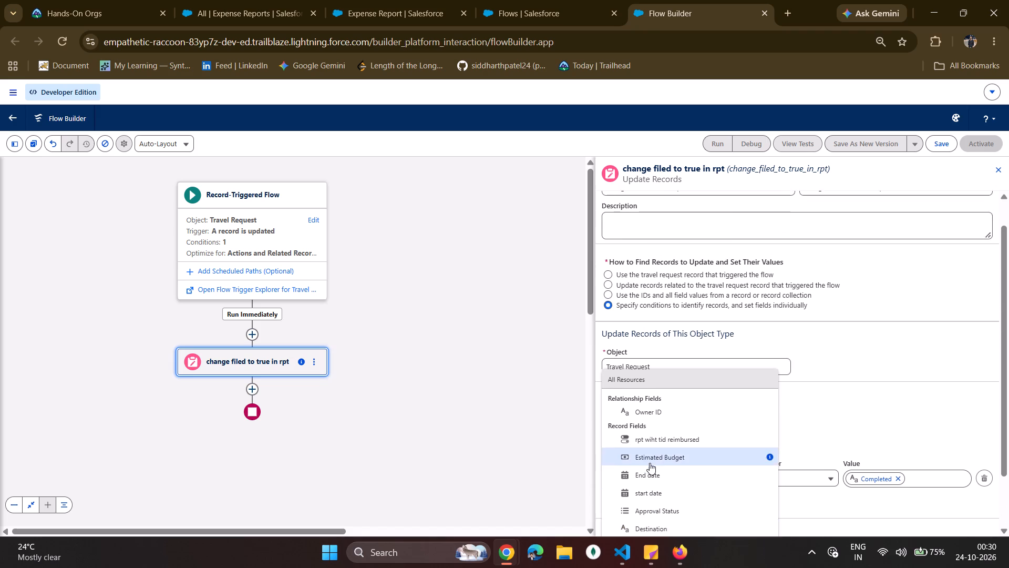
pyautogui.scroll(3, 650, 463)
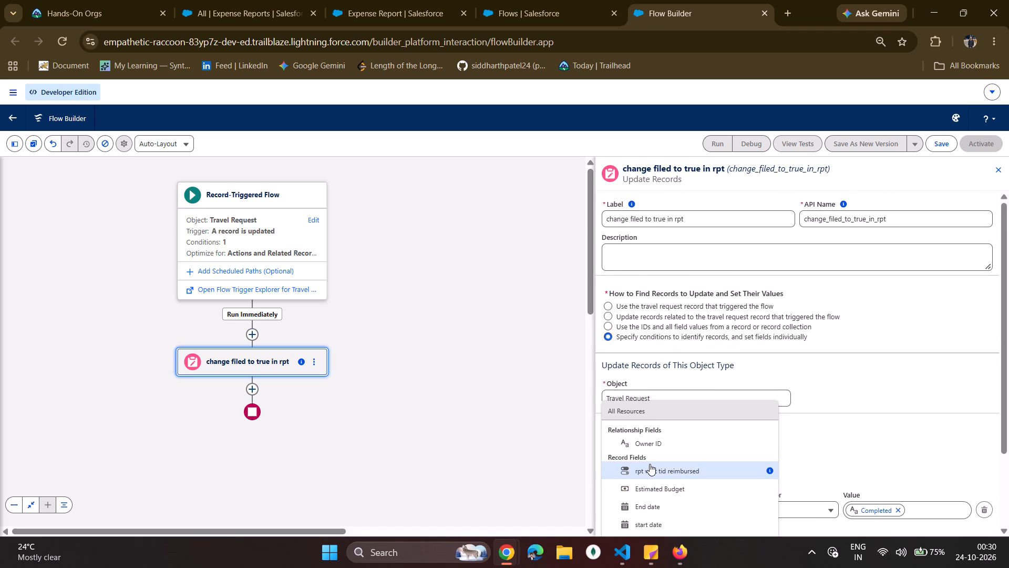
pyautogui.click(818, 332)
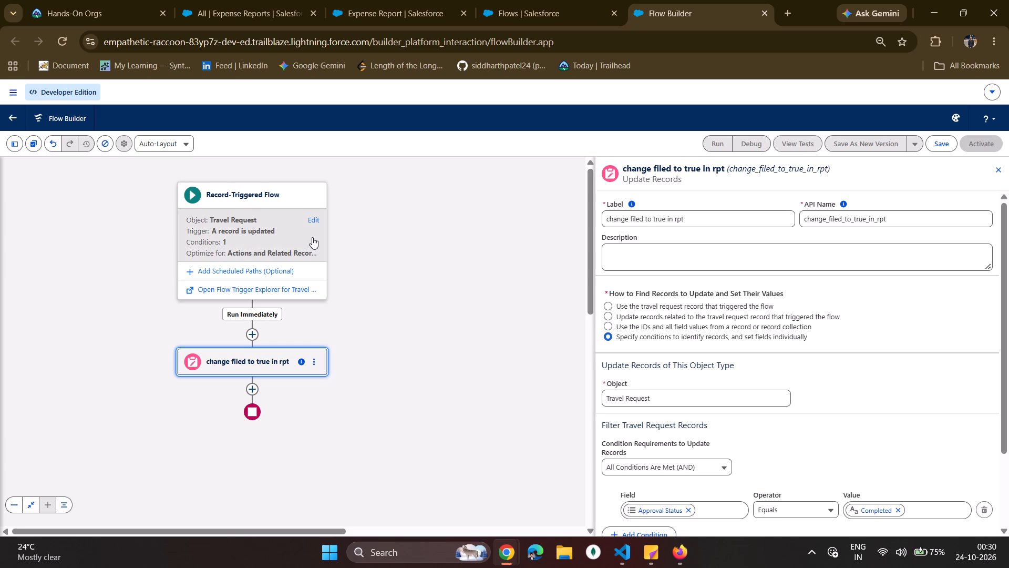
# Change the Approval Status value in the flow's entry condition to Completed.
pyautogui.click(255, 247)
pyautogui.scroll(-3, 705, 404)
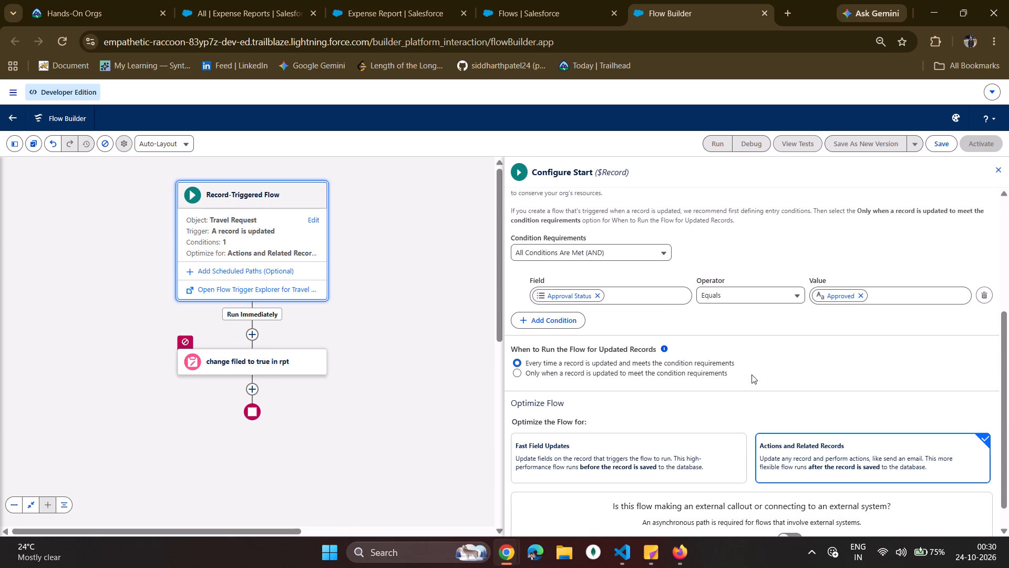
pyautogui.click(860, 298)
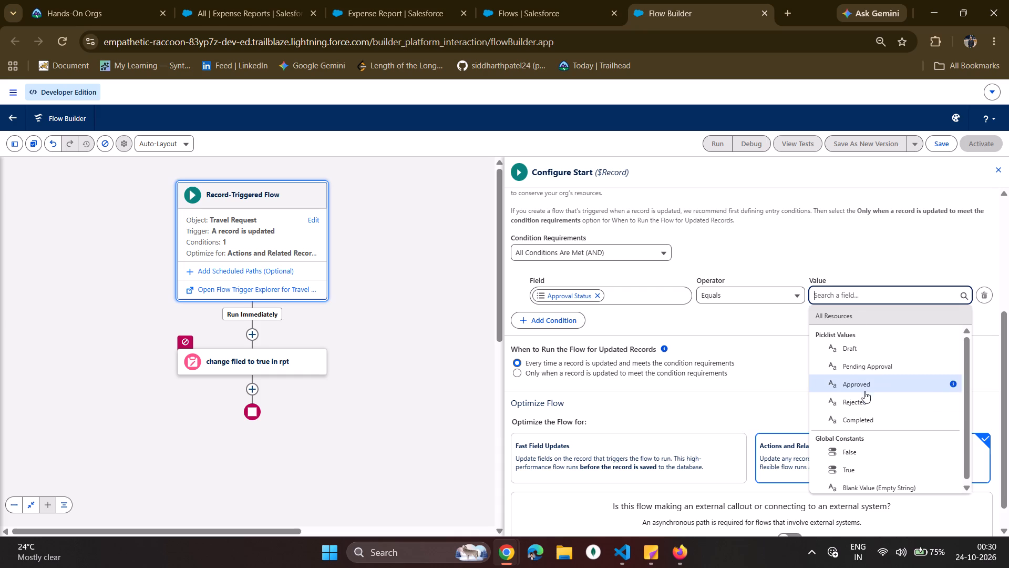
pyautogui.click(867, 414)
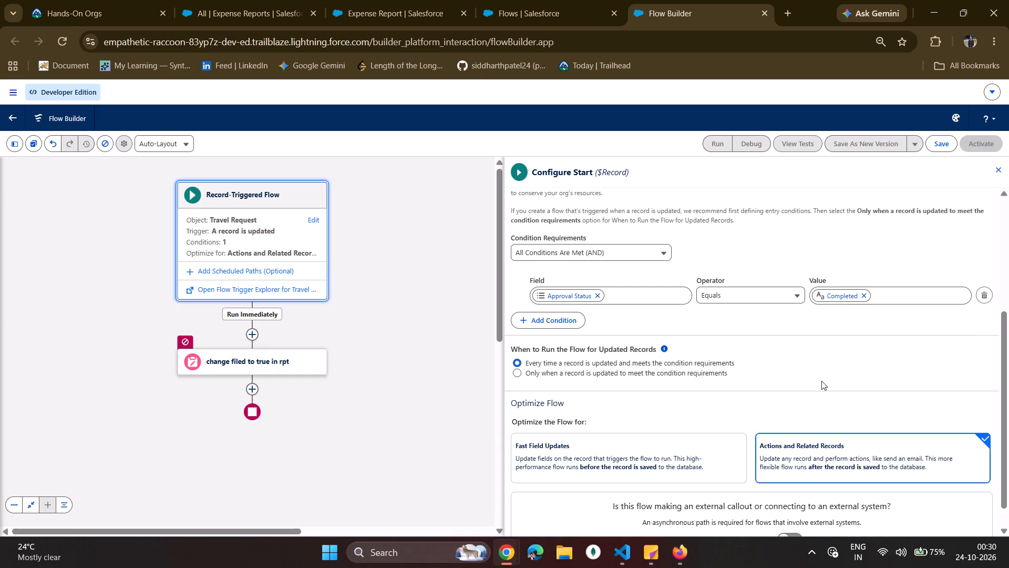
pyautogui.scroll(-3, 821, 381)
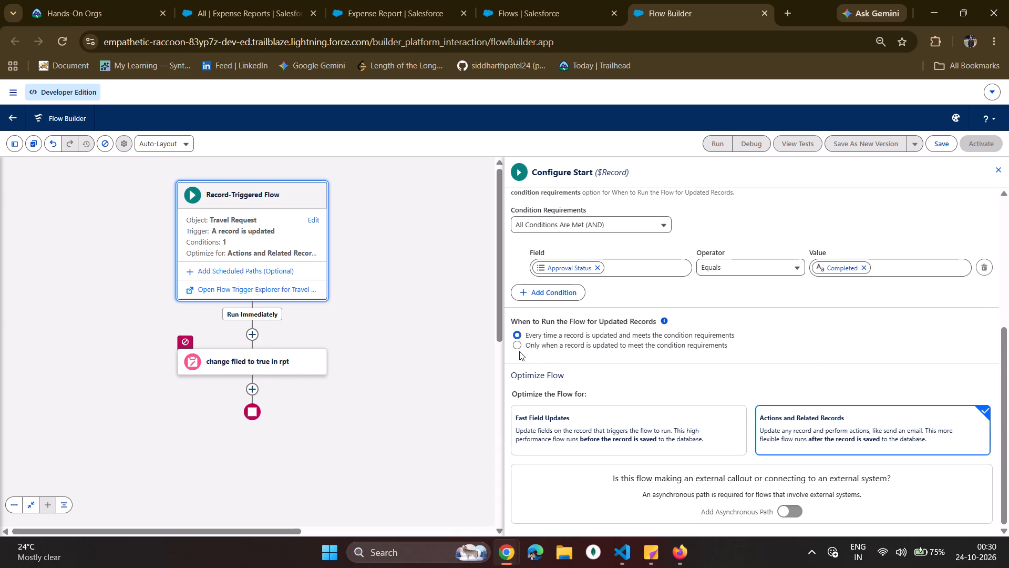
# Change the object updated by the "change filed to true in rpt" element to Expense Report.
pyautogui.click(247, 364)
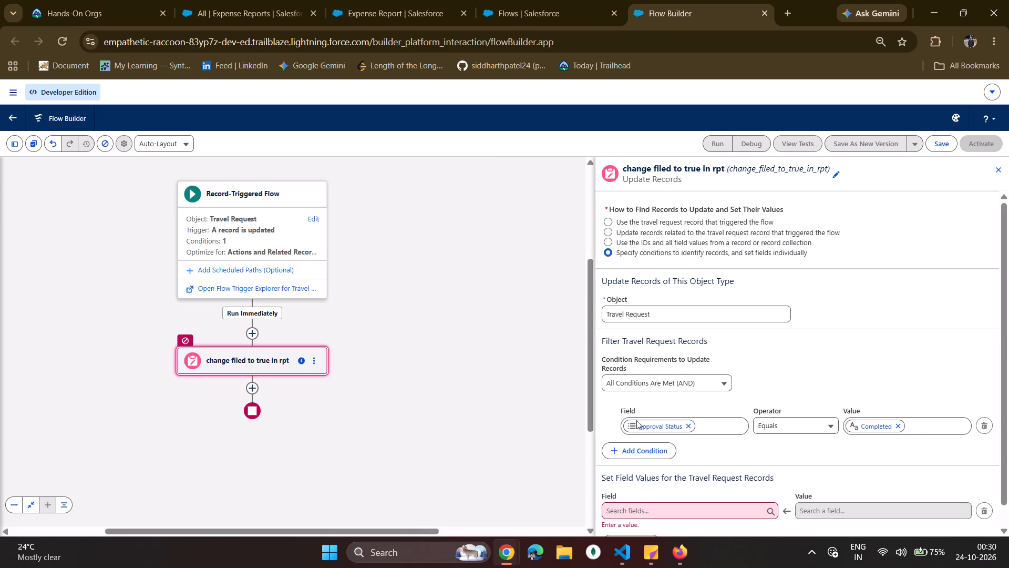
pyautogui.scroll(-4, 713, 422)
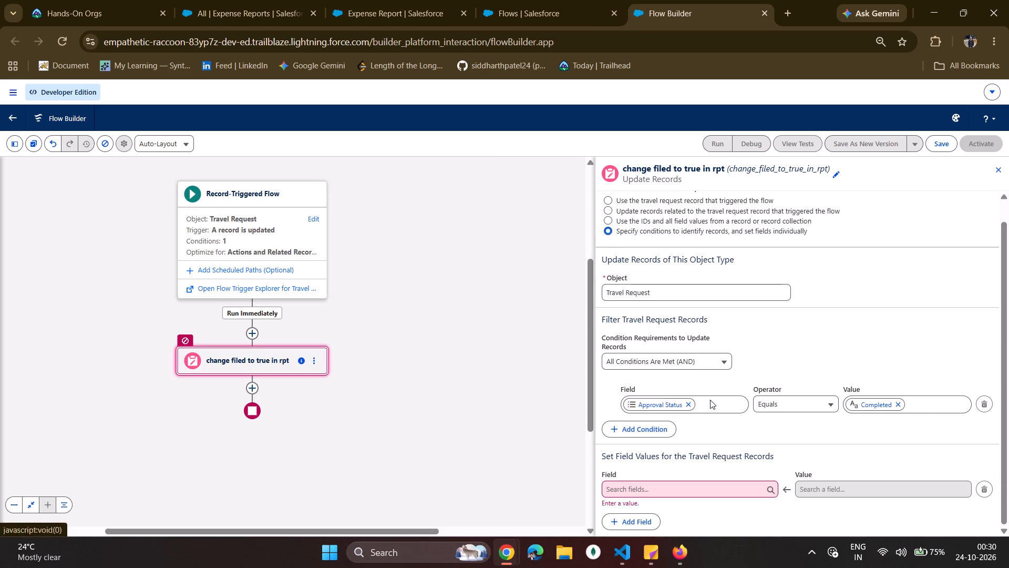
pyautogui.scroll(2, 639, 267)
pyautogui.click(679, 313)
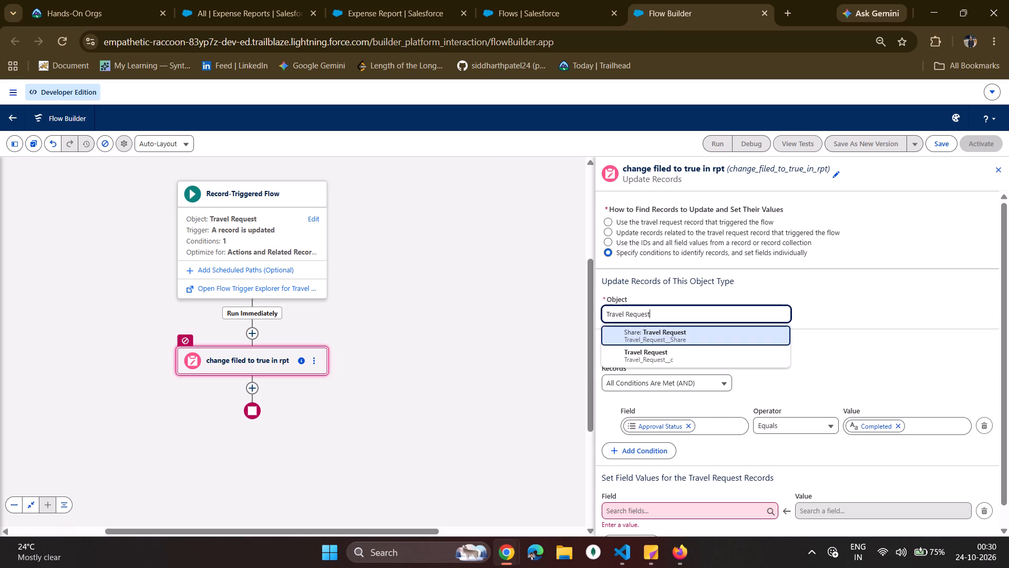
pyautogui.press('BackSpace')
pyautogui.press('BackSpace')
pyautogui.press('BackSpace')
pyautogui.press('BackSpace')
pyautogui.press('BackSpace')
pyautogui.press('BackSpace')
pyautogui.press('BackSpace')
pyautogui.press('BackSpace')
pyautogui.press('BackSpace')
pyautogui.press('BackSpace')
pyautogui.press('BackSpace')
pyautogui.press('BackSpace')
pyautogui.press('BackSpace')
pyautogui.press('BackSpace')
pyautogui.press('BackSpace')
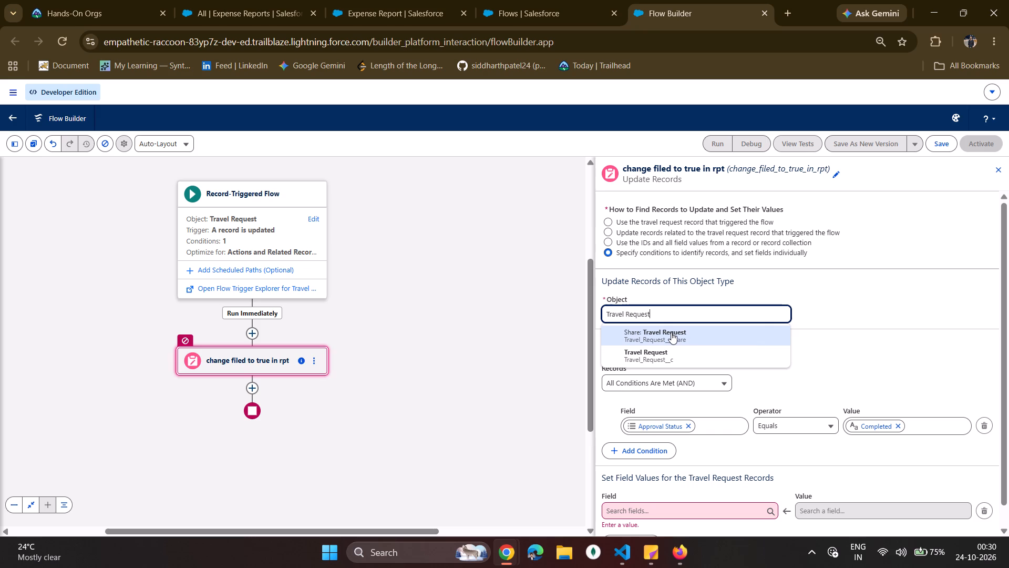
pyautogui.write('ex')
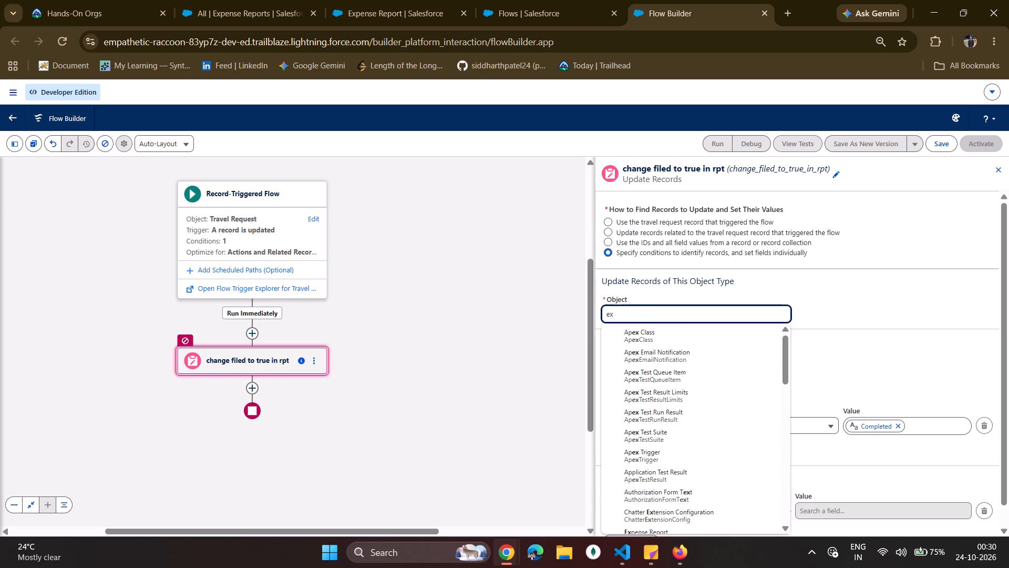
pyautogui.write('pen')
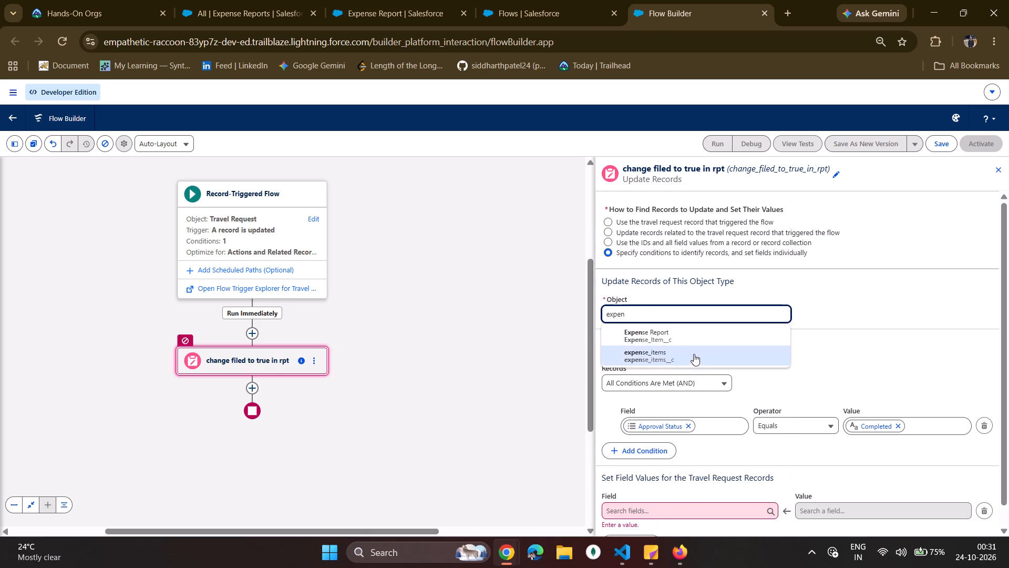
pyautogui.click(684, 342)
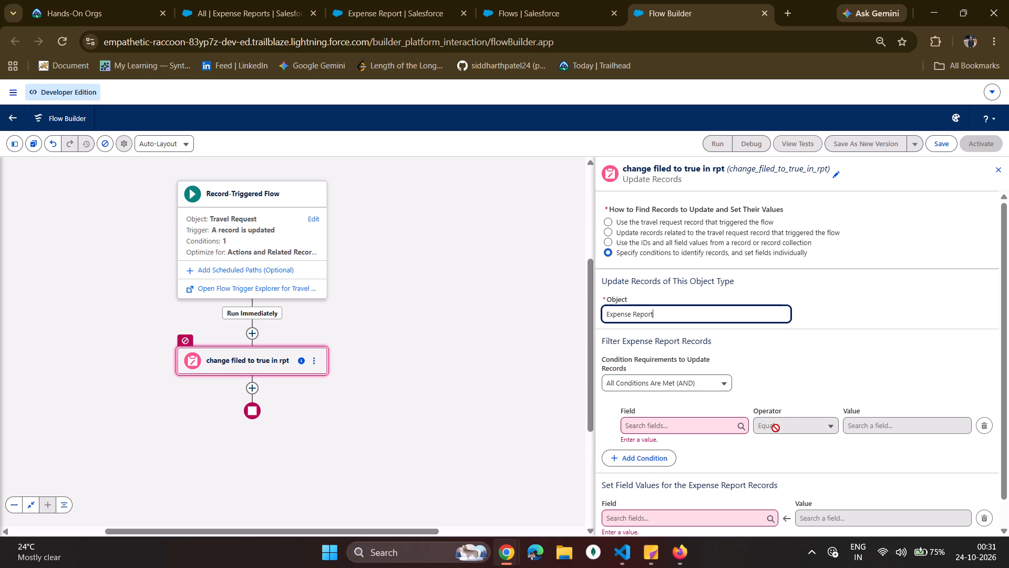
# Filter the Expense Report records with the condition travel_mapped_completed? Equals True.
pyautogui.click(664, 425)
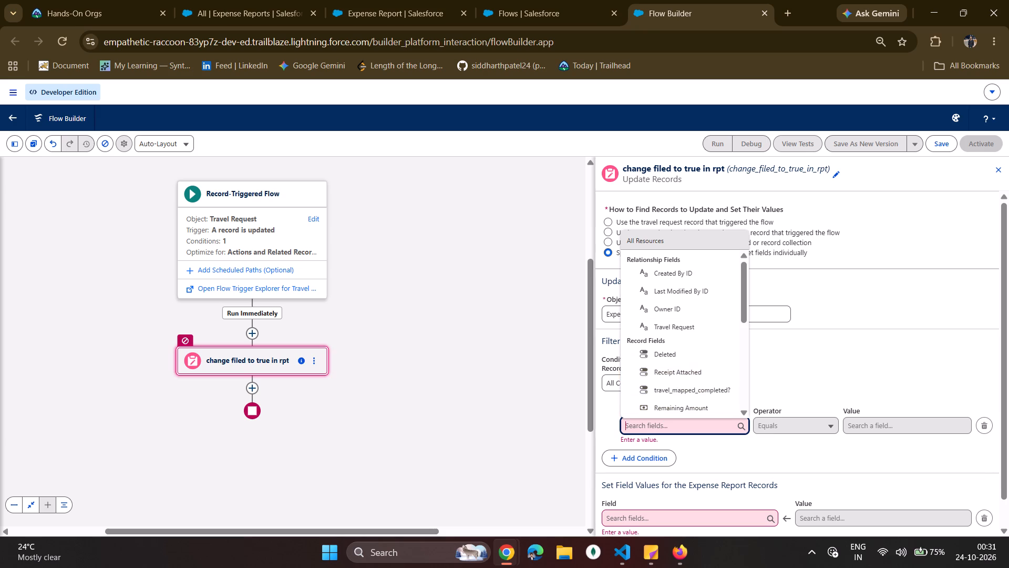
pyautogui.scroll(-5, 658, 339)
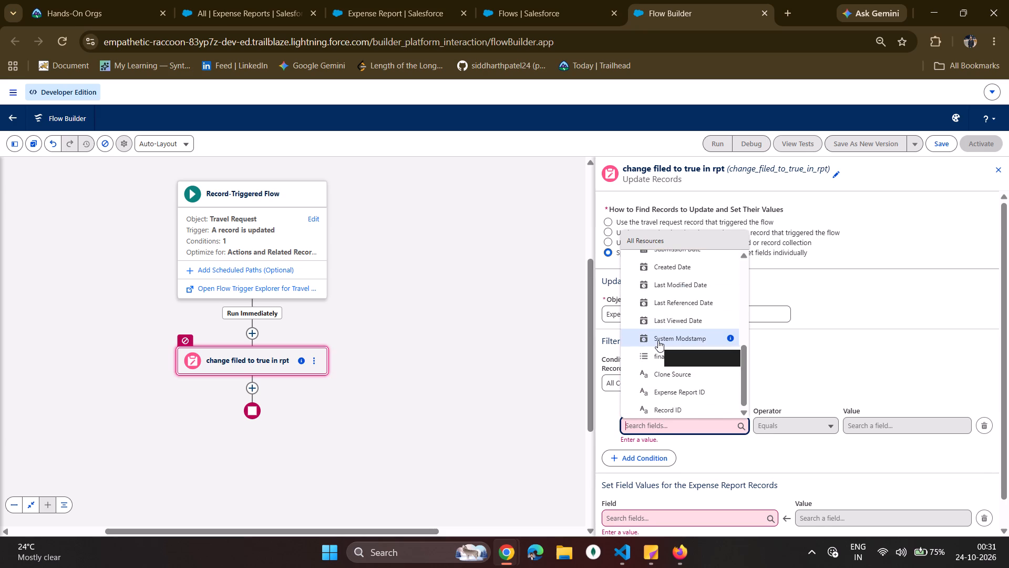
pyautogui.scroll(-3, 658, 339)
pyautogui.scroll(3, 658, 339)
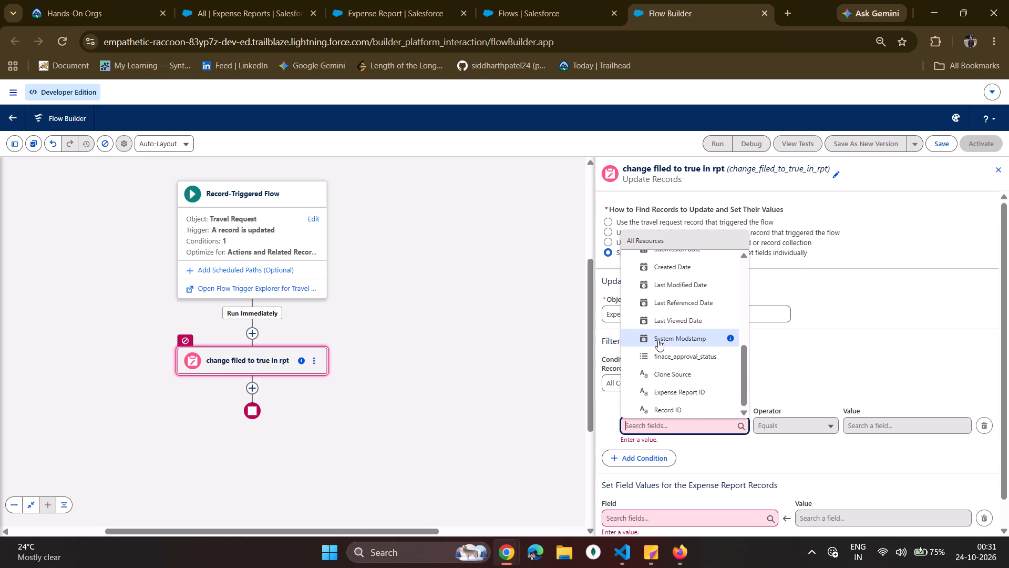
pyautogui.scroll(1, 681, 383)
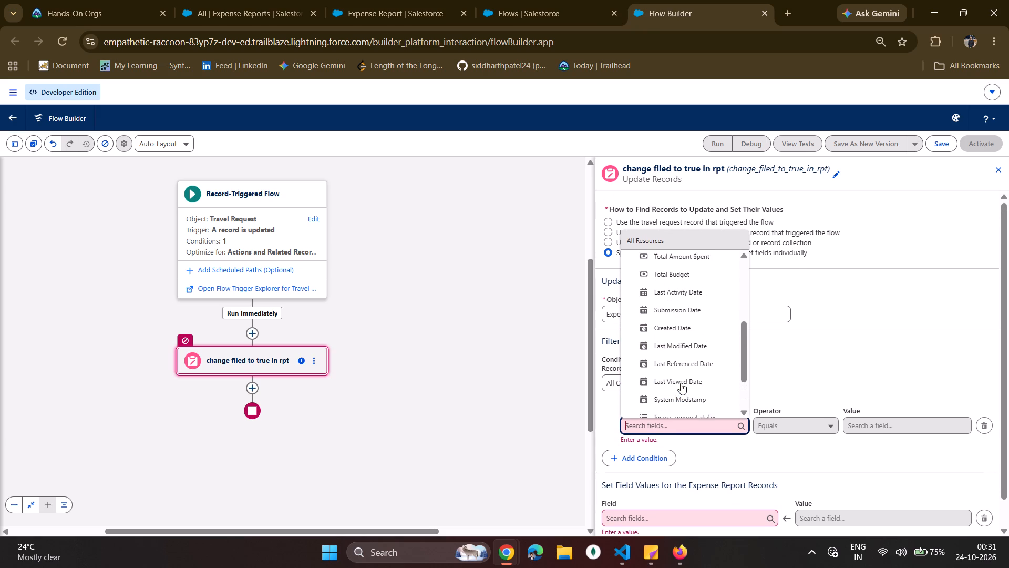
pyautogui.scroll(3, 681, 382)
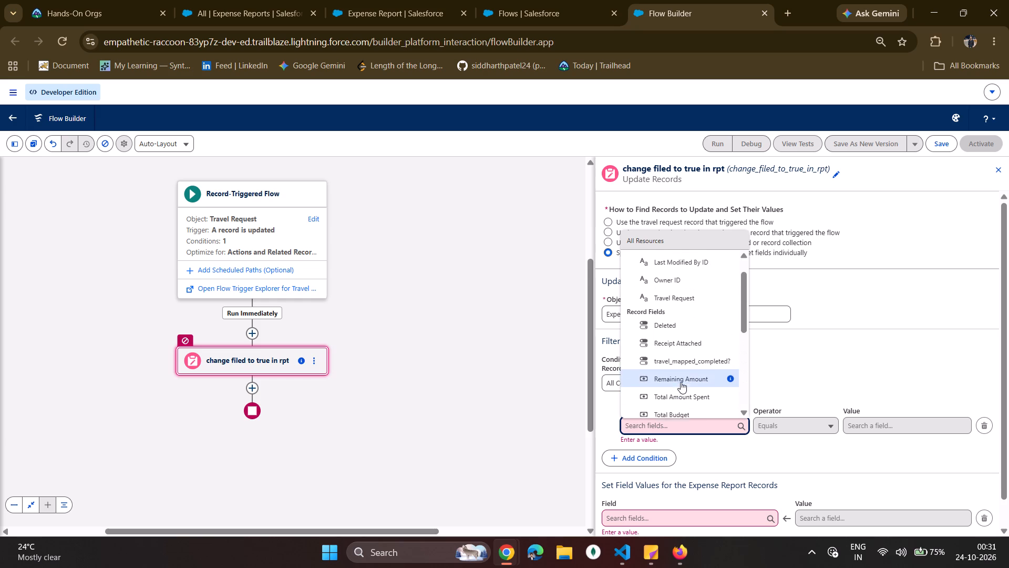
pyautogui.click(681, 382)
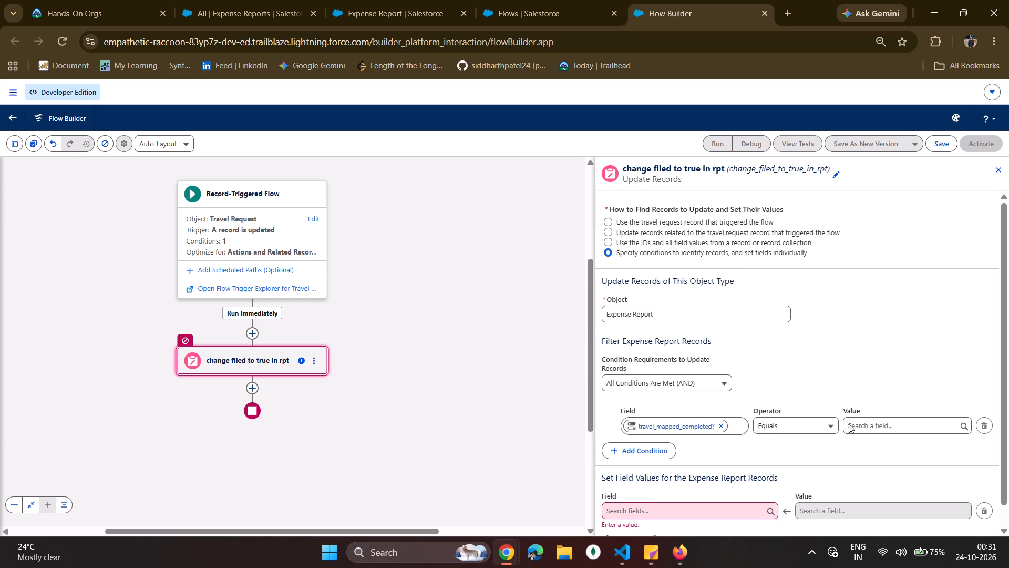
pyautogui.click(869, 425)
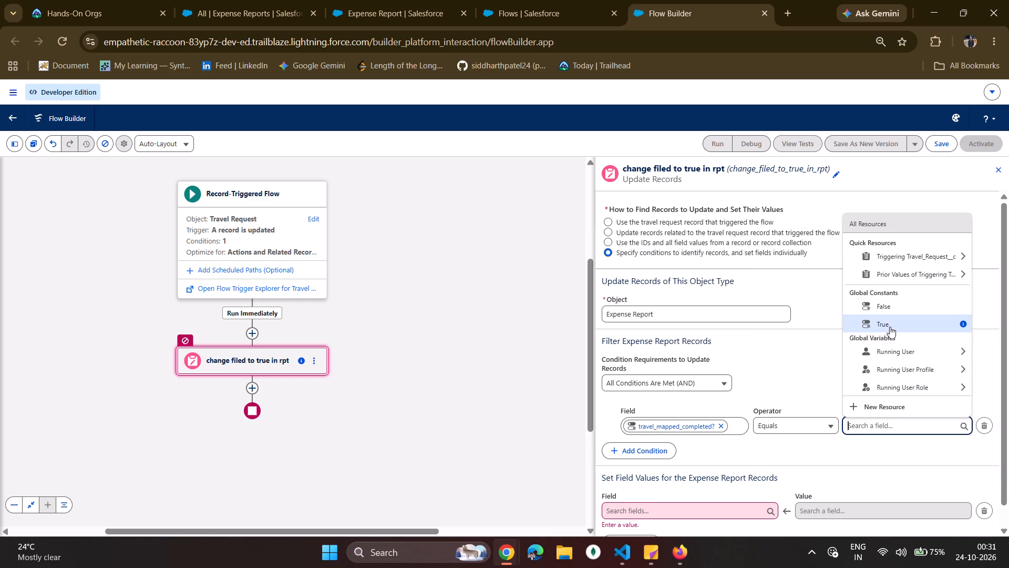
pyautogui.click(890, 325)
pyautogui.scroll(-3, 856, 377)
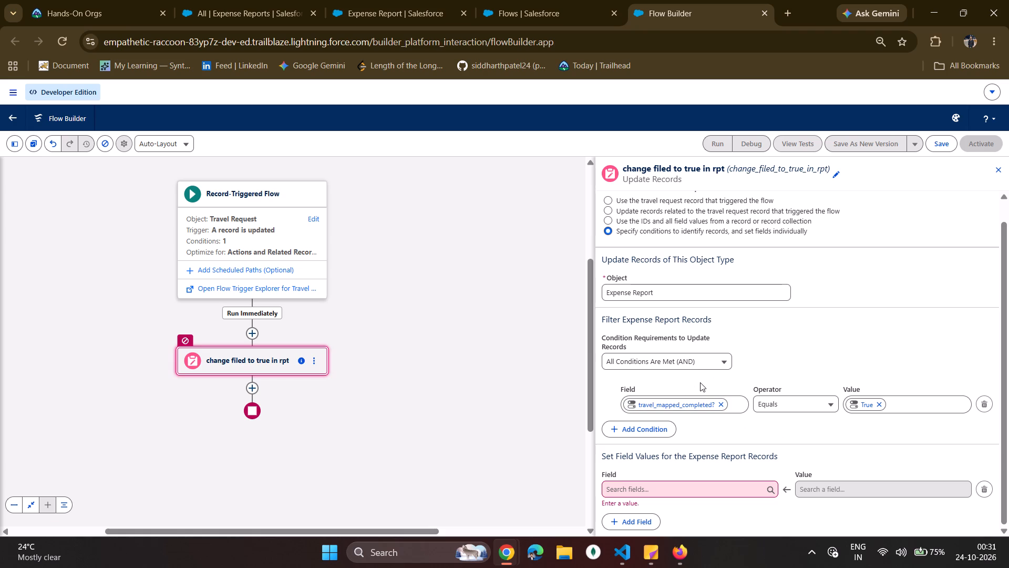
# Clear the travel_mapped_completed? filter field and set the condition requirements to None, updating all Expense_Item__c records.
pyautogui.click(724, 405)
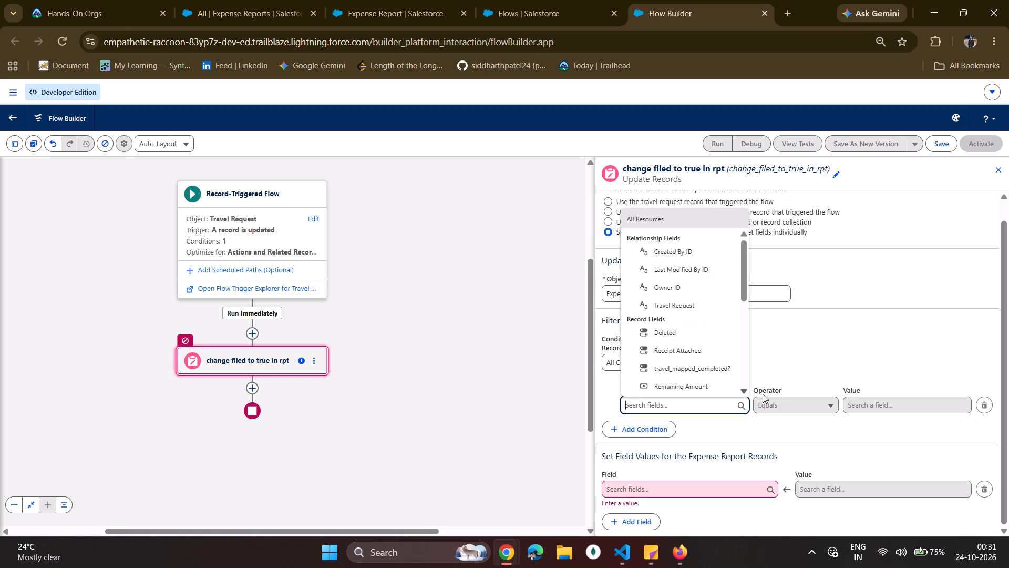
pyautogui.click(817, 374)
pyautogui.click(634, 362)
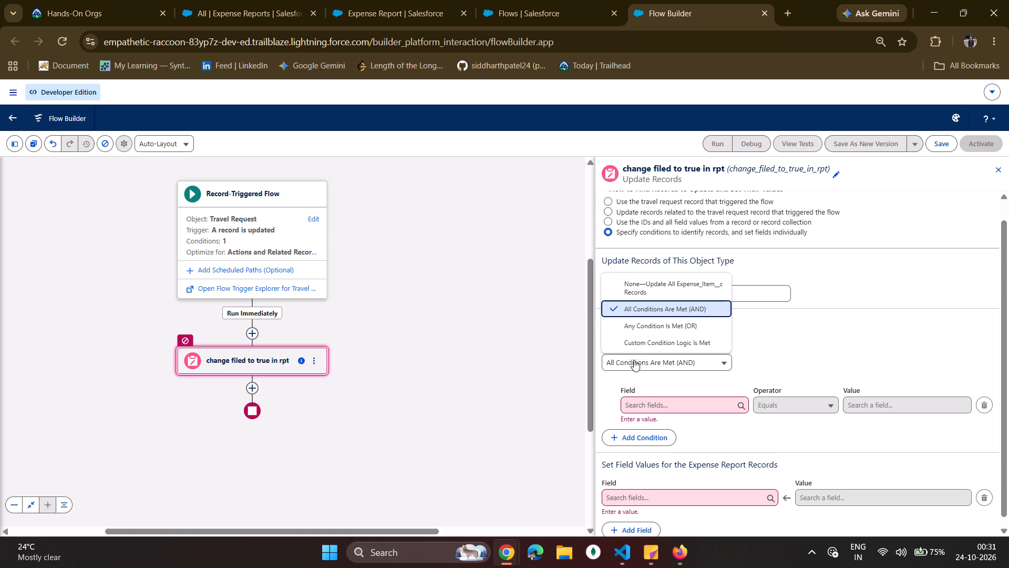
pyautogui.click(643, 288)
# Set the travel_mapped_completed? field of the Expense Report records to True.
pyautogui.click(678, 465)
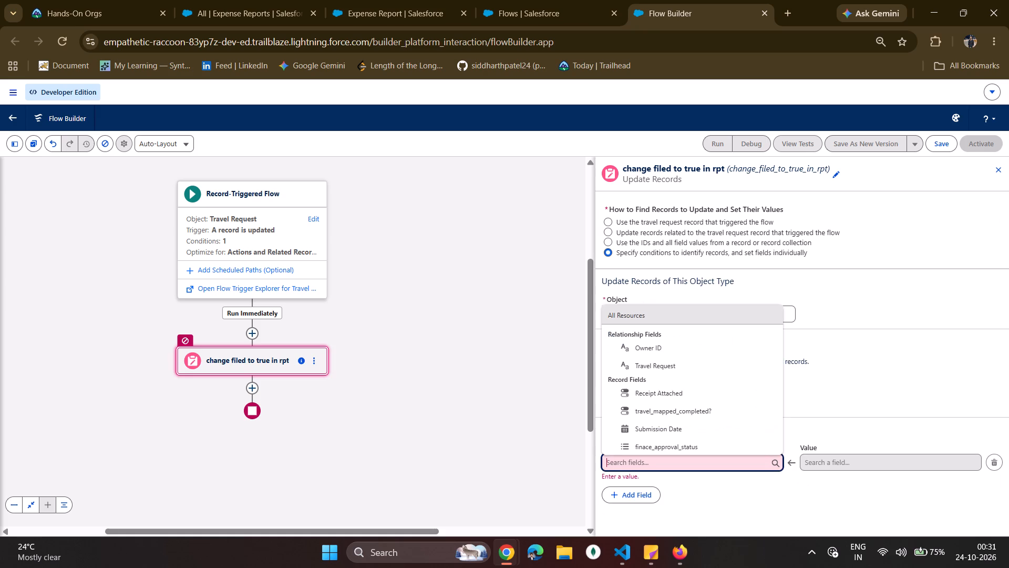
pyautogui.click(674, 410)
pyautogui.click(858, 462)
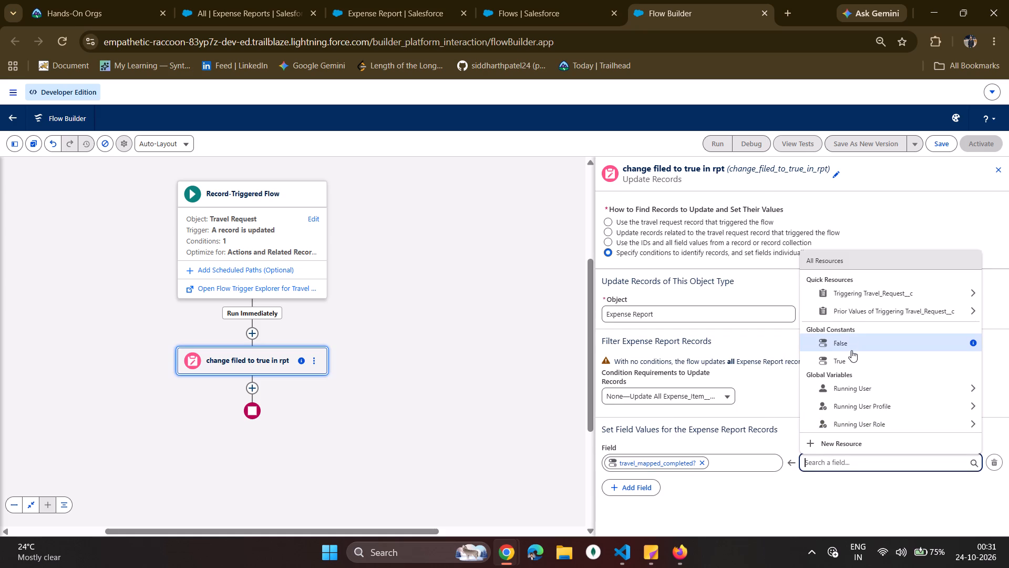
pyautogui.click(853, 360)
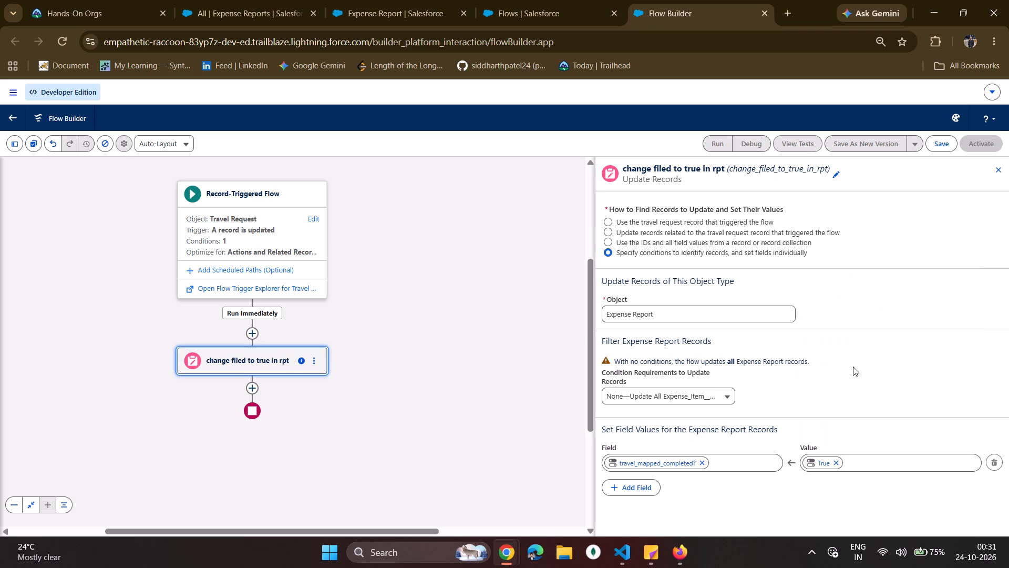
# Require all conditions to be met for the Expense Report filter and choose Travel Request as the condition field.
pyautogui.scroll(3, 853, 367)
pyautogui.click(639, 400)
pyautogui.click(643, 343)
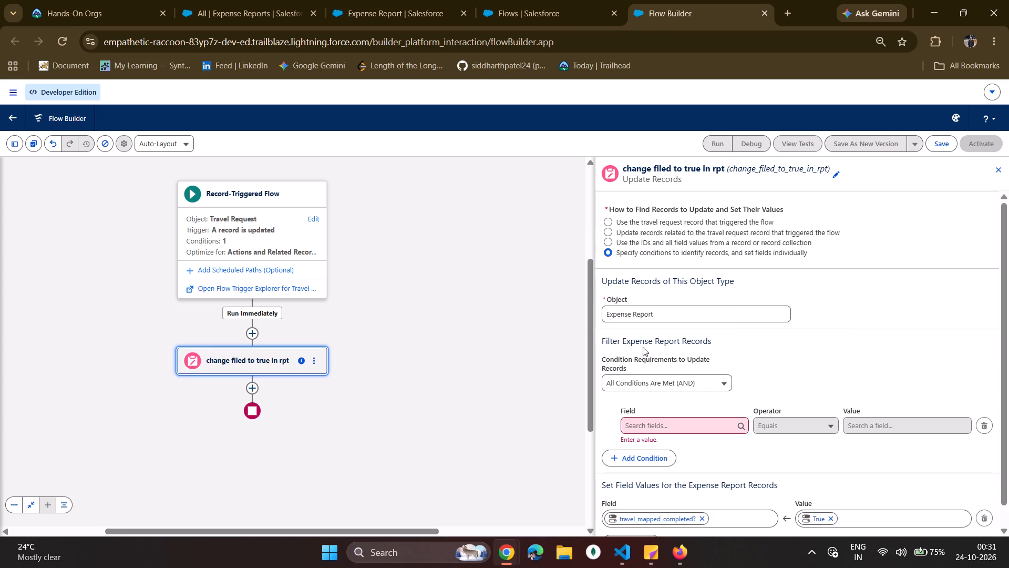
pyautogui.click(670, 439)
pyautogui.click(668, 422)
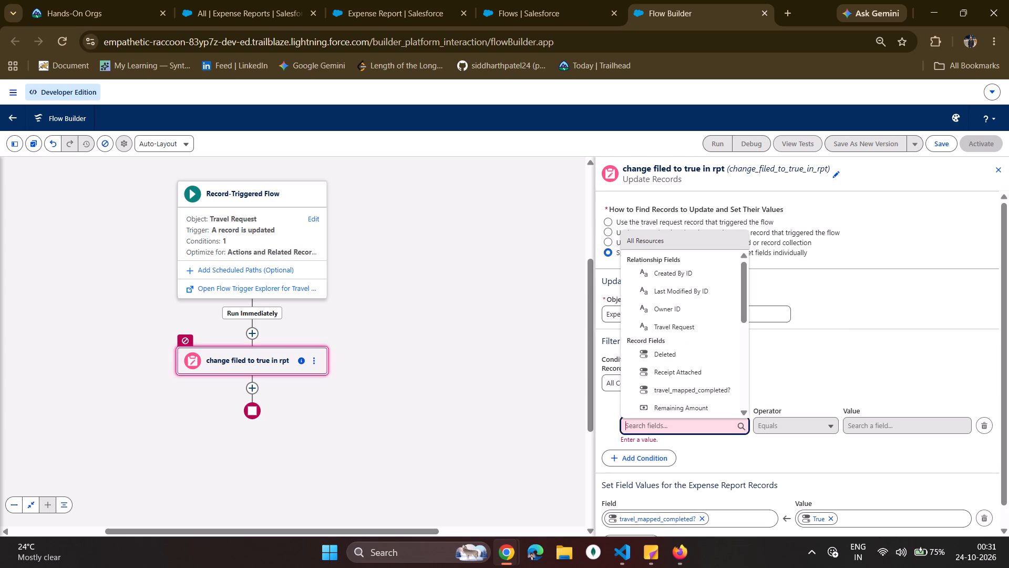
pyautogui.scroll(-9, 653, 352)
pyautogui.scroll(3, 653, 353)
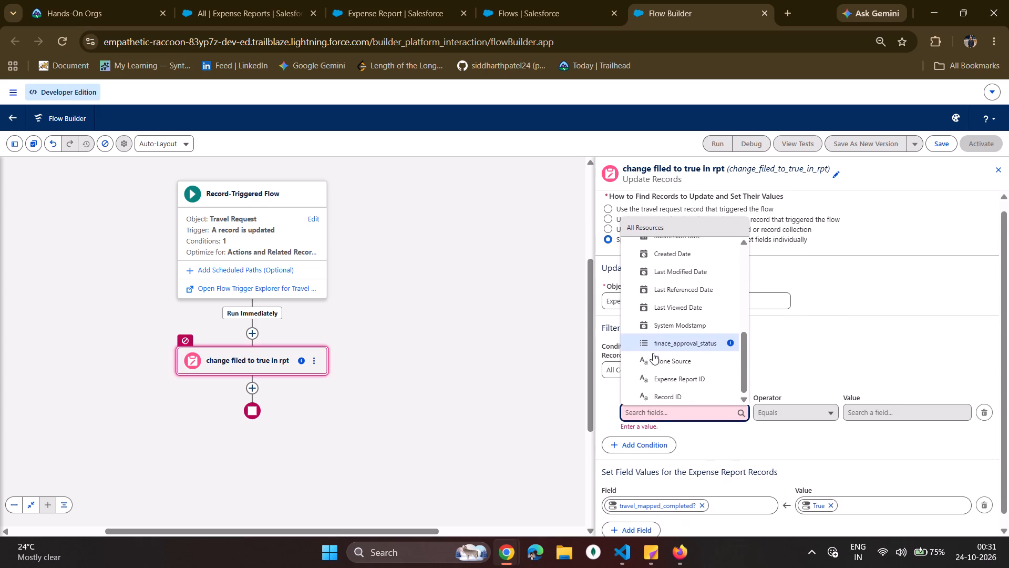
pyautogui.scroll(14, 653, 353)
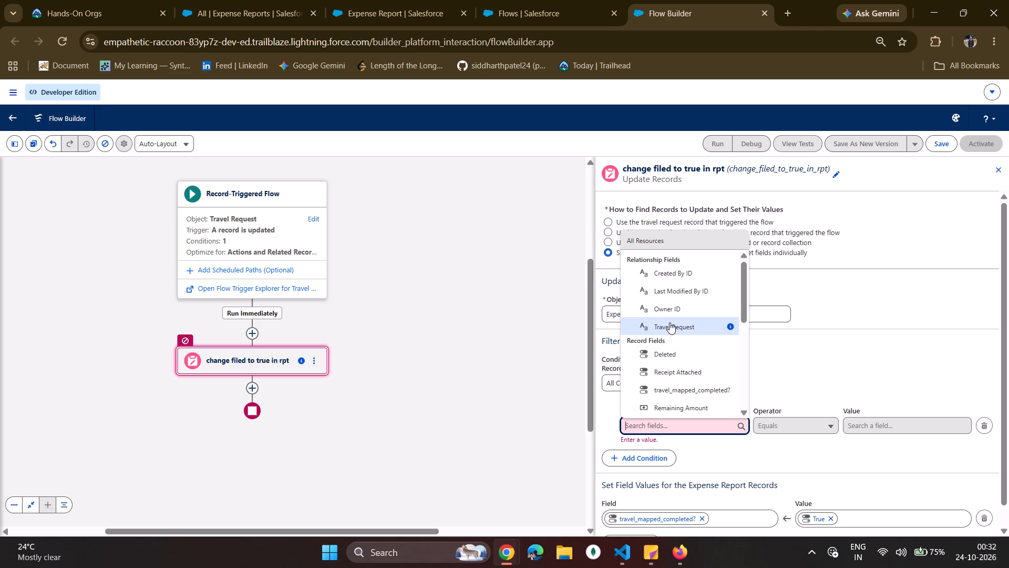
pyautogui.scroll(-9, 670, 321)
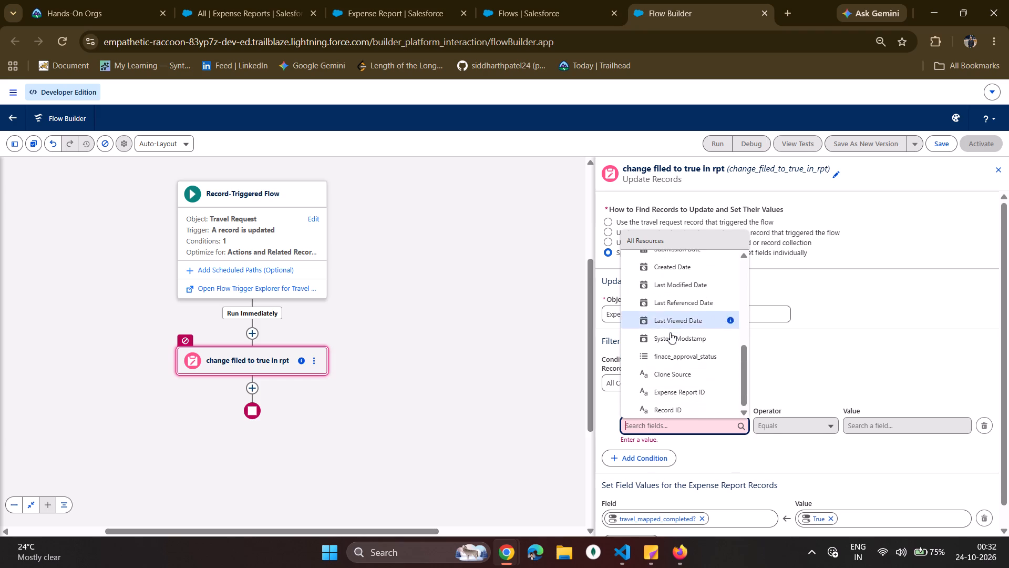
pyautogui.scroll(-2, 670, 332)
pyautogui.scroll(6, 671, 336)
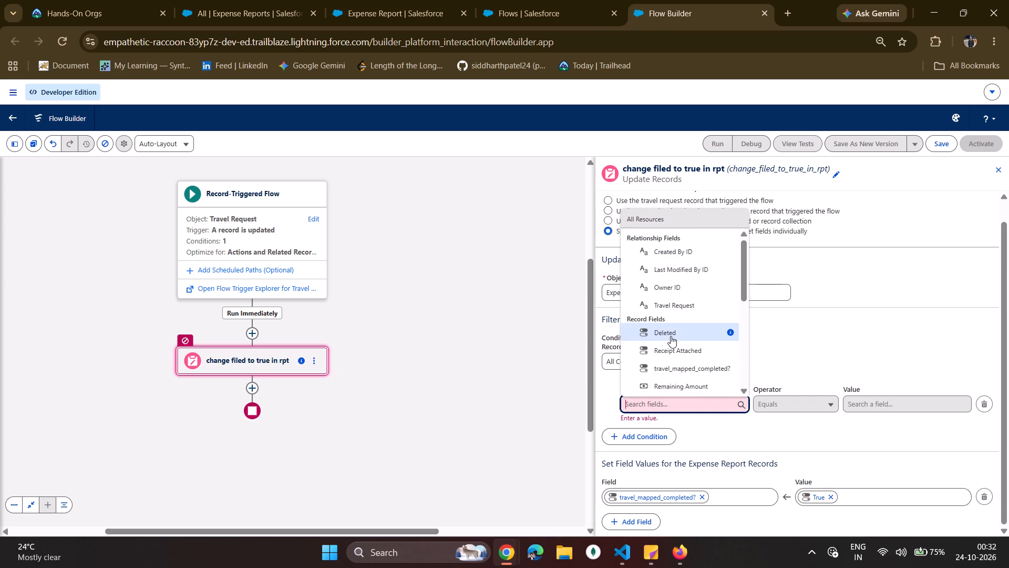
pyautogui.scroll(2, 671, 336)
pyautogui.click(686, 313)
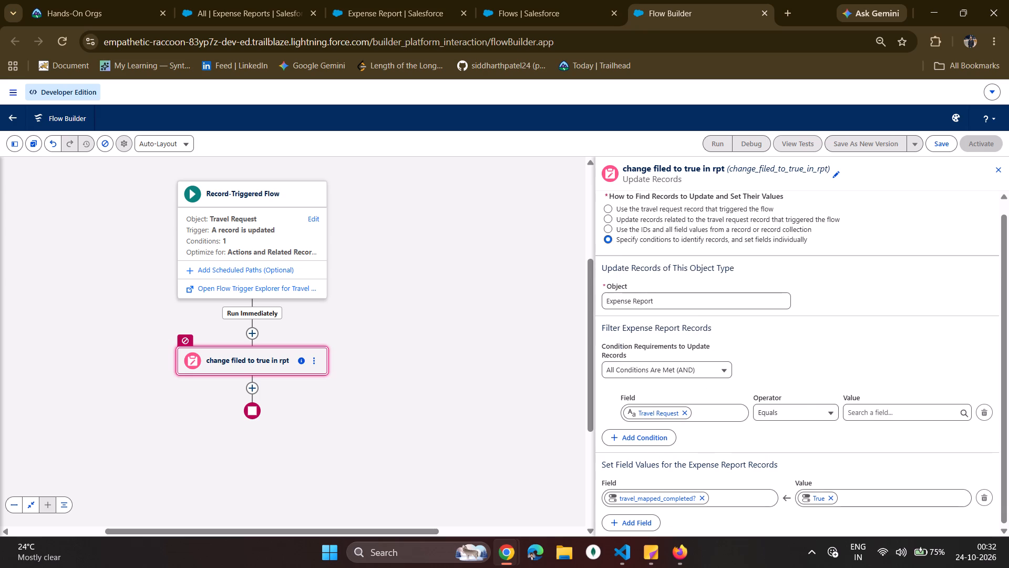
# Set the Travel Request filter condition's value to the triggering Travel_Request__c record's Travel Request Id.
pyautogui.click(872, 408)
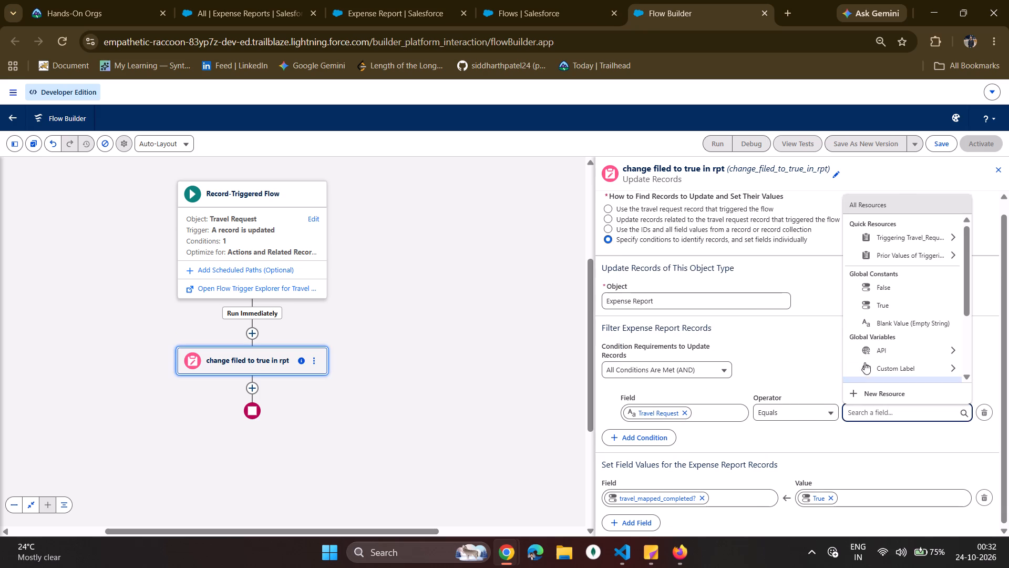
pyautogui.click(951, 239)
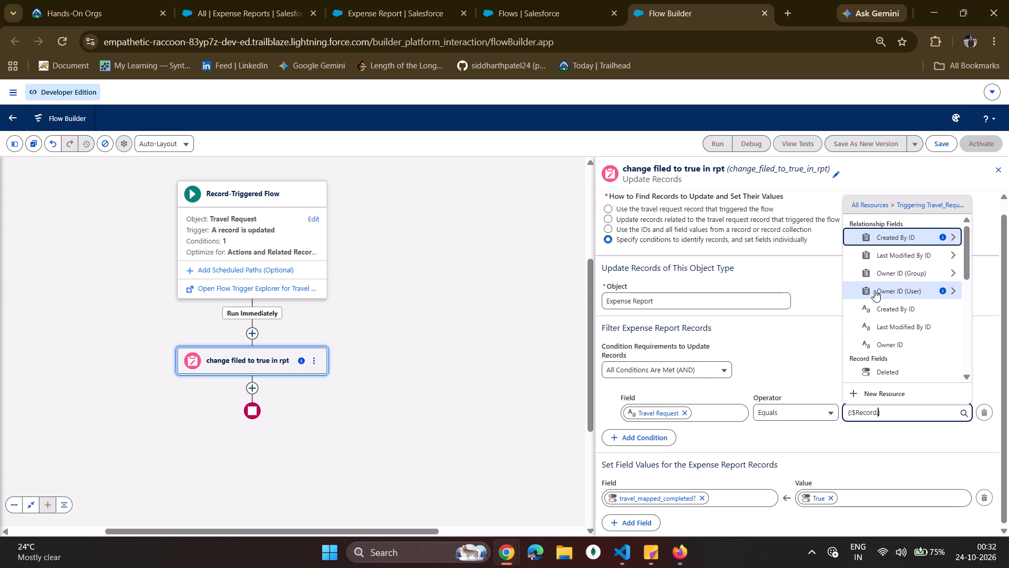
pyautogui.scroll(-6, 877, 296)
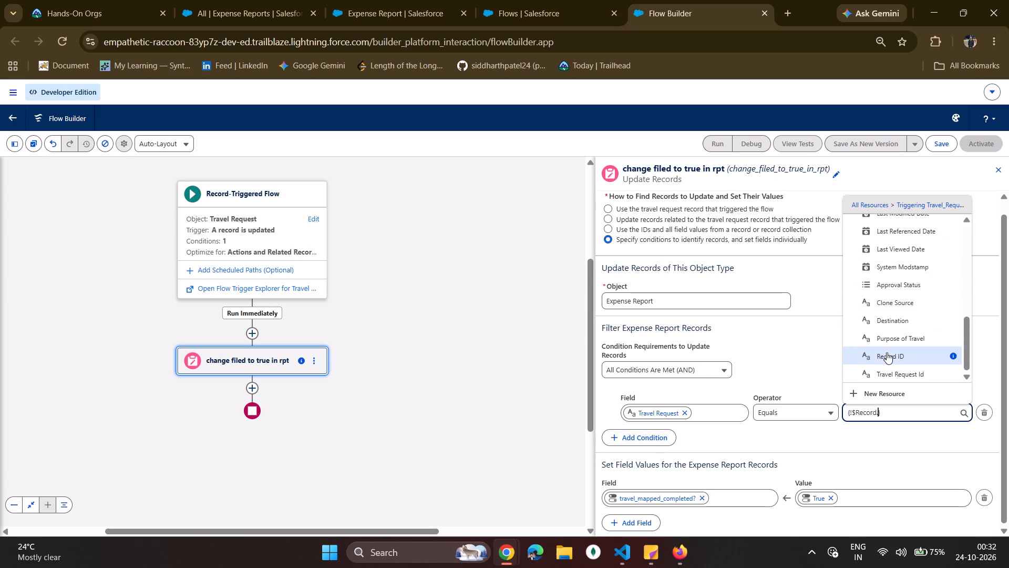
pyautogui.scroll(-1, 889, 358)
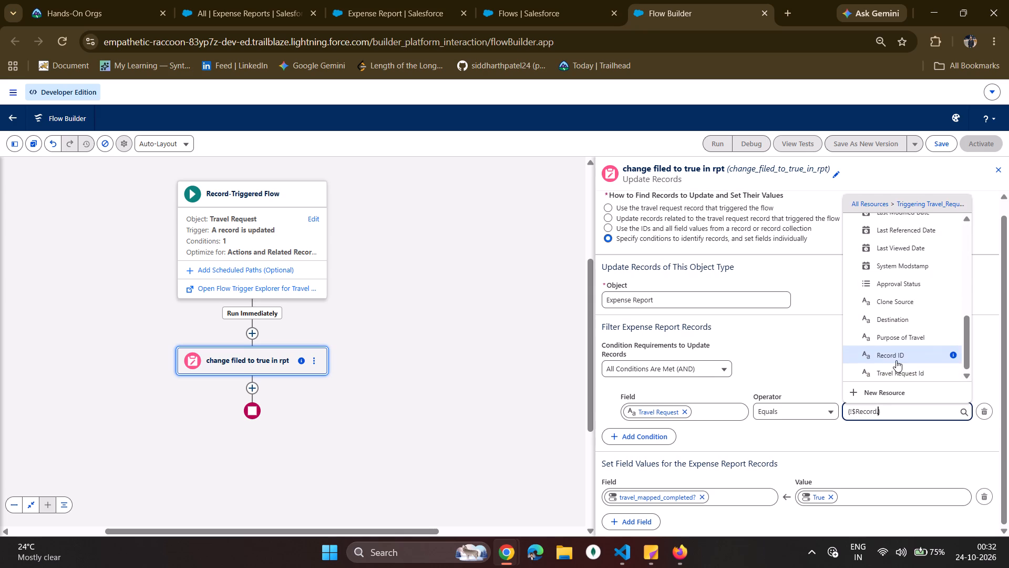
pyautogui.click(891, 367)
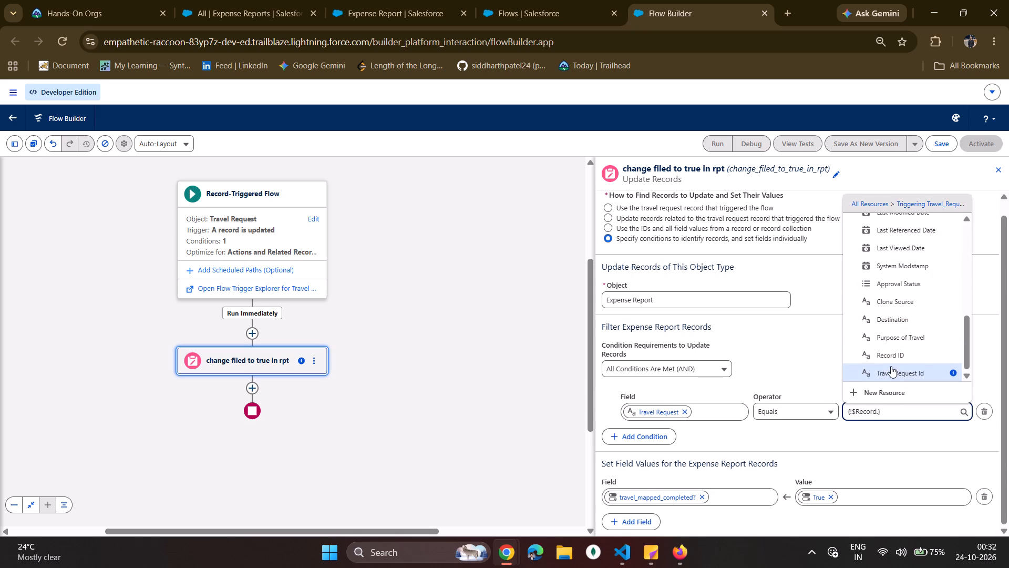
pyautogui.click(877, 353)
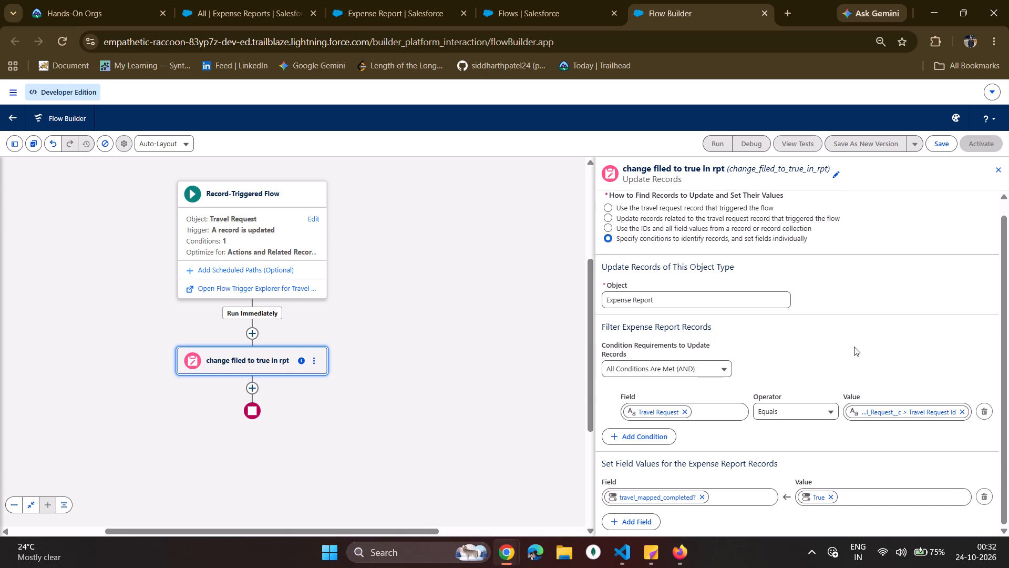
pyautogui.scroll(6, 823, 362)
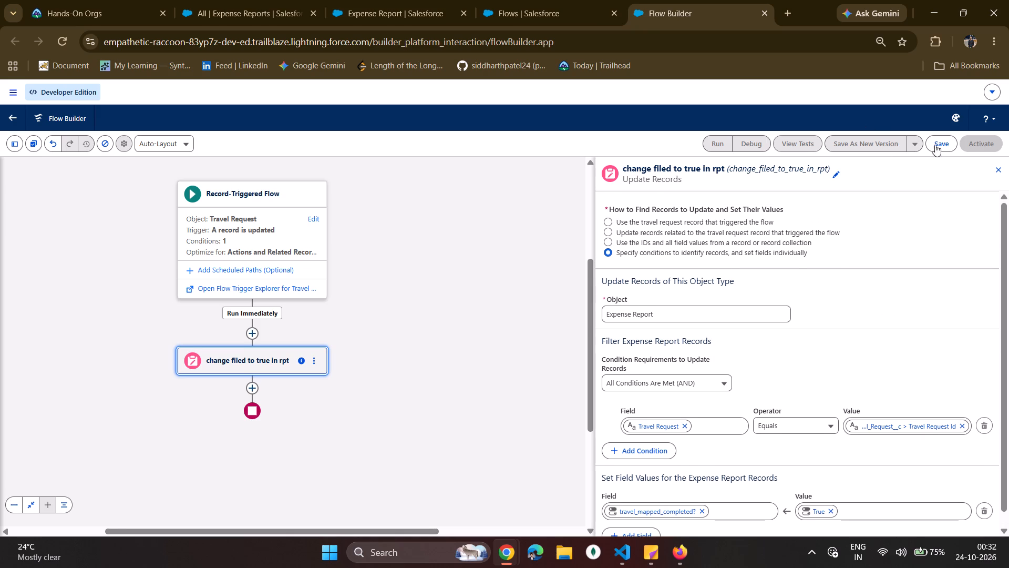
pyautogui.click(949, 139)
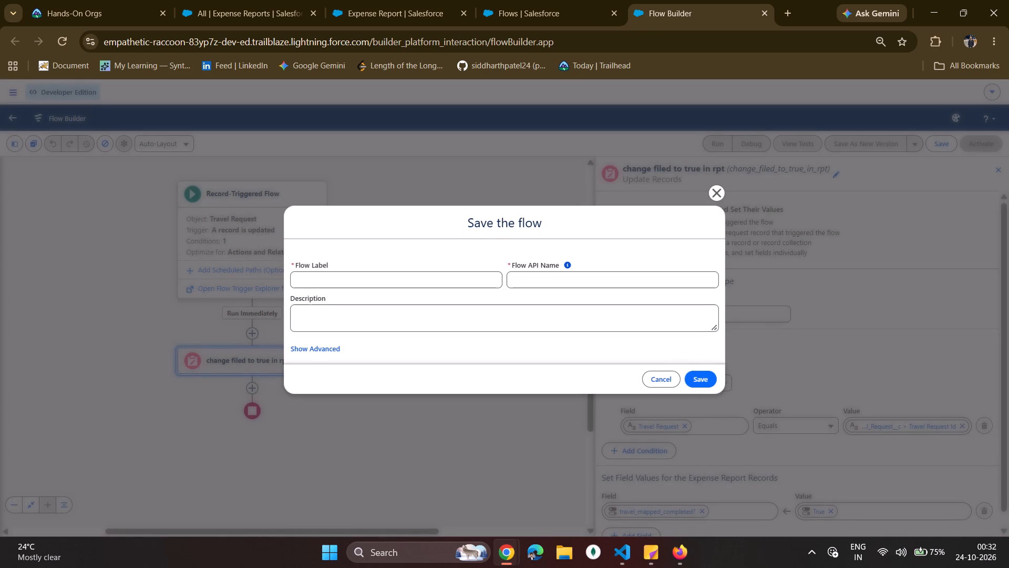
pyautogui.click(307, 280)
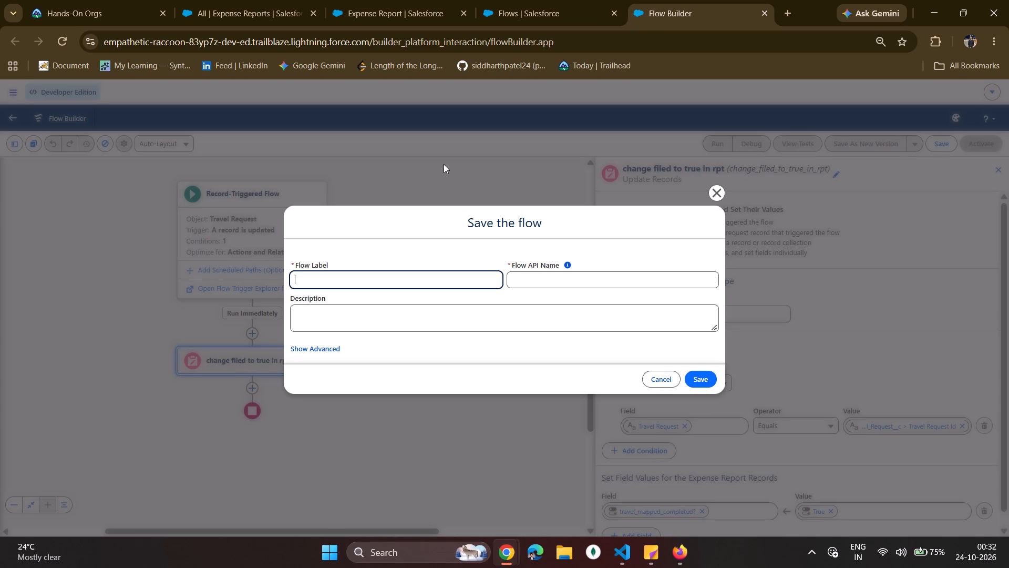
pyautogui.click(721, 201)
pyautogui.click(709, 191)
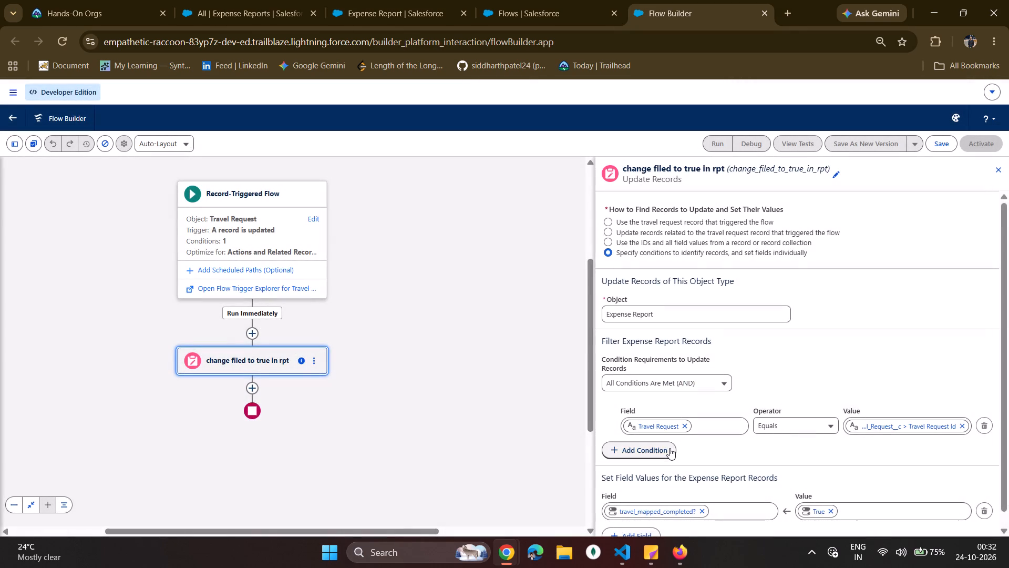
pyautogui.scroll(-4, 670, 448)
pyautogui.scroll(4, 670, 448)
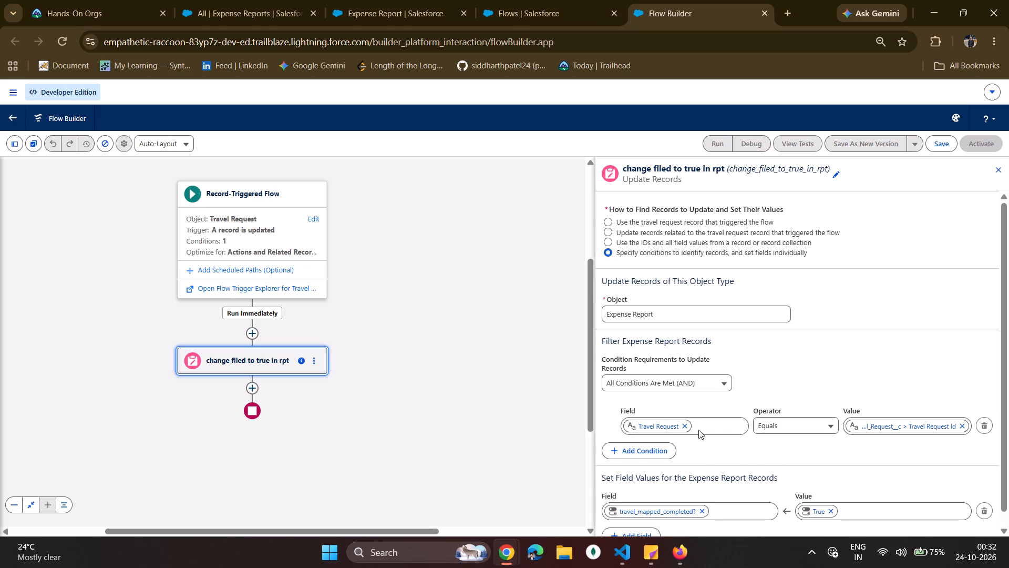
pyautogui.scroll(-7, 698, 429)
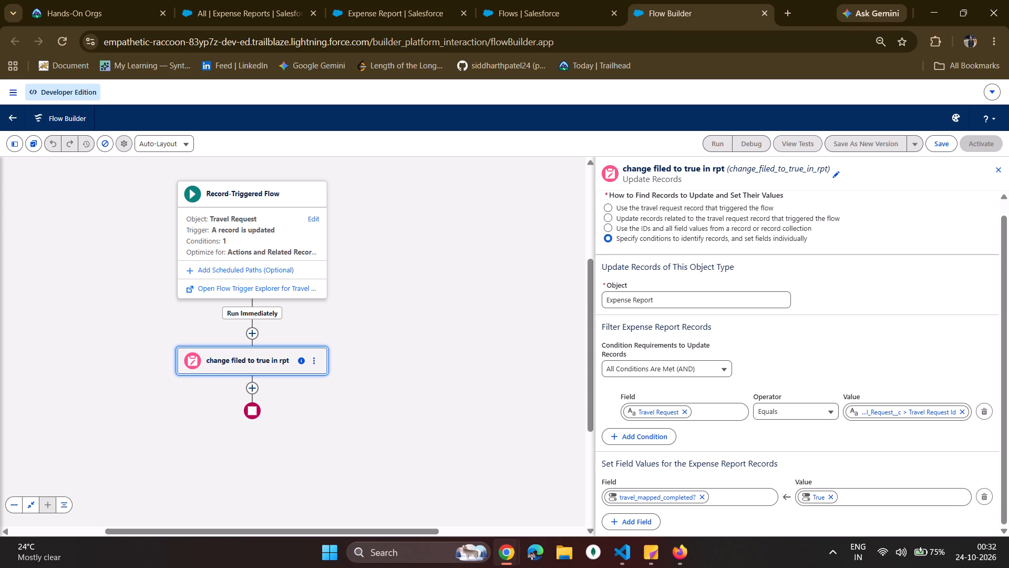
# Open the existing flow "To update the status in T_id to completed" from the Flows list and examine its start trigger and entry conditions.
pyautogui.click(527, 8)
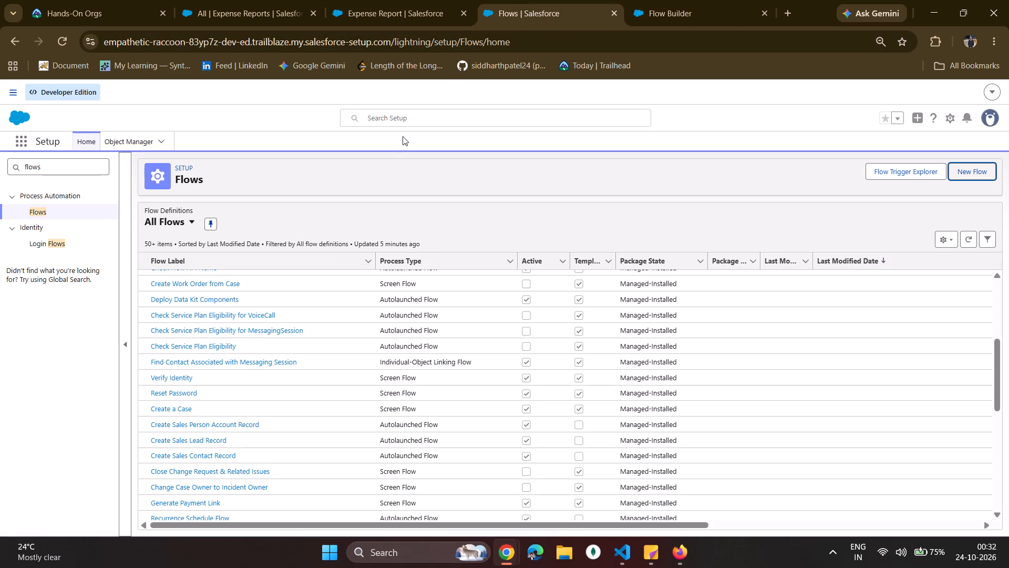
pyautogui.scroll(-5, 372, 412)
pyautogui.scroll(-6, 318, 497)
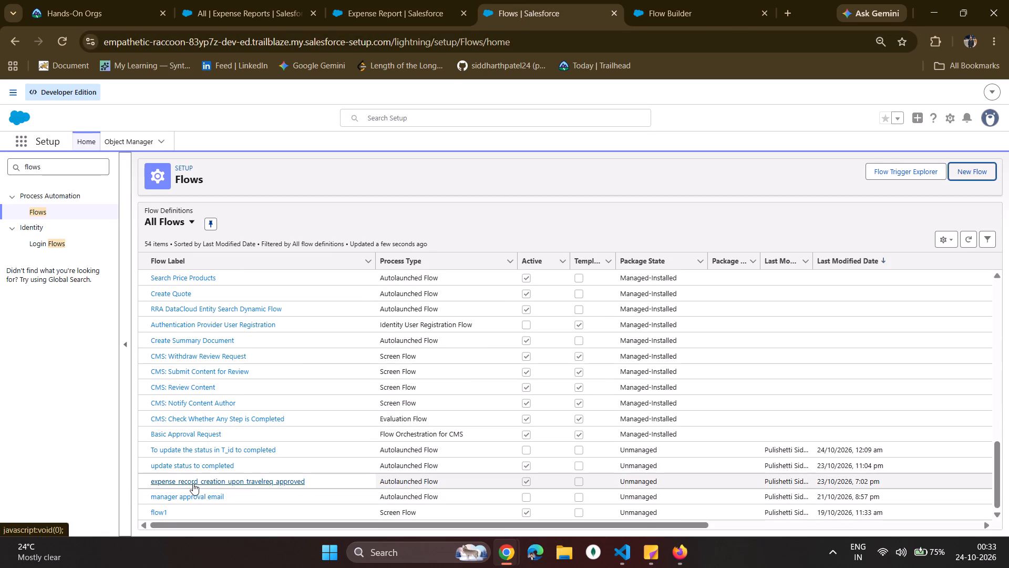
pyautogui.click(185, 451)
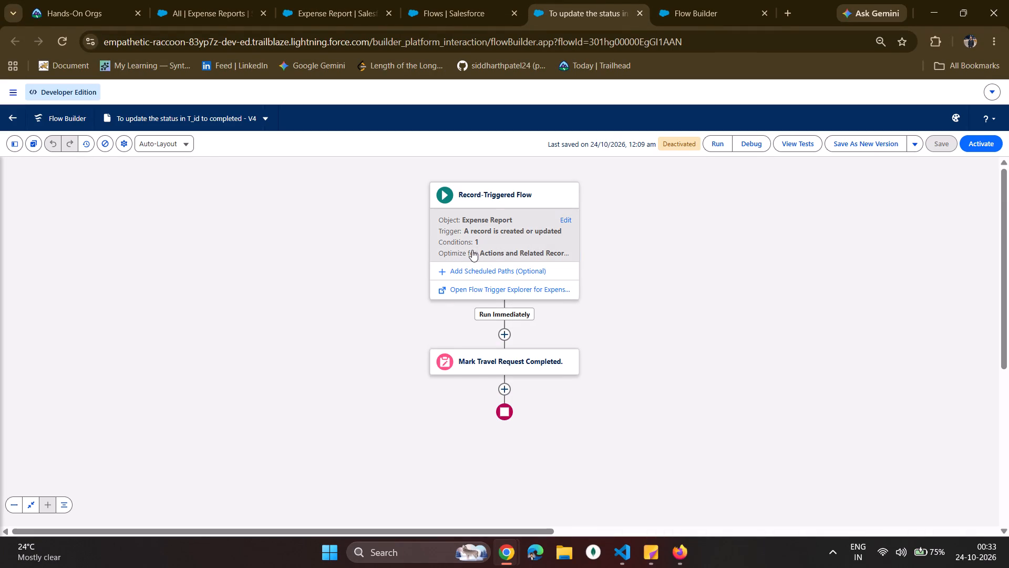
pyautogui.click(472, 250)
pyautogui.scroll(-2, 707, 321)
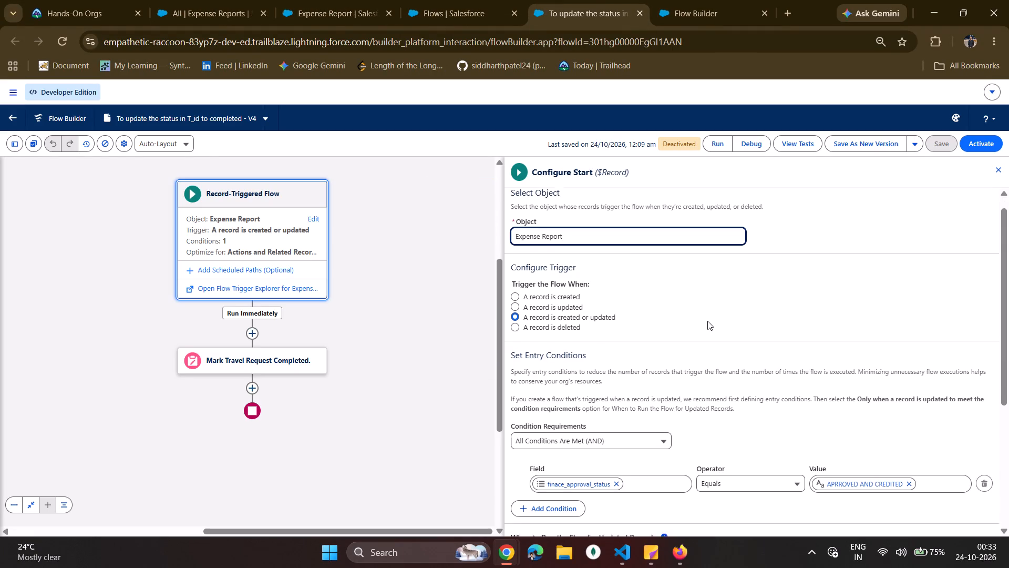
pyautogui.scroll(-1, 707, 321)
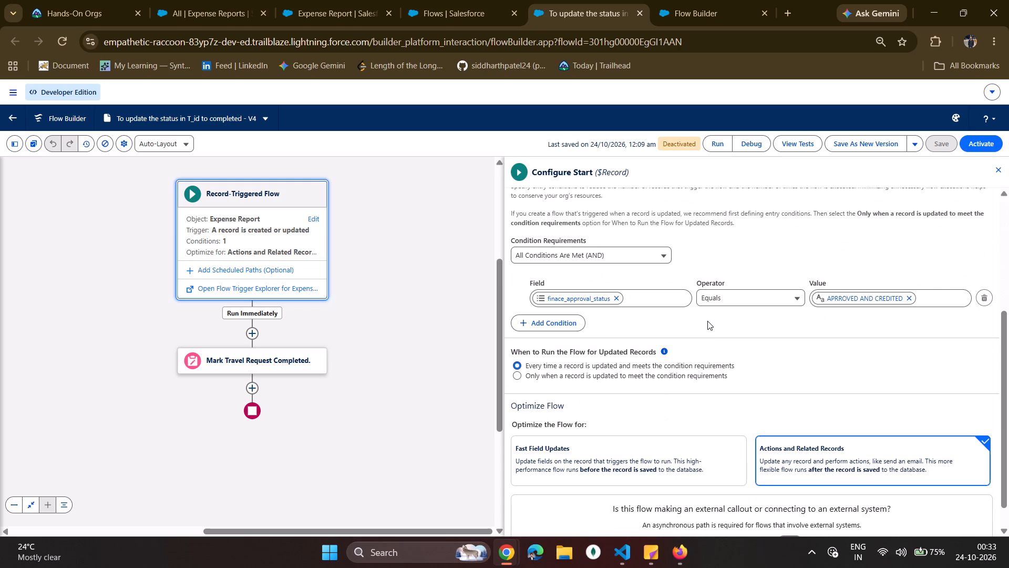
pyautogui.scroll(-5, 642, 412)
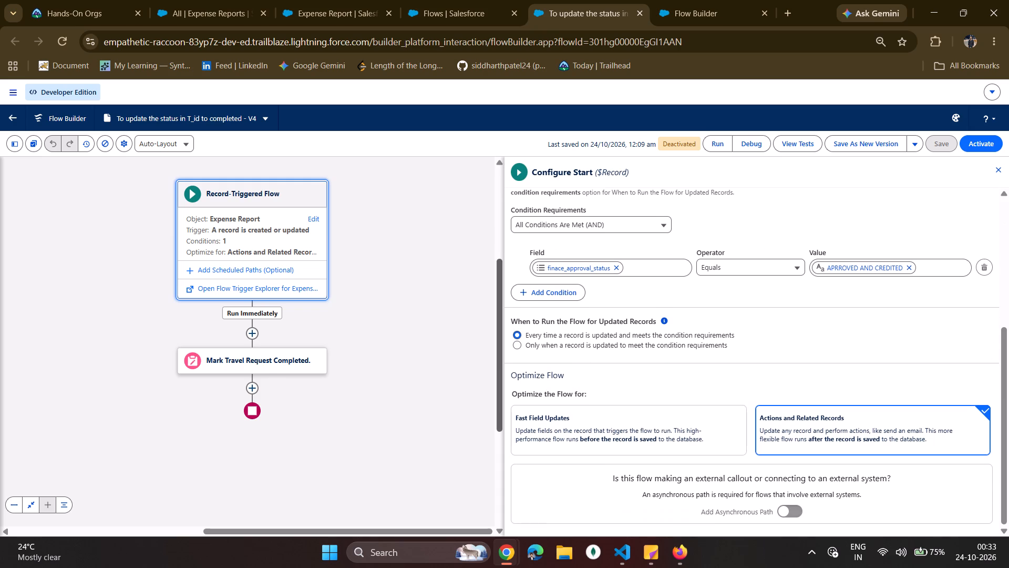
# Examine the Mark Travel Request Completed element's Travel Request filter condition and the resource used as its value.
pyautogui.click(259, 362)
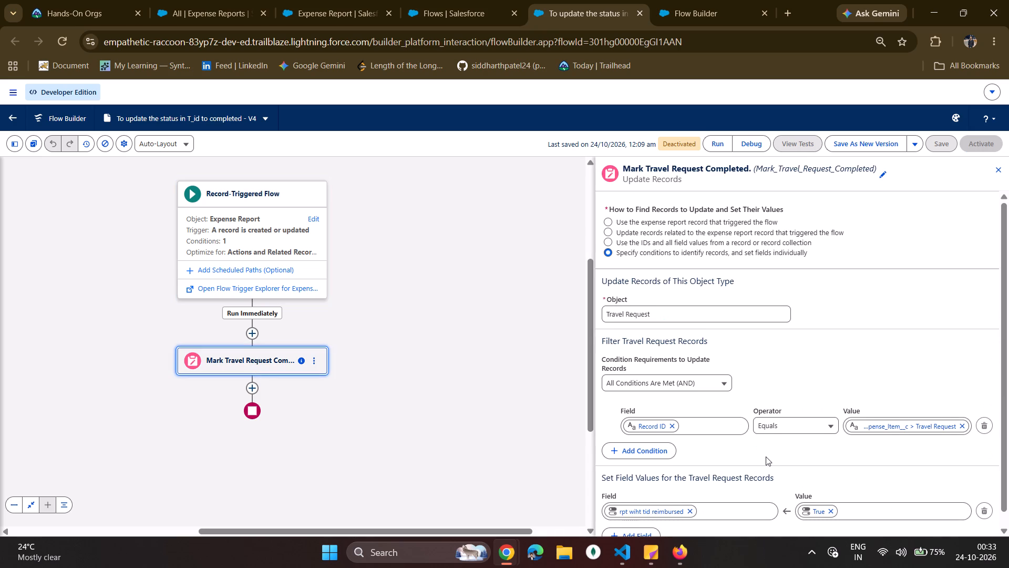
pyautogui.scroll(-3, 766, 457)
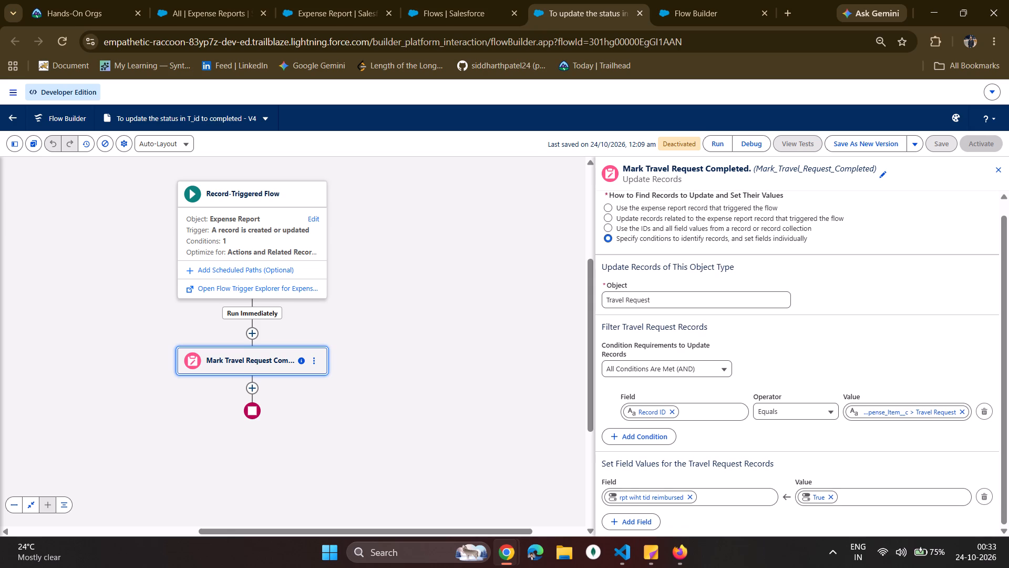
pyautogui.click(907, 411)
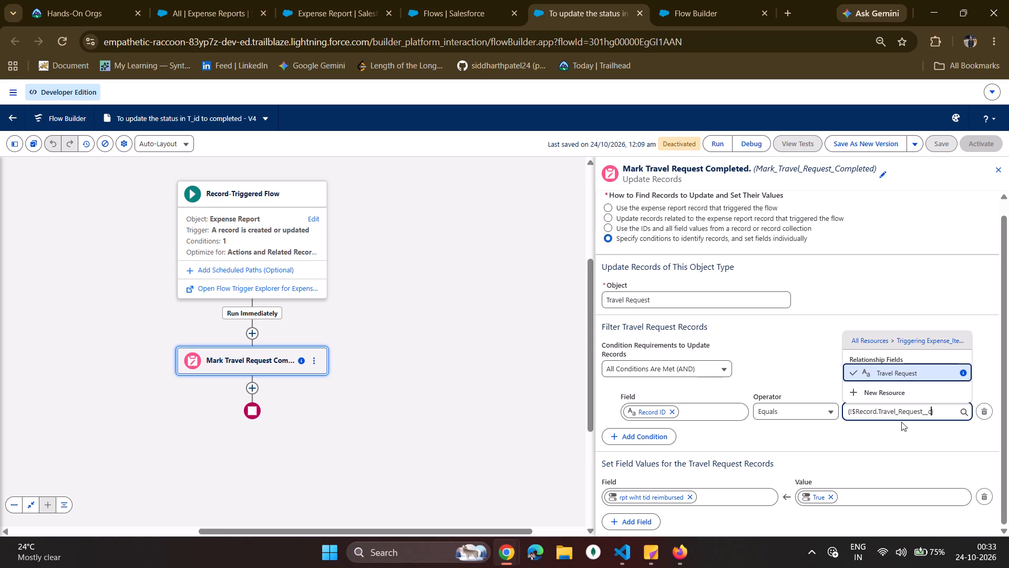
pyautogui.click(887, 429)
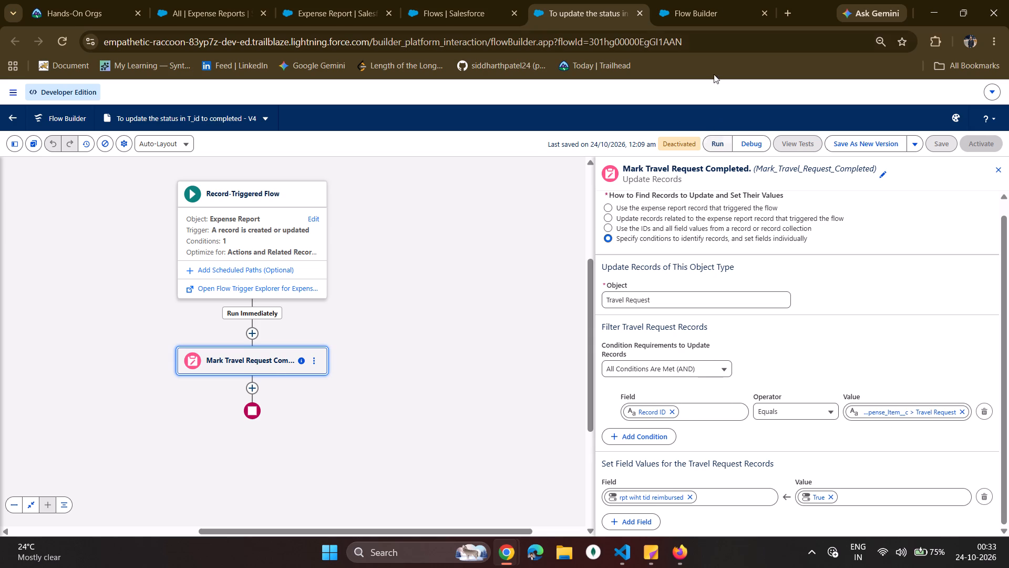
# In the new unsaved flow, replace the Expense Report filter condition's Travel Request field with Record ID.
pyautogui.click(689, 5)
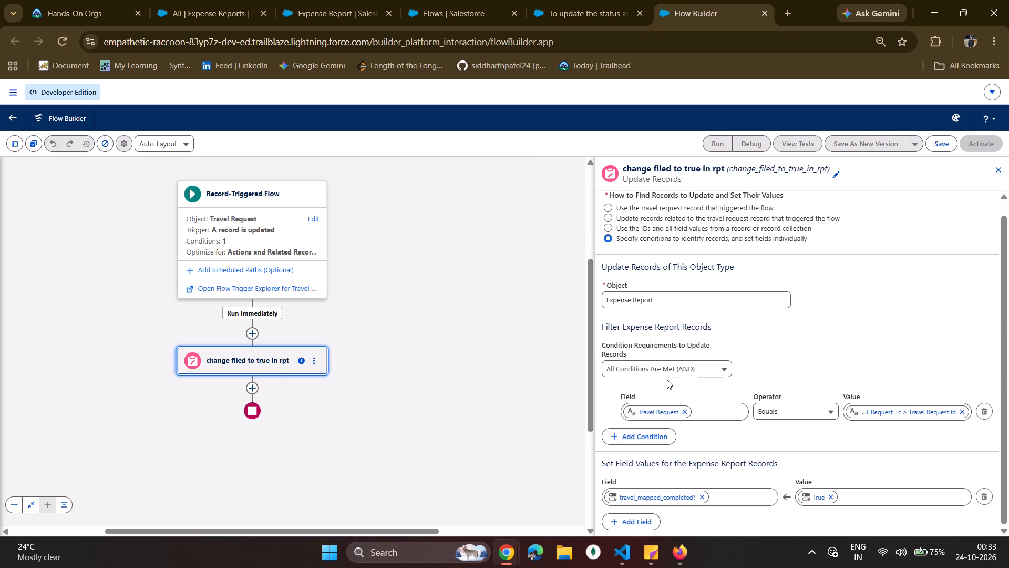
pyautogui.click(686, 411)
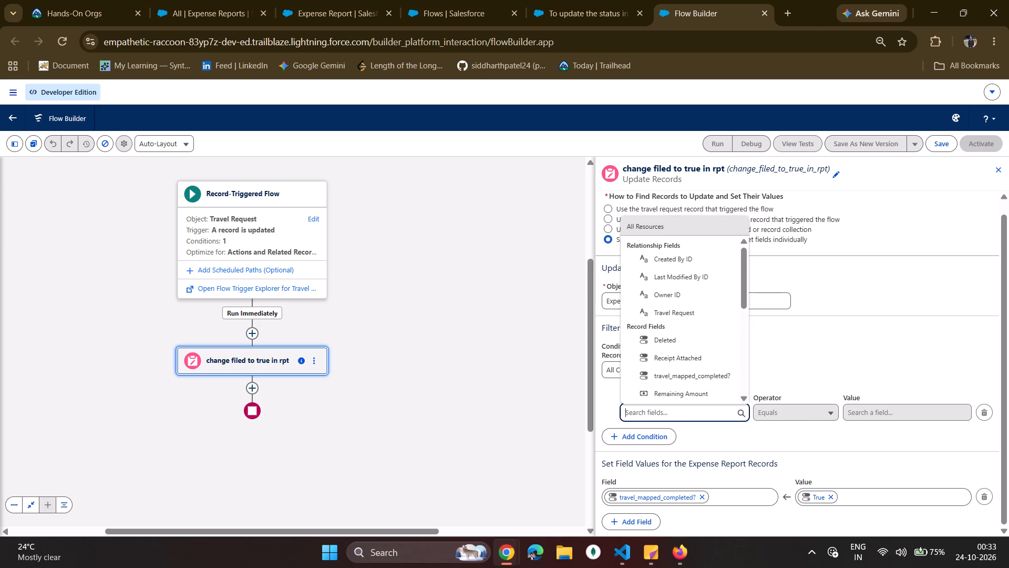
pyautogui.scroll(-7, 690, 361)
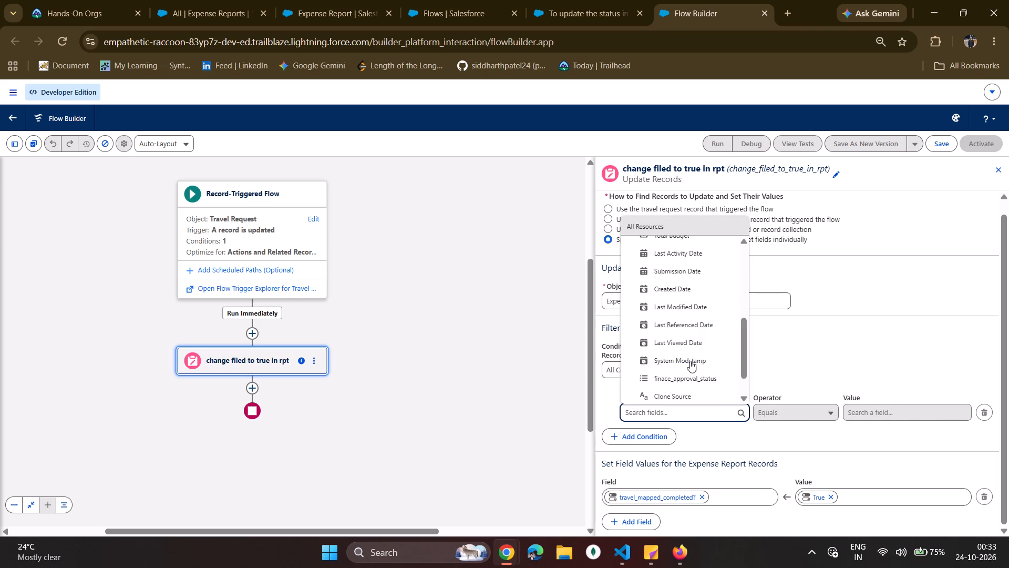
pyautogui.scroll(-5, 690, 361)
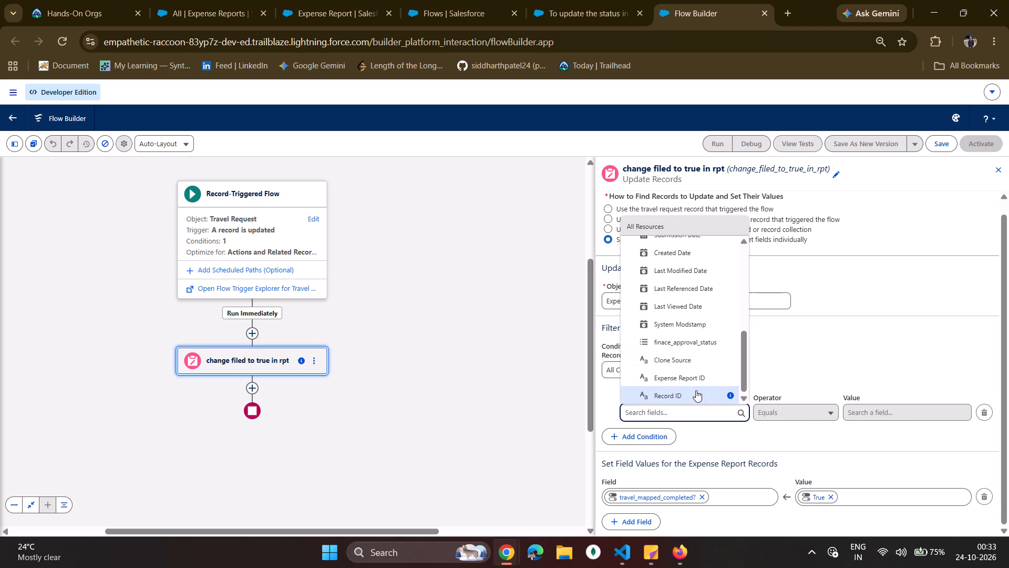
pyautogui.click(696, 390)
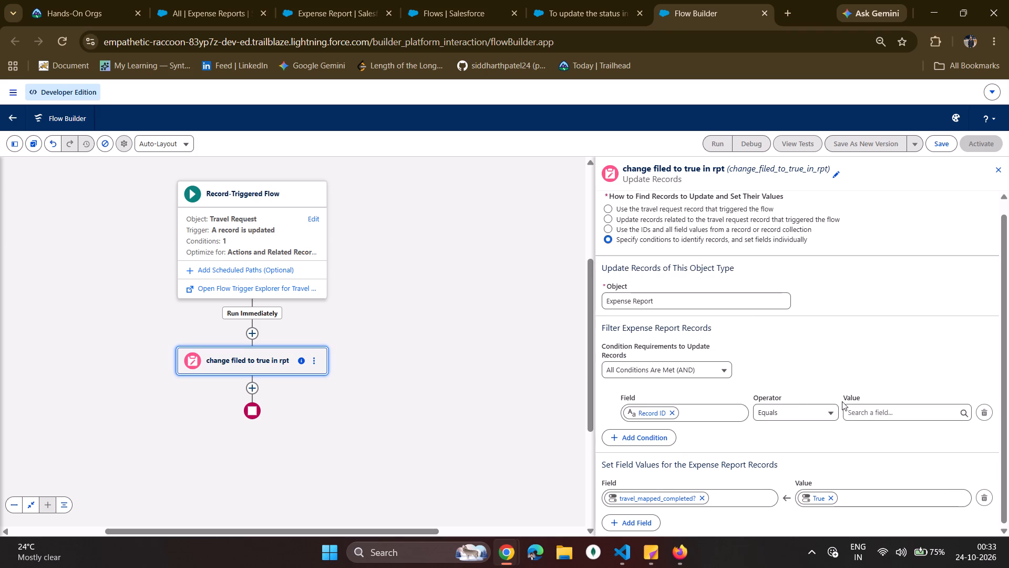
# Look through the triggering Travel_Request__c record's fields for a suitable value for the Record ID condition.
pyautogui.click(861, 411)
pyautogui.scroll(-10, 917, 350)
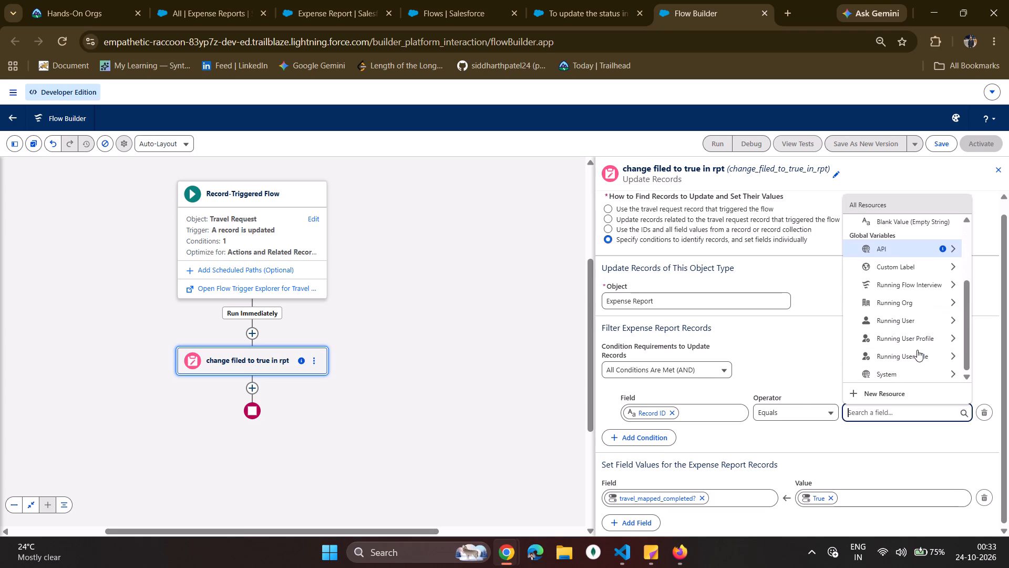
pyautogui.scroll(-2, 917, 350)
pyautogui.scroll(8, 917, 351)
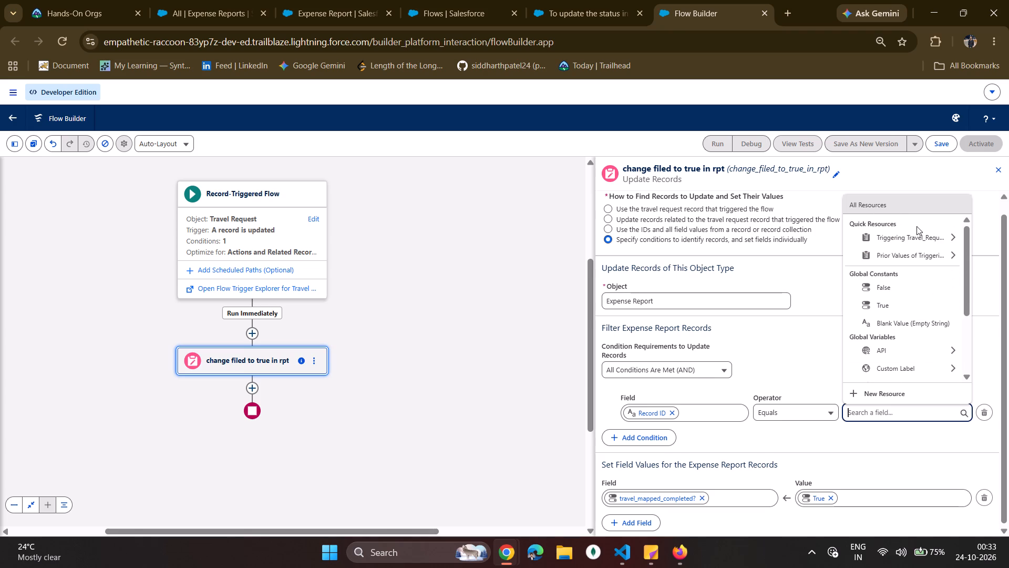
pyautogui.click(936, 230)
pyautogui.scroll(-5, 894, 334)
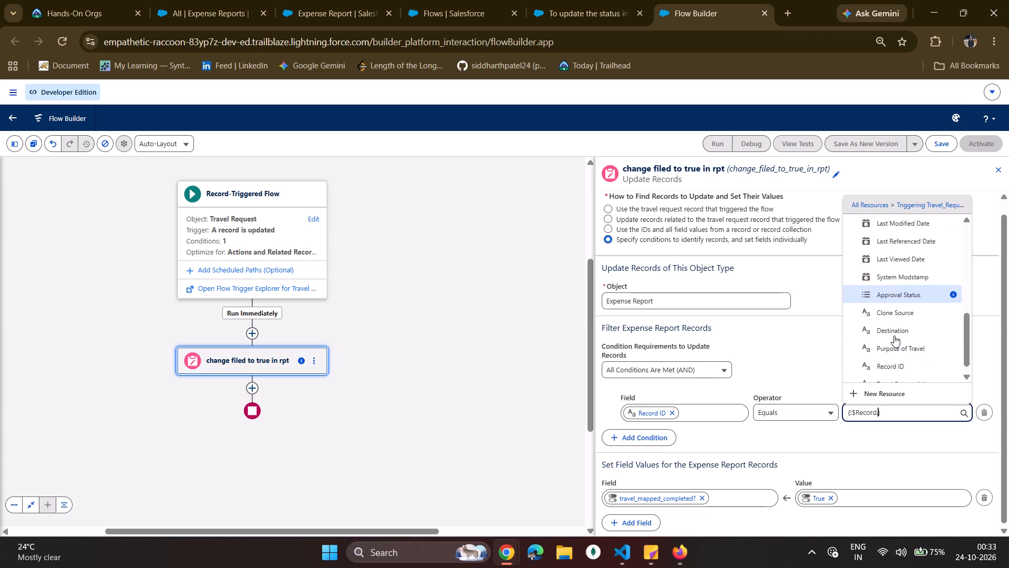
pyautogui.scroll(-7, 894, 336)
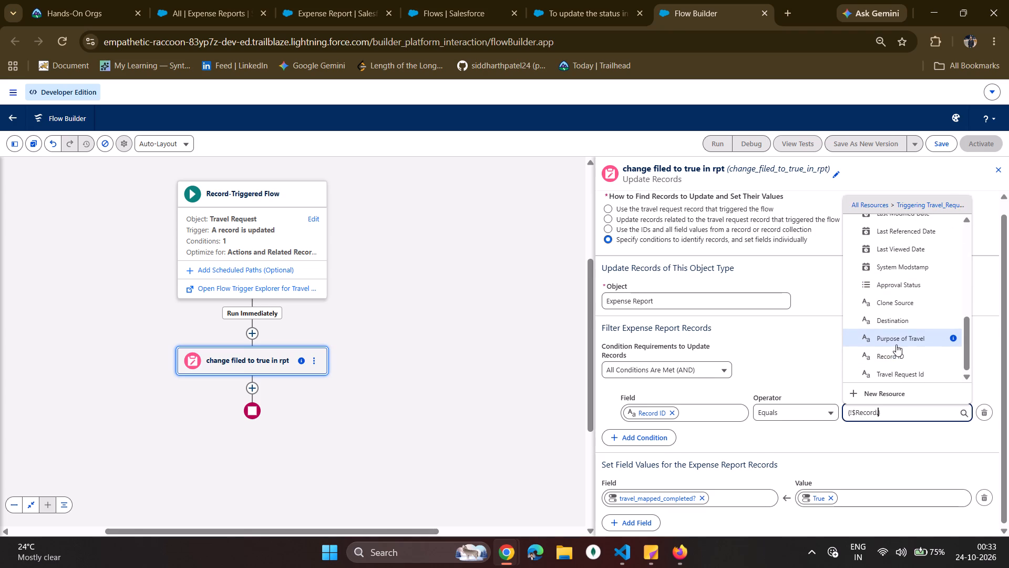
pyautogui.scroll(4, 897, 338)
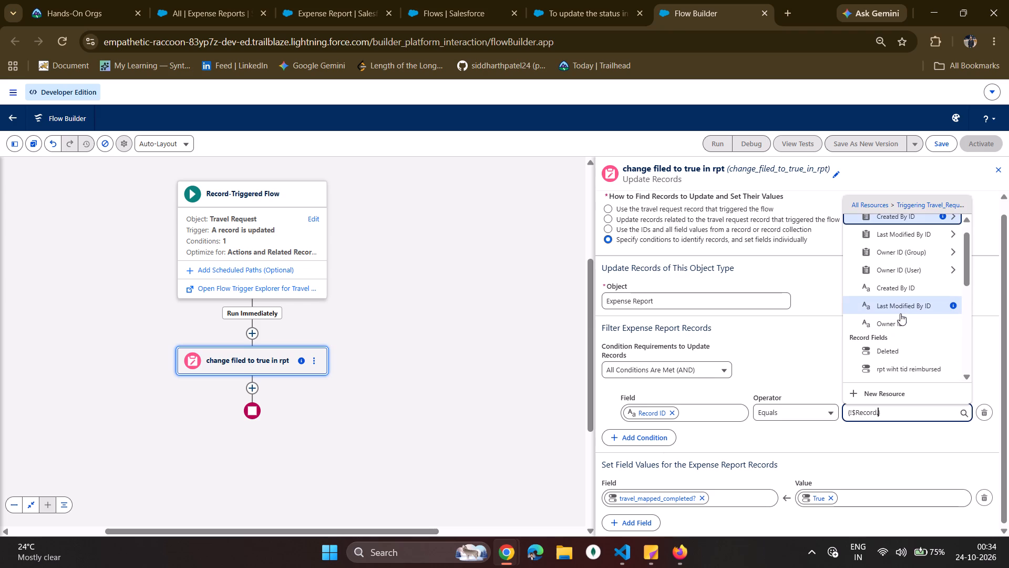
pyautogui.scroll(2, 900, 310)
pyautogui.scroll(-2, 900, 310)
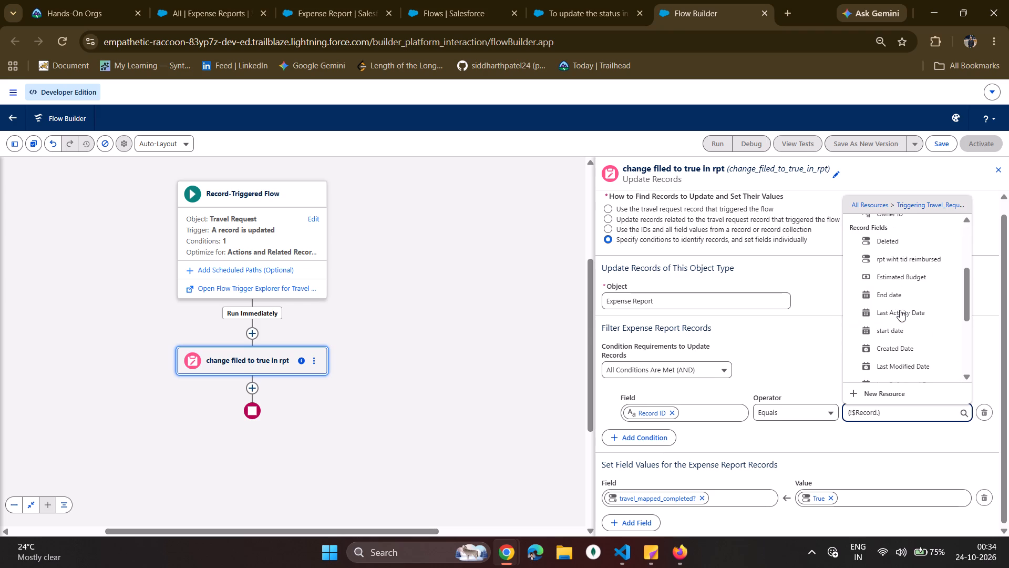
pyautogui.scroll(-2, 887, 318)
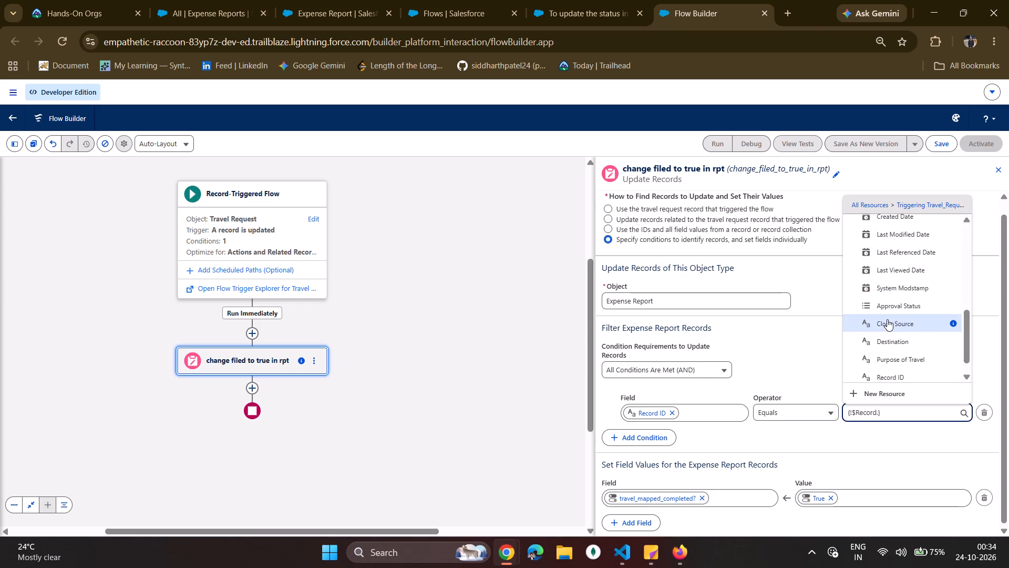
pyautogui.scroll(-5, 886, 366)
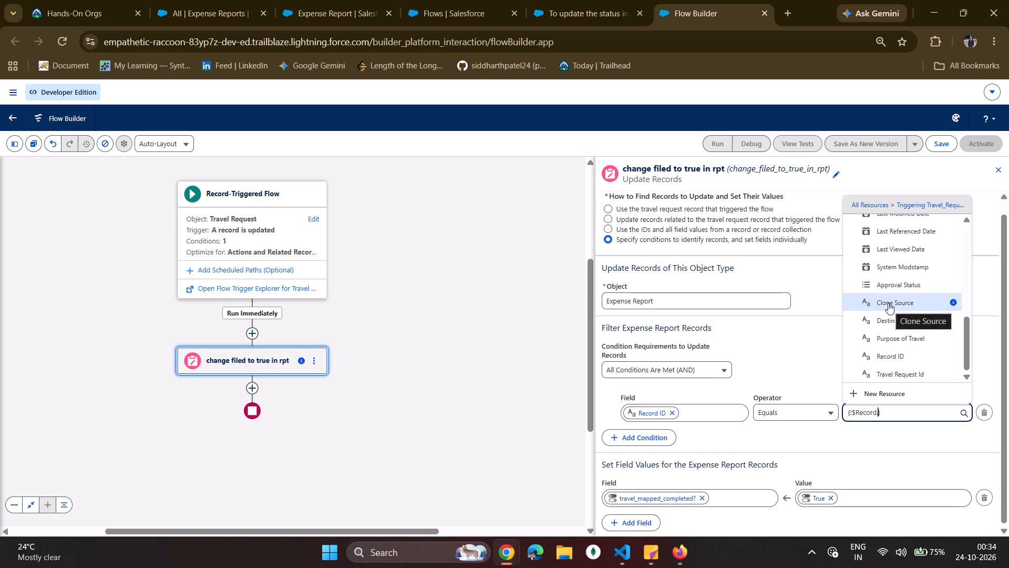
pyautogui.scroll(12, 888, 302)
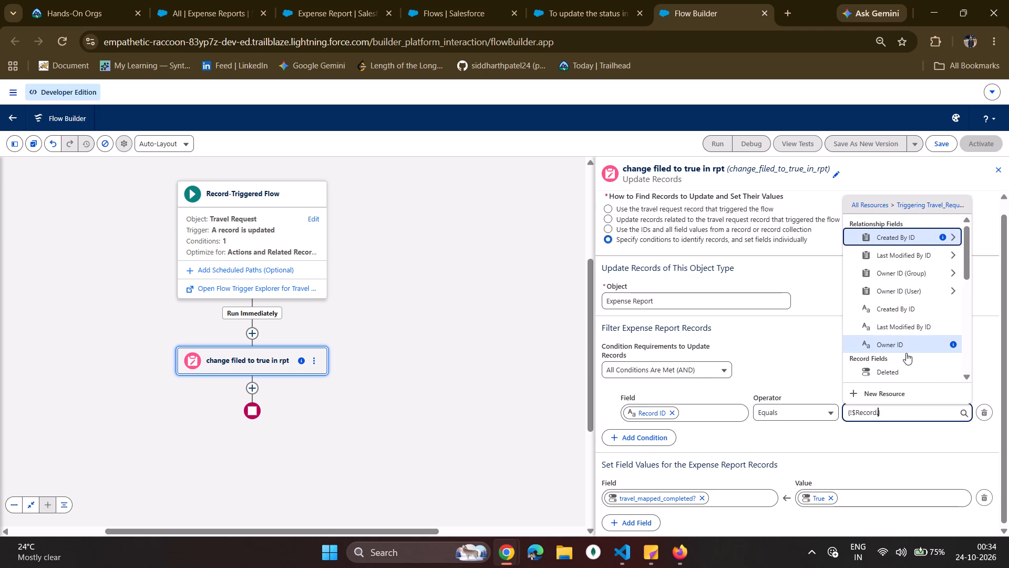
pyautogui.scroll(-11, 906, 353)
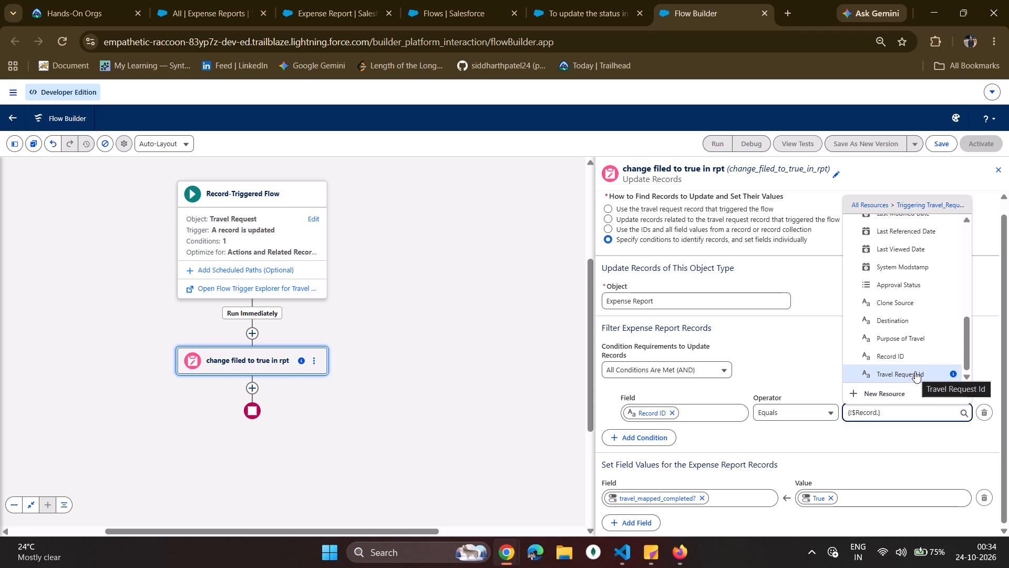
# Recheck the Record ID condition's value in the existing flow's Mark Travel Request Completed element, and return to the new flow.
pyautogui.click(551, 9)
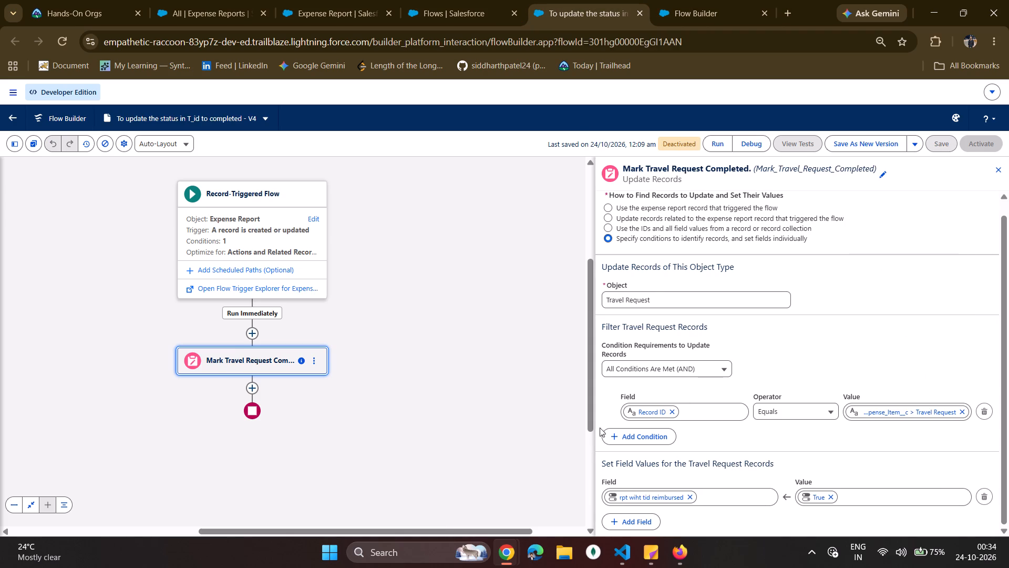
pyautogui.click(893, 406)
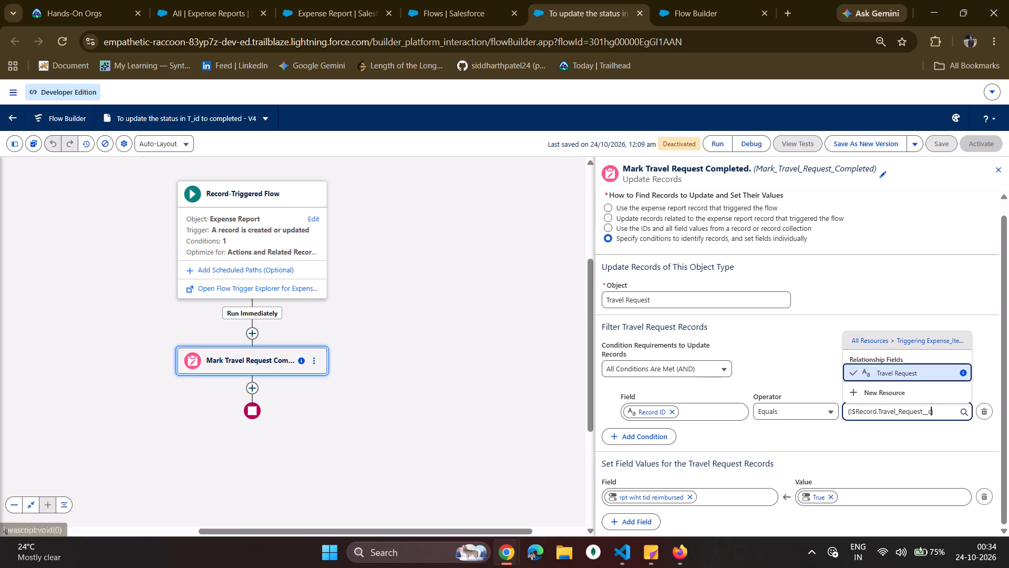
pyautogui.click(900, 435)
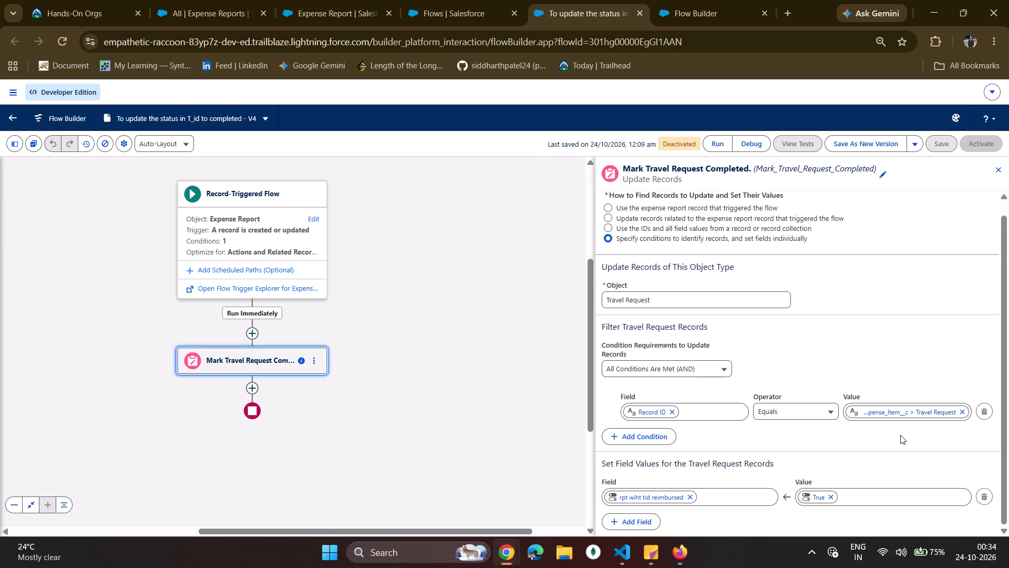
pyautogui.click(880, 414)
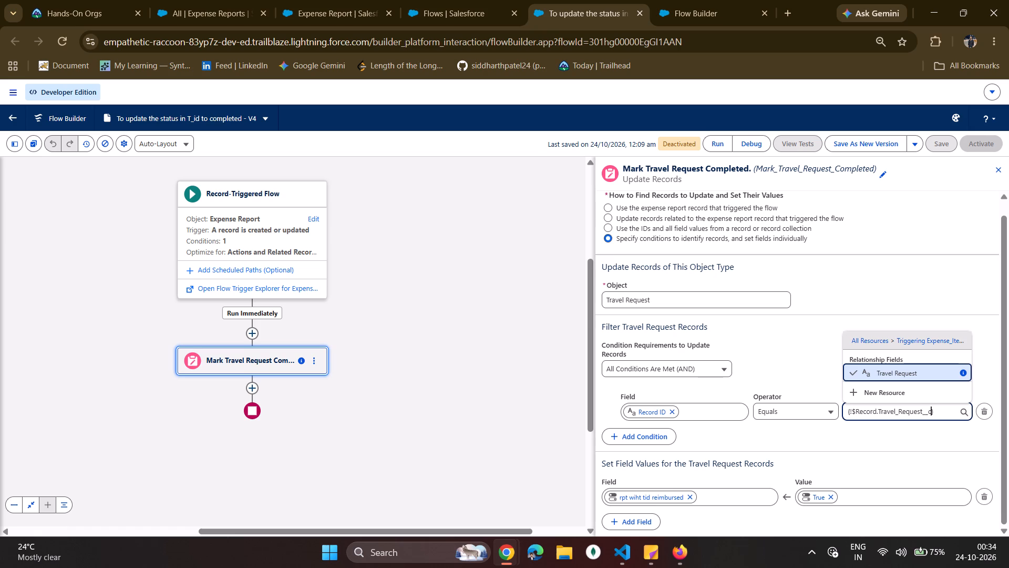
pyautogui.click(703, 0)
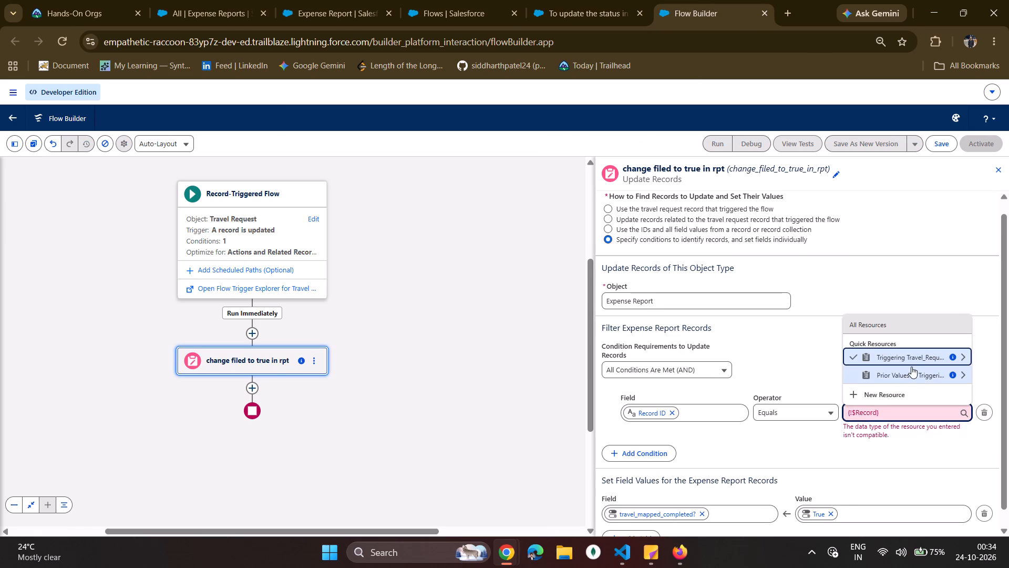
# Look through the triggering Travel_Request__c record's relationship and record fields for a value that suits the Record ID condition.
pyautogui.click(917, 358)
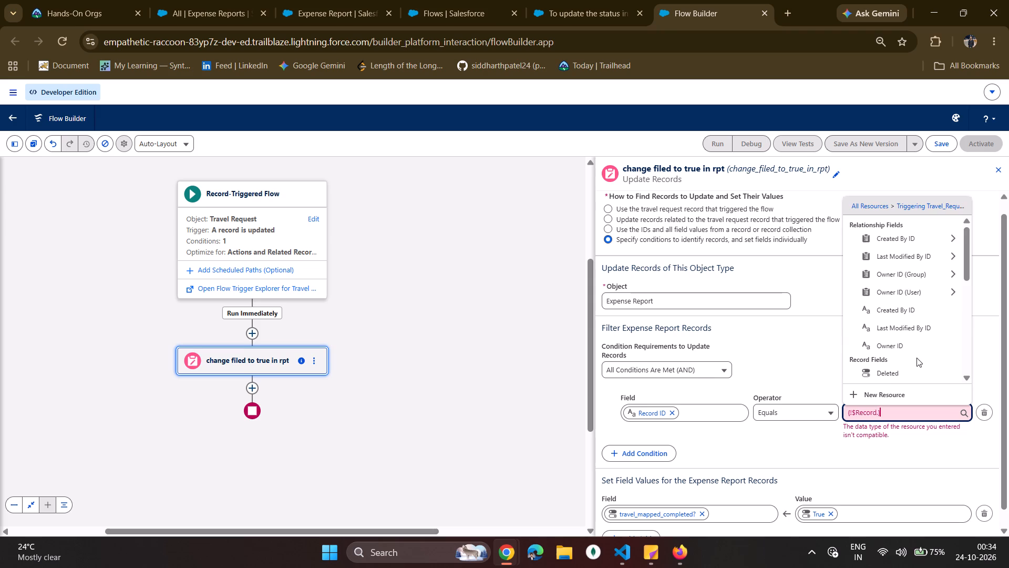
pyautogui.scroll(-12, 876, 327)
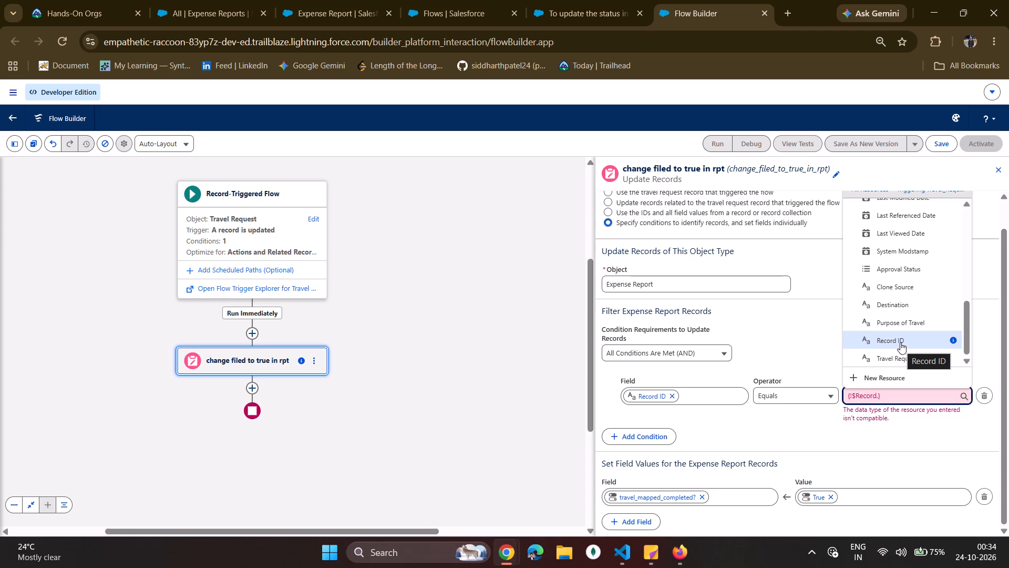
pyautogui.scroll(-2, 902, 324)
pyautogui.scroll(1, 902, 324)
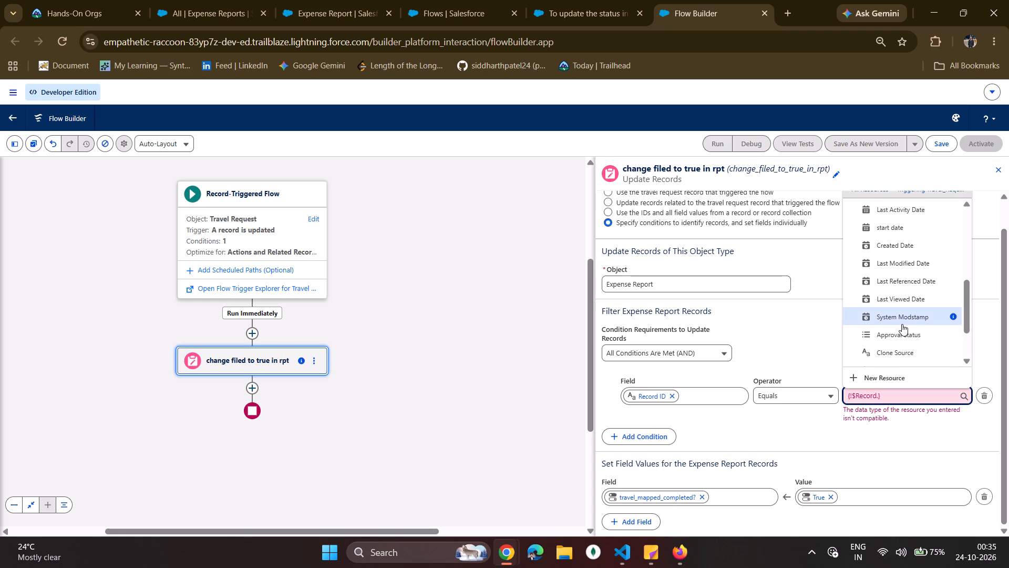
pyautogui.scroll(1, 902, 324)
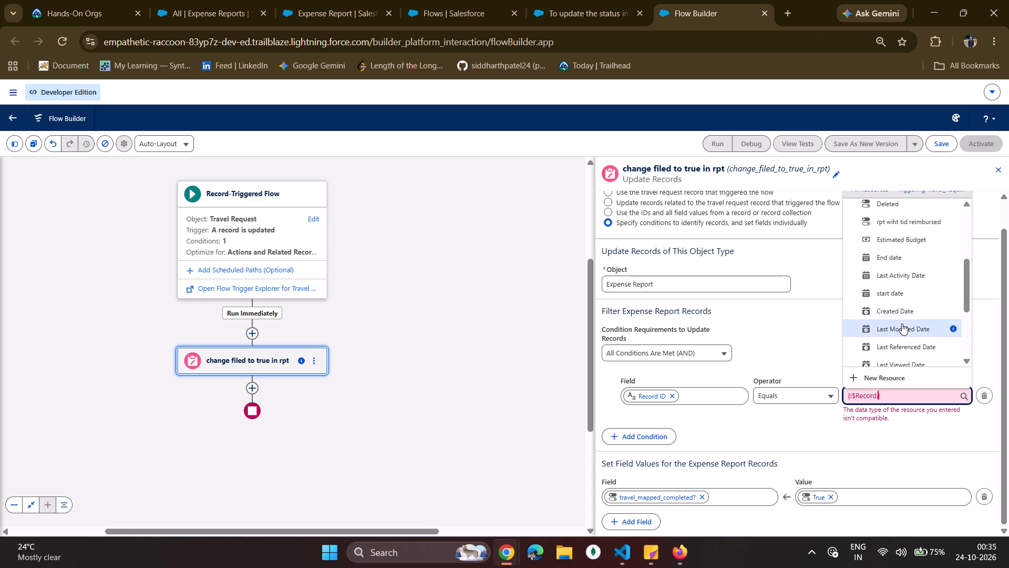
pyautogui.scroll(1, 902, 323)
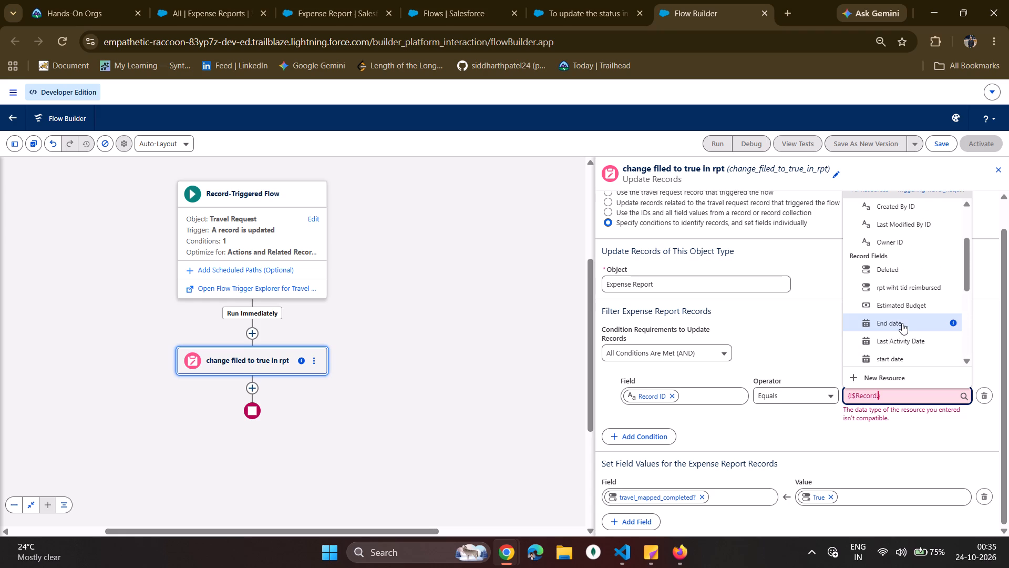
pyautogui.scroll(1, 902, 322)
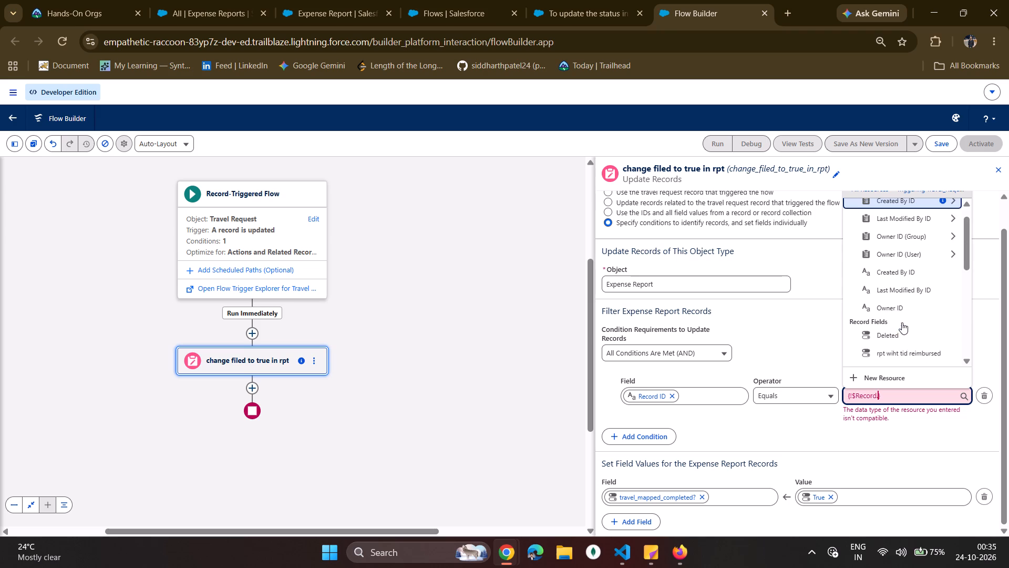
pyautogui.scroll(2, 902, 322)
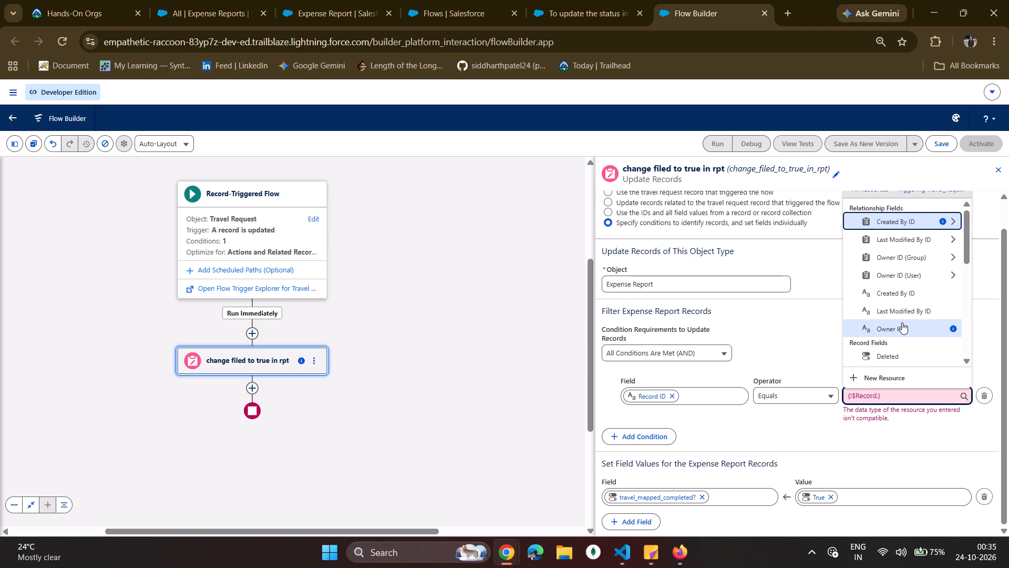
pyautogui.scroll(-3, 902, 322)
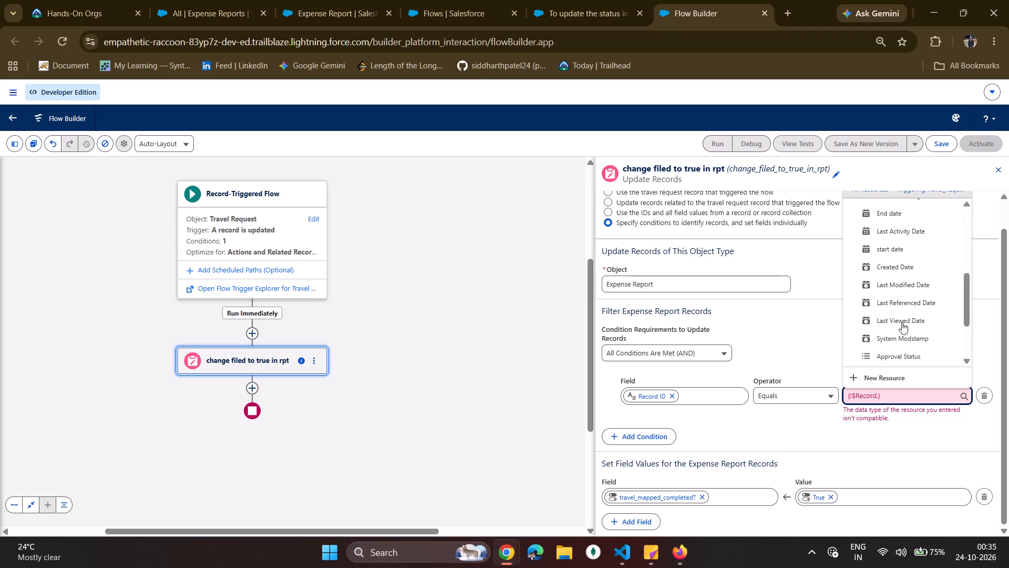
pyautogui.scroll(-8, 902, 322)
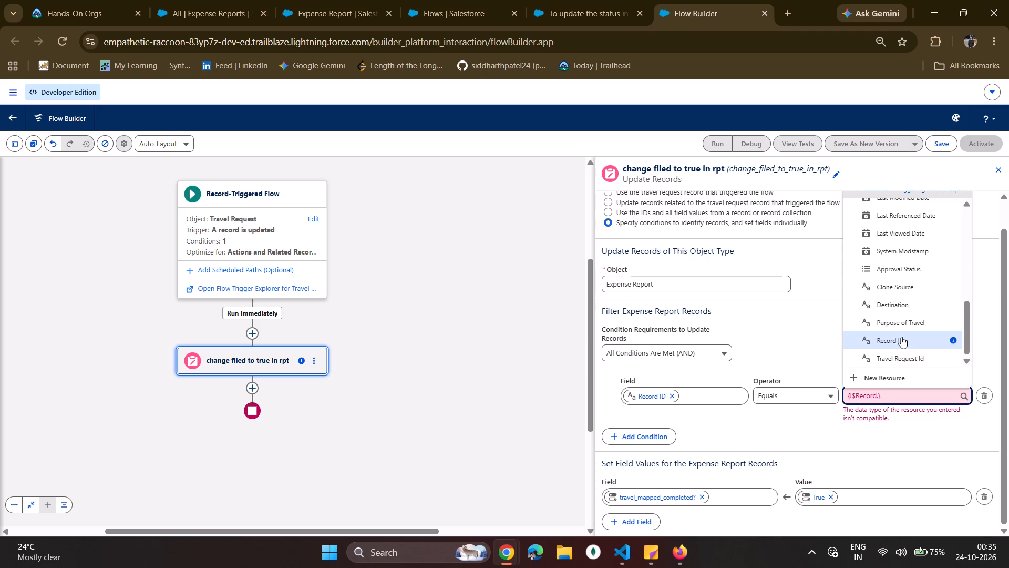
pyautogui.scroll(-4, 901, 335)
pyautogui.scroll(1, 901, 335)
pyautogui.scroll(-7, 901, 335)
pyautogui.scroll(1, 901, 335)
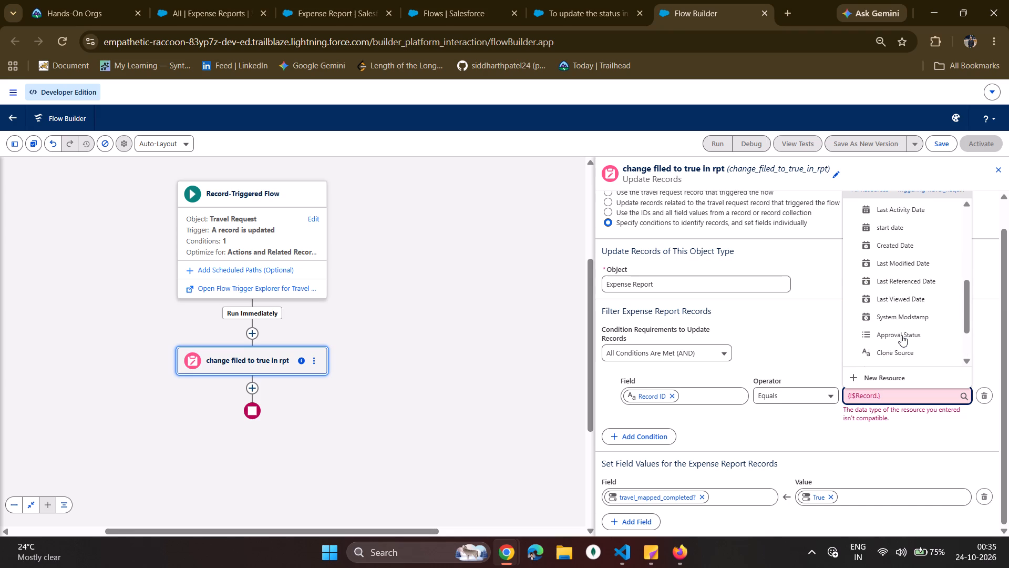
pyautogui.scroll(1, 901, 335)
pyautogui.scroll(-4, 901, 335)
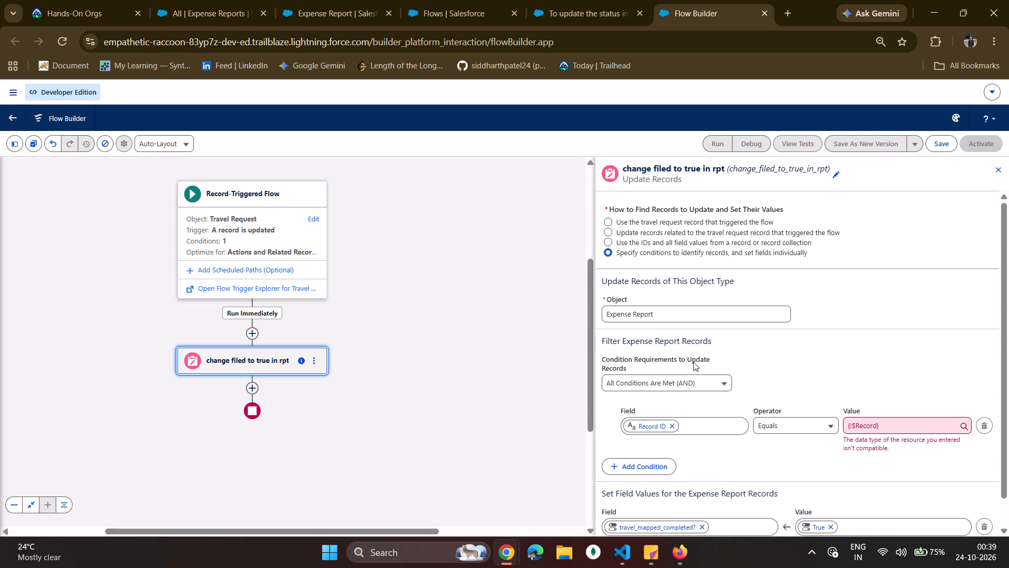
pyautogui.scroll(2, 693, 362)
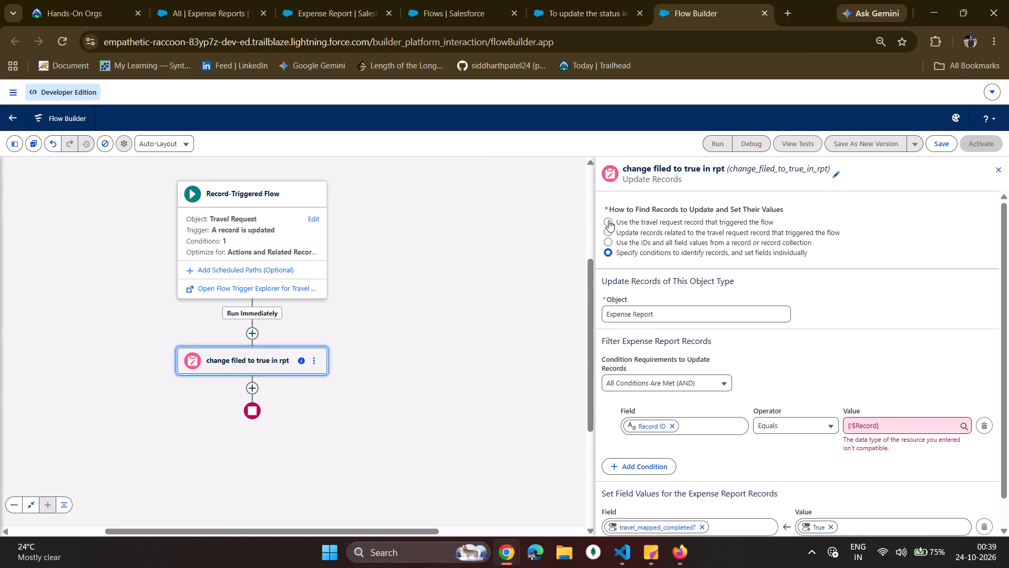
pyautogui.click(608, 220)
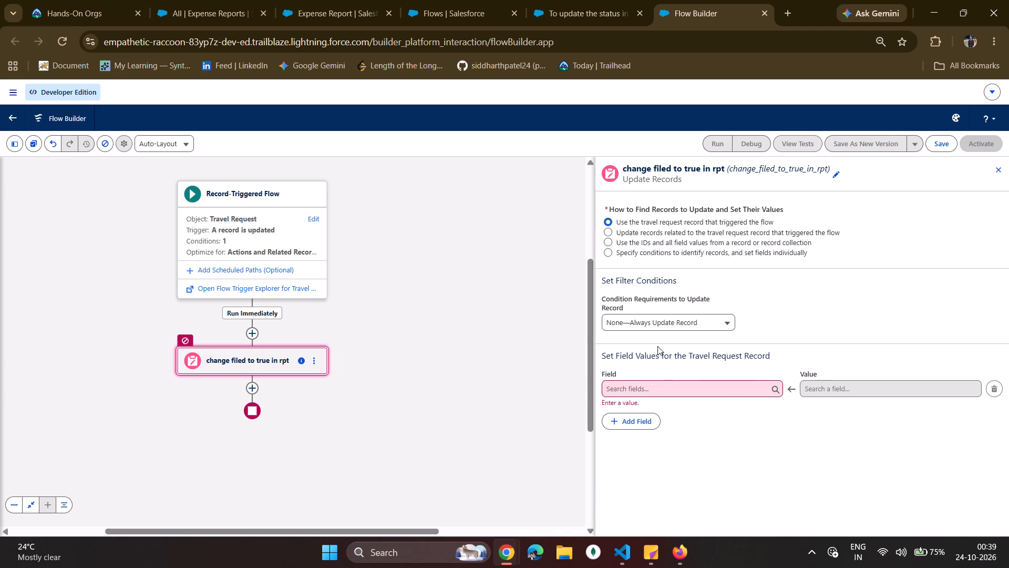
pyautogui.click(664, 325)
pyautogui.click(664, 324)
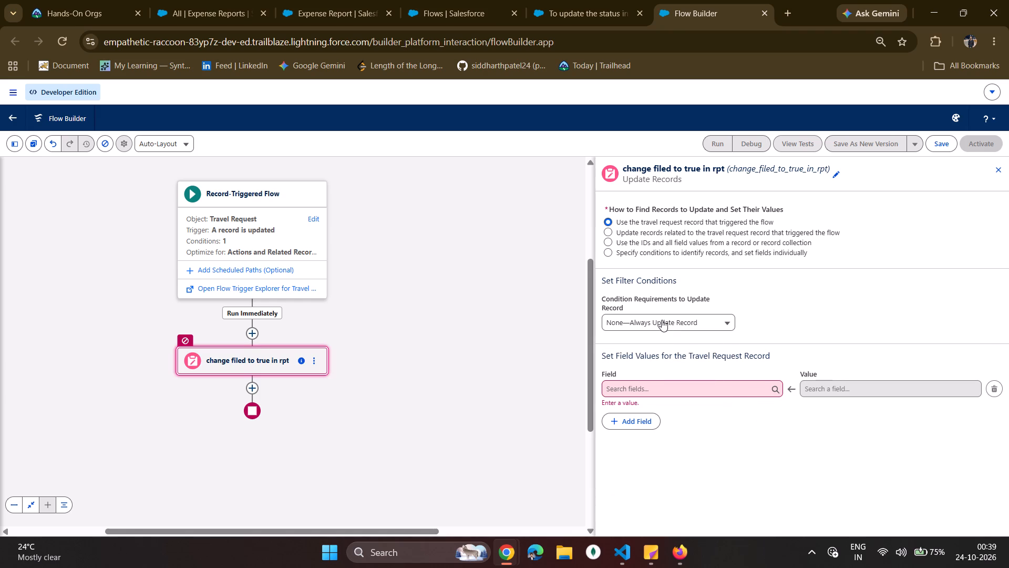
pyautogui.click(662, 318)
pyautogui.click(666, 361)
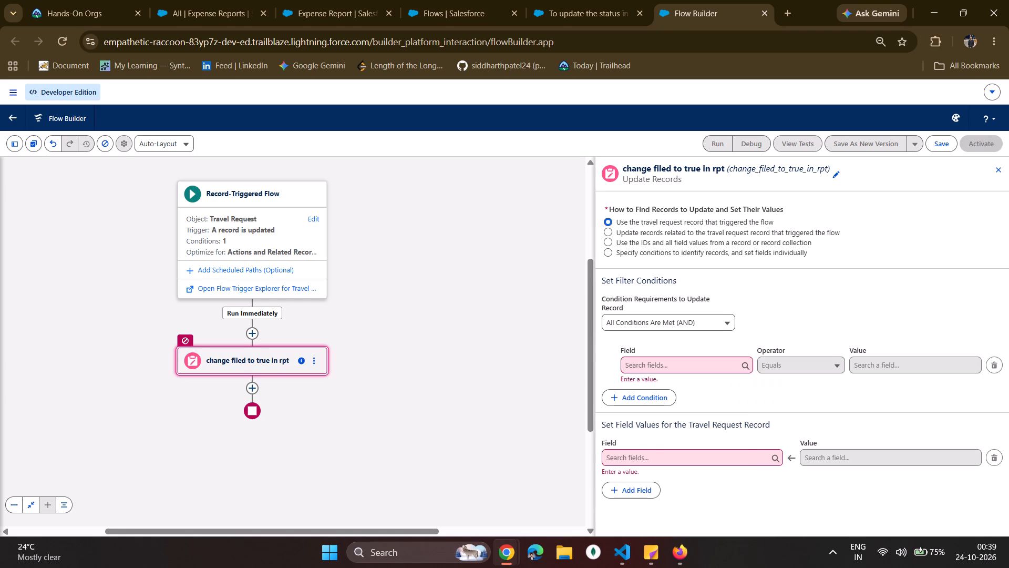
# Look through the Travel Request fields available for the element's filter condition.
pyautogui.click(664, 363)
pyautogui.scroll(-5, 676, 506)
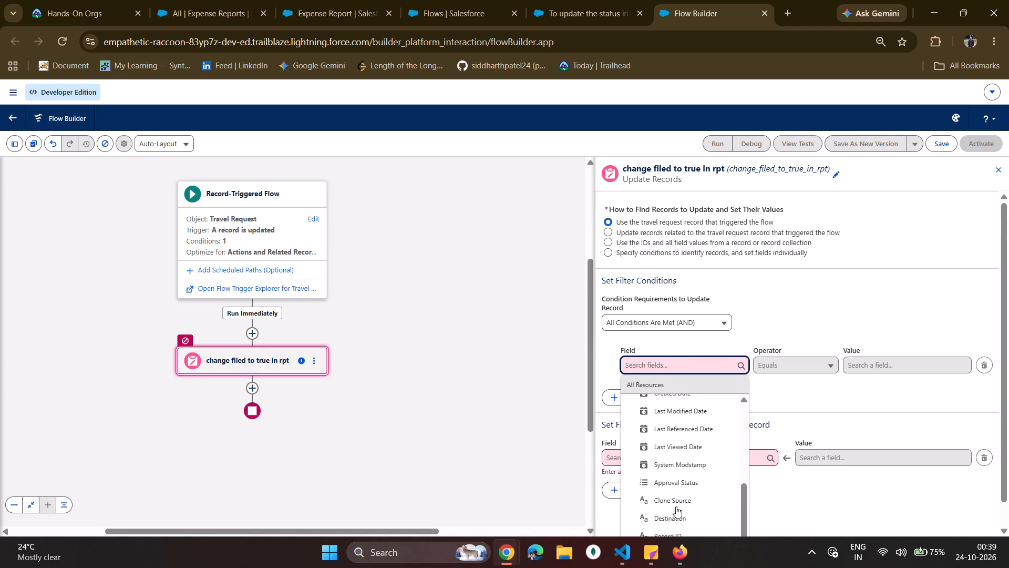
pyautogui.scroll(-8, 676, 506)
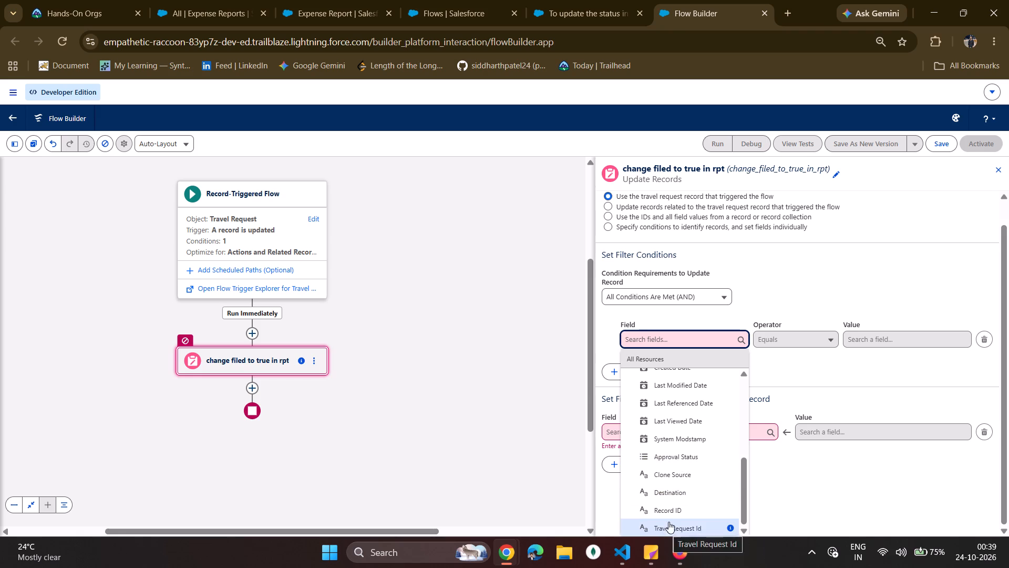
pyautogui.scroll(5, 670, 462)
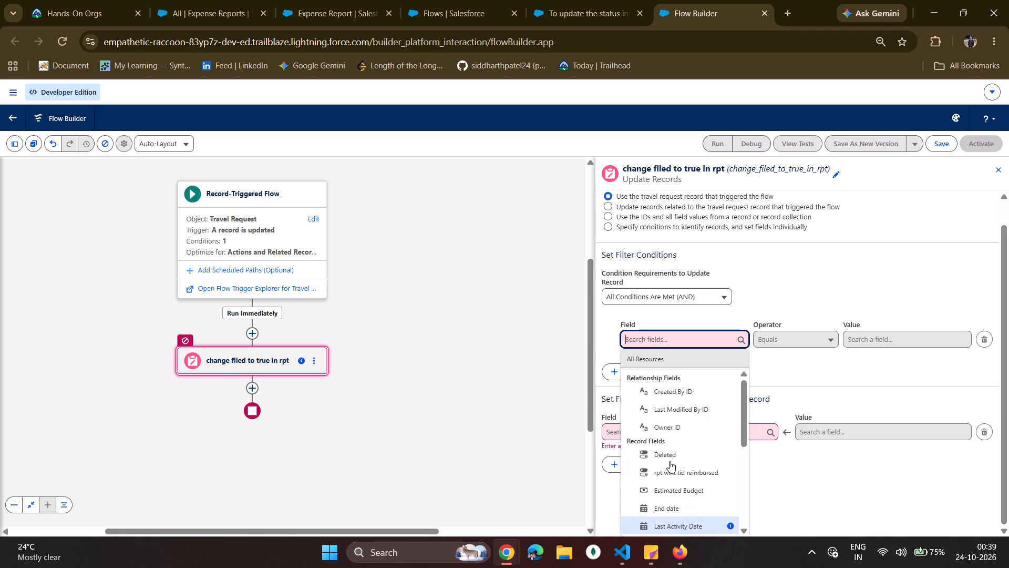
pyautogui.scroll(4, 670, 461)
pyautogui.scroll(-8, 670, 461)
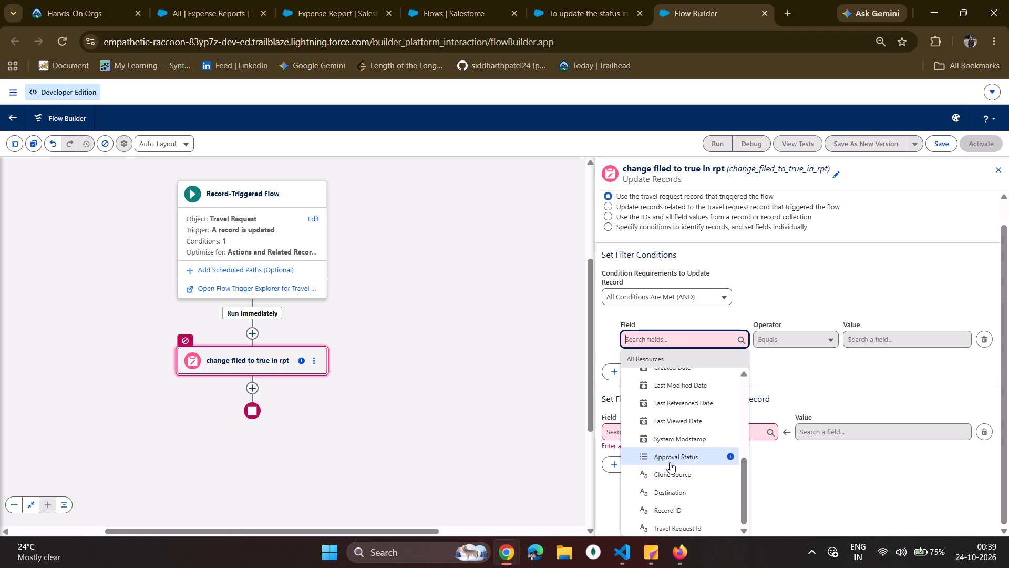
pyautogui.scroll(7, 670, 462)
pyautogui.scroll(-4, 675, 456)
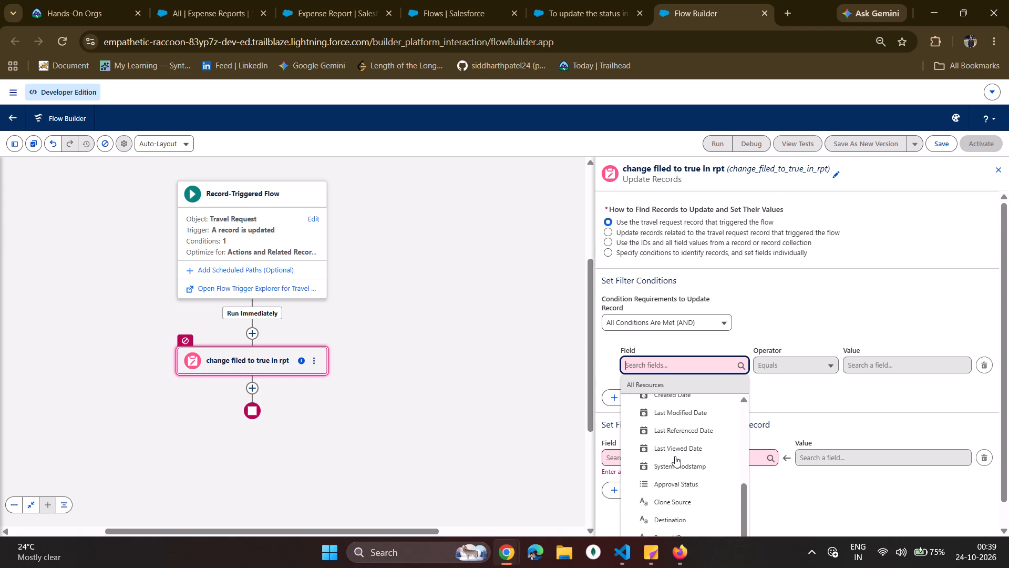
pyautogui.scroll(-7, 675, 456)
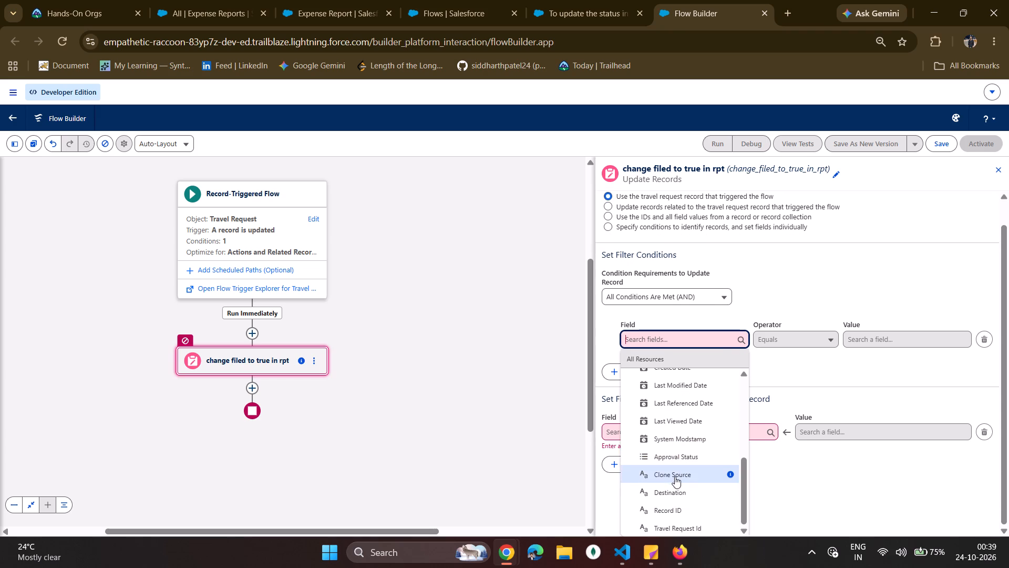
pyautogui.scroll(-2, 675, 476)
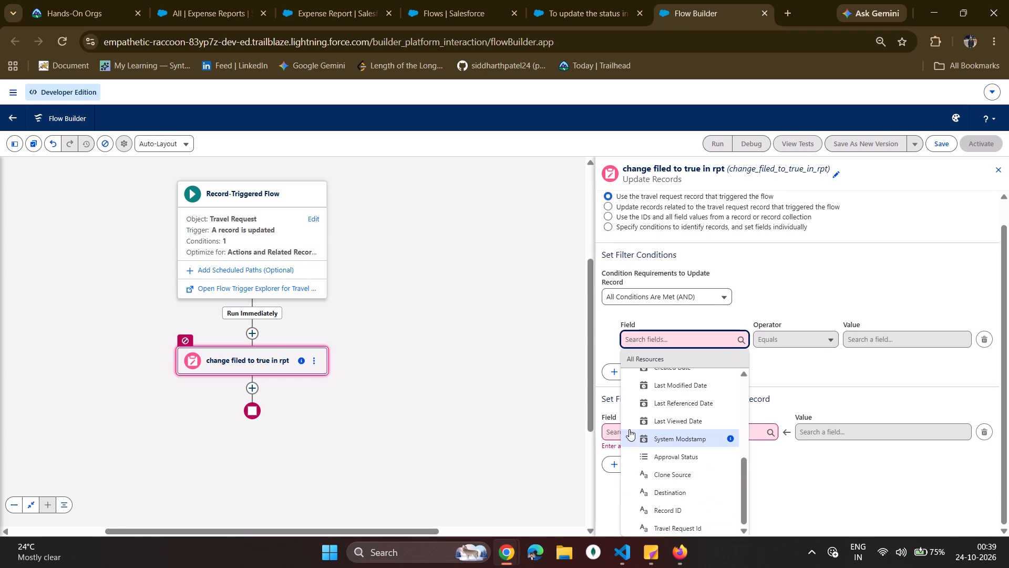
pyautogui.scroll(6, 730, 267)
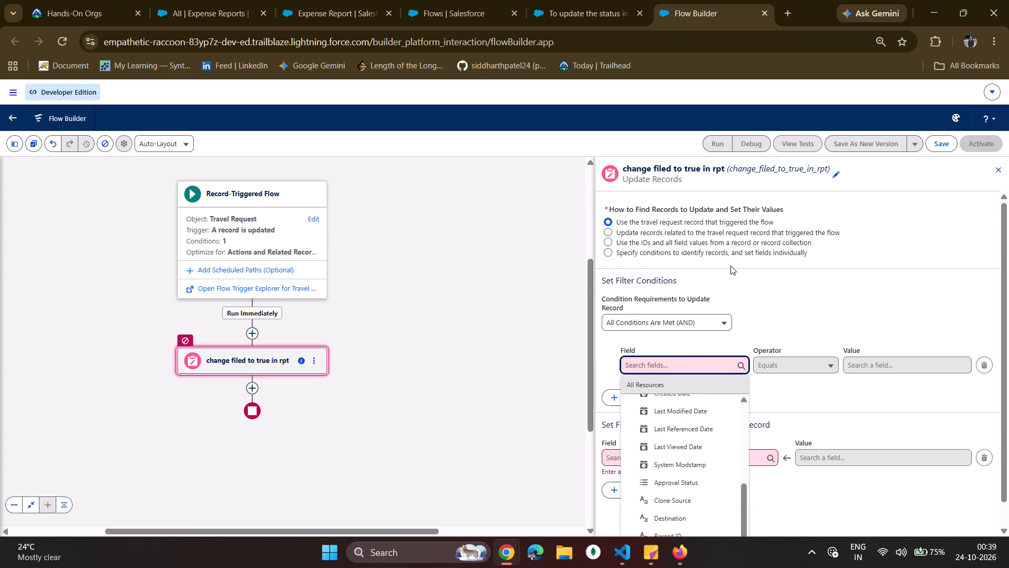
pyautogui.scroll(4, 730, 267)
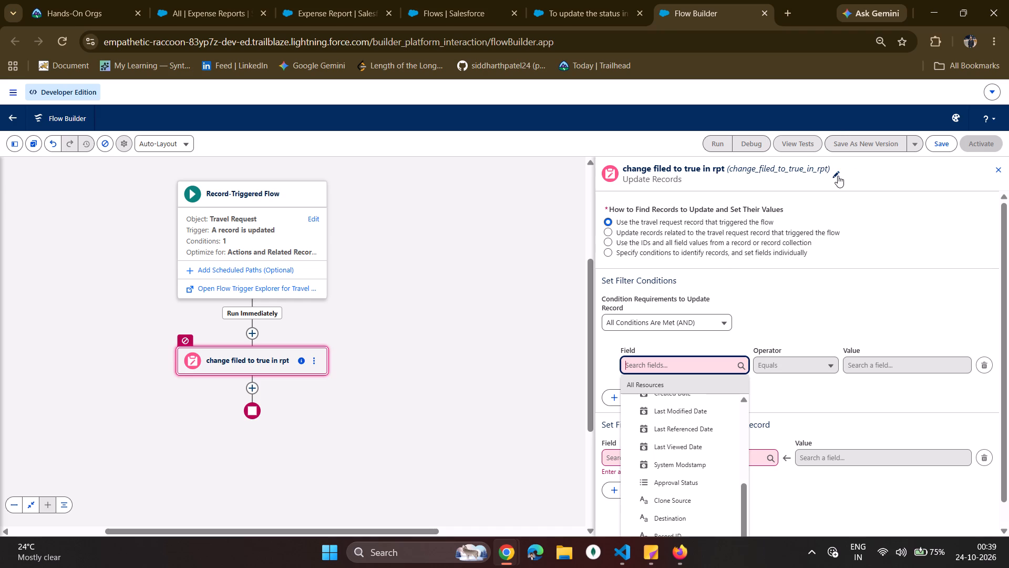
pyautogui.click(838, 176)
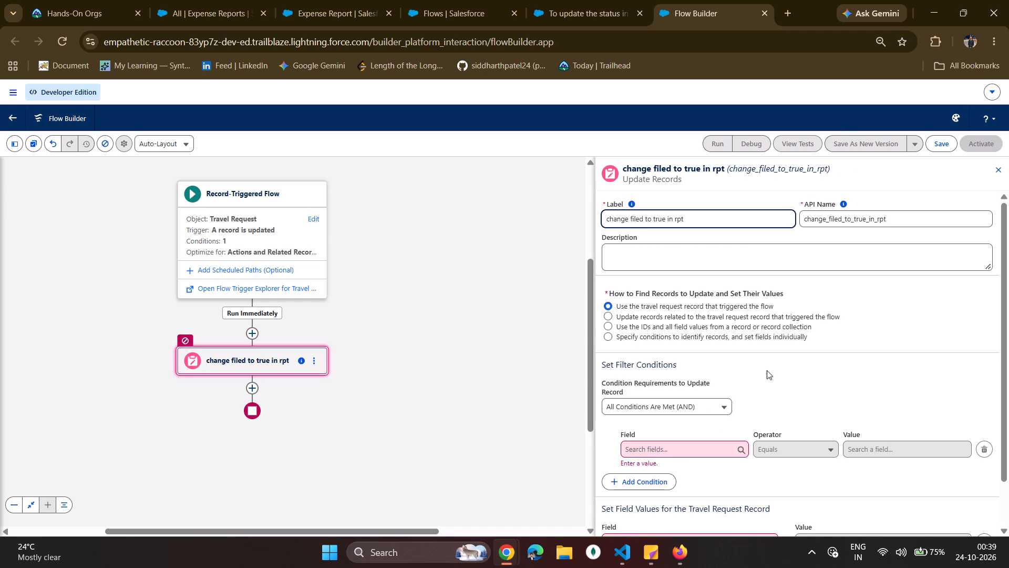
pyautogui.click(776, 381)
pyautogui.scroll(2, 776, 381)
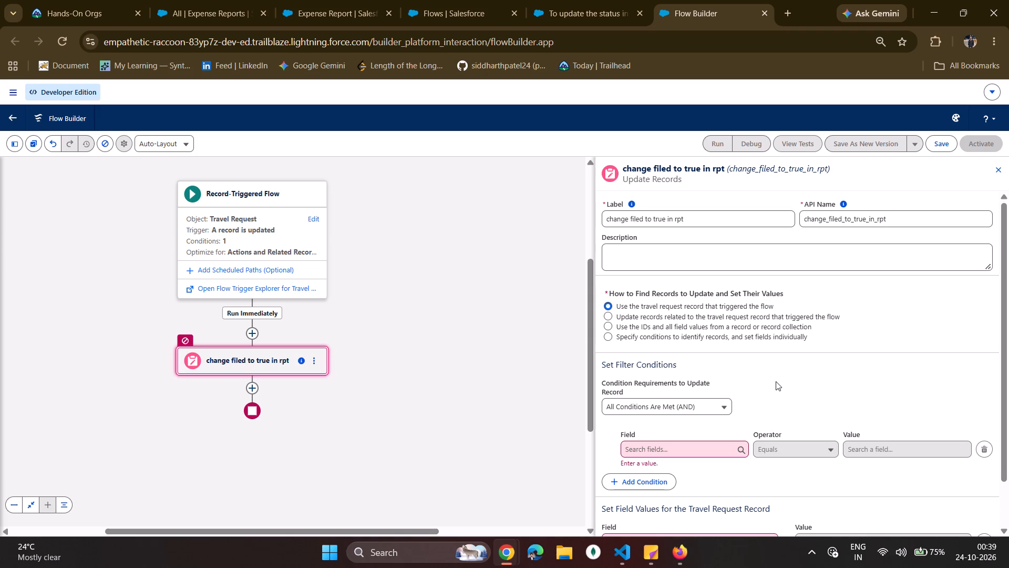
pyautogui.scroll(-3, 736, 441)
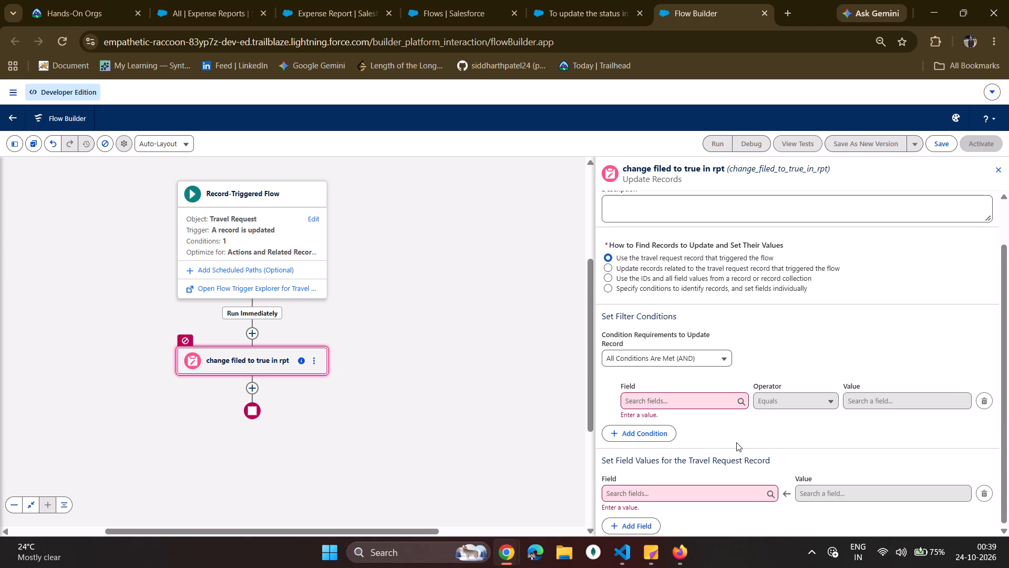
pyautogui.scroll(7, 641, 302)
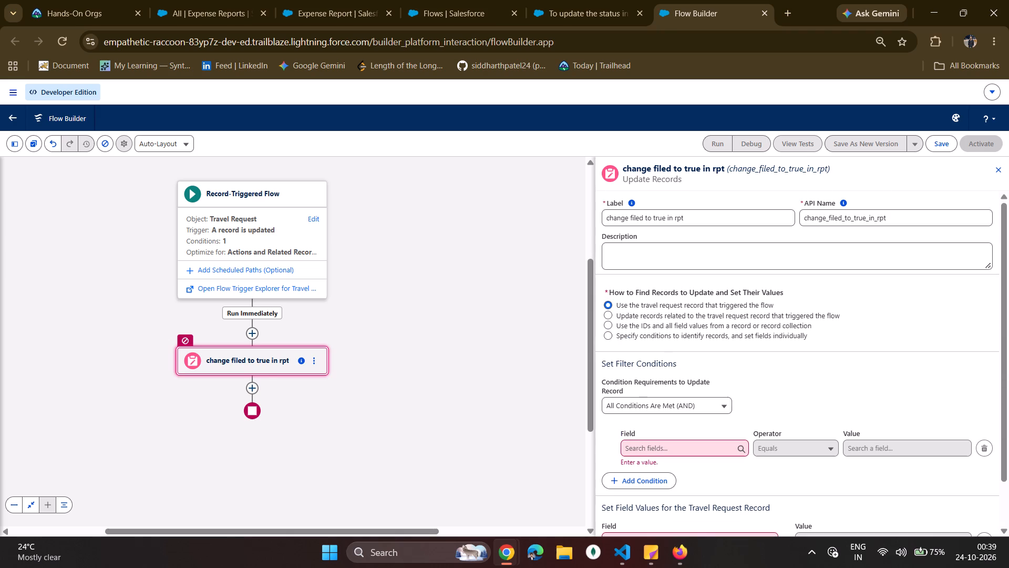
# Delete the "change filed to true in rpt" Update Records element from the flow.
pyautogui.click(263, 362)
pyautogui.scroll(3, 710, 332)
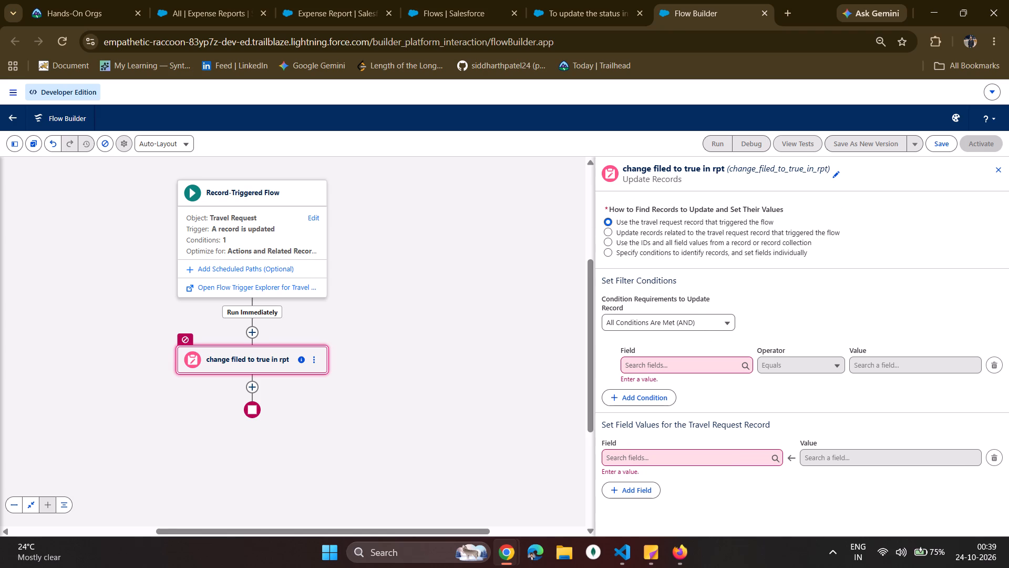
pyautogui.click(314, 358)
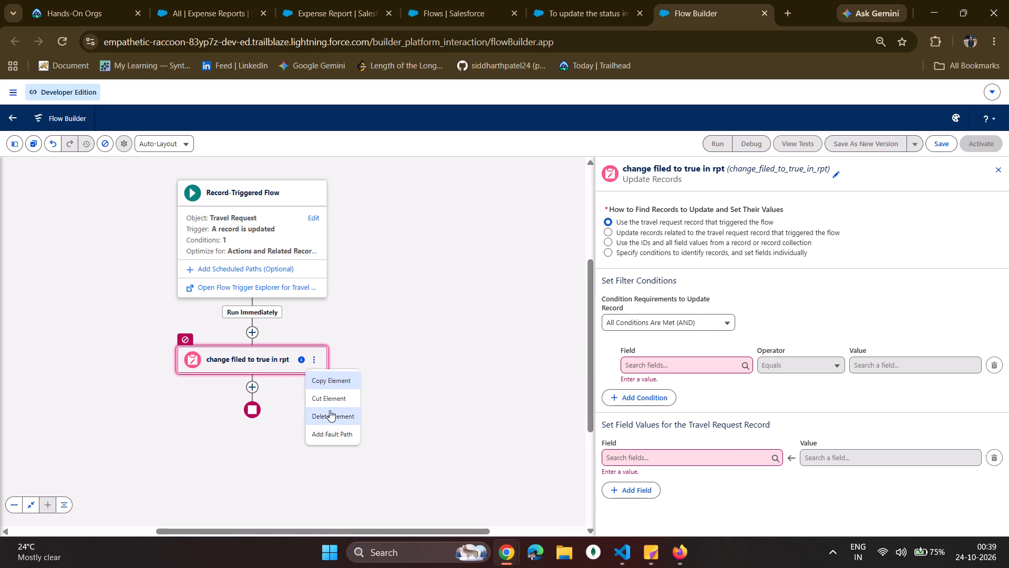
pyautogui.click(335, 418)
# Add a new Update Records element directly after the Start element, ready for its label.
pyautogui.click(254, 334)
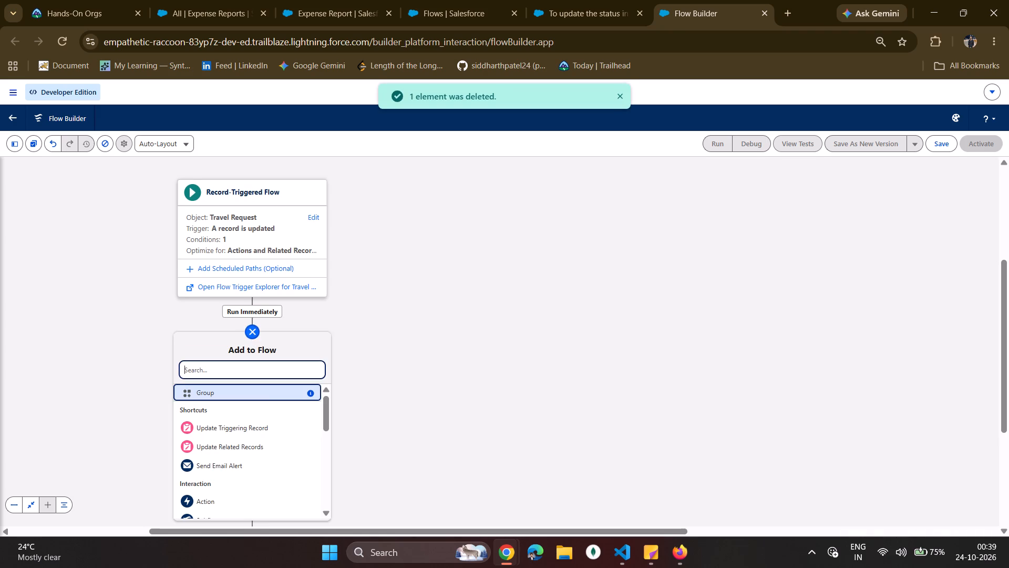
pyautogui.scroll(-5, 256, 444)
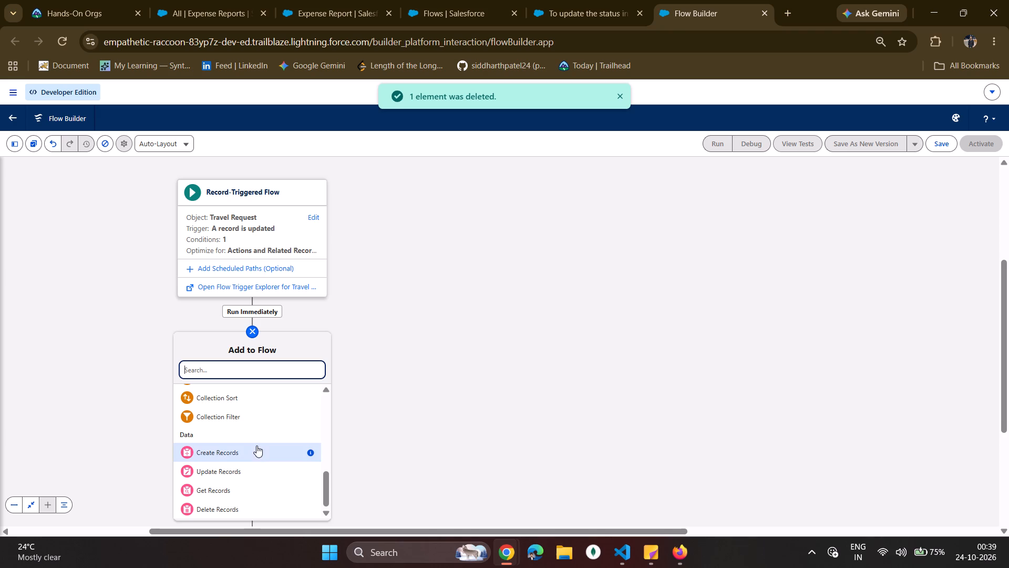
pyautogui.click(236, 471)
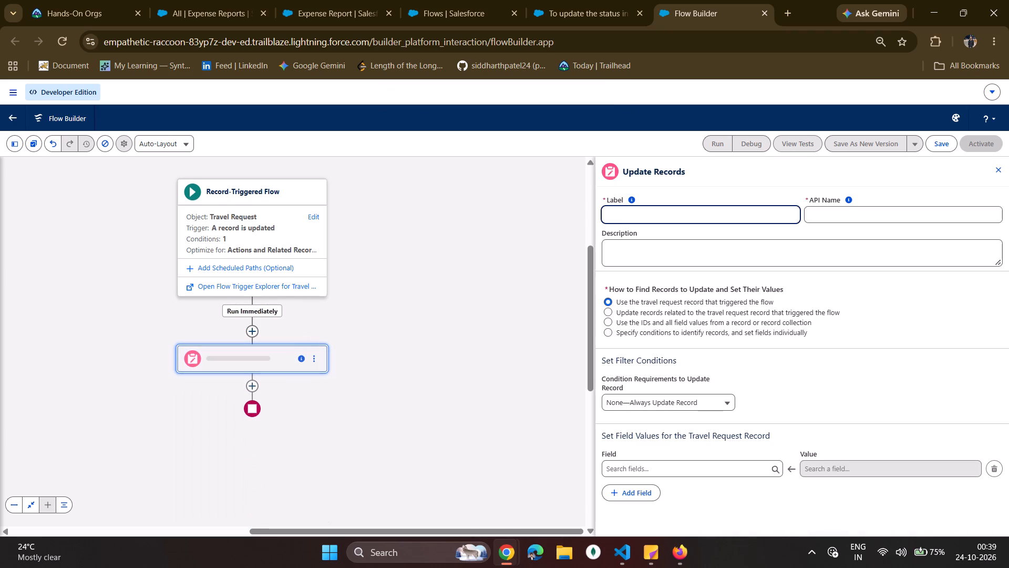
pyautogui.click(654, 208)
pyautogui.click(652, 211)
# Review the Mark Travel Request Completed element in the "To update the status in T_id to completed" flow, then return to the new flow.
pyautogui.click(533, 0)
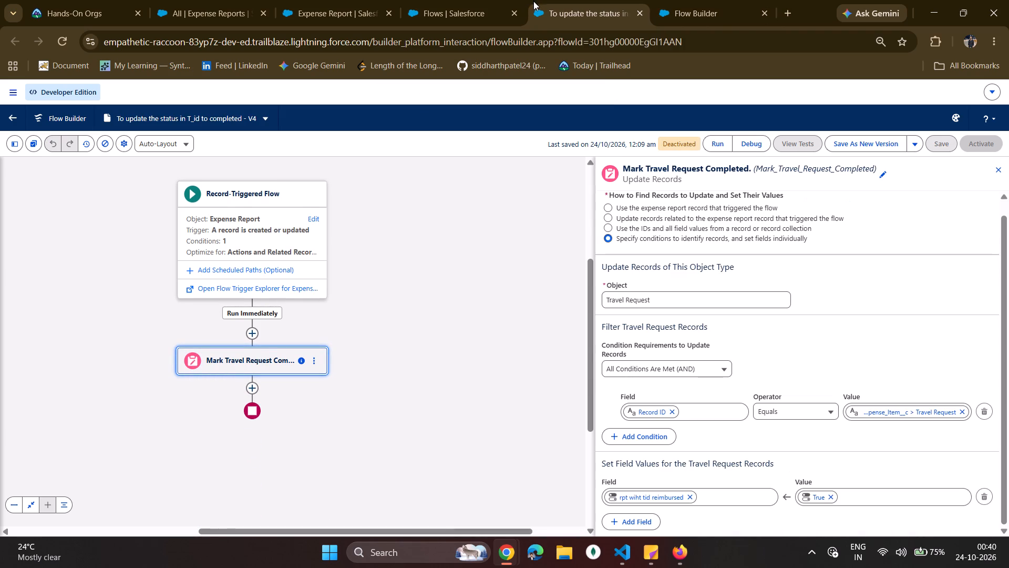
pyautogui.scroll(2, 690, 345)
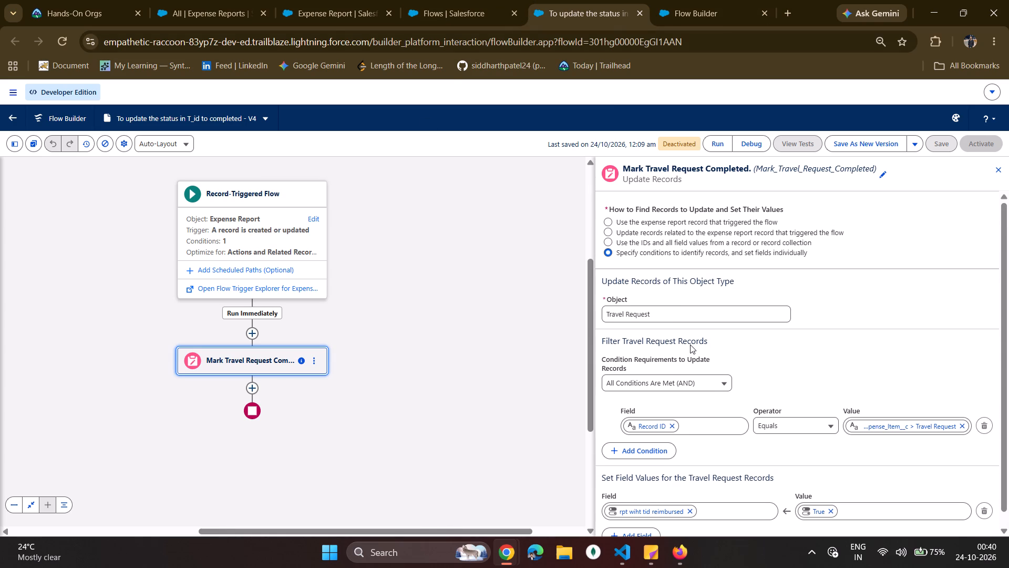
pyautogui.scroll(1, 690, 344)
pyautogui.click(693, 16)
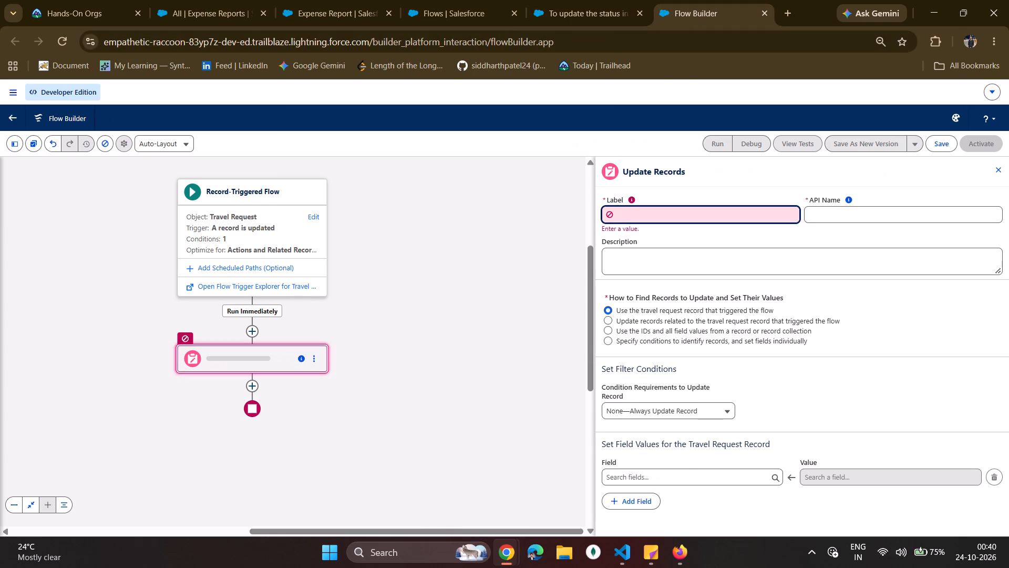
# Switch to ChatGPT and copy the suggested element label "Get Linked Expense Reports".
pyautogui.hotkey('alt', 'Tab')
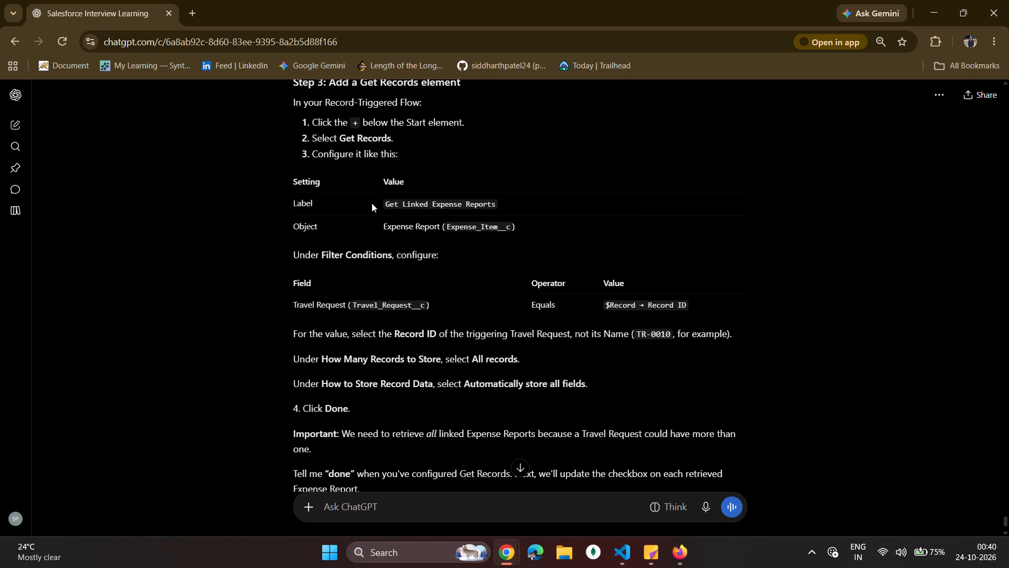
pyautogui.moveTo(372, 203); pyautogui.dragTo(527, 212)
pyautogui.click(528, 209)
pyautogui.scroll(1, 531, 304)
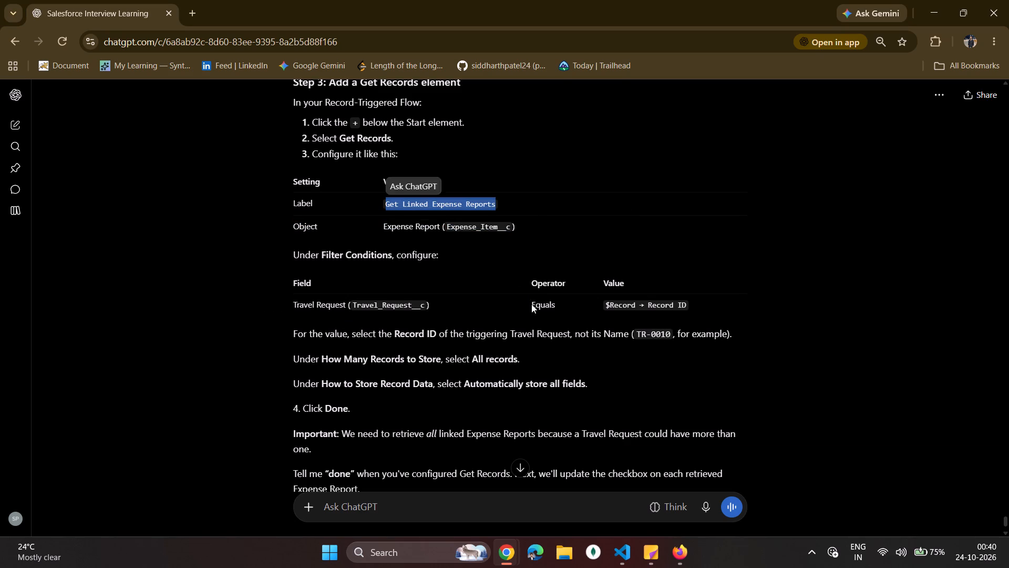
pyautogui.scroll(2, 531, 304)
pyautogui.hotkey('ctrl', 'c')
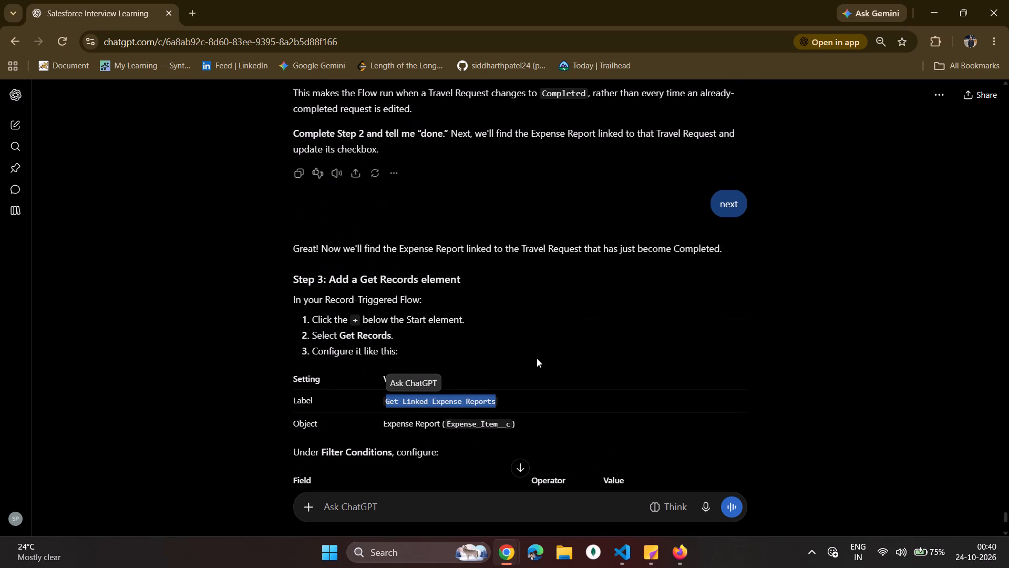
pyautogui.click(542, 368)
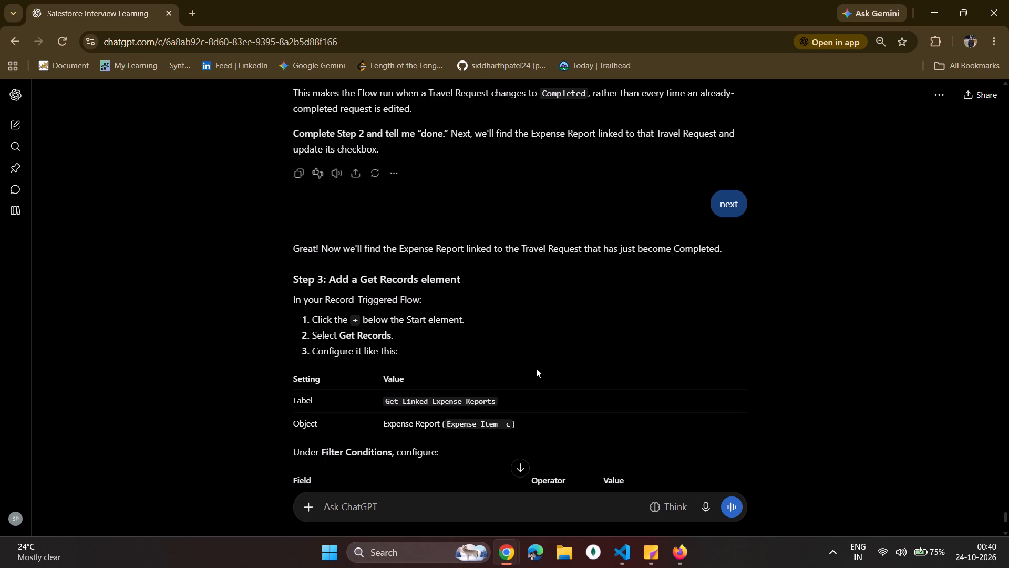
# Switch back to the flow and label the new Update Records element "Get Linked Expense Reports", letting the API name fill in.
pyautogui.hotkey('alt', 'Tab')
pyautogui.hotkey('ctrl', 'v')
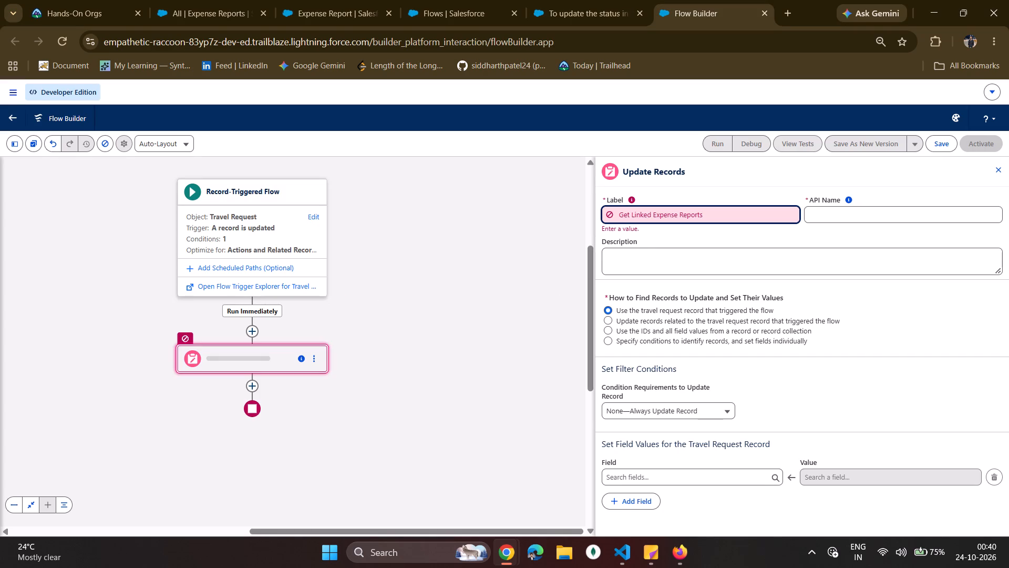
pyautogui.click(652, 235)
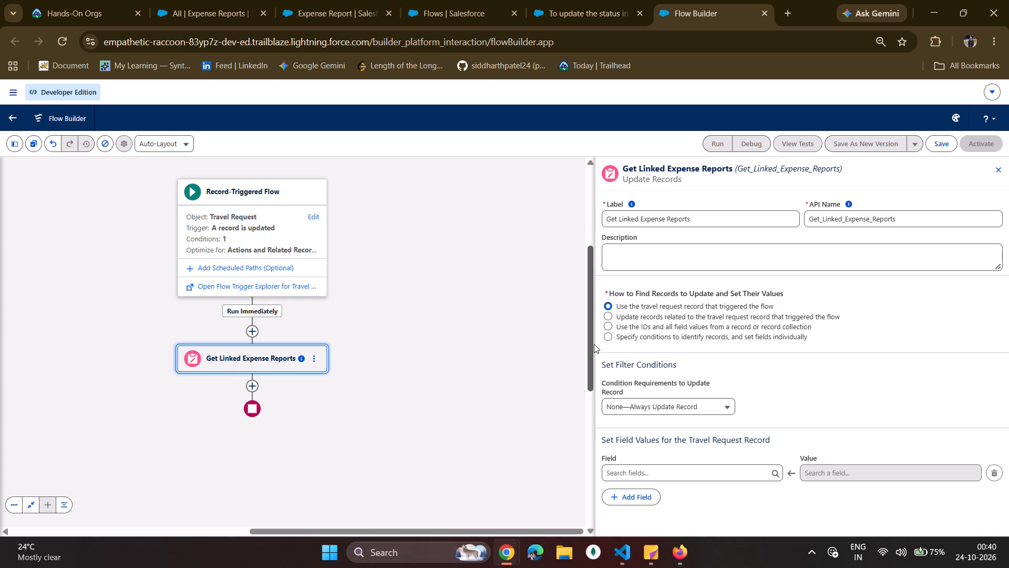
# Make the element find records by specified conditions with individually set fields, and choose Expense Report as its object.
pyautogui.click(609, 334)
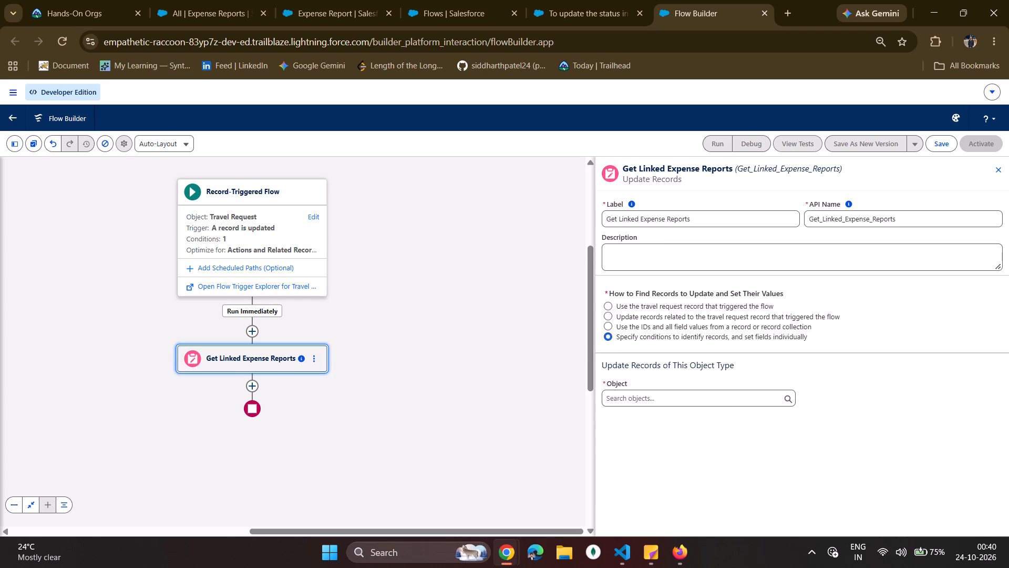
pyautogui.click(639, 406)
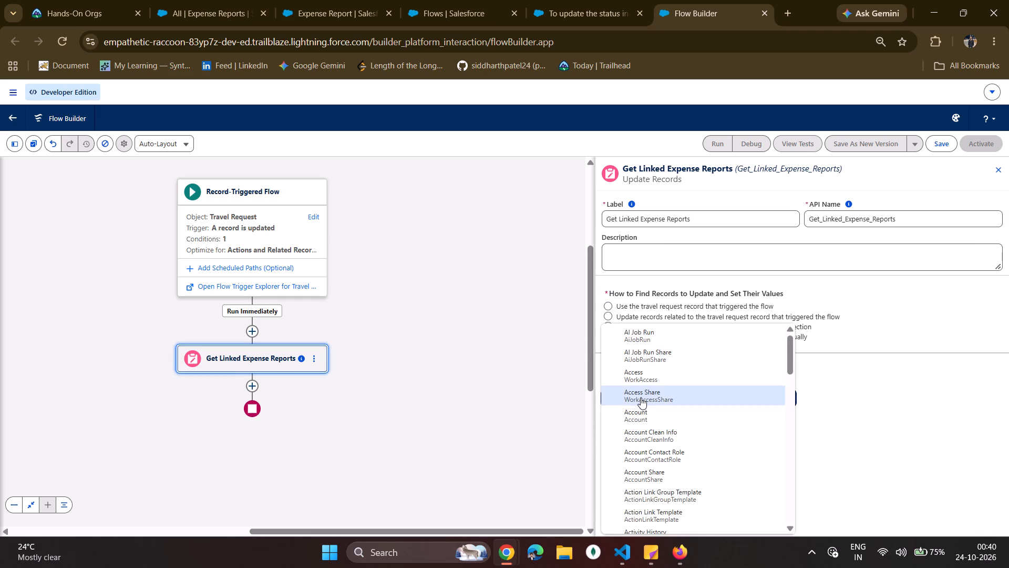
pyautogui.write('ex')
pyautogui.write('pe')
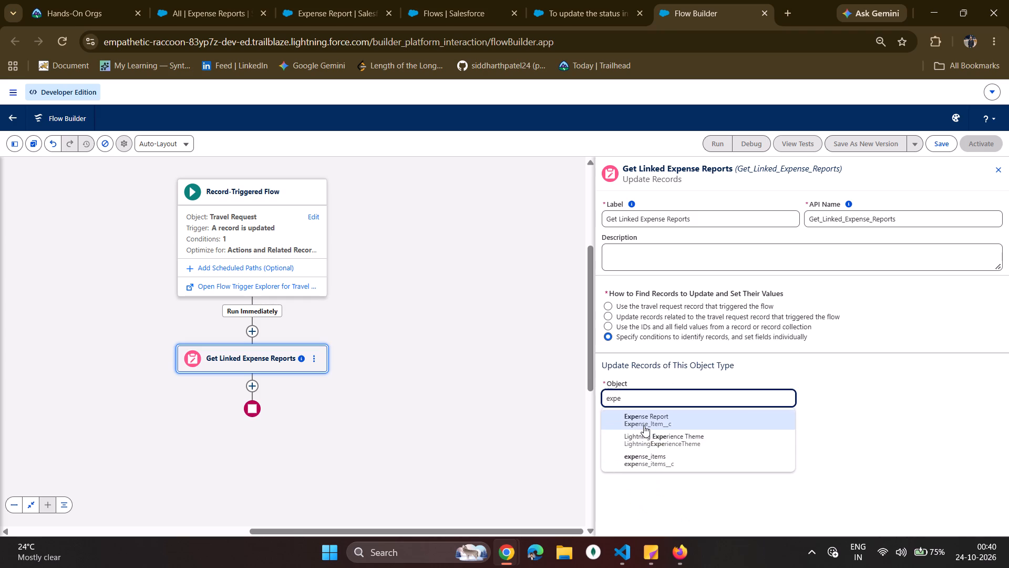
pyautogui.click(644, 425)
# Check the Step 3 filter conditions in ChatGPT, then choose Travel Request as the filter field for the Expense Report records.
pyautogui.scroll(-3, 644, 426)
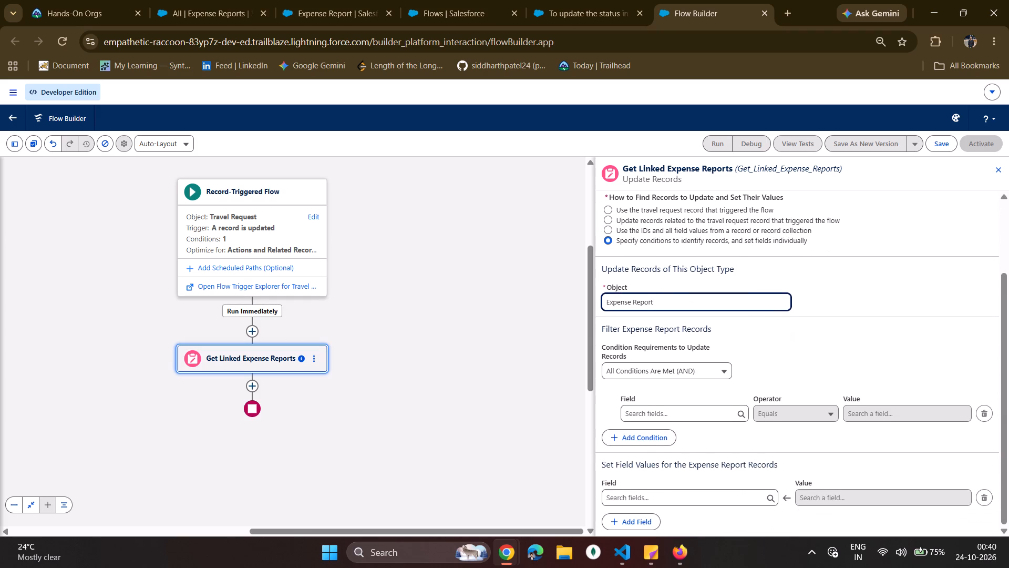
pyautogui.click(649, 419)
pyautogui.hotkey('alt', 'Tab')
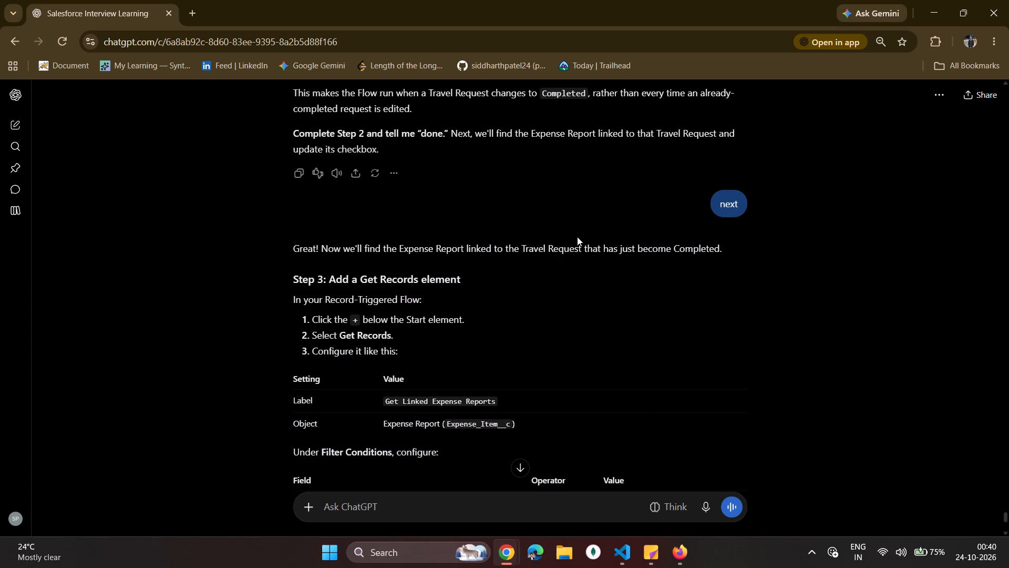
pyautogui.scroll(-3, 528, 339)
pyautogui.scroll(1, 527, 341)
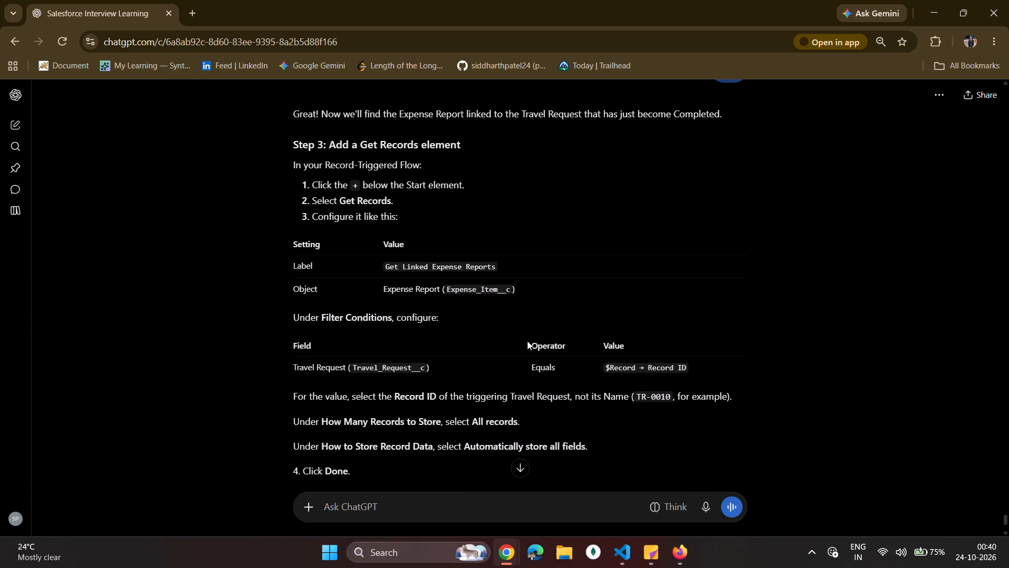
pyautogui.hotkey('alt', 'Tab')
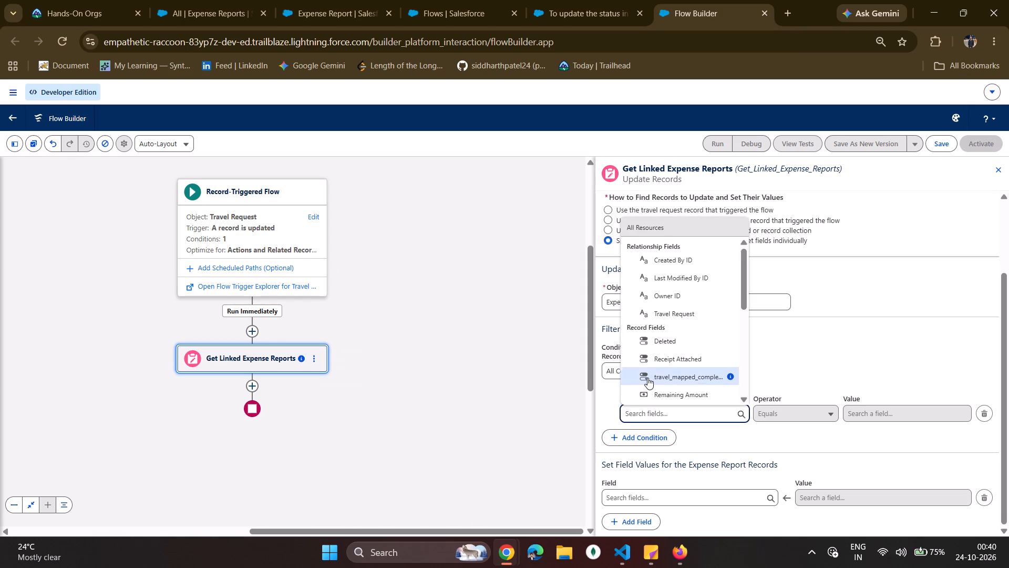
pyautogui.scroll(-3, 647, 377)
pyautogui.scroll(4, 648, 377)
pyautogui.scroll(-9, 648, 377)
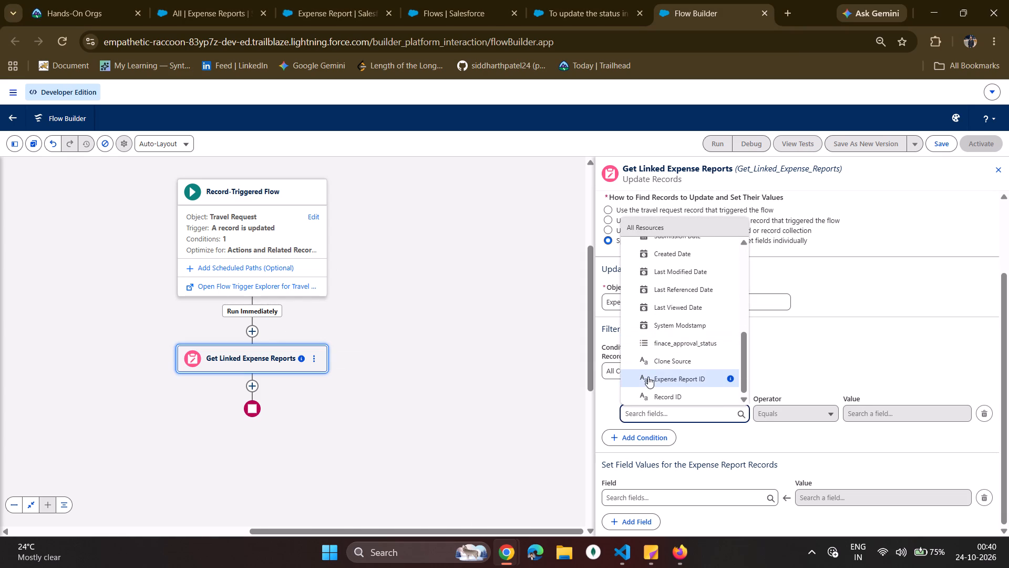
pyautogui.scroll(-2, 648, 377)
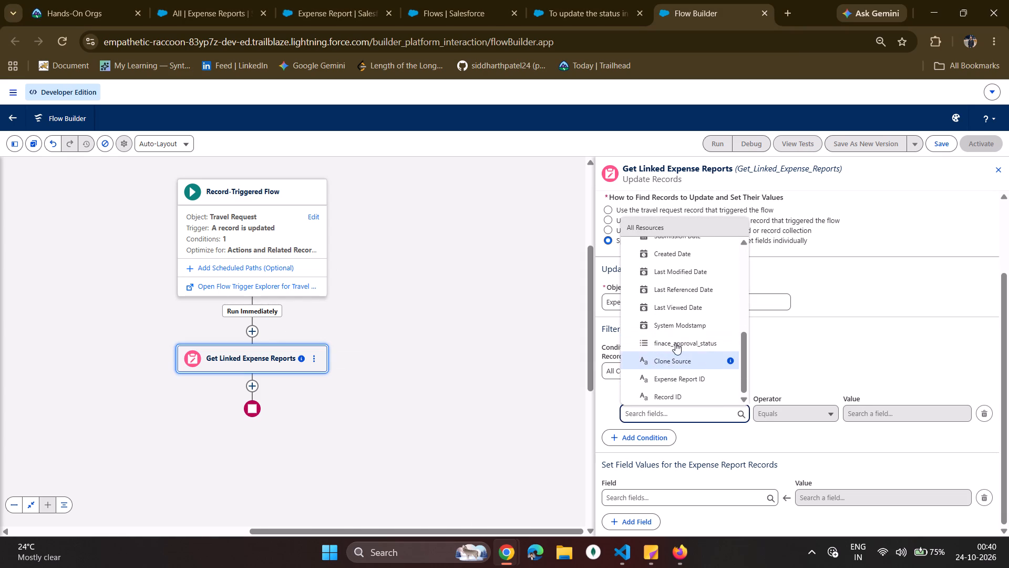
pyautogui.scroll(1, 681, 329)
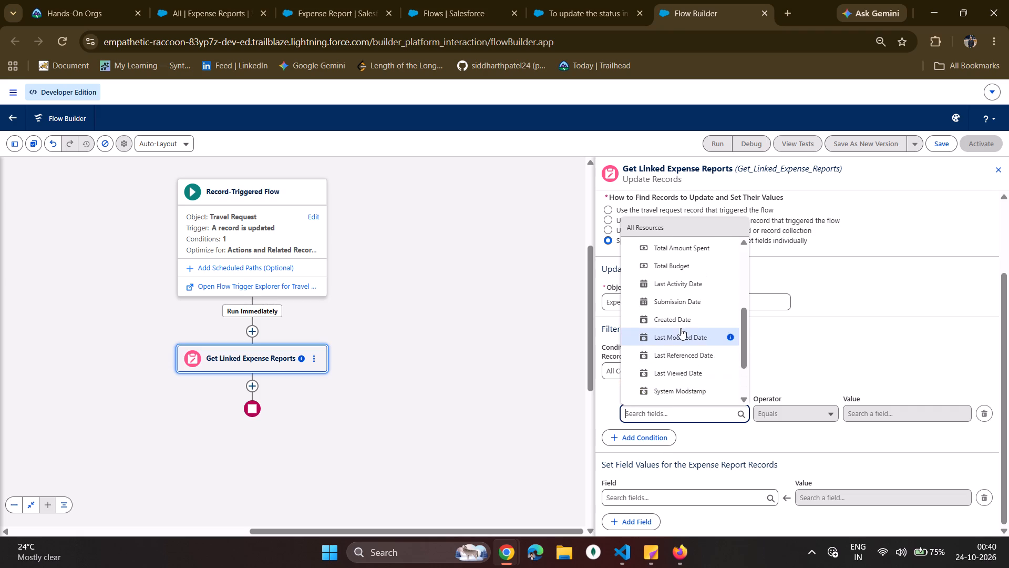
pyautogui.scroll(5, 681, 328)
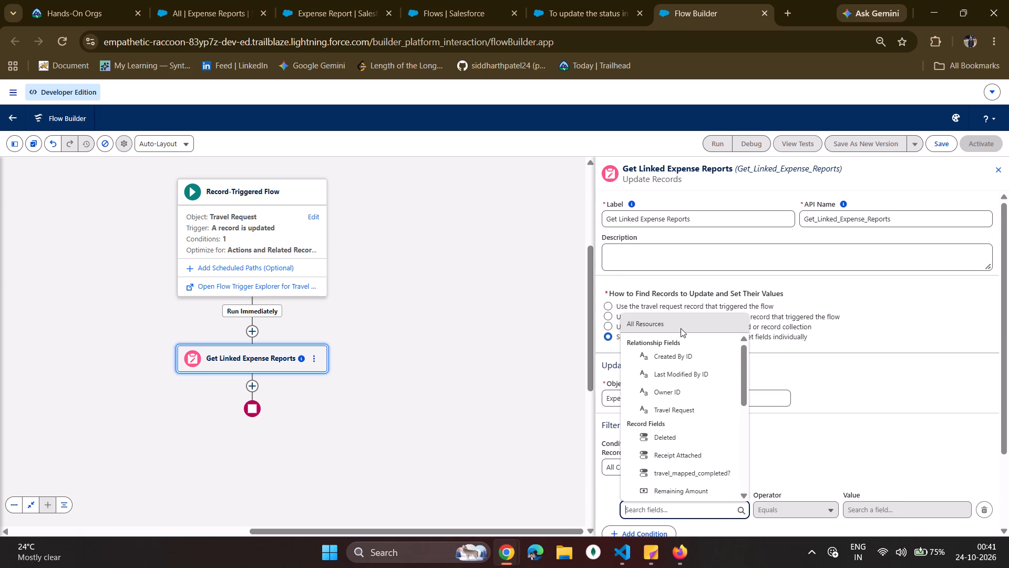
pyautogui.scroll(-1, 681, 328)
pyautogui.scroll(-10, 702, 378)
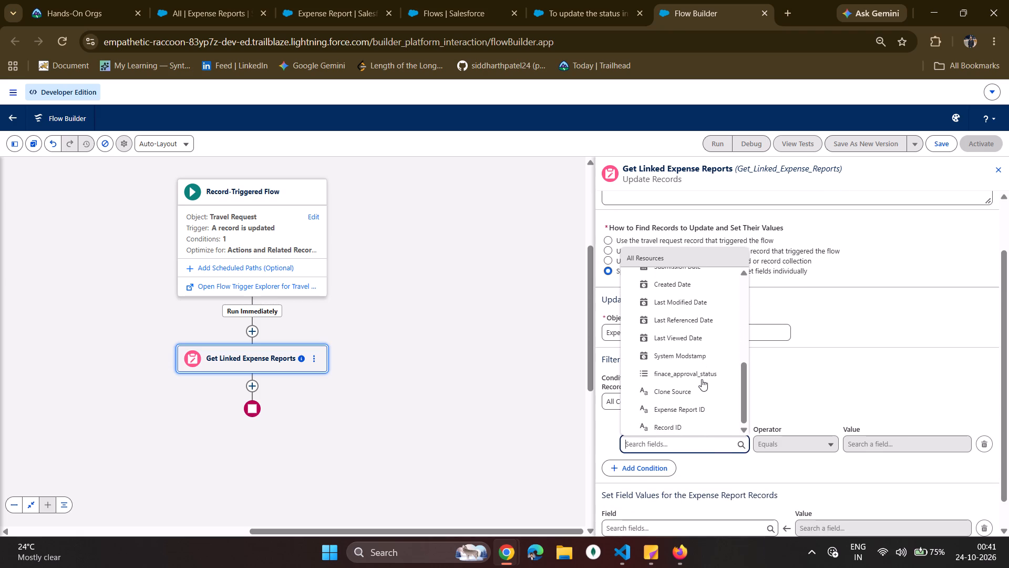
pyautogui.scroll(-1, 702, 379)
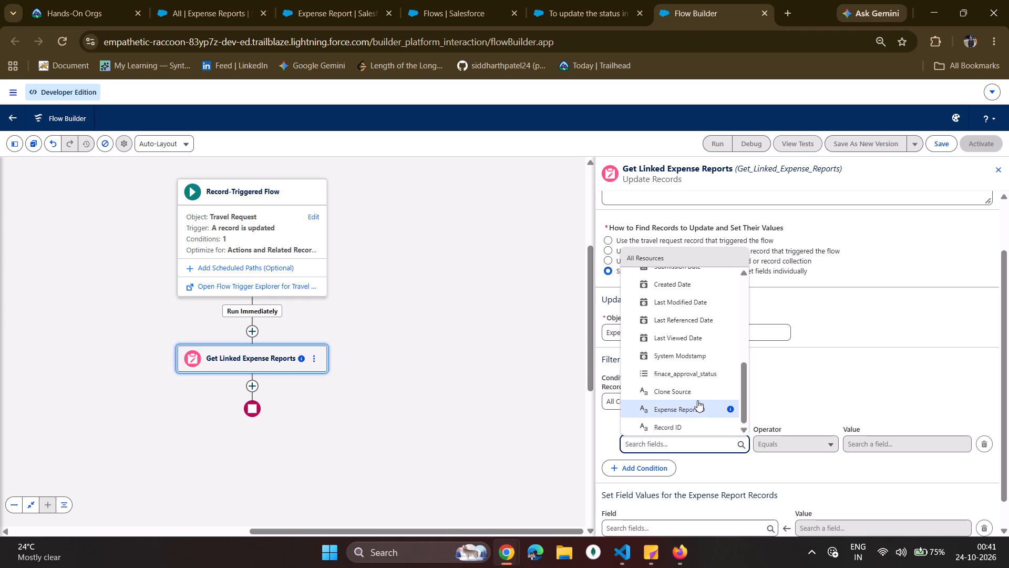
pyautogui.scroll(1, 697, 400)
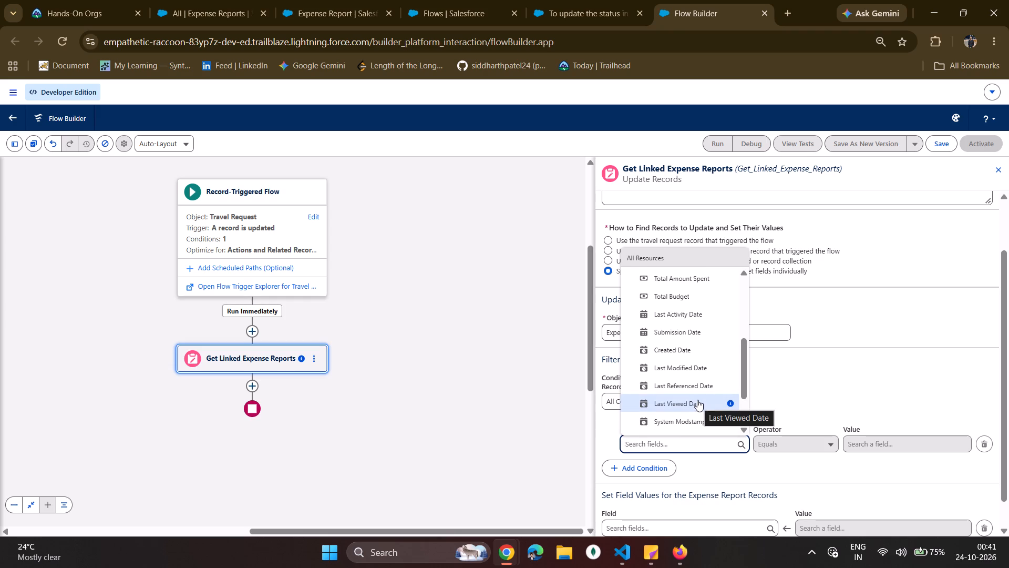
pyautogui.scroll(2, 697, 400)
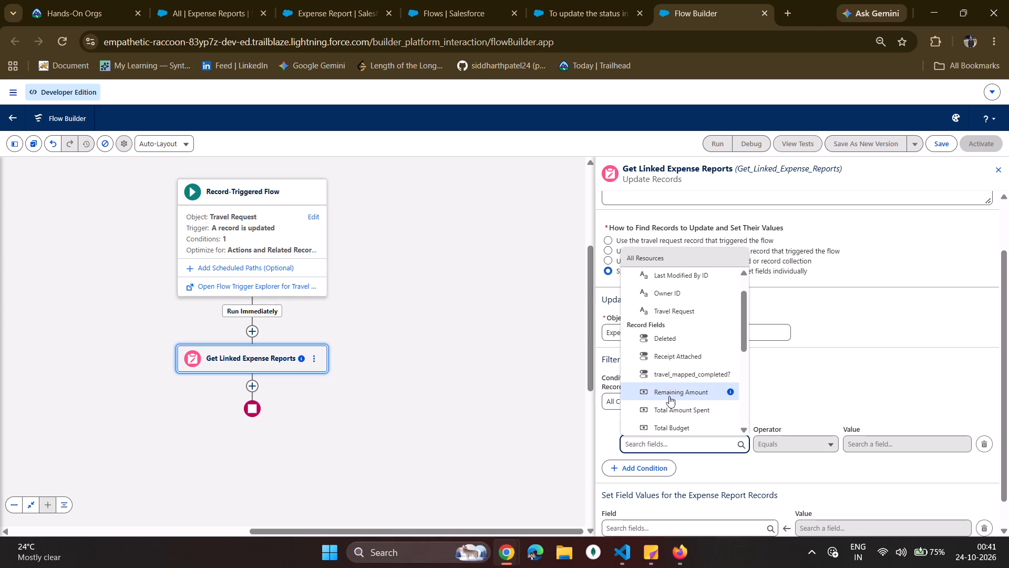
pyautogui.scroll(-2, 676, 392)
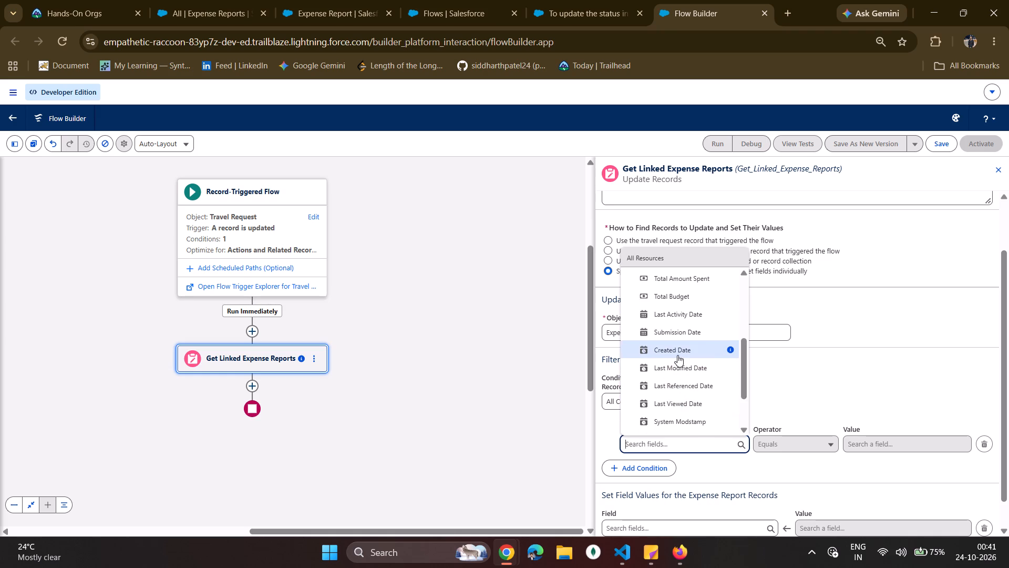
pyautogui.scroll(-5, 677, 355)
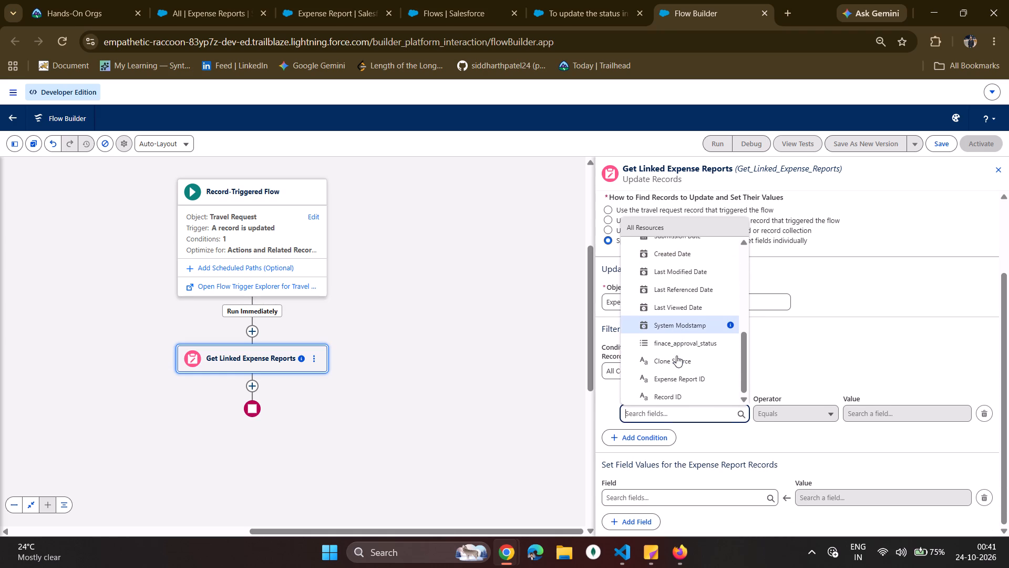
pyautogui.scroll(2, 674, 349)
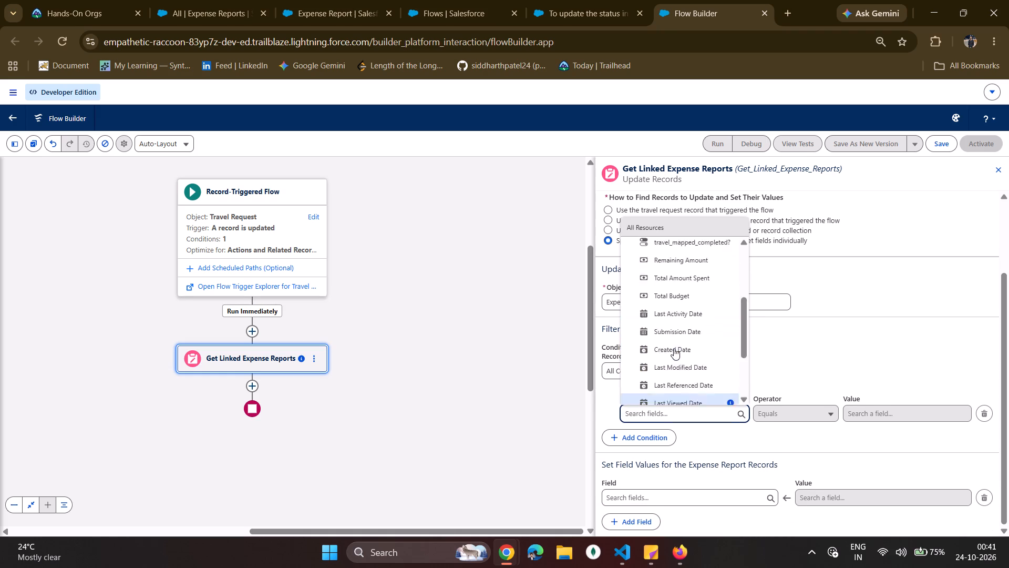
pyautogui.scroll(1, 674, 348)
pyautogui.scroll(-1, 674, 349)
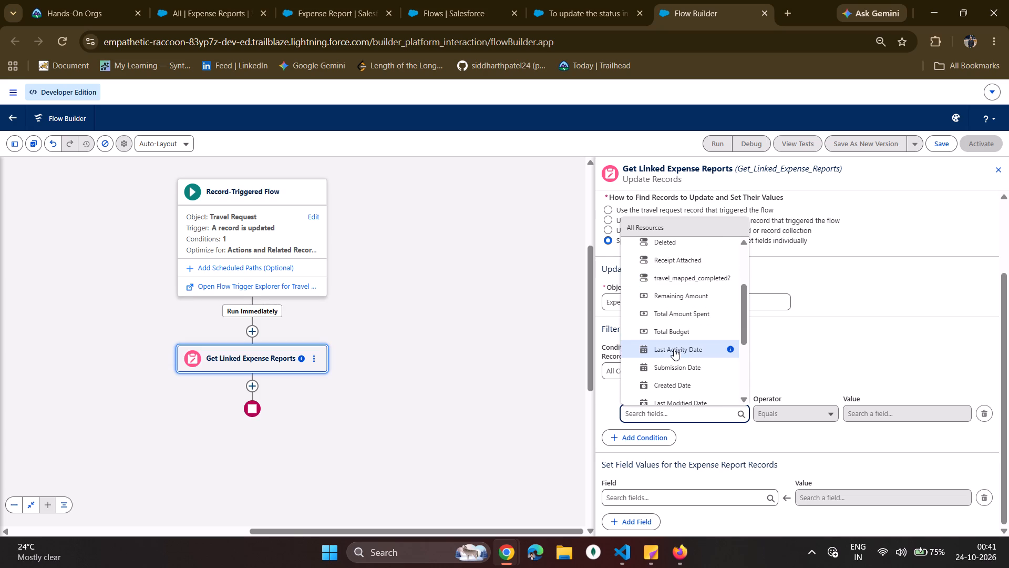
pyautogui.scroll(3, 674, 349)
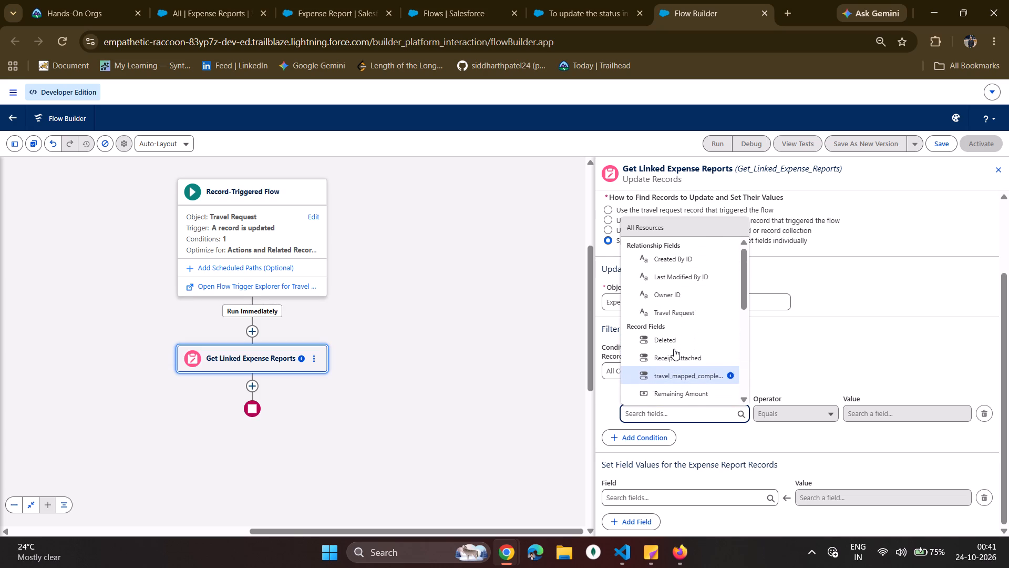
pyautogui.scroll(2, 674, 349)
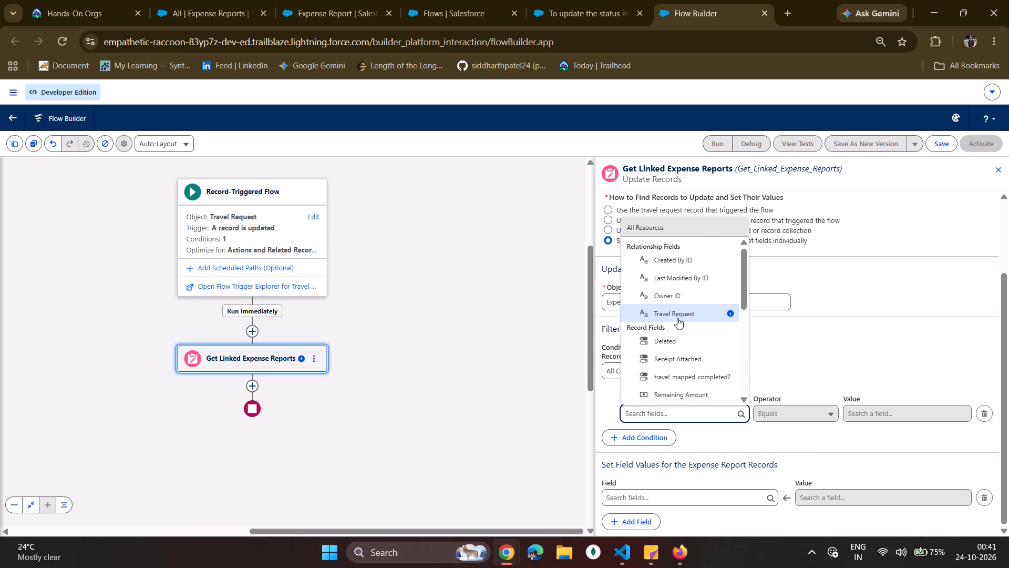
pyautogui.click(677, 318)
# Set the Travel Request condition's value to the Record ID of the triggering Travel_Request__c record.
pyautogui.click(859, 412)
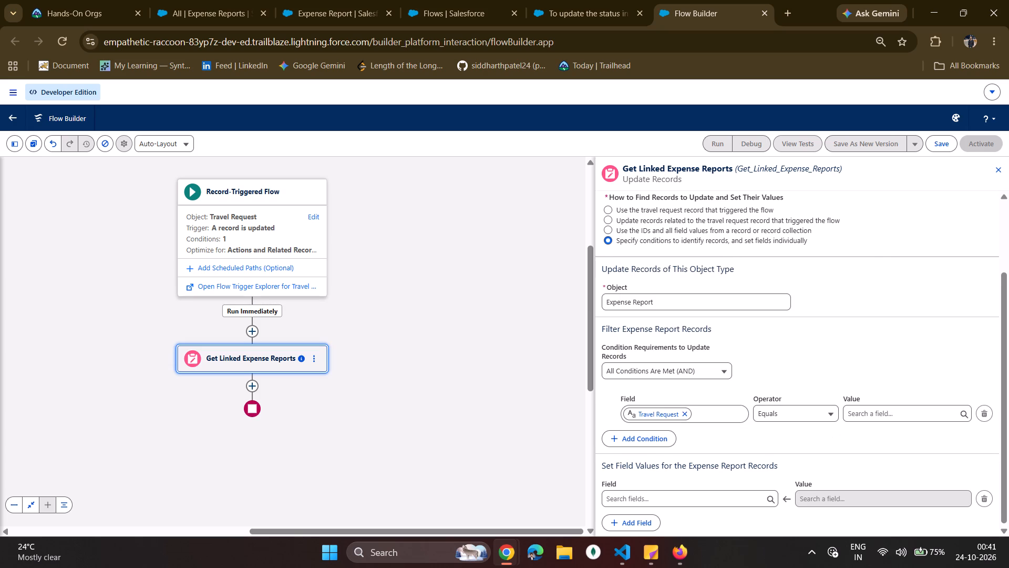
pyautogui.scroll(-3, 901, 351)
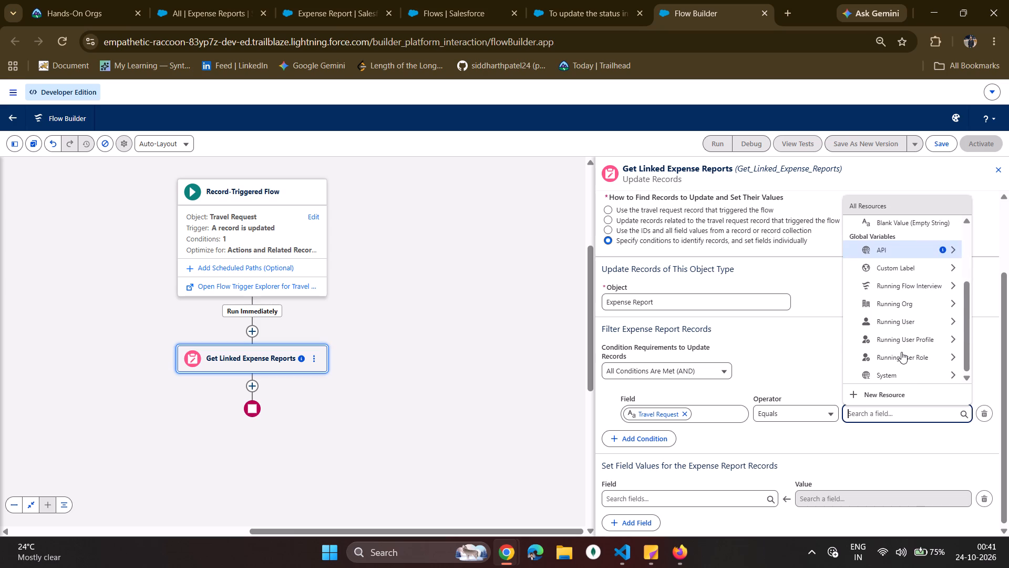
pyautogui.scroll(-3, 901, 352)
pyautogui.scroll(10, 901, 352)
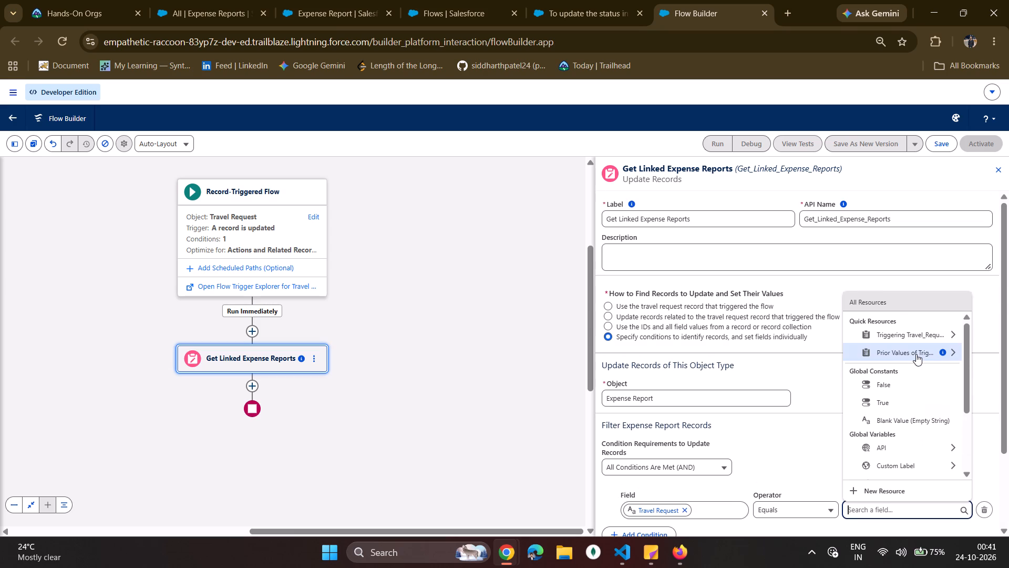
pyautogui.click(945, 335)
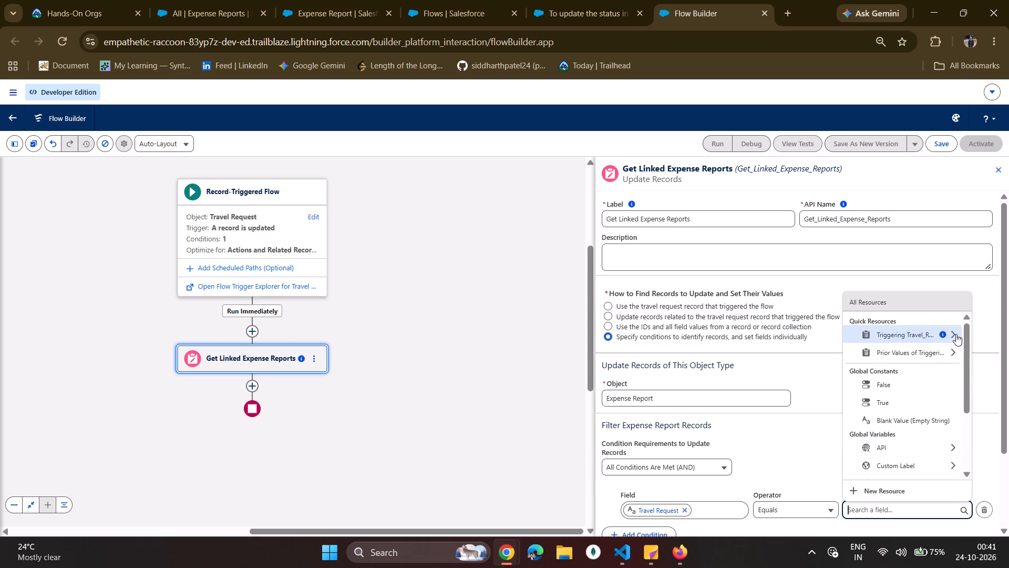
pyautogui.click(956, 334)
pyautogui.scroll(-8, 898, 400)
pyautogui.click(901, 448)
# Set the field value travel_mapped_completed? to True for the Expense Report records.
pyautogui.scroll(-4, 893, 435)
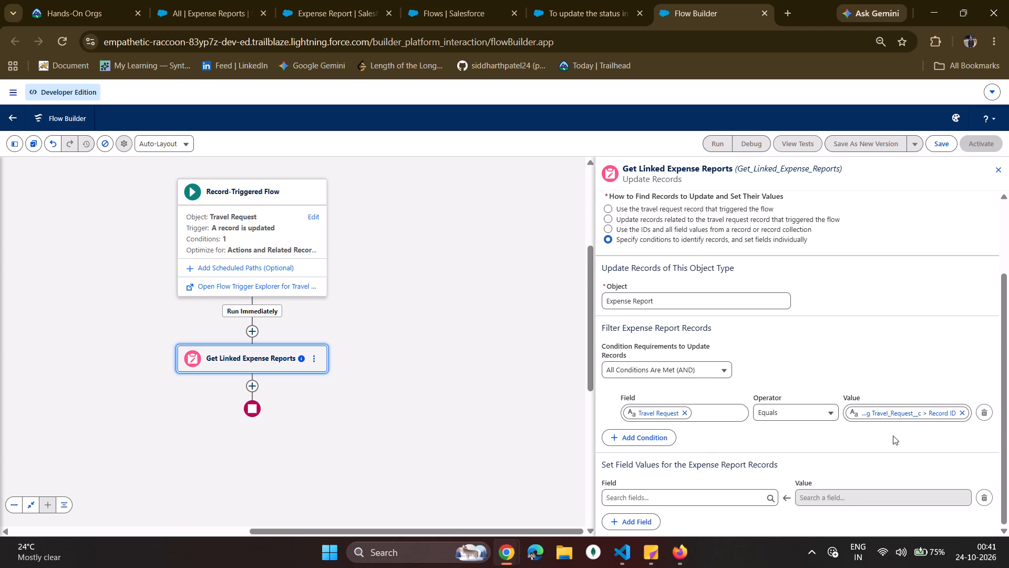
pyautogui.scroll(-4, 891, 432)
pyautogui.click(719, 485)
pyautogui.click(719, 496)
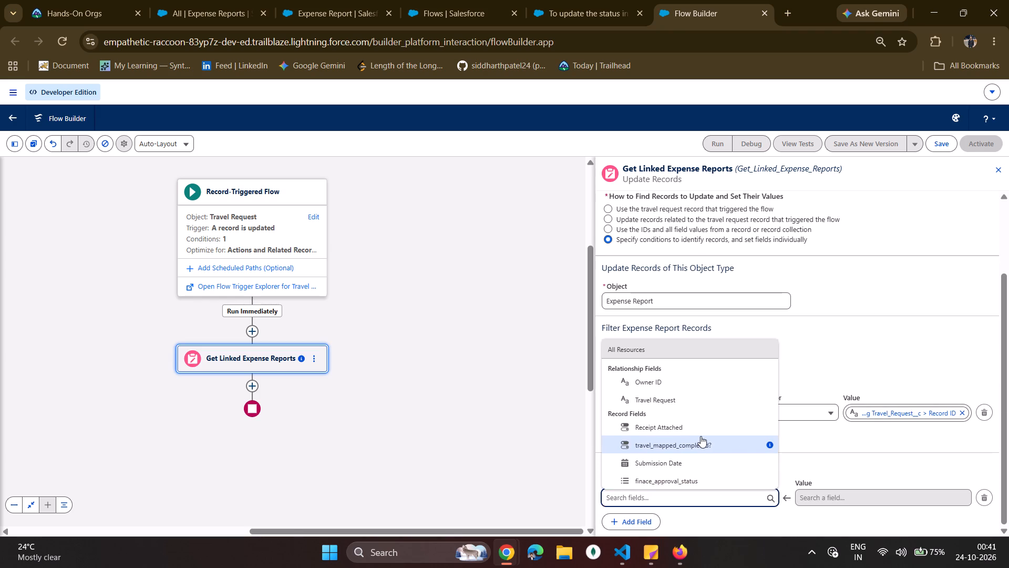
pyautogui.scroll(-3, 696, 430)
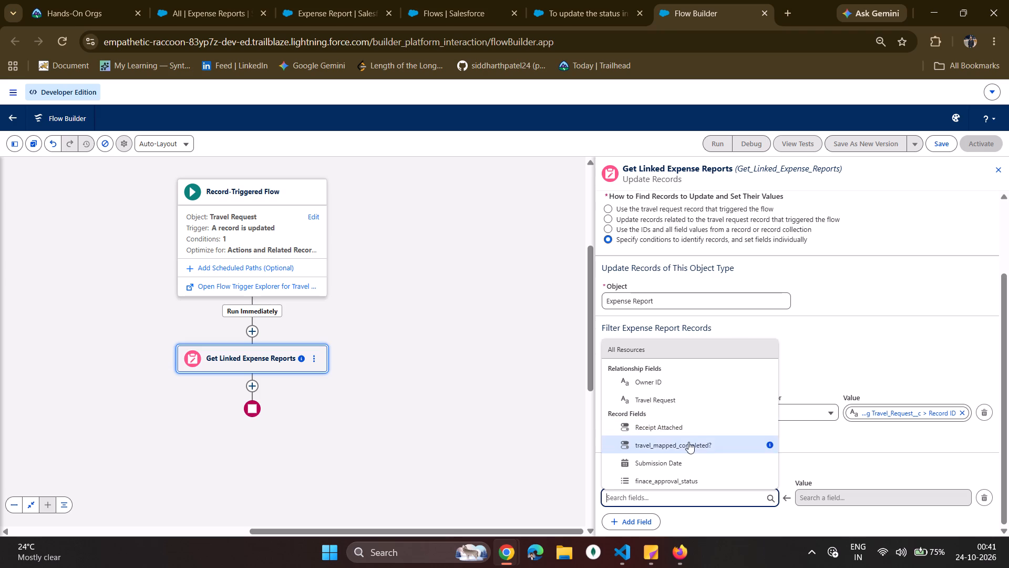
pyautogui.click(689, 445)
pyautogui.click(823, 494)
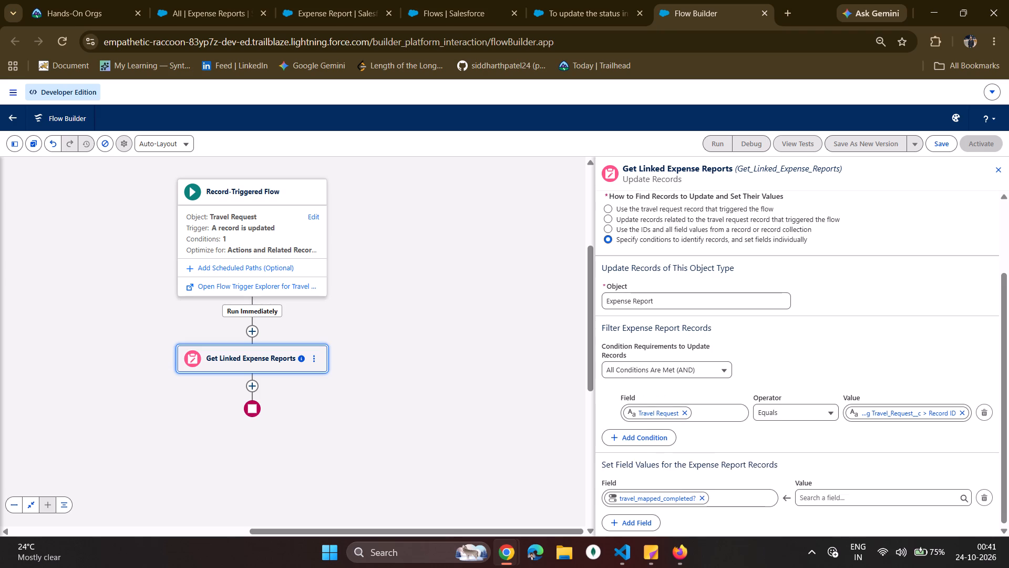
pyautogui.click(856, 399)
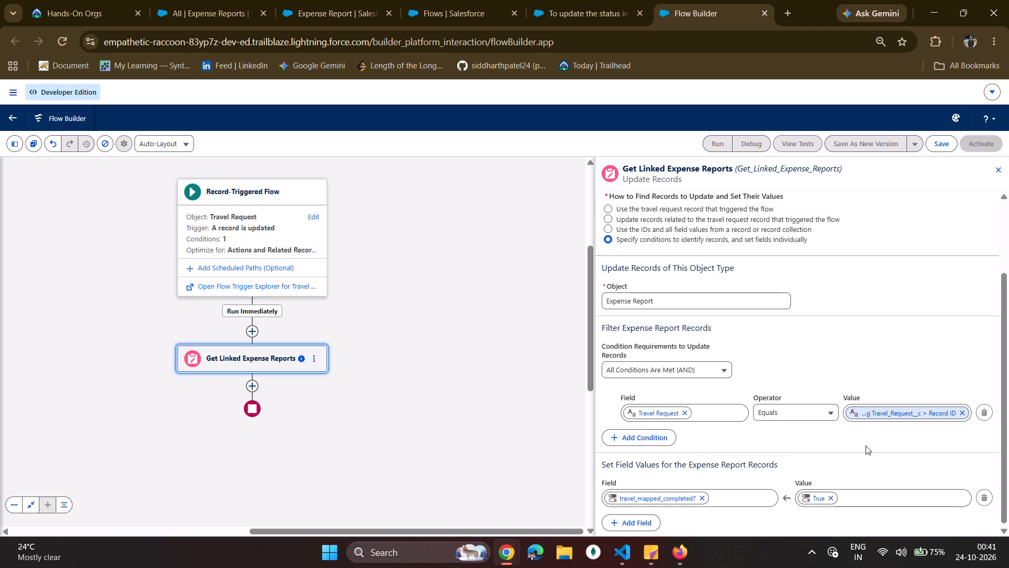
pyautogui.click(866, 445)
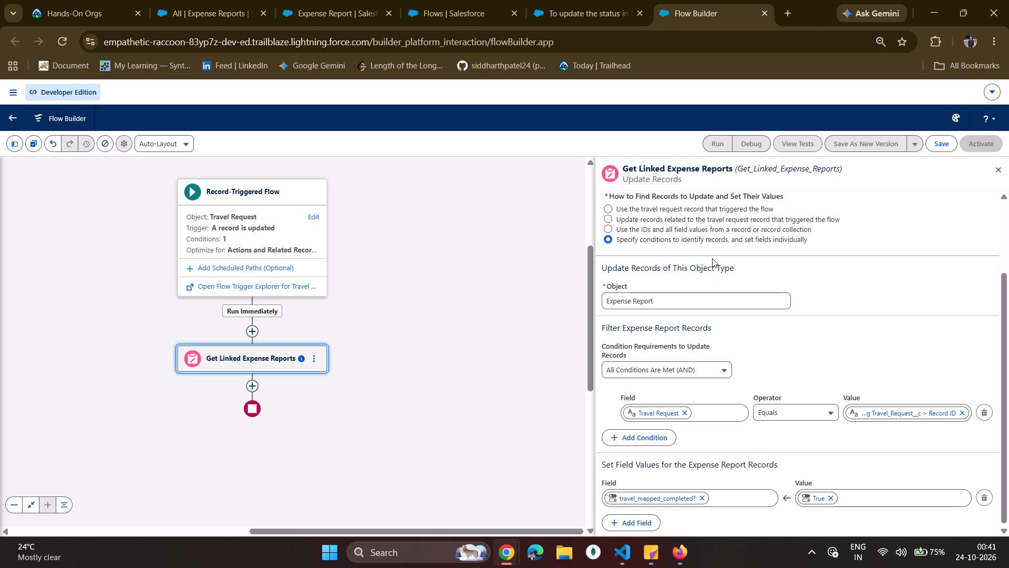
pyautogui.press('shift+super+s')
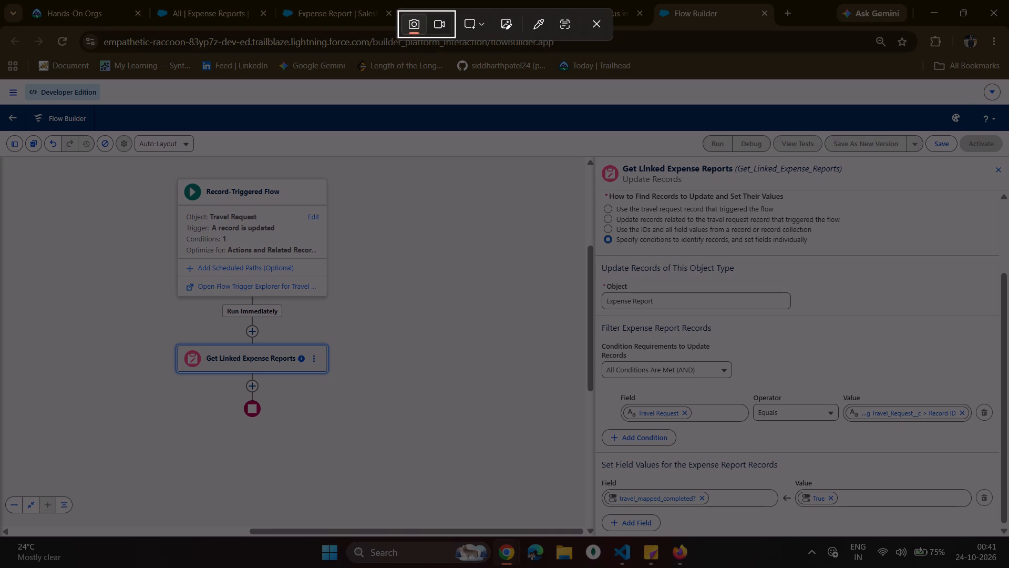
pyautogui.moveTo(44, 164); pyautogui.dragTo(1004, 530)
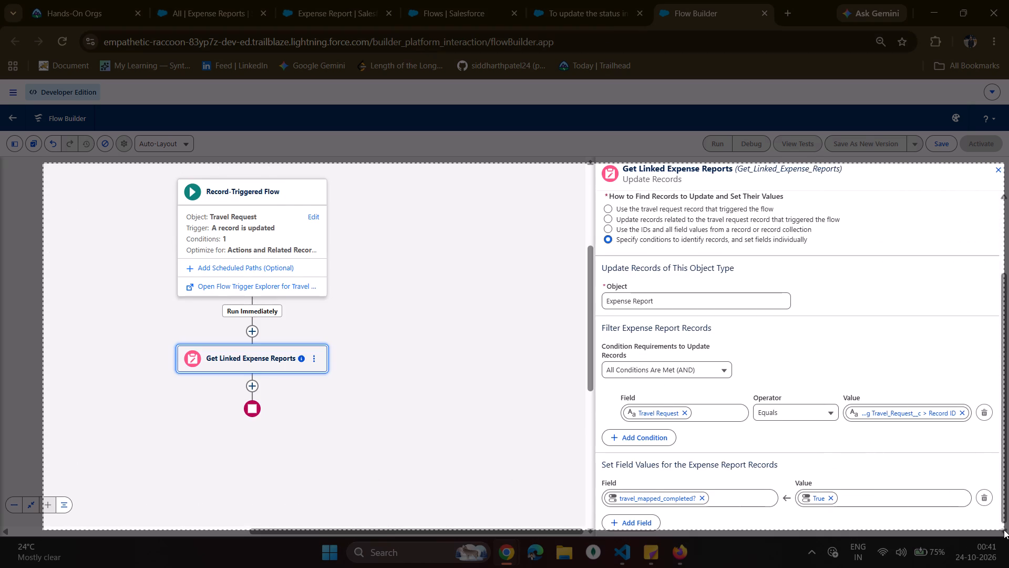
pyautogui.moveTo(1004, 530); pyautogui.dragTo(1008, 530)
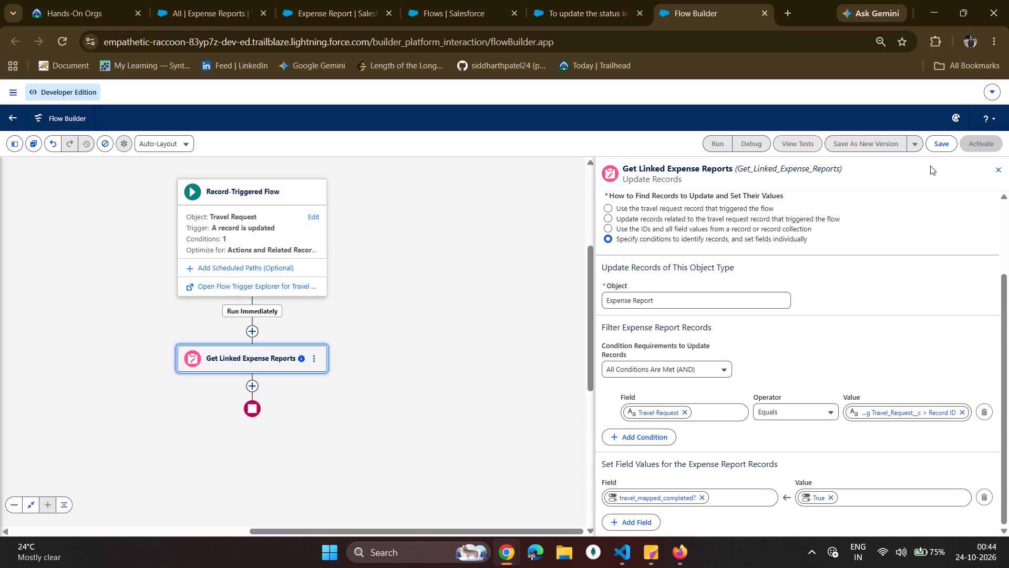
pyautogui.click(940, 143)
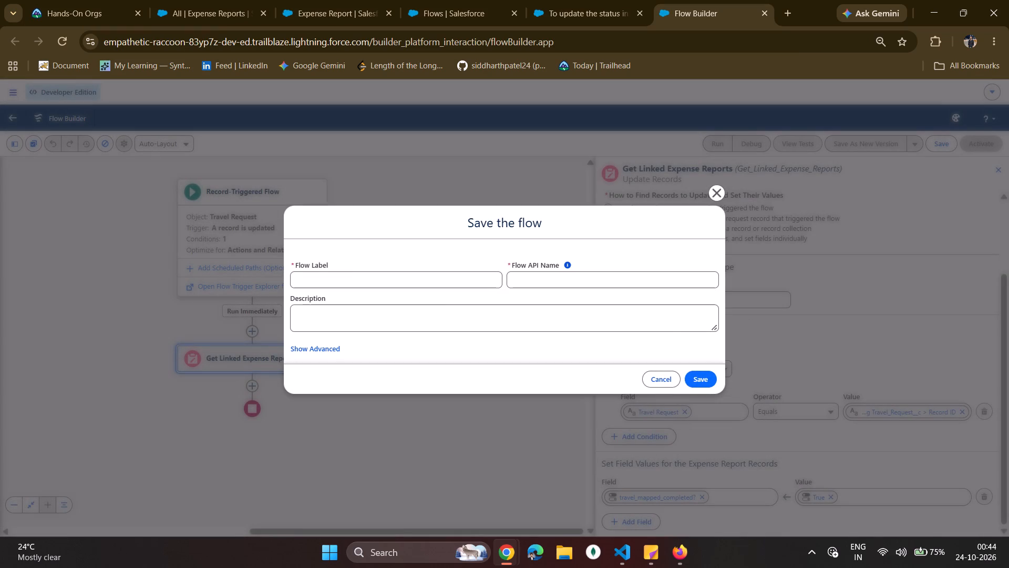
pyautogui.click(314, 272)
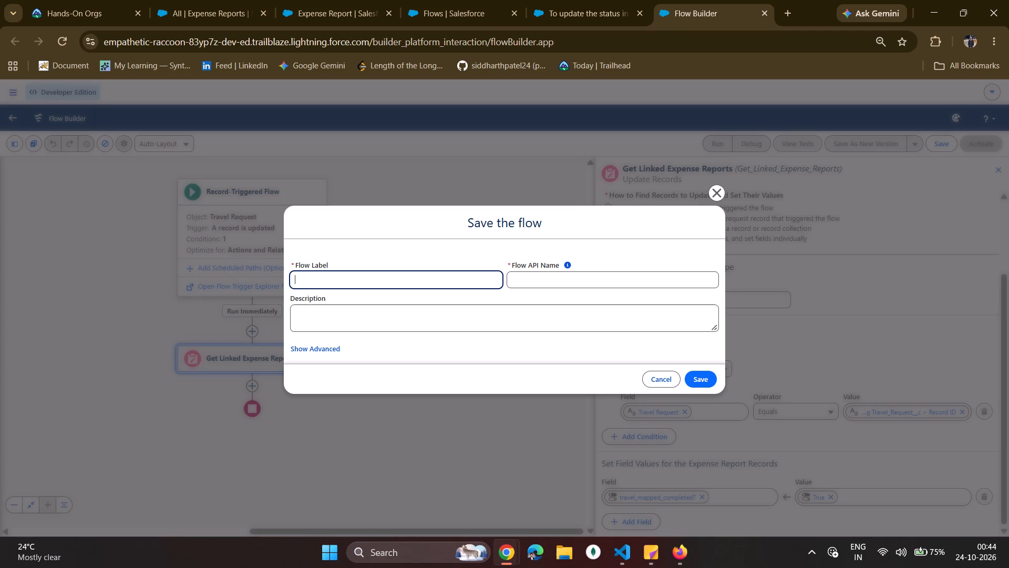
pyautogui.write('travel_completed in rpt')
pyautogui.click(366, 299)
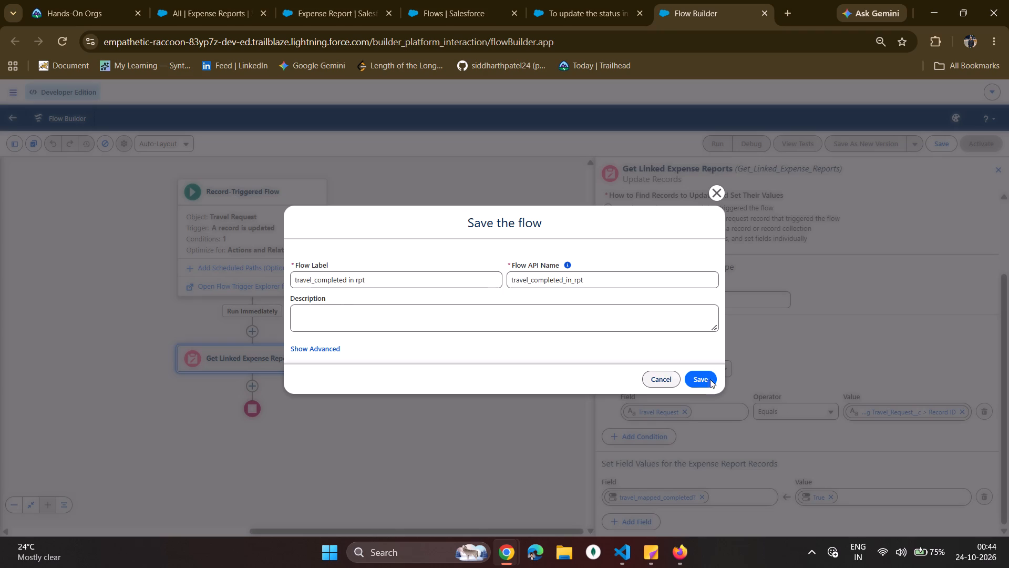
pyautogui.click(697, 374)
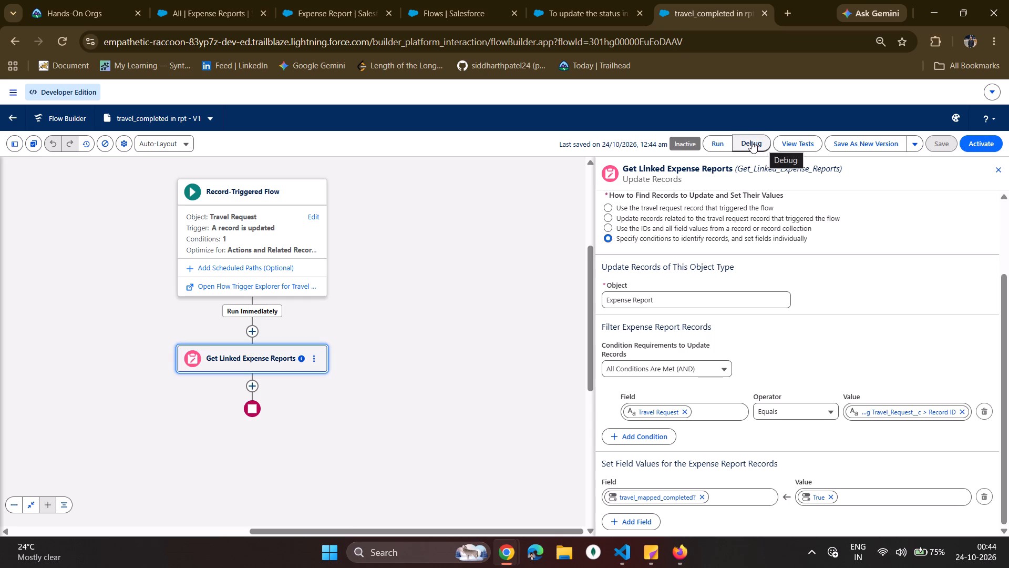
# Open the debug setup for the flow and list the Travel_Request__c records available as the triggering record.
pyautogui.click(751, 141)
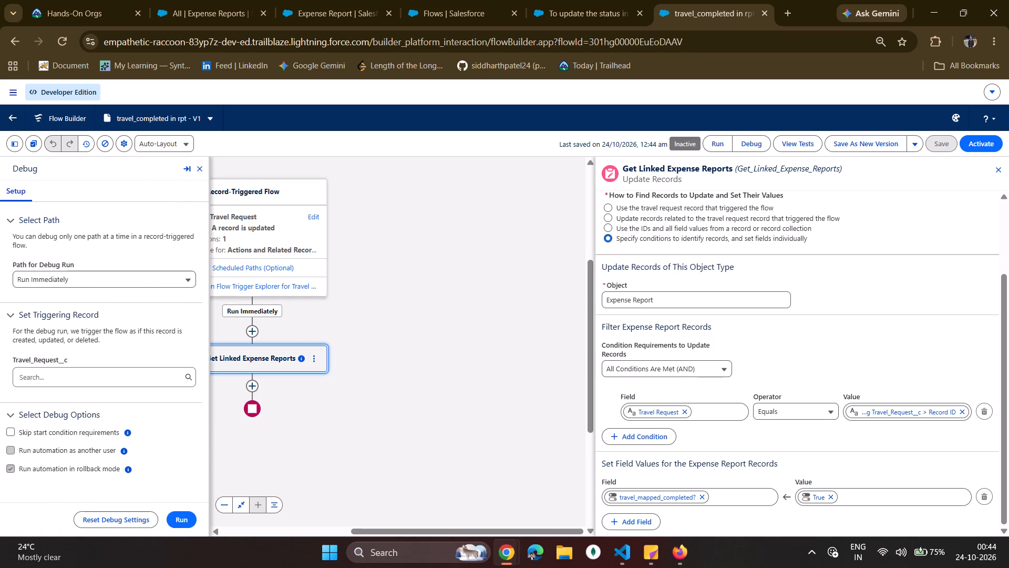
pyautogui.click(98, 386)
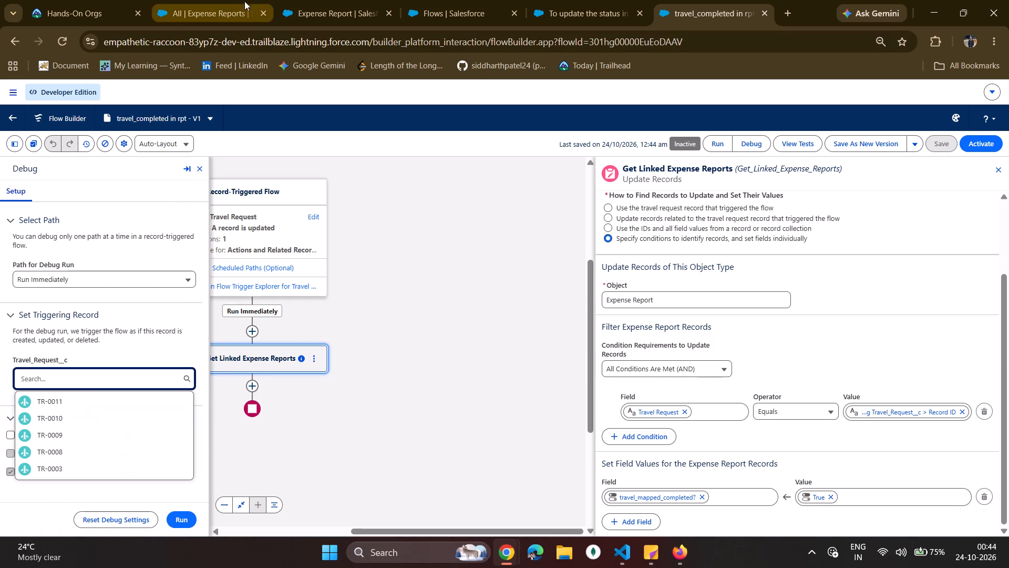
# Check the fields available for display in the All list view of Expense Reports, leaving the selection as it is.
pyautogui.click(222, 9)
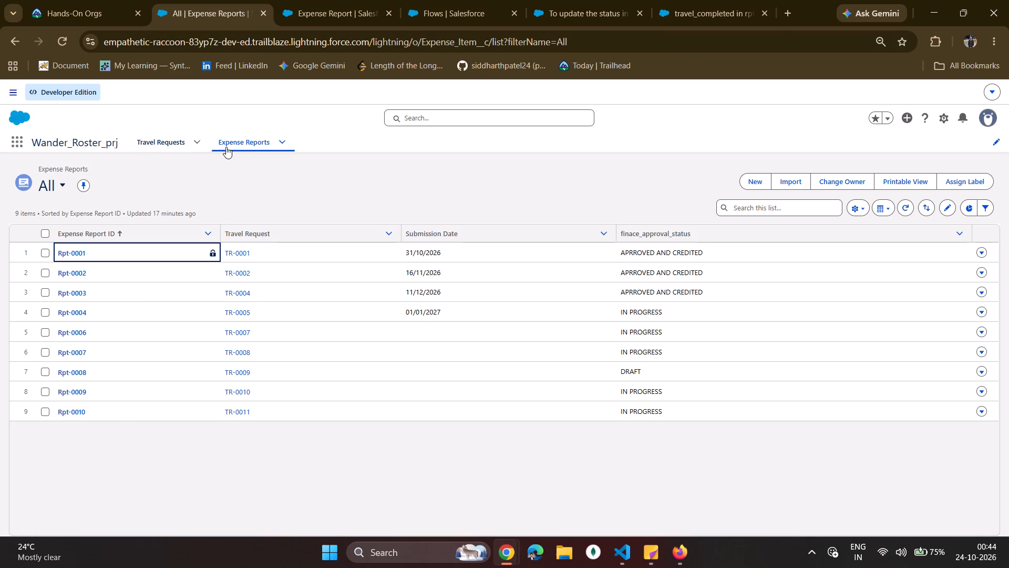
pyautogui.click(231, 148)
pyautogui.click(862, 207)
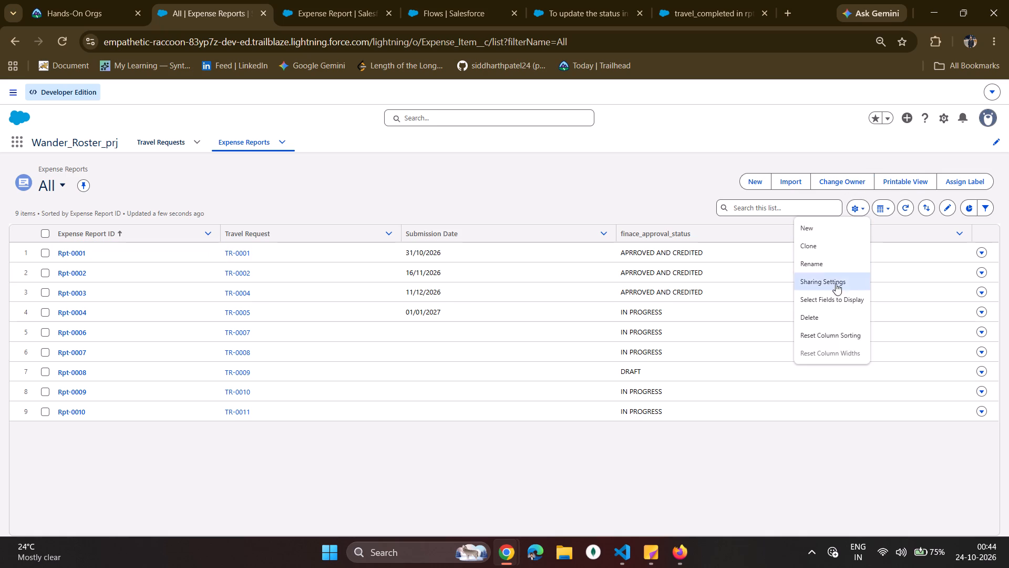
pyautogui.click(838, 303)
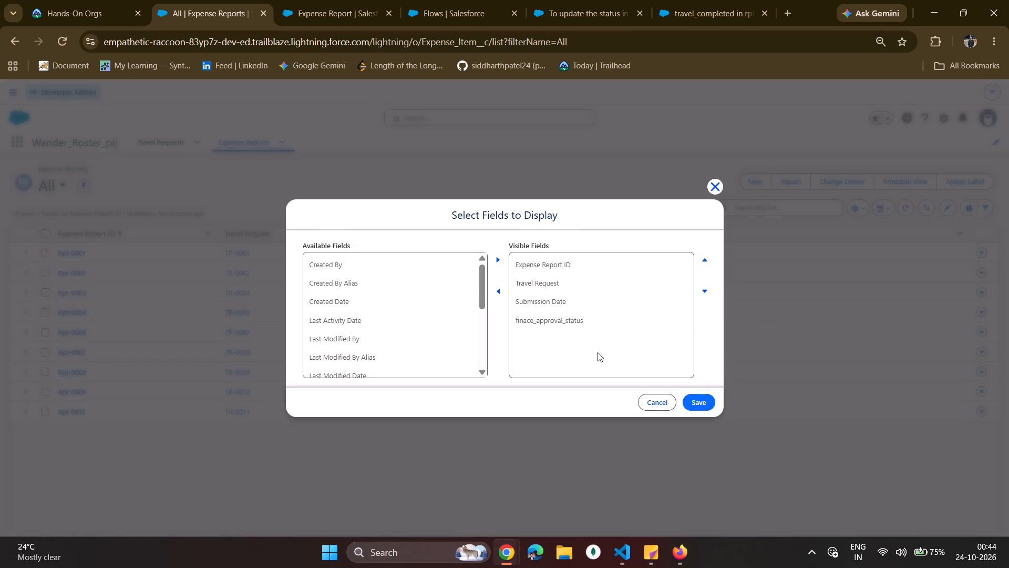
pyautogui.scroll(-11, 336, 337)
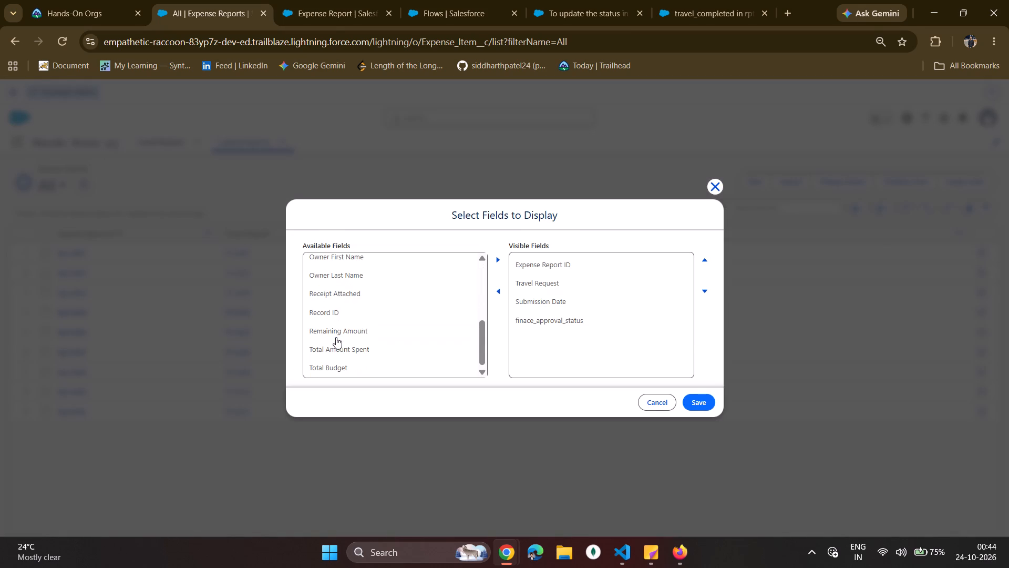
pyautogui.scroll(2, 351, 324)
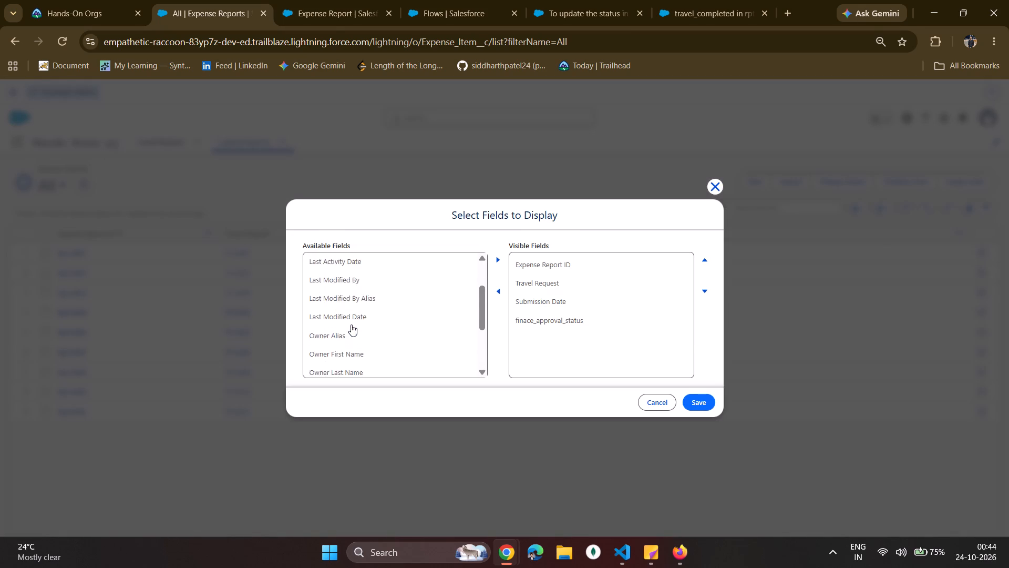
pyautogui.scroll(3, 351, 324)
pyautogui.scroll(-8, 351, 324)
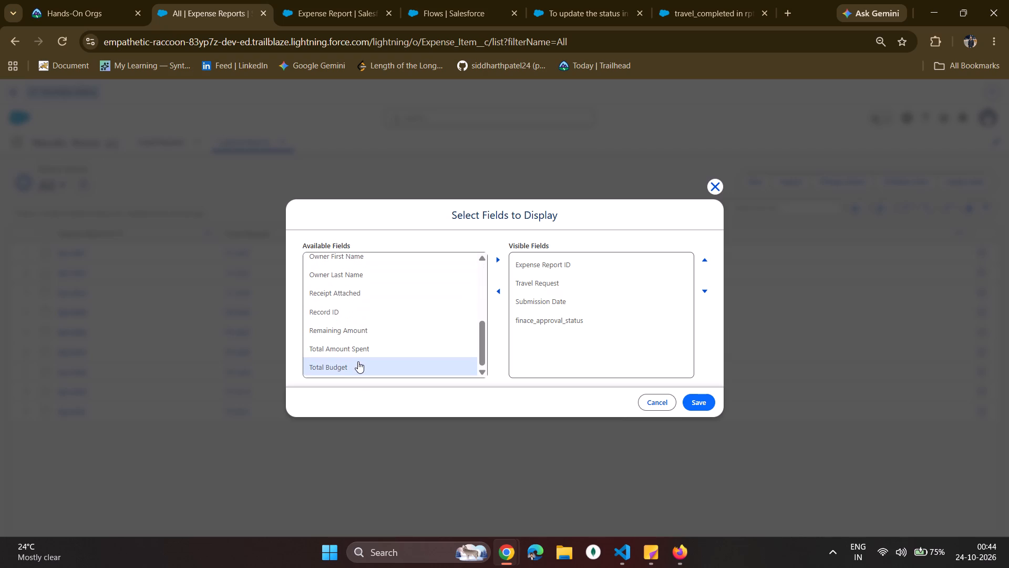
pyautogui.scroll(3, 360, 360)
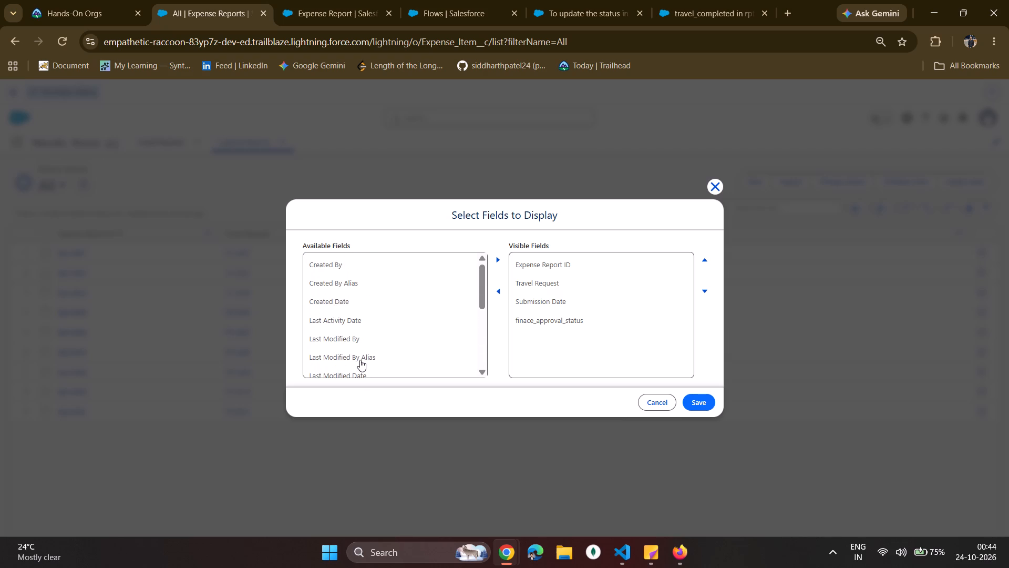
pyautogui.scroll(3, 360, 360)
pyautogui.scroll(-3, 360, 360)
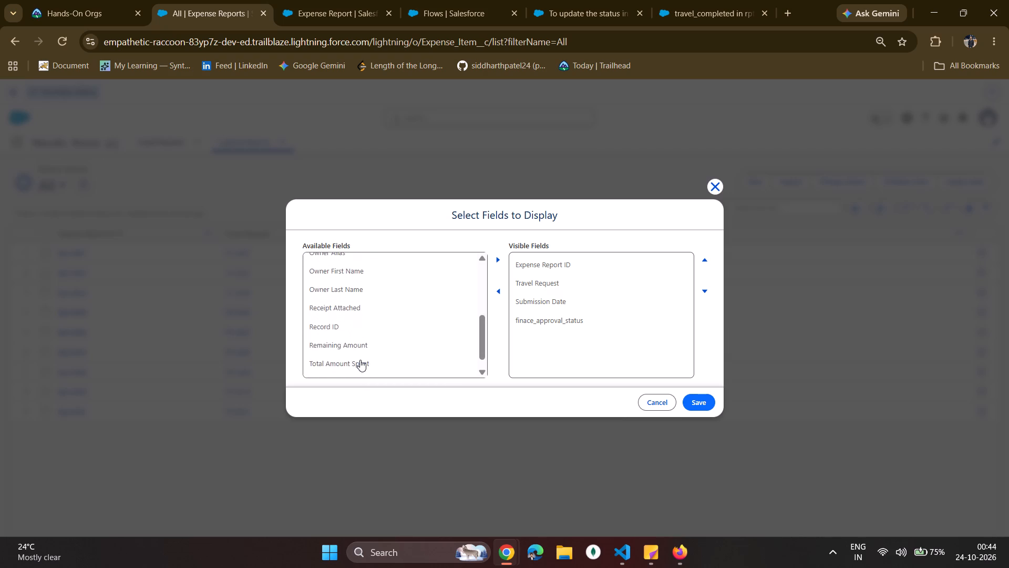
pyautogui.click(722, 184)
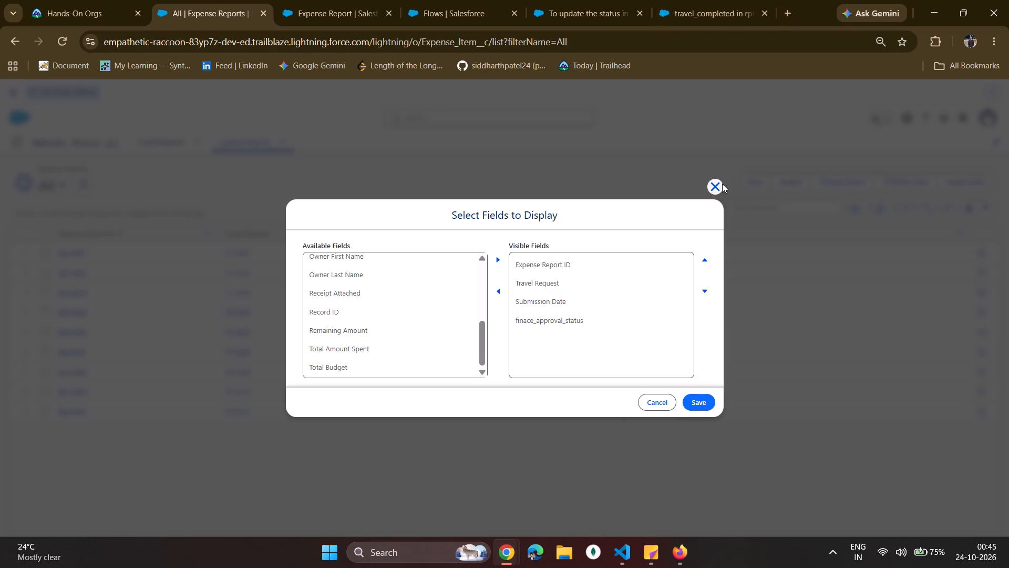
# Change the Salesforce display density to Comfy.
pyautogui.click(986, 121)
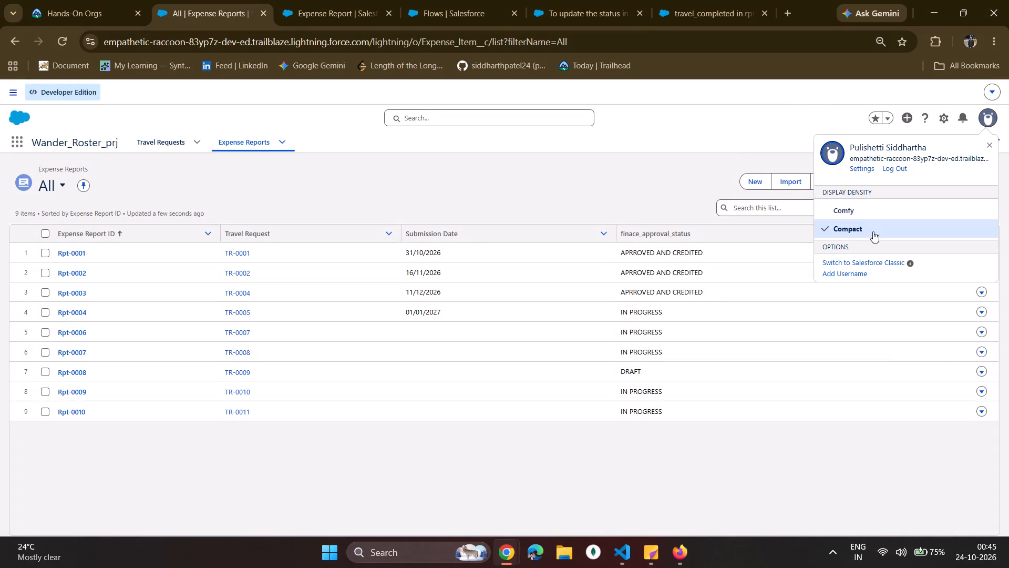
pyautogui.click(864, 222)
pyautogui.click(864, 214)
pyautogui.click(658, 326)
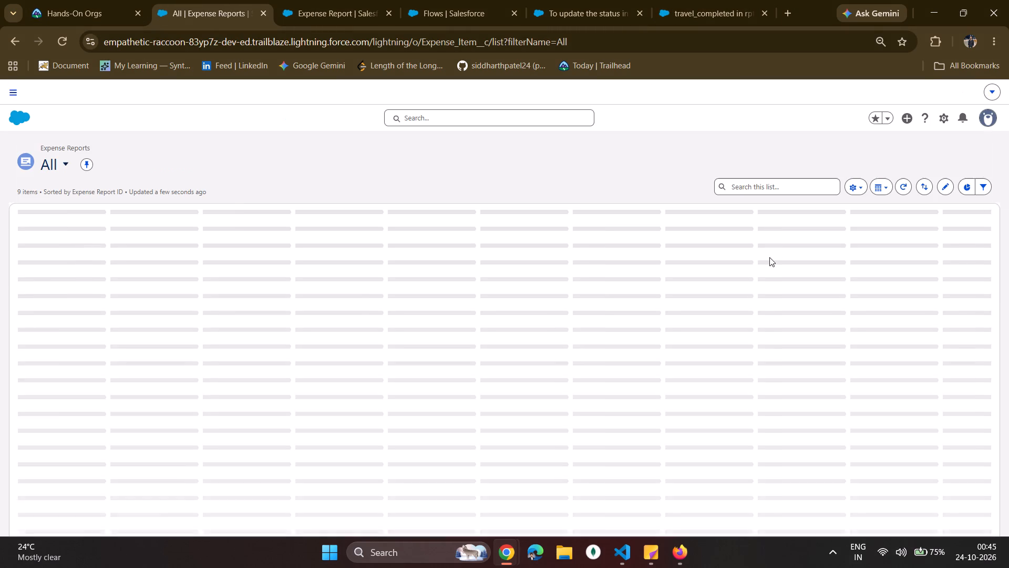
# Add the travel_mapped_completed? field to the visible fields of the Expense Reports All list view and save the selection.
pyautogui.click(850, 220)
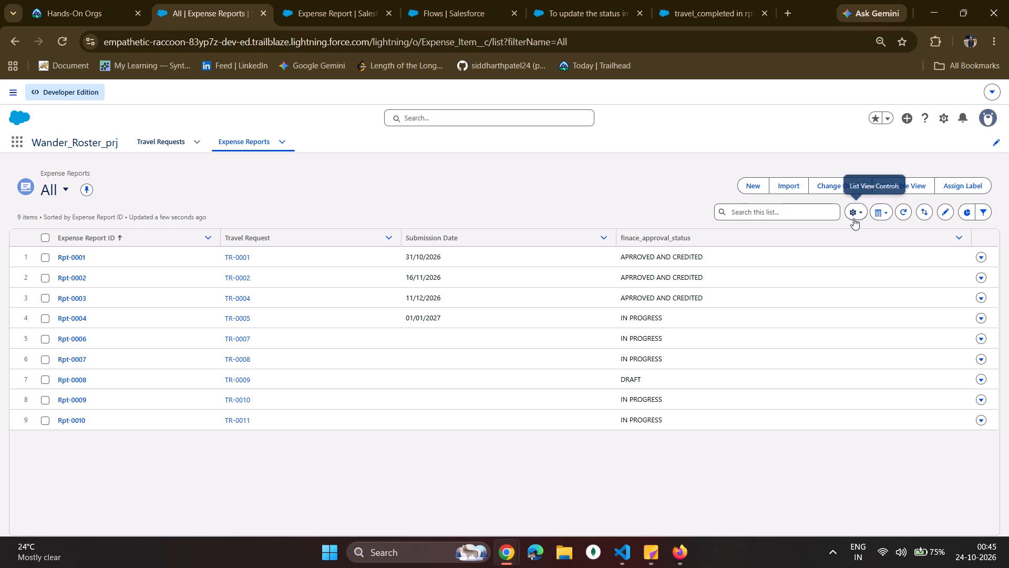
pyautogui.click(853, 218)
pyautogui.click(849, 310)
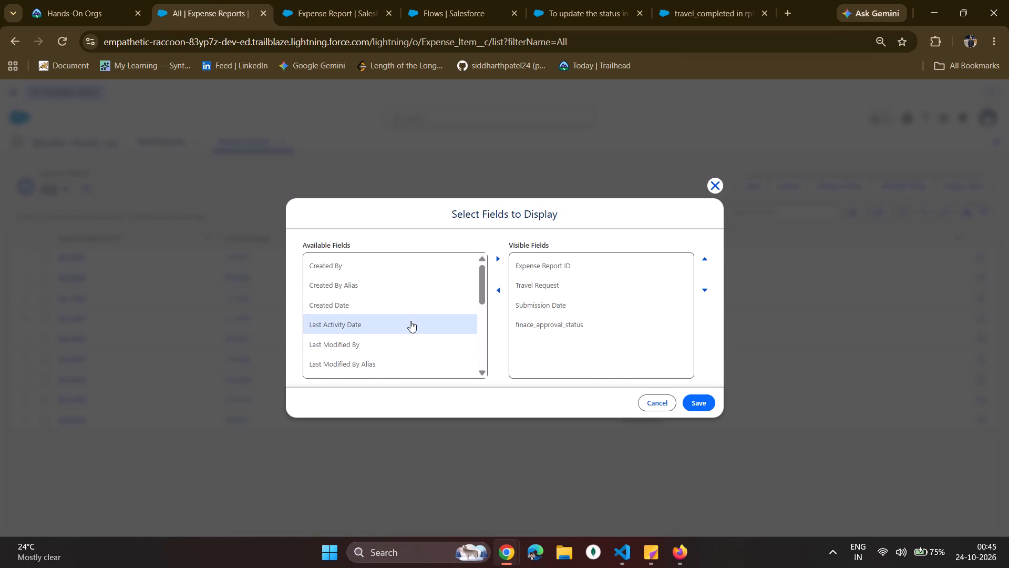
pyautogui.scroll(-7, 410, 321)
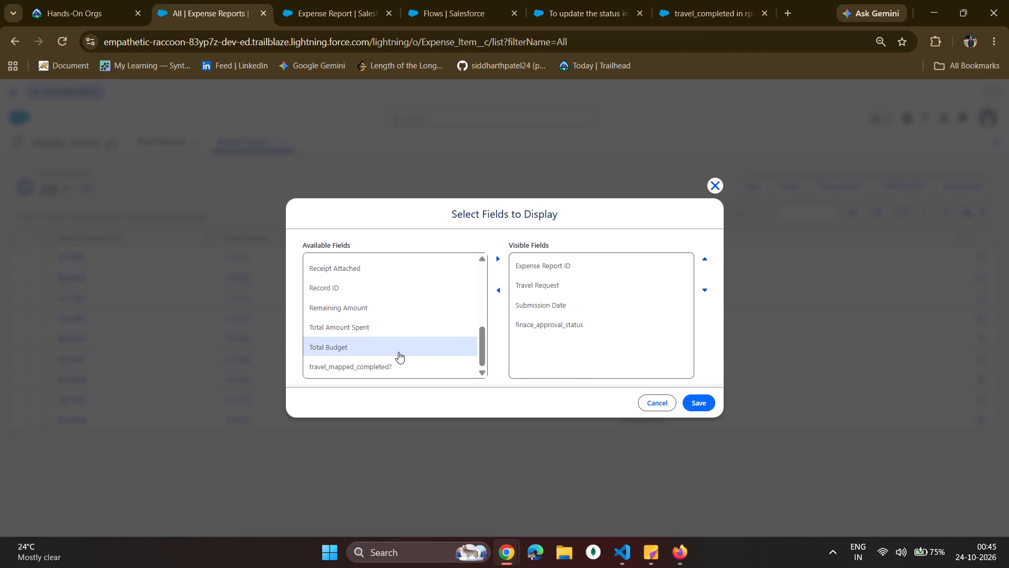
pyautogui.click(401, 363)
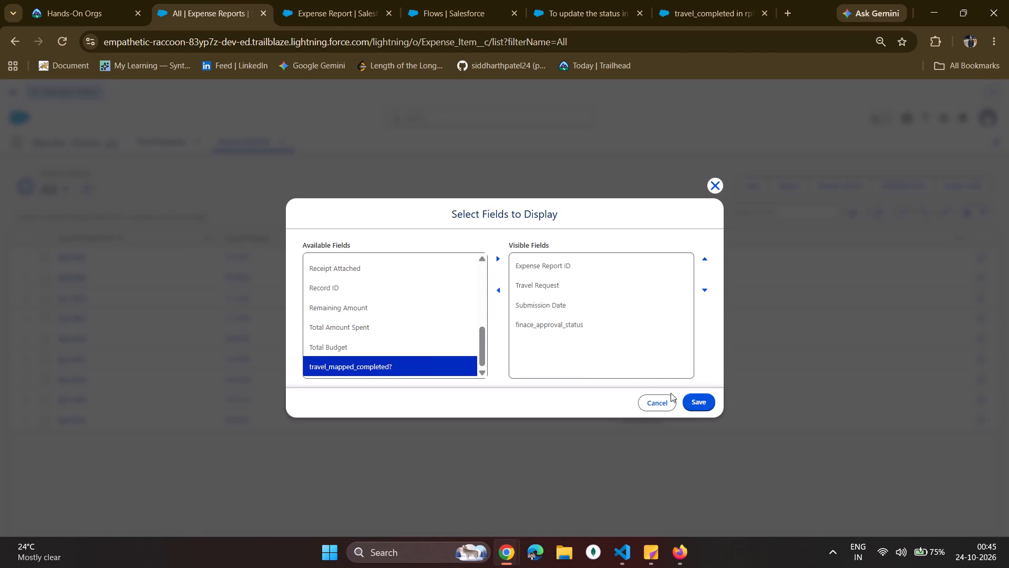
pyautogui.click(497, 262)
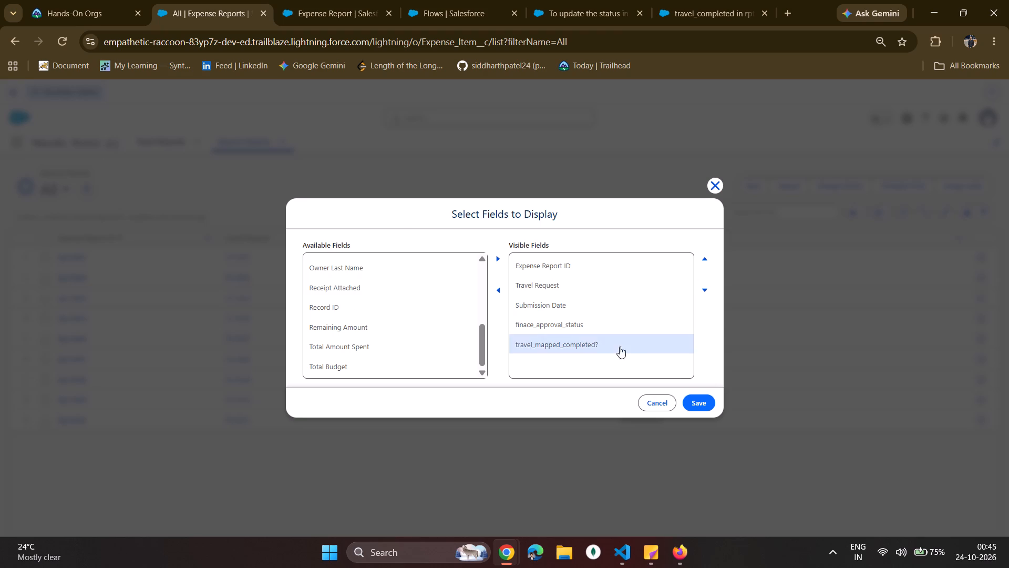
pyautogui.click(695, 400)
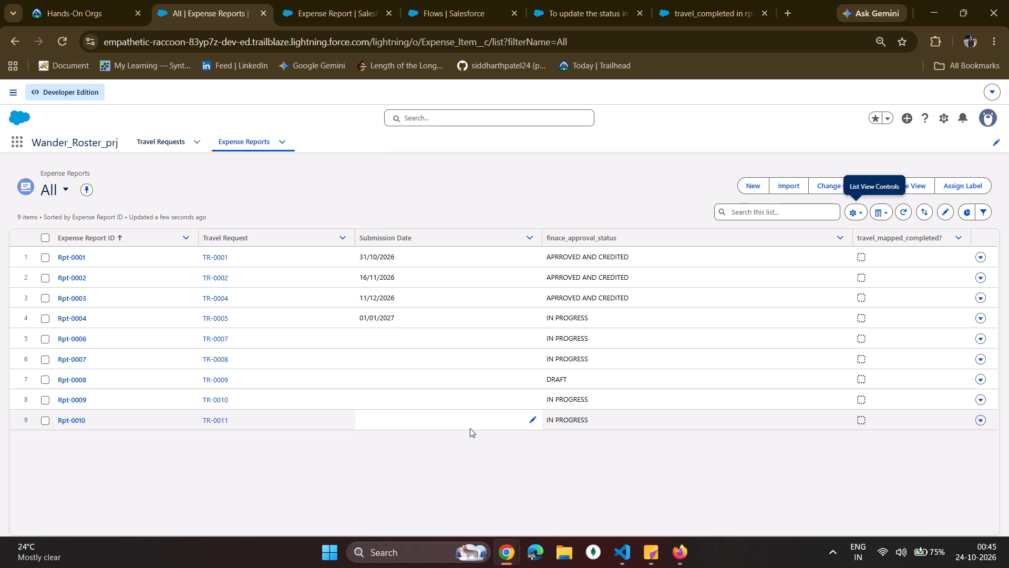
# Review the approval statuses in the Travel Requests list, and examine the status of TR-0011 through its linked expense report.
pyautogui.click(155, 140)
pyautogui.scroll(-4, 154, 384)
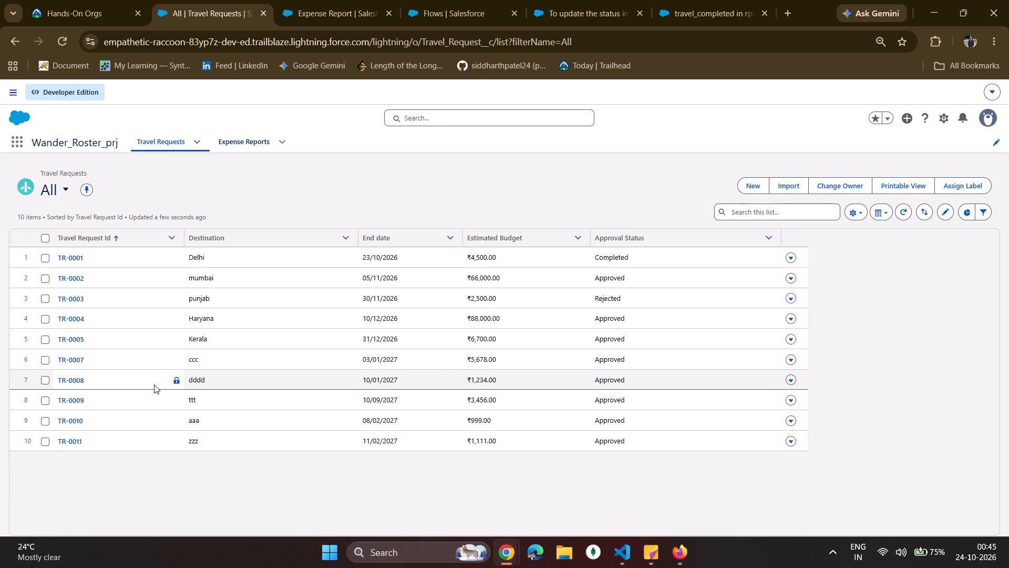
pyautogui.scroll(2, 154, 384)
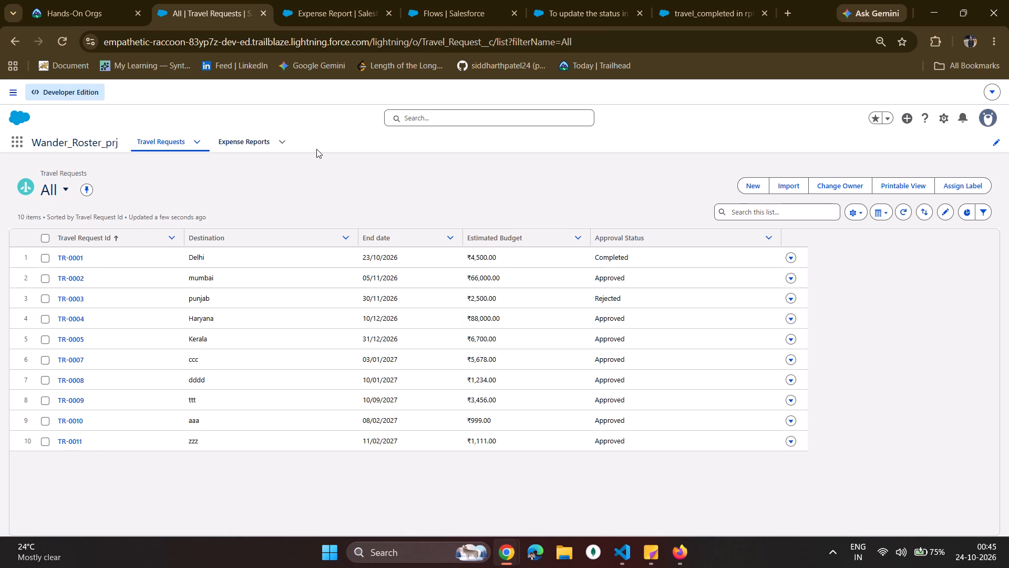
pyautogui.click(242, 147)
pyautogui.click(223, 417)
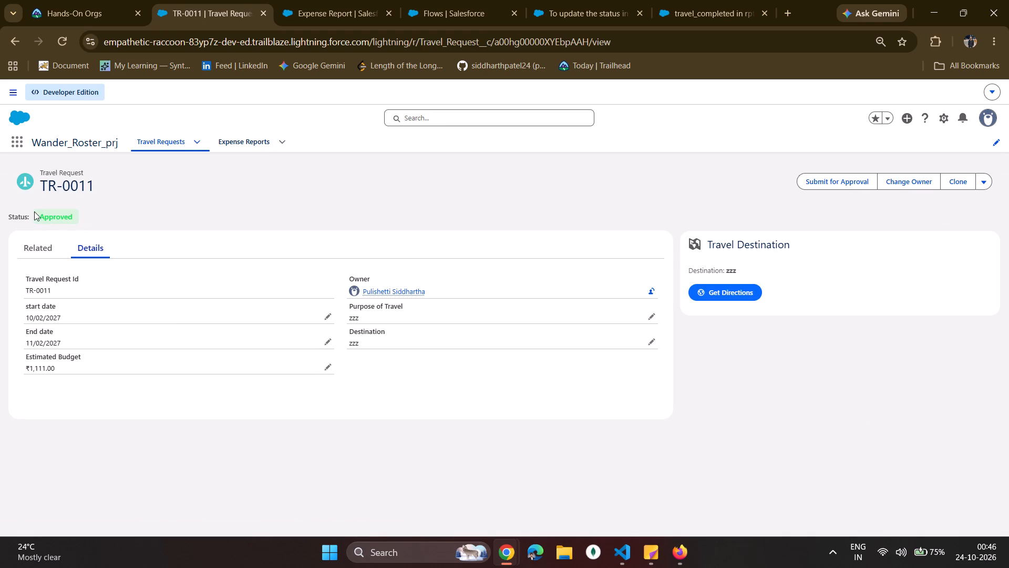
pyautogui.click(34, 211)
pyautogui.moveTo(34, 211); pyautogui.dragTo(133, 224)
pyautogui.click(134, 224)
pyautogui.click(69, 218)
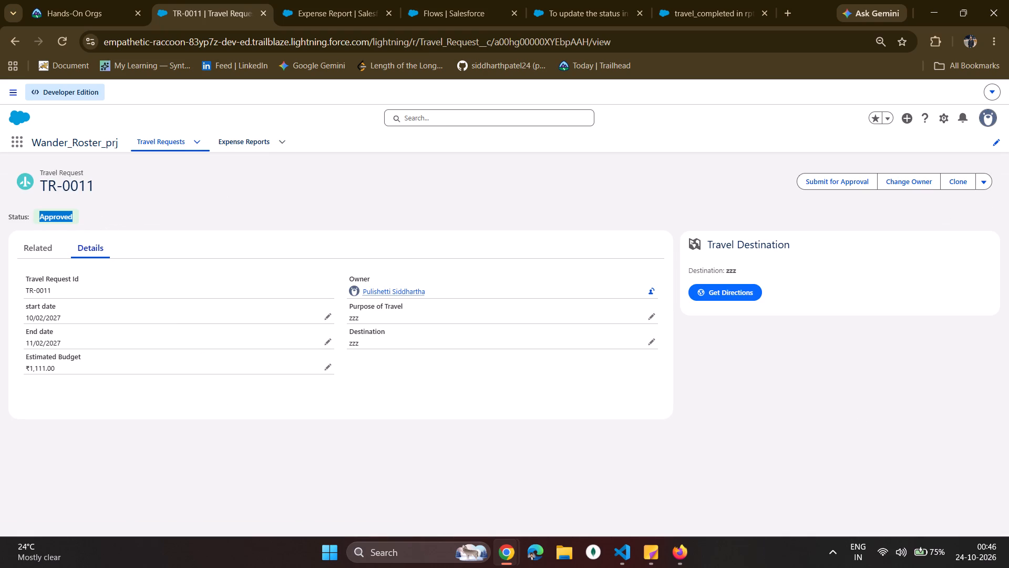
pyautogui.click(67, 219)
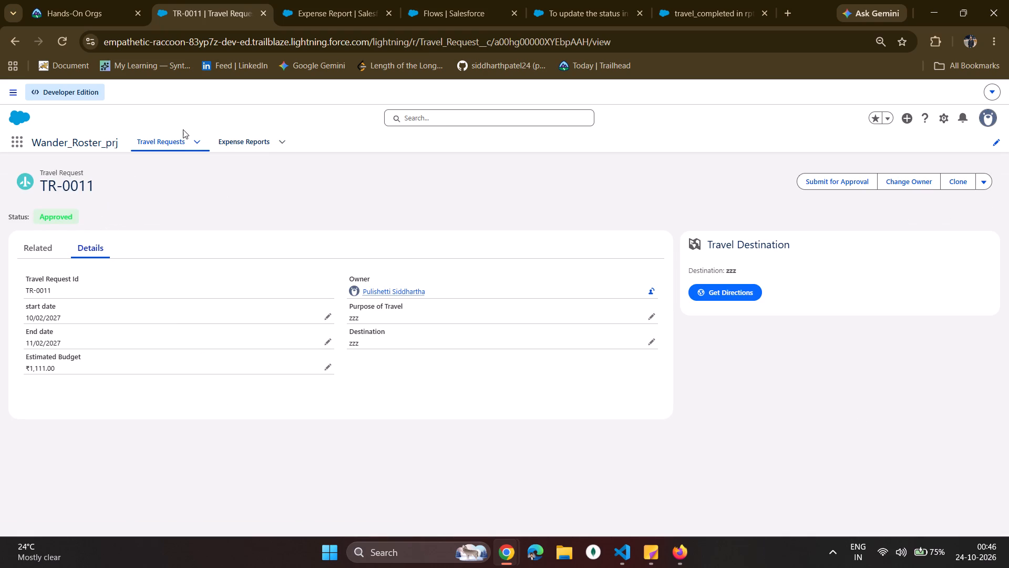
# Start a new travel request with start date 14/02/2027 and end date 15/02/2027.
pyautogui.click(169, 139)
pyautogui.click(761, 186)
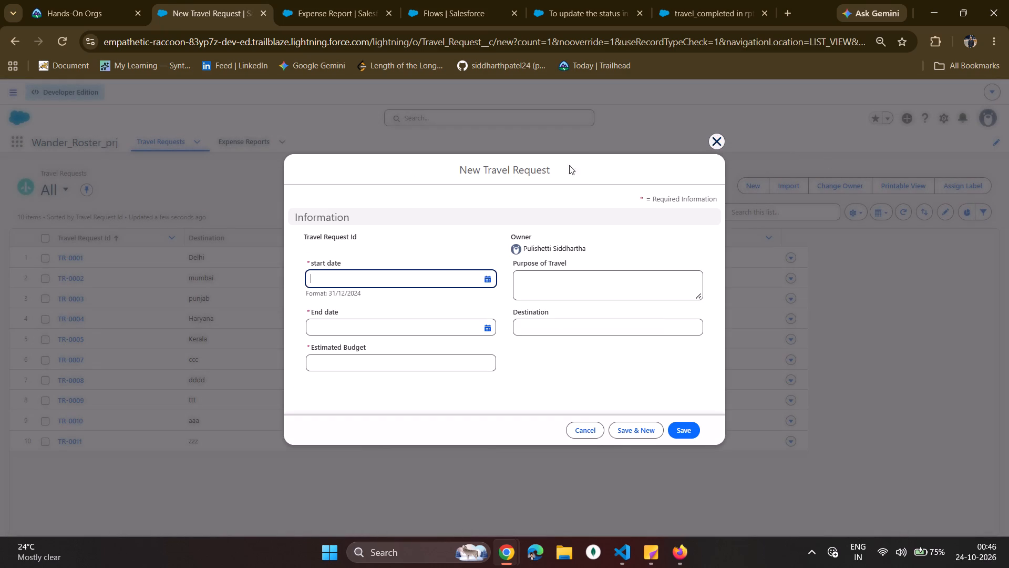
pyautogui.click(376, 275)
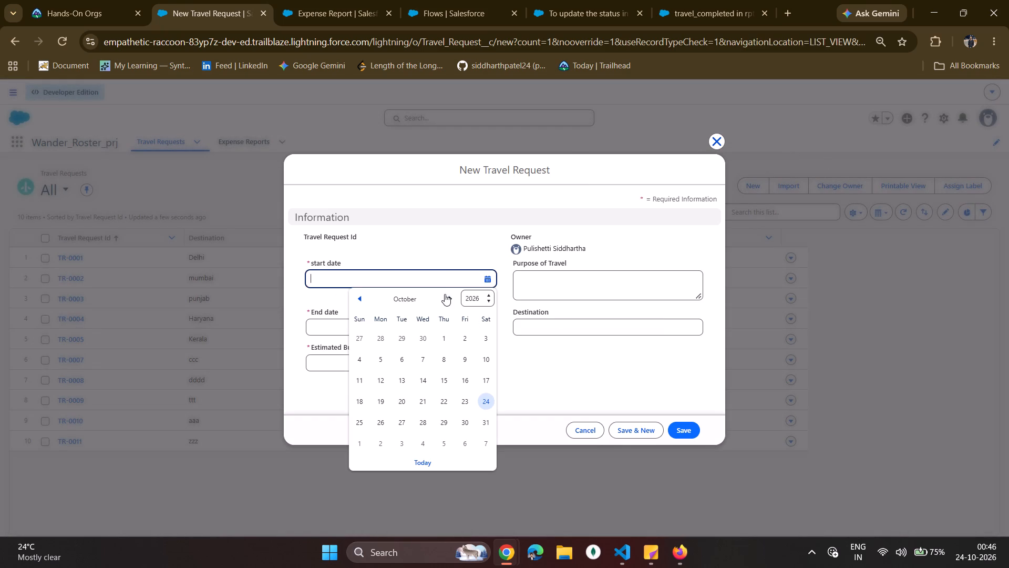
pyautogui.doubleClick(445, 294)
pyautogui.click(447, 296)
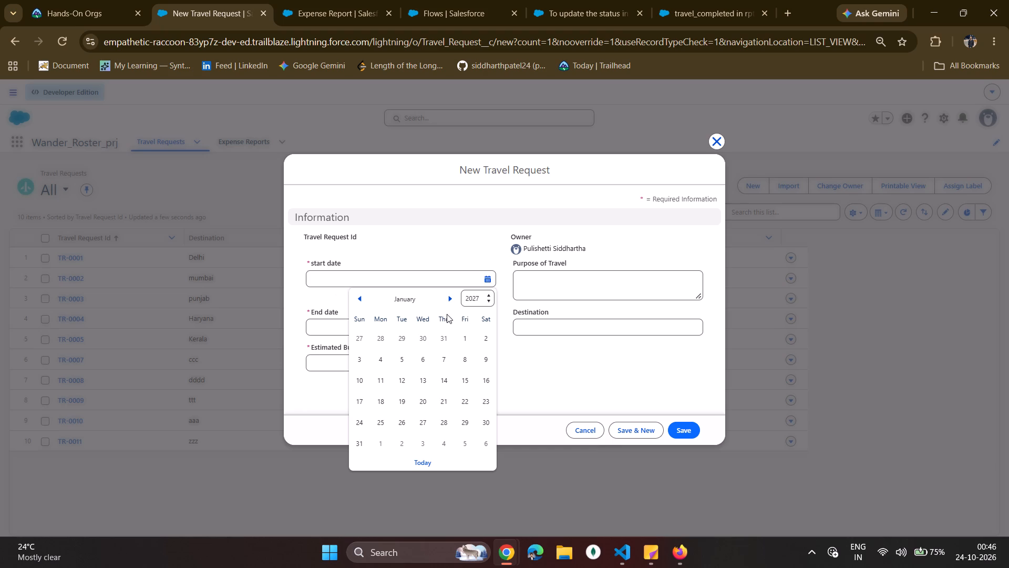
pyautogui.click(452, 297)
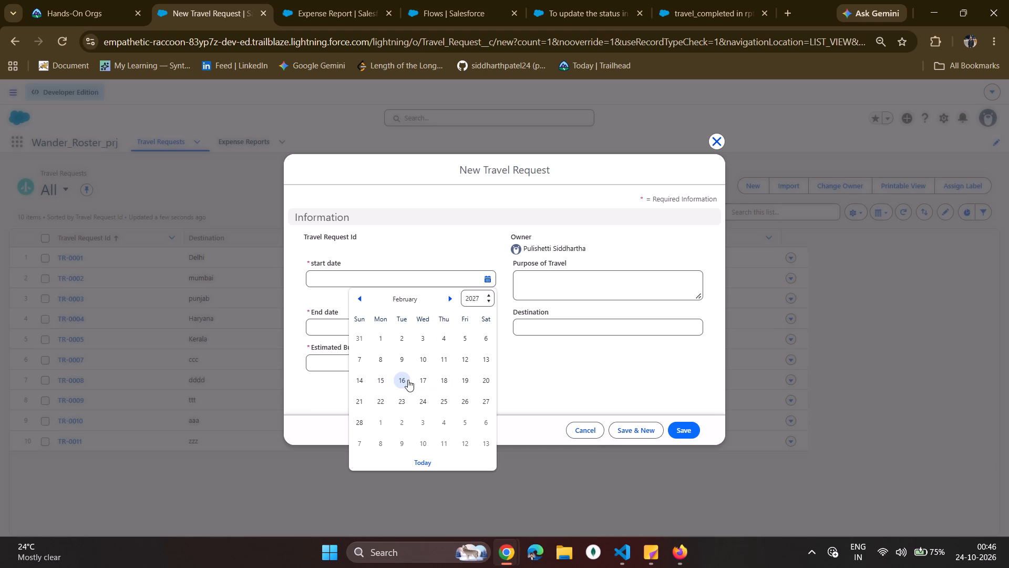
pyautogui.click(359, 377)
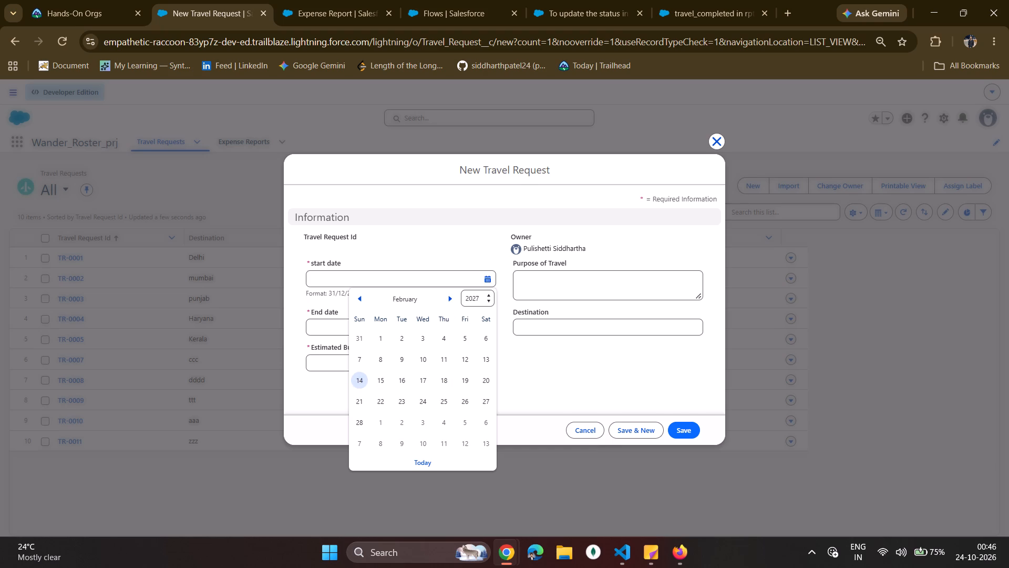
pyautogui.click(384, 329)
pyautogui.click(385, 270)
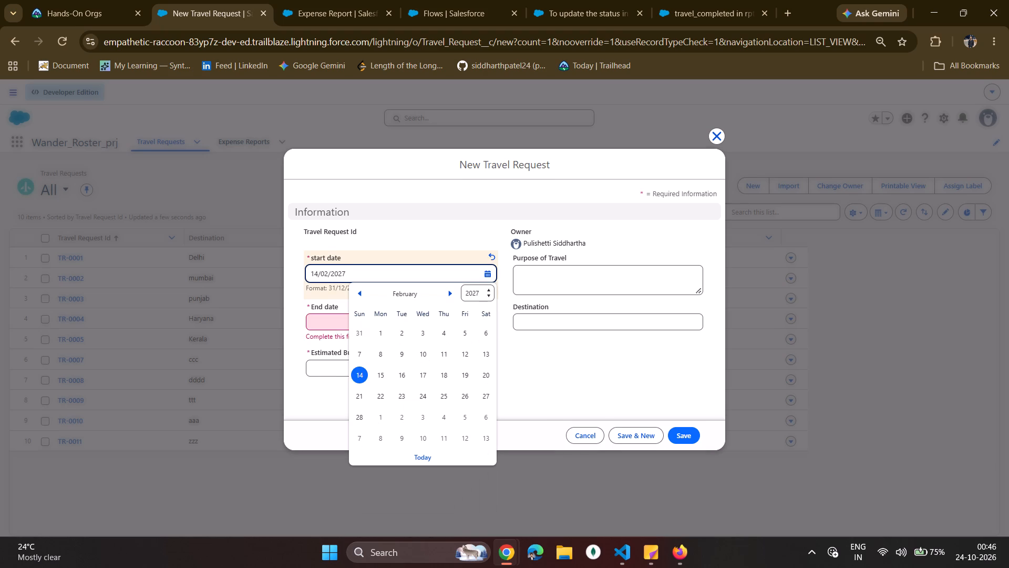
pyautogui.hotkey('ctrl', 'a')
pyautogui.hotkey('ctrl', 'c')
pyautogui.click(331, 320)
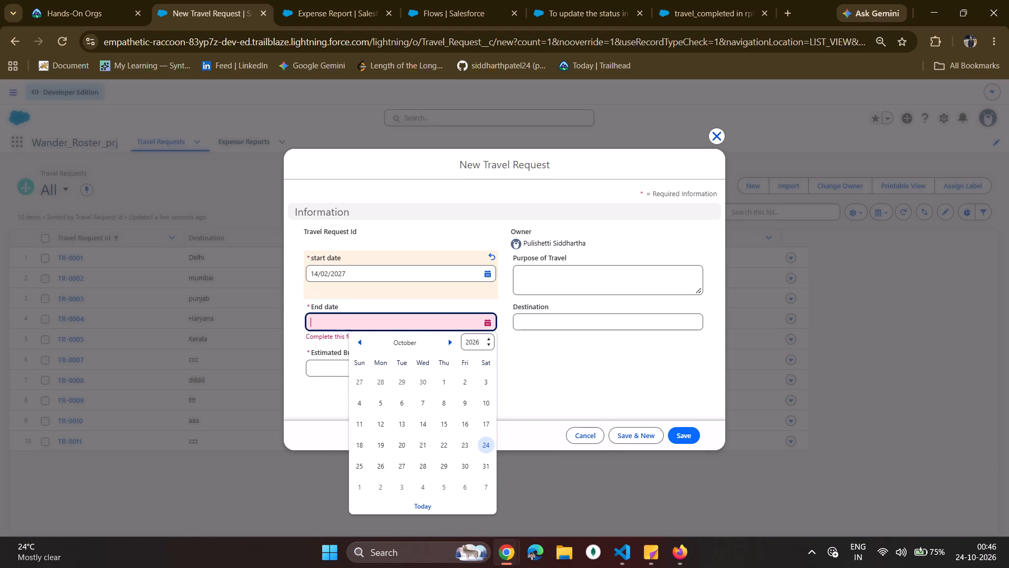
pyautogui.hotkey('ctrl', 'v')
pyautogui.click(316, 326)
pyautogui.press('BackSpace')
pyautogui.press('5')
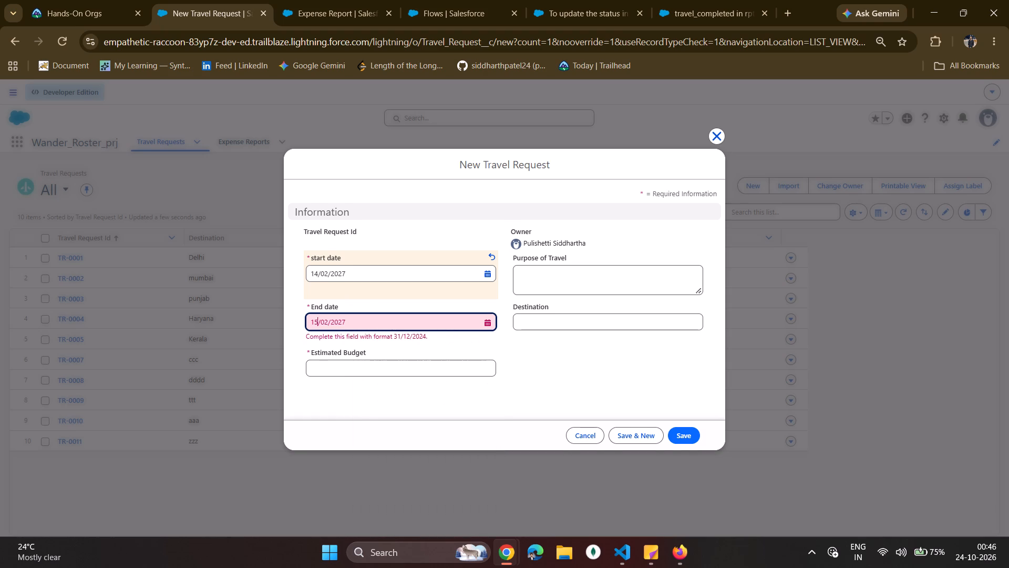
# Set the new request's estimated budget to 111, enter cc as both purpose of travel and destination, and save the record.
pyautogui.click(336, 363)
pyautogui.write('11')
pyautogui.press('1')
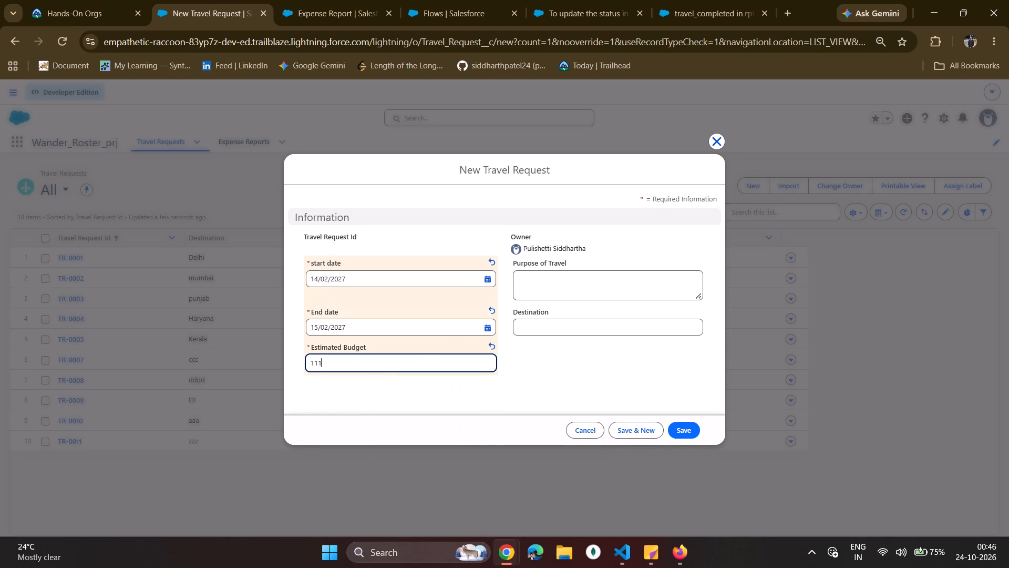
pyautogui.click(563, 290)
pyautogui.press('c')
pyautogui.press('c')
pyautogui.click(560, 323)
pyautogui.write('cc')
pyautogui.click(683, 434)
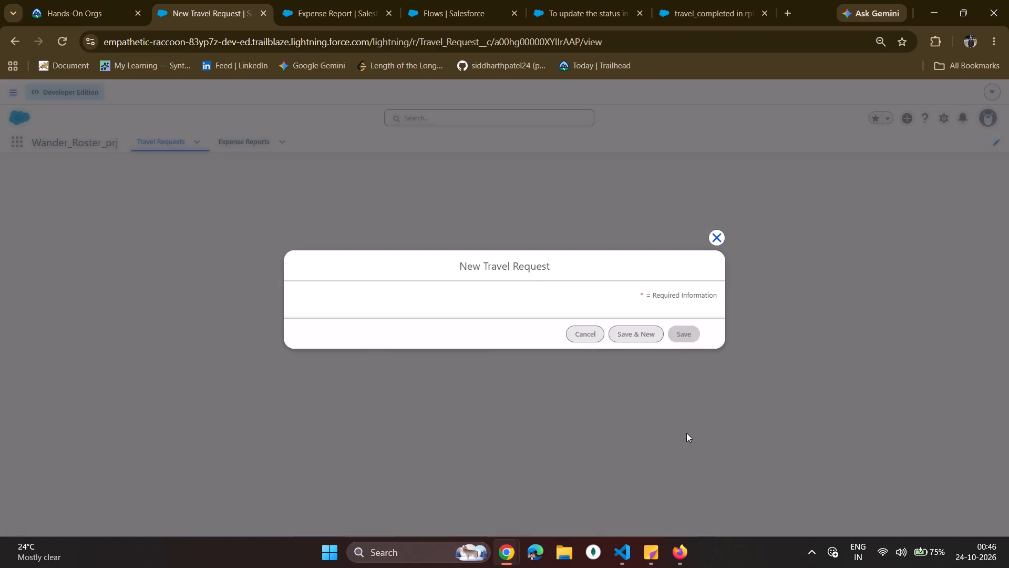
# Submit the newly created travel request for approval without comments.
pyautogui.click(831, 184)
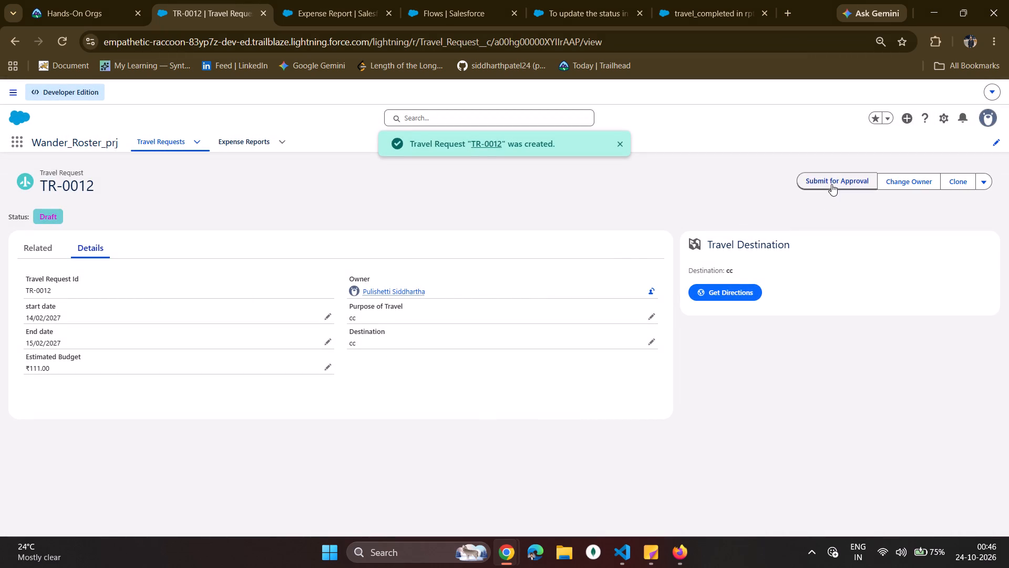
pyautogui.click(646, 400)
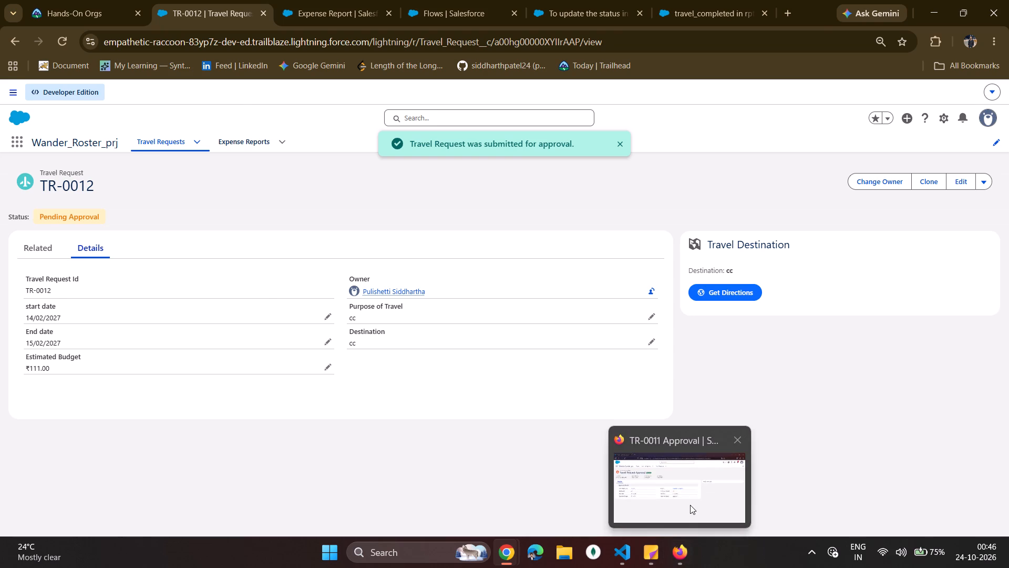
# Switch to the manager's session in Firefox and approve the pending TR-0012 travel request without comments.
pyautogui.click(690, 505)
pyautogui.click(271, 99)
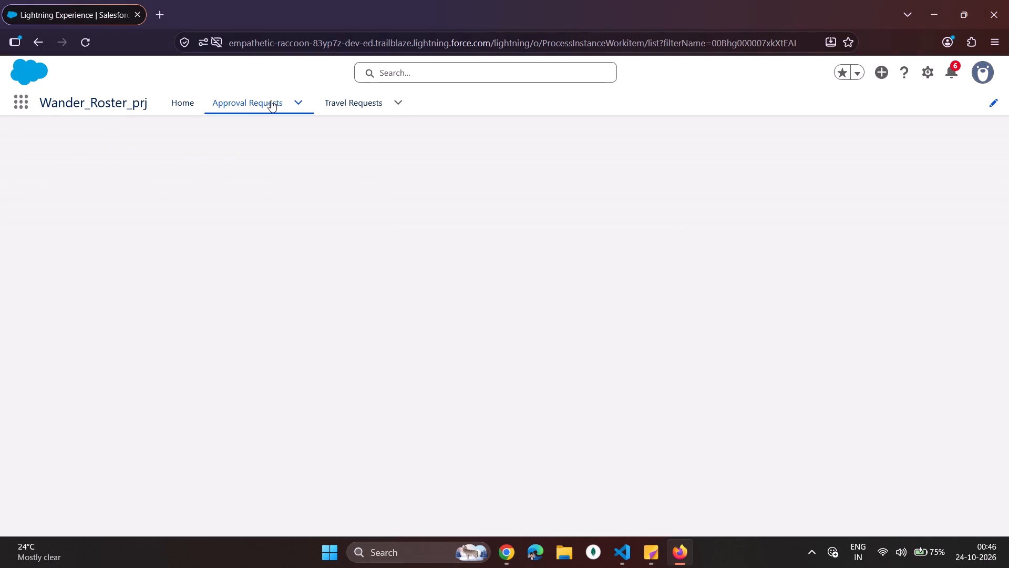
pyautogui.click(50, 224)
pyautogui.click(56, 227)
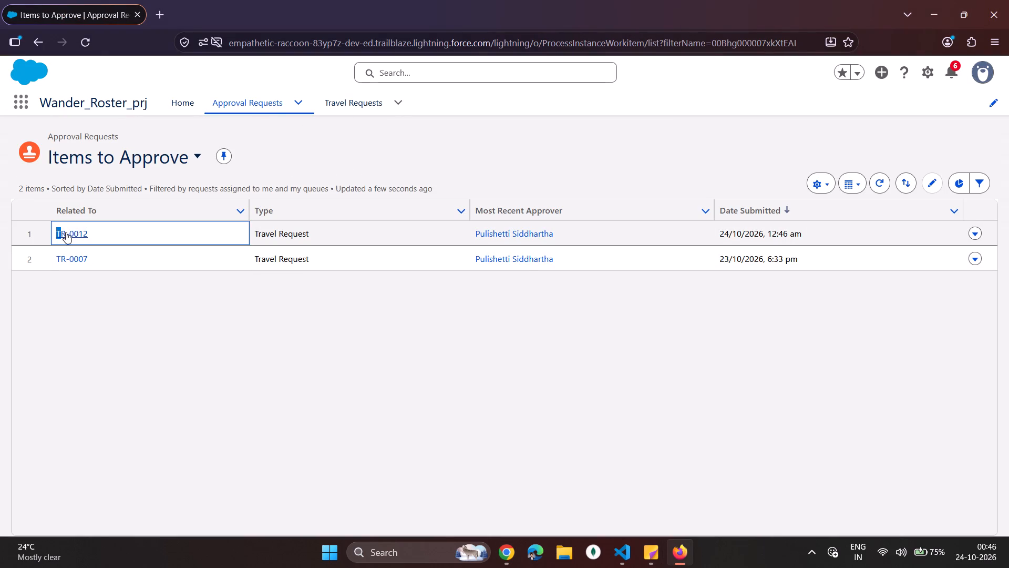
pyautogui.click(66, 232)
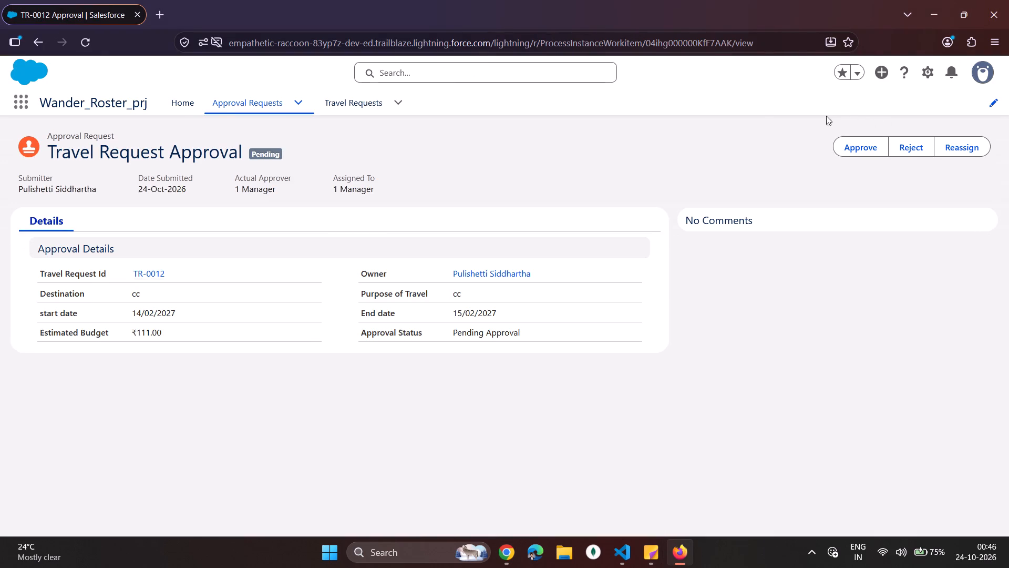
pyautogui.click(856, 141)
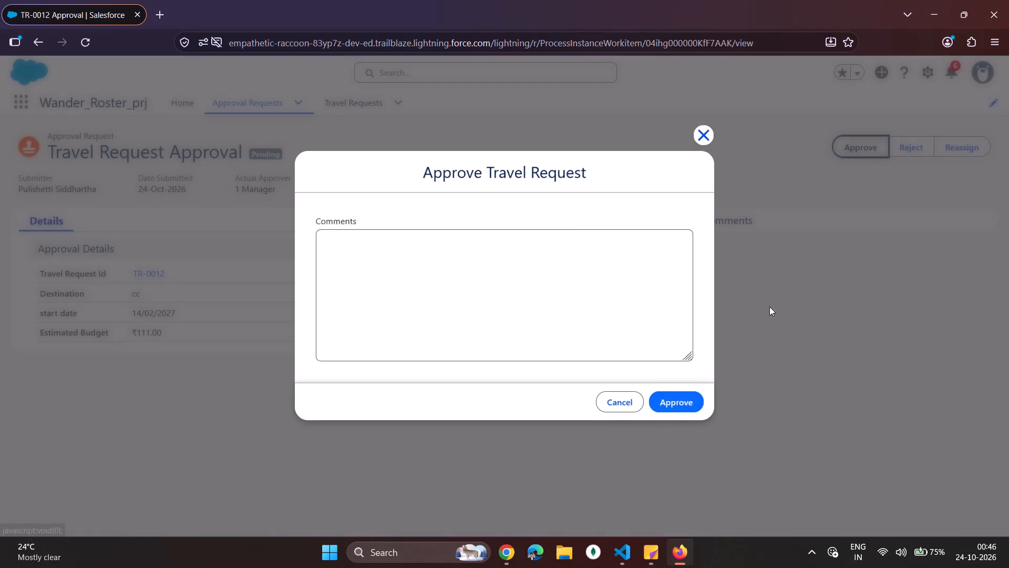
pyautogui.click(682, 405)
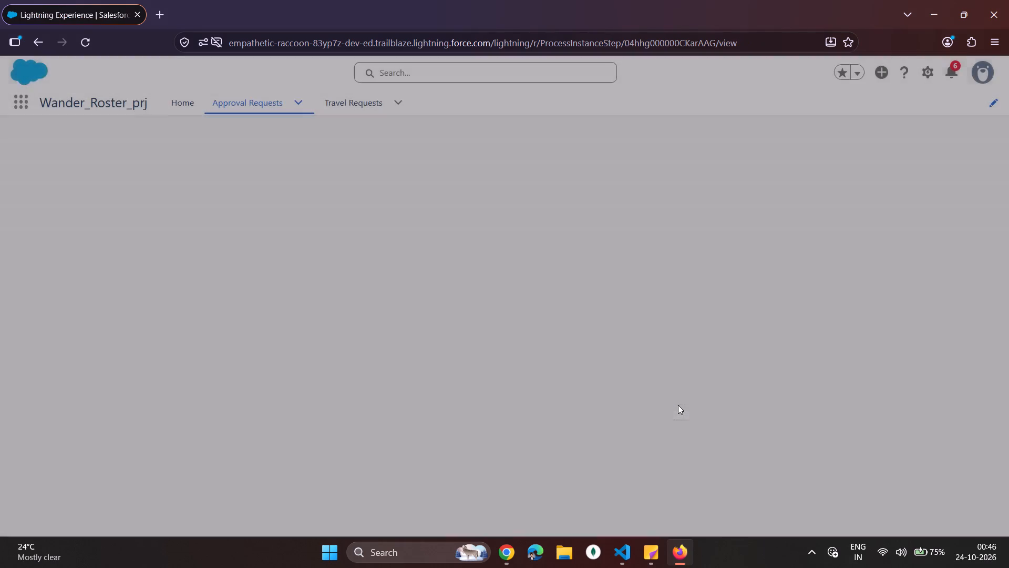
# Back in Chrome, check the approval status of TR-0012 and the travel_mapped_completed? field on its linked expense report.
pyautogui.hotkey('alt', 'Tab')
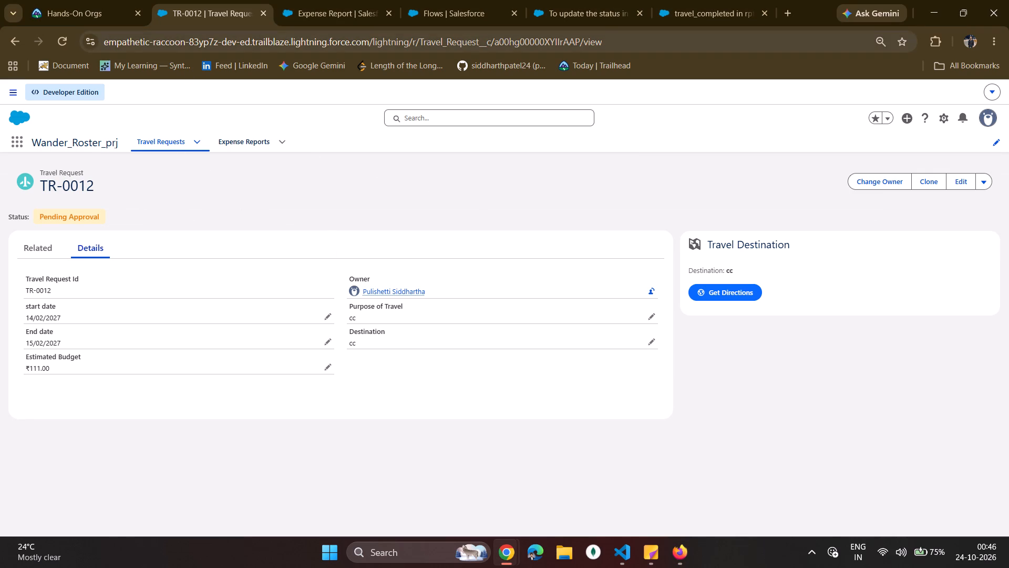
pyautogui.click(160, 144)
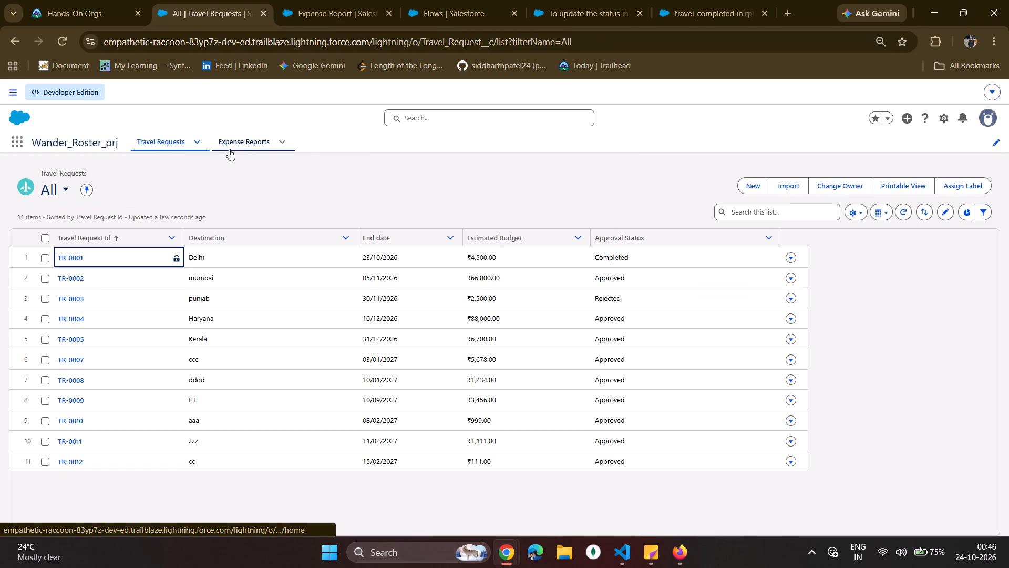
pyautogui.click(240, 139)
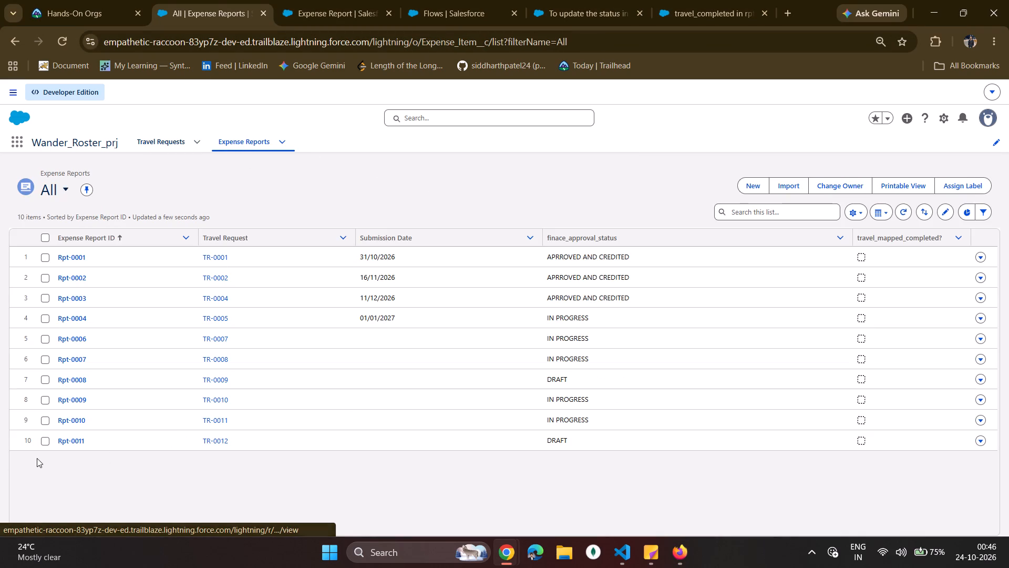
pyautogui.click(71, 441)
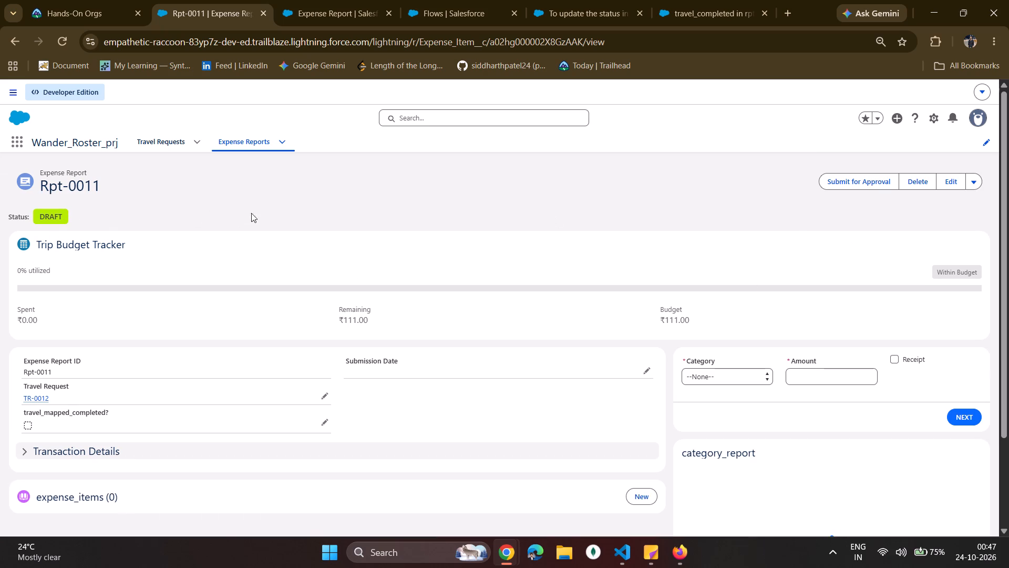
pyautogui.scroll(-1, 324, 393)
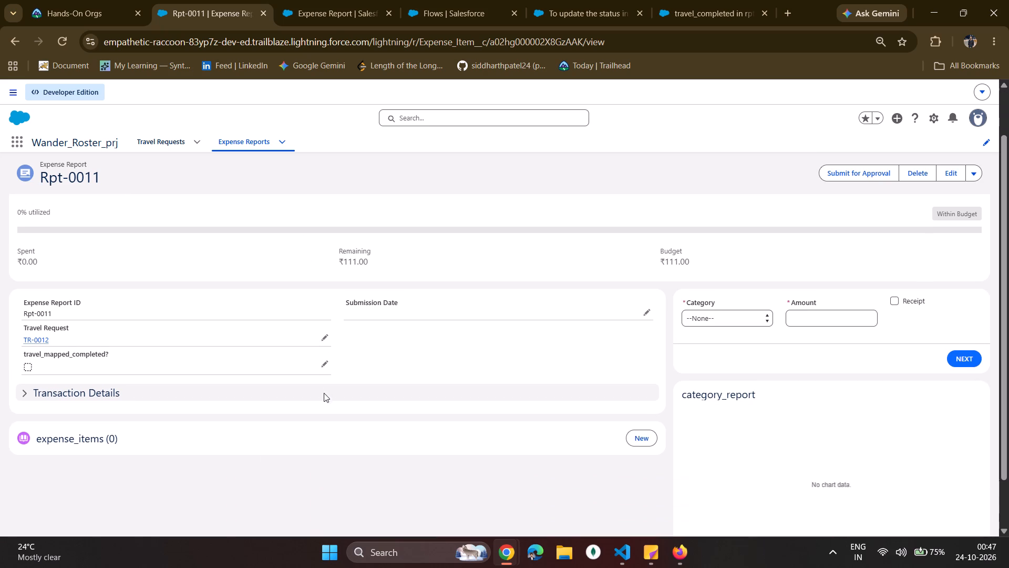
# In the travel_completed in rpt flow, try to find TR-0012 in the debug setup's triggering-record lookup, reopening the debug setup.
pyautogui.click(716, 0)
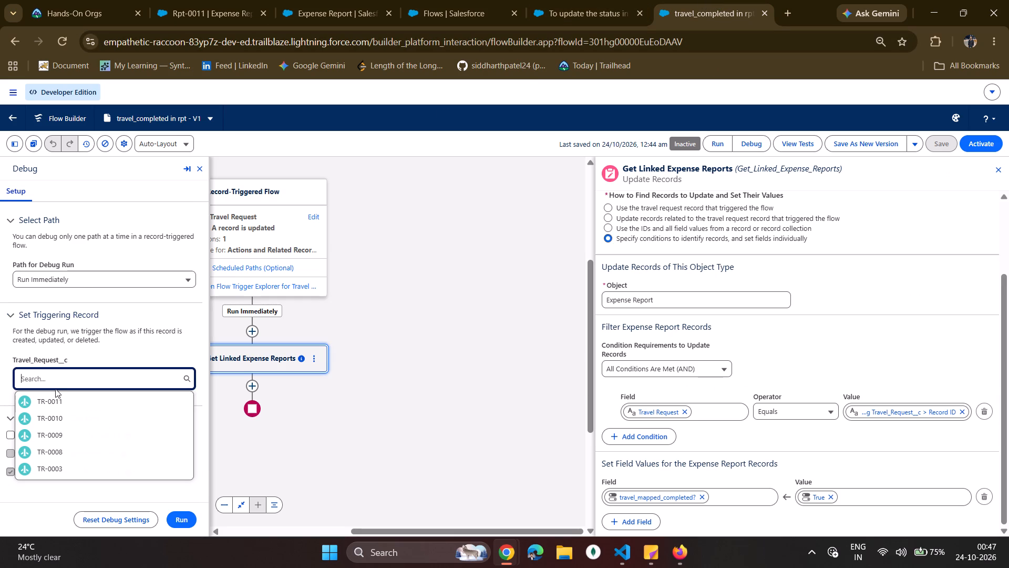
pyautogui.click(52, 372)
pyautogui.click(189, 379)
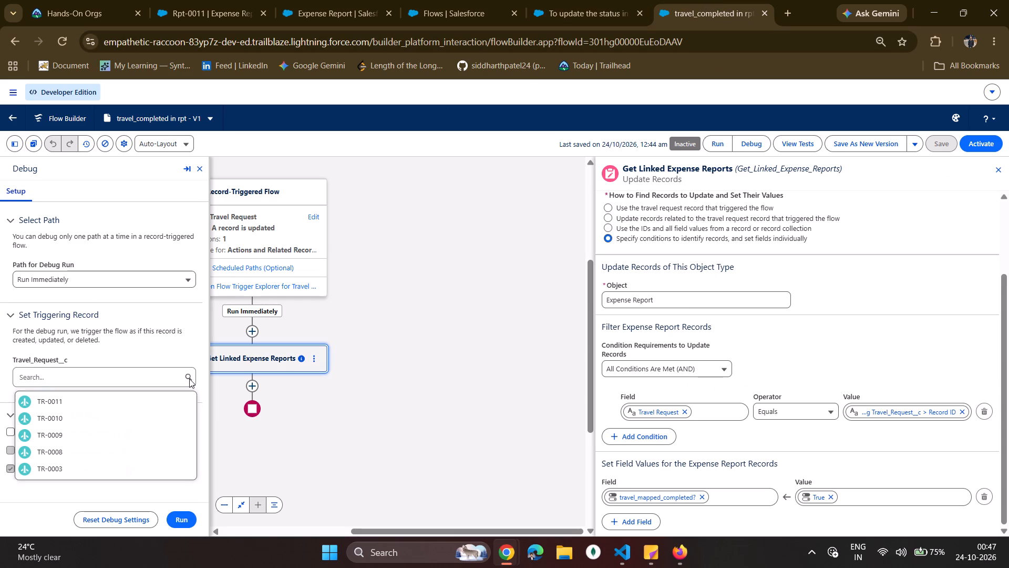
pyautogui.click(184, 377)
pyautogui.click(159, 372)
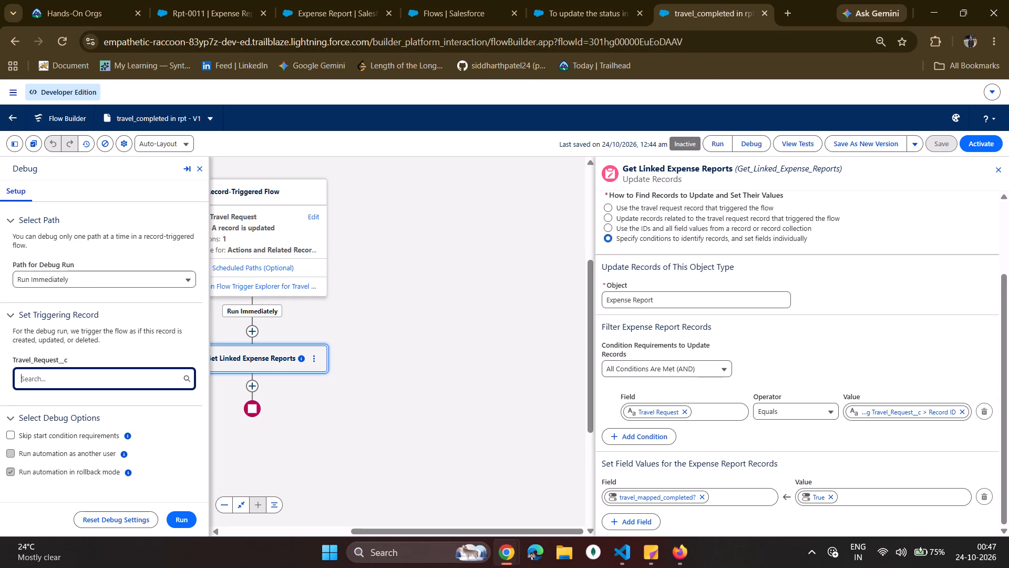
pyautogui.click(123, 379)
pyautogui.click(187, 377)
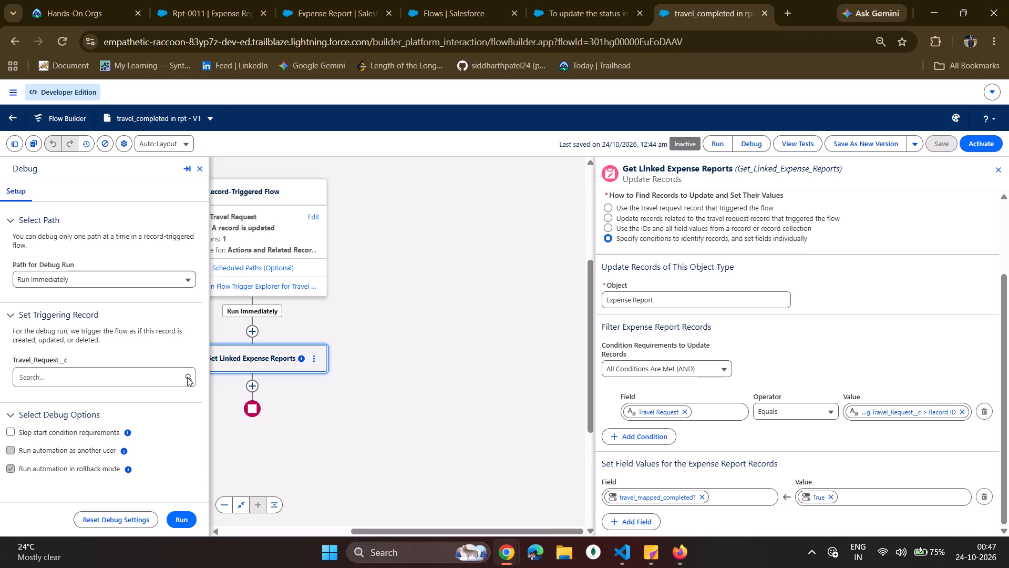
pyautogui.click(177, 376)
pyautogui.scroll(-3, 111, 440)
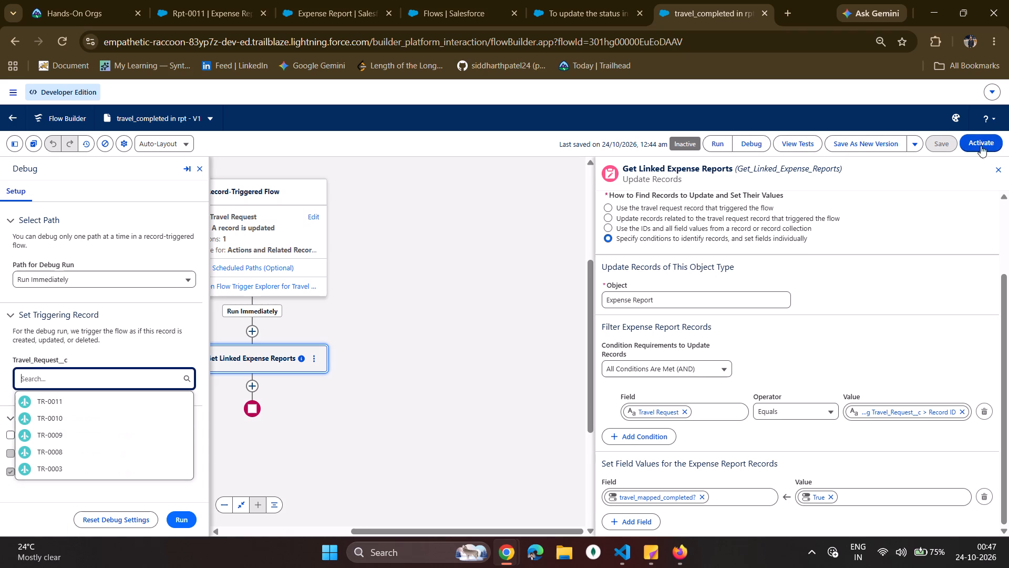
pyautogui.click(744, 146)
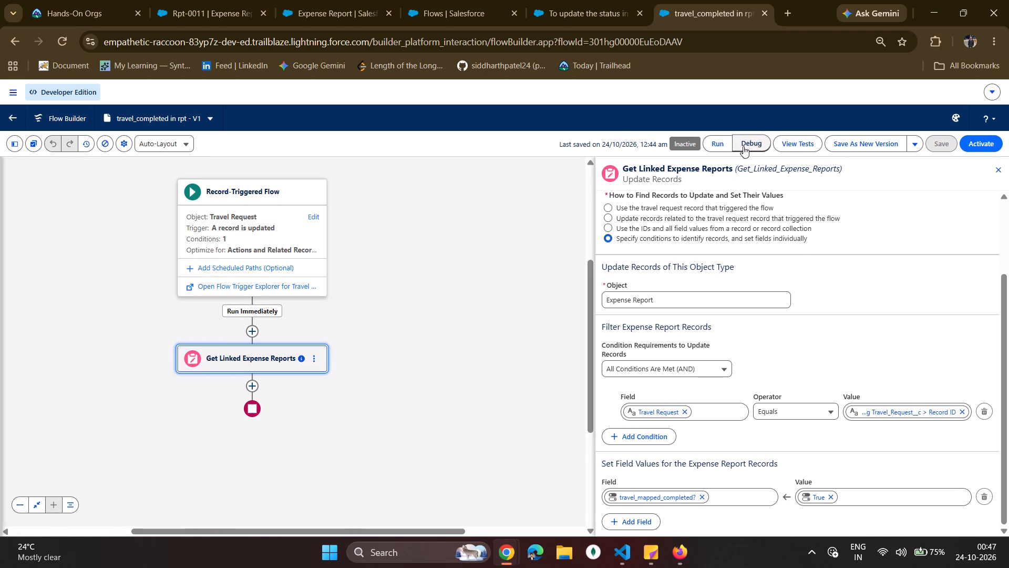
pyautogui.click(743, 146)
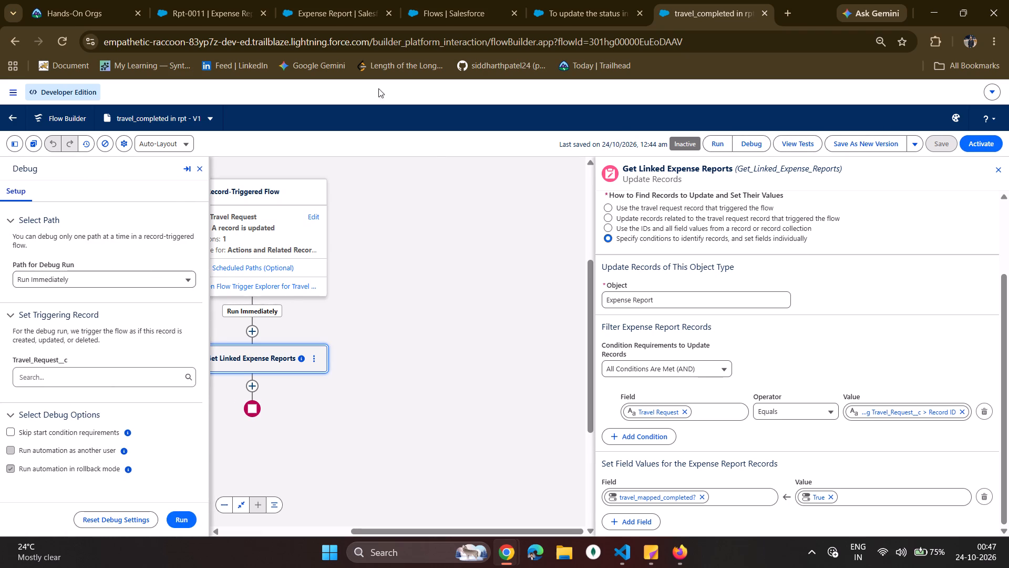
# Review the flow's start configuration, including its trigger, entry conditions and when it runs for updated records.
pyautogui.click(469, 245)
pyautogui.click(290, 217)
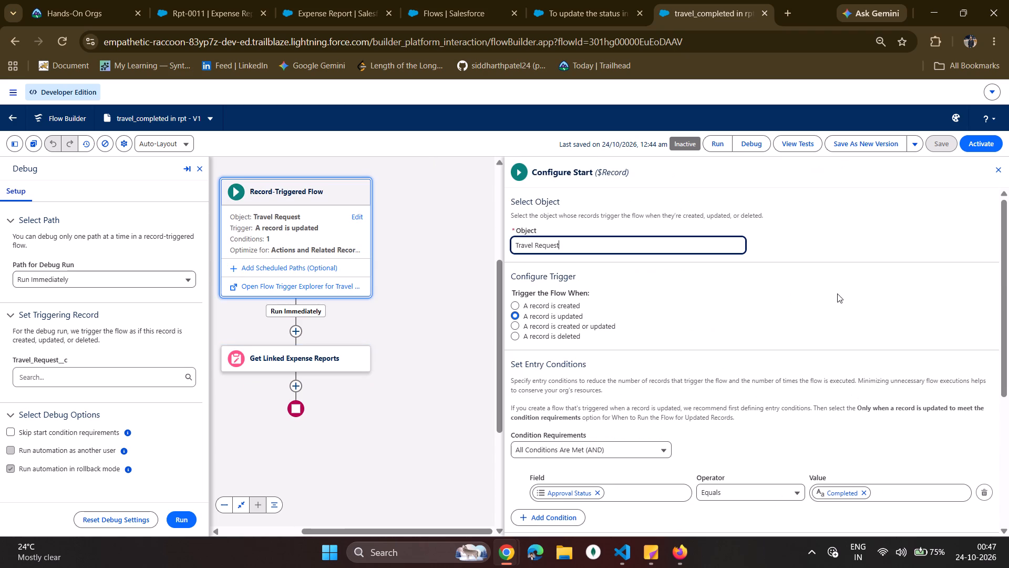
pyautogui.click(804, 327)
pyautogui.scroll(-3, 719, 319)
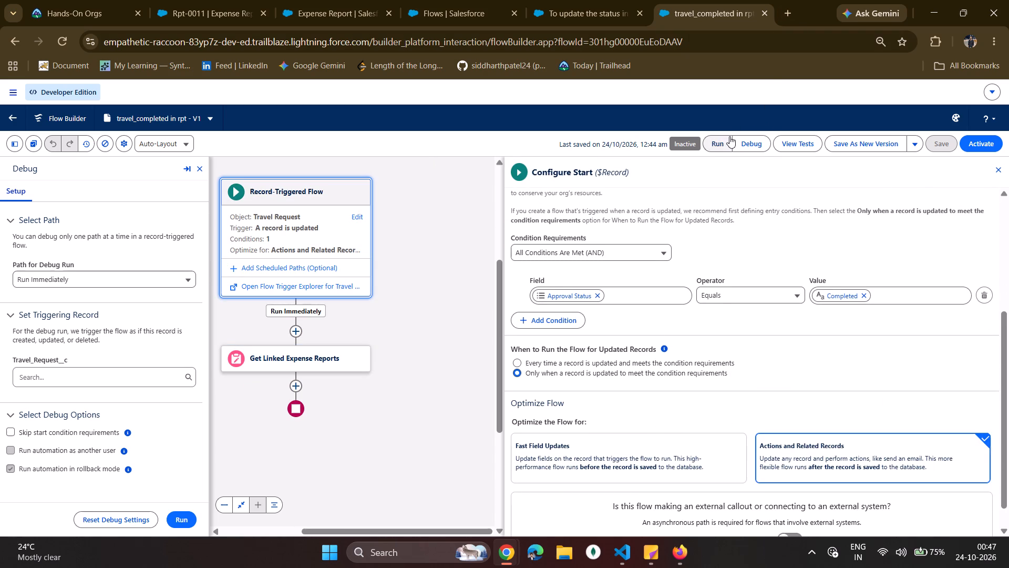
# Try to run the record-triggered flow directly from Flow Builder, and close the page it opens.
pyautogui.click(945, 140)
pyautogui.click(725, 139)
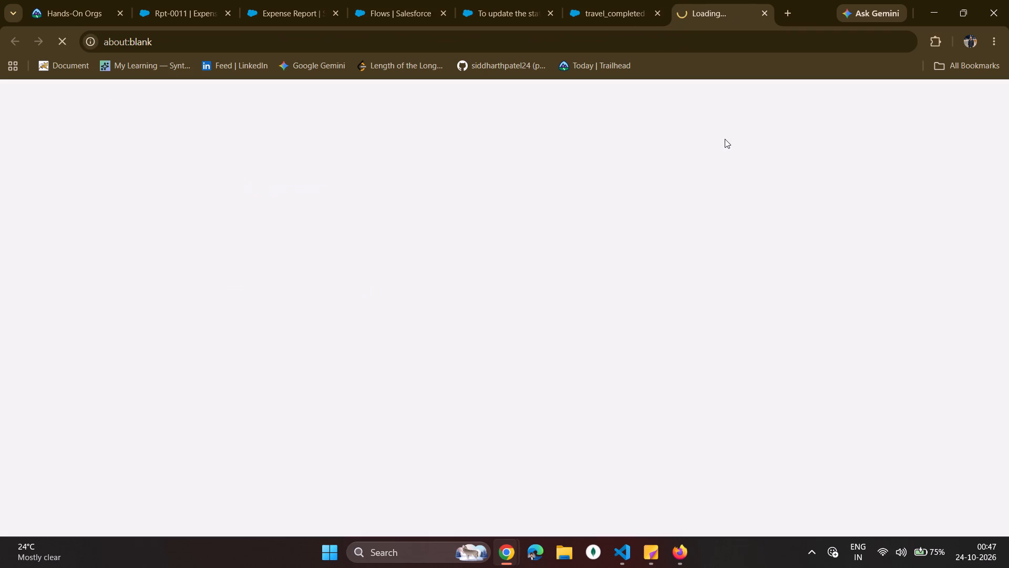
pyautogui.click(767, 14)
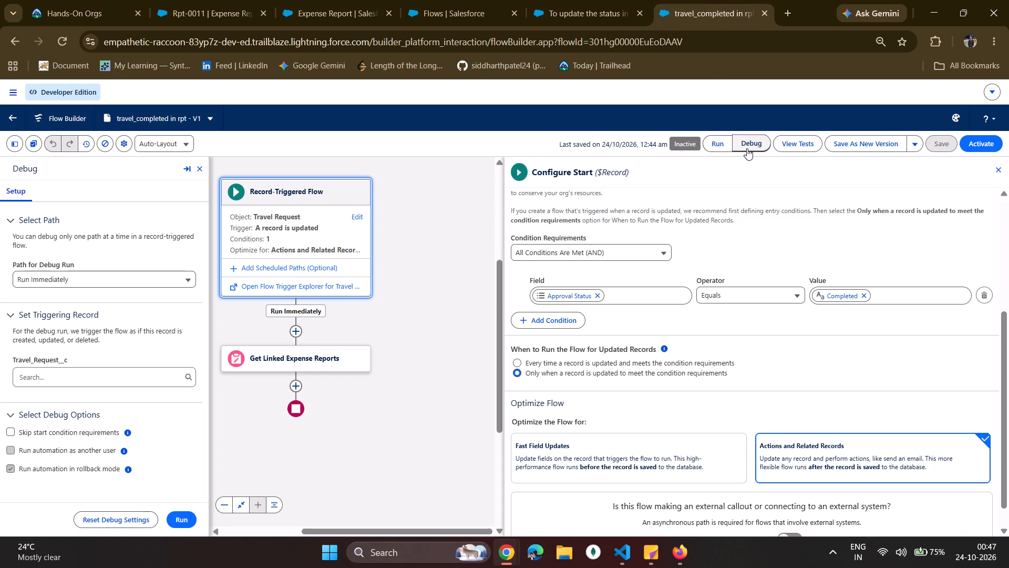
# Debug the flow using TR-0012 as the triggering travel request, keeping the Run Immediately path and rollback mode.
pyautogui.click(747, 148)
pyautogui.click(781, 139)
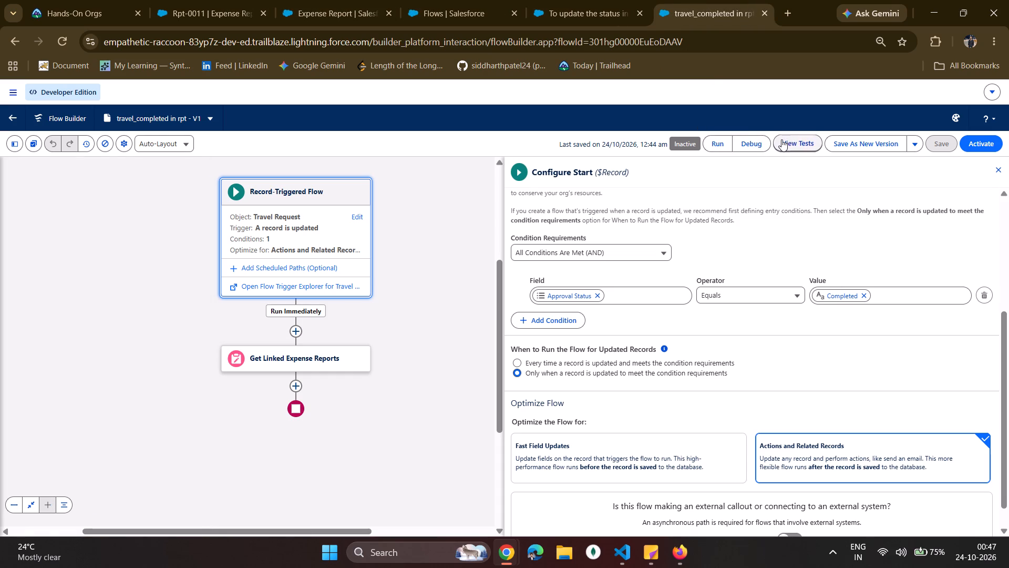
pyautogui.click(814, 161)
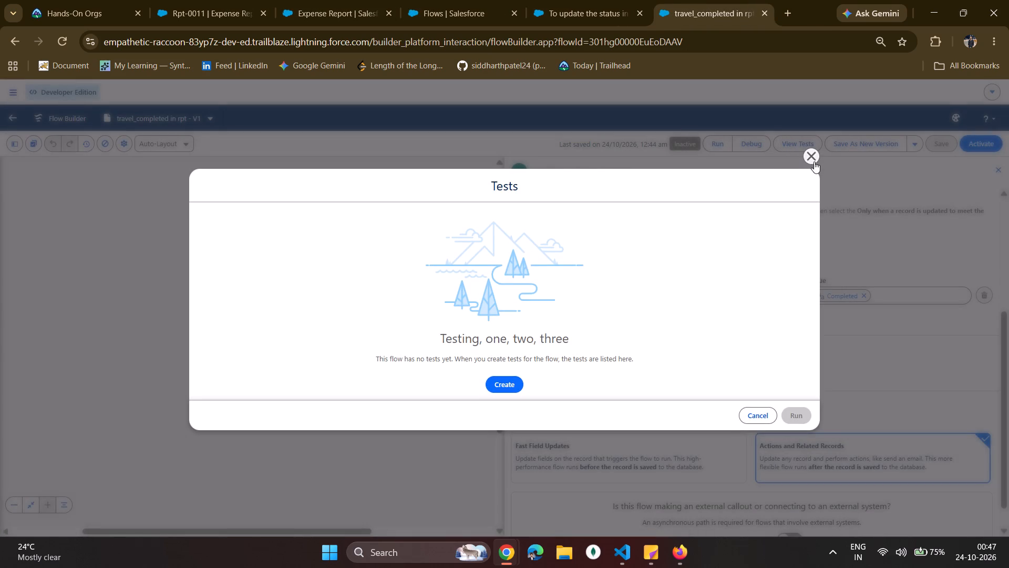
pyautogui.click(750, 144)
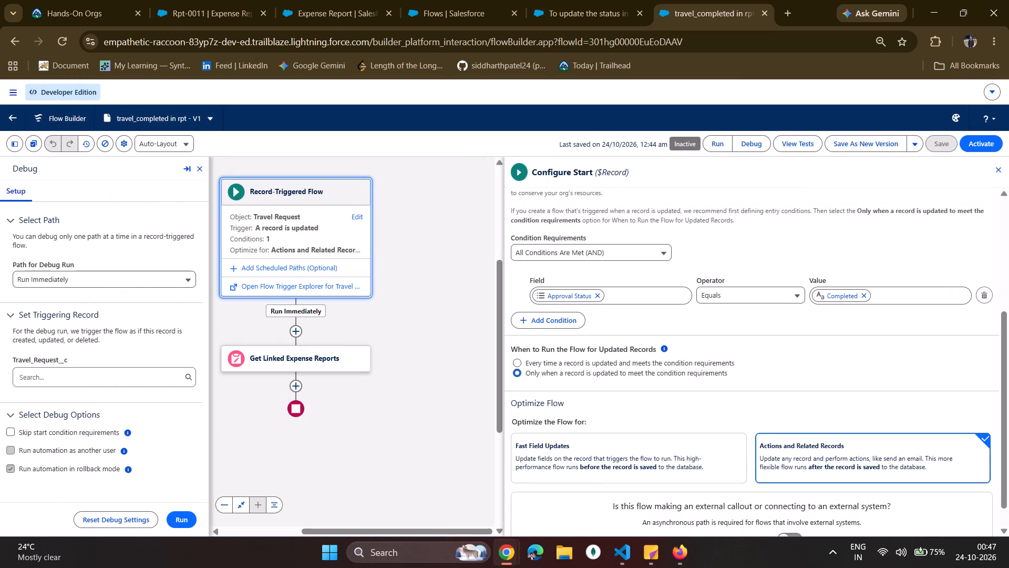
pyautogui.click(76, 373)
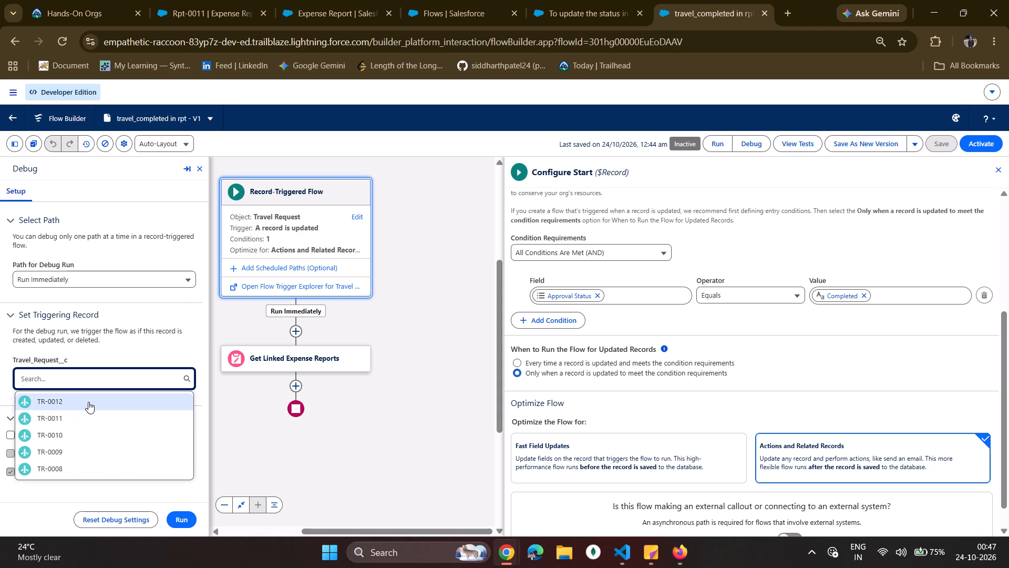
pyautogui.click(88, 403)
pyautogui.scroll(-2, 95, 400)
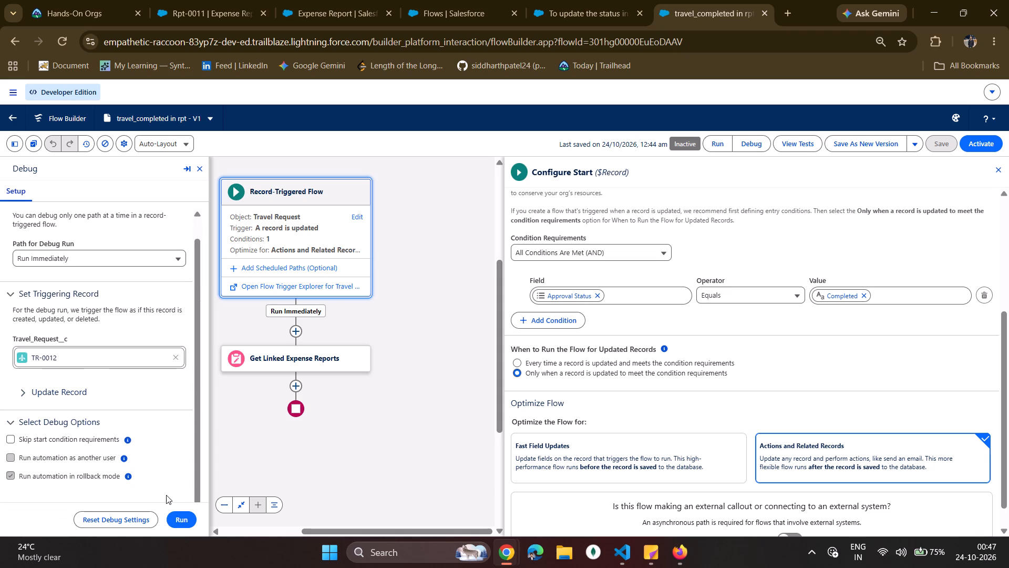
pyautogui.click(179, 519)
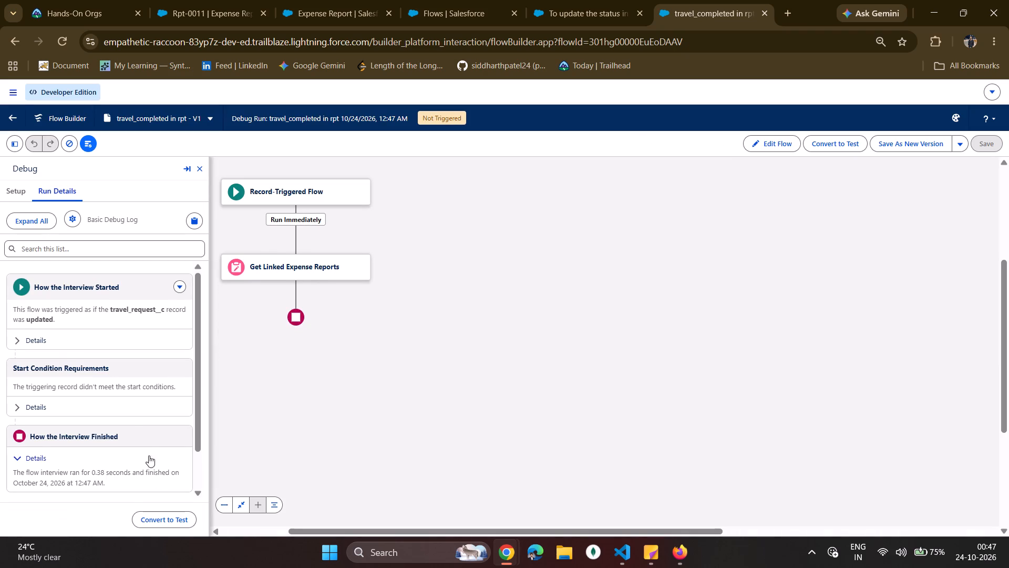
# Examine the debug run details, covering how the interview started and the start condition requirements.
pyautogui.scroll(-4, 132, 425)
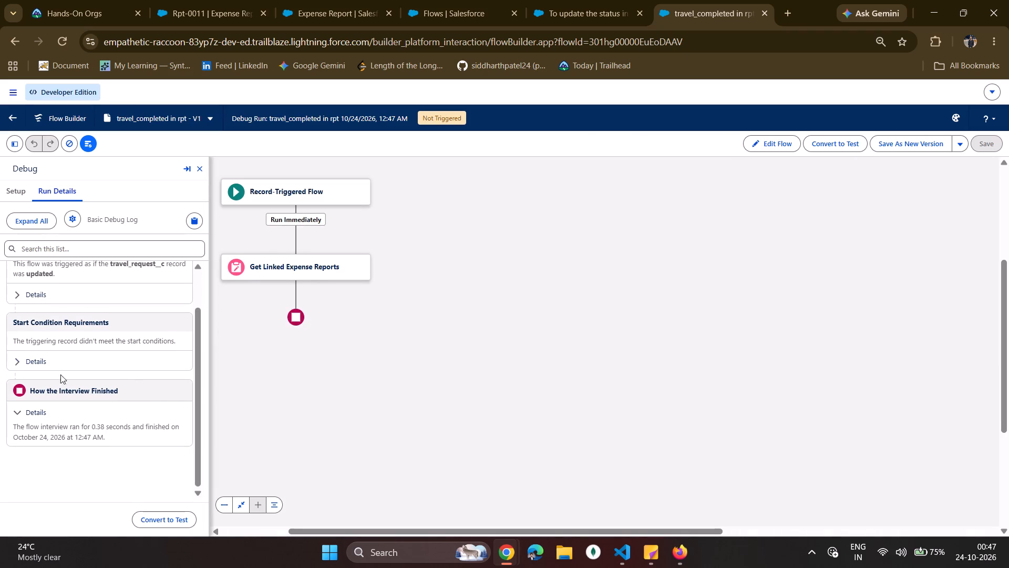
pyautogui.click(39, 346)
pyautogui.click(42, 363)
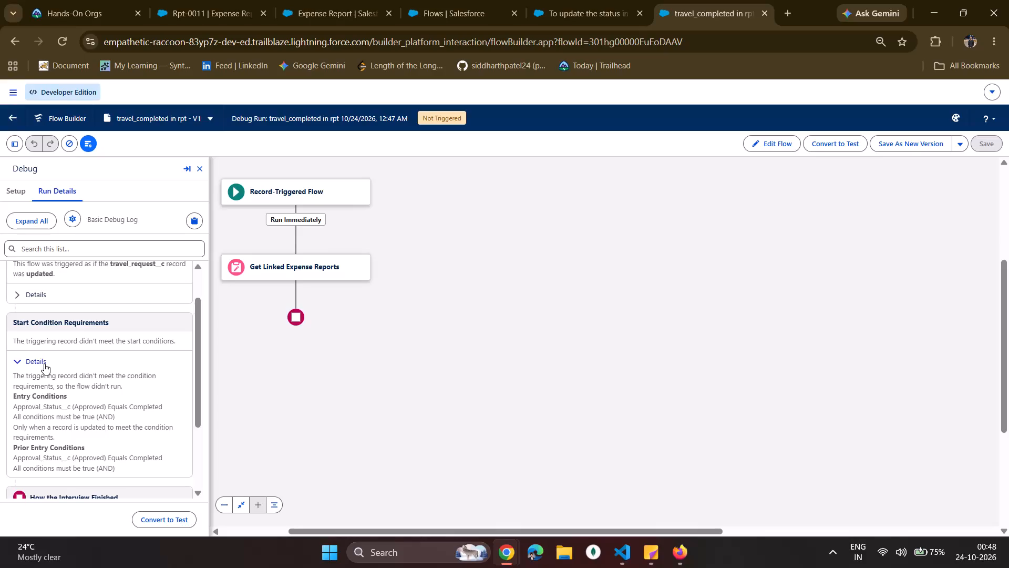
pyautogui.click(30, 296)
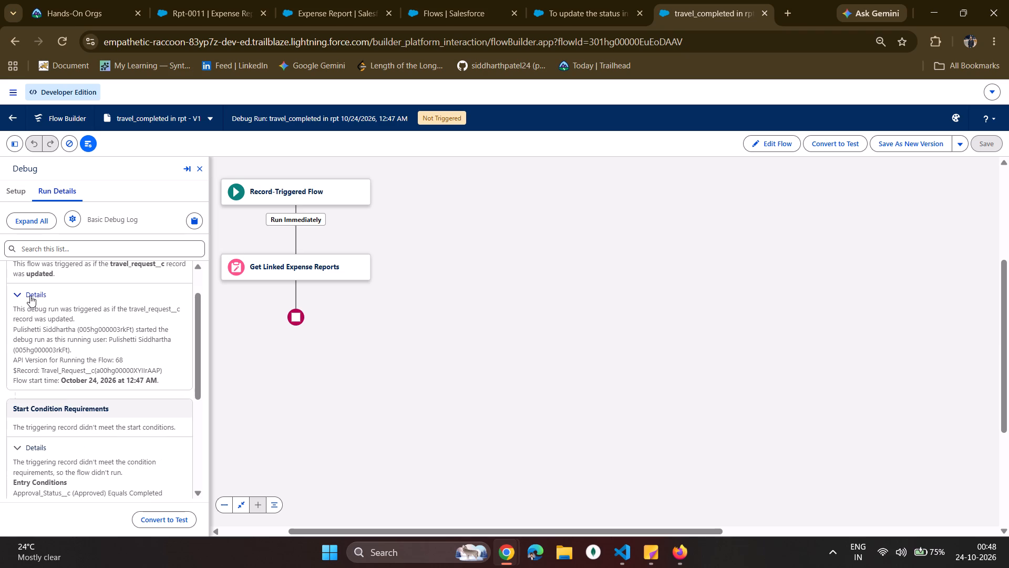
pyautogui.click(27, 296)
pyautogui.doubleClick(27, 296)
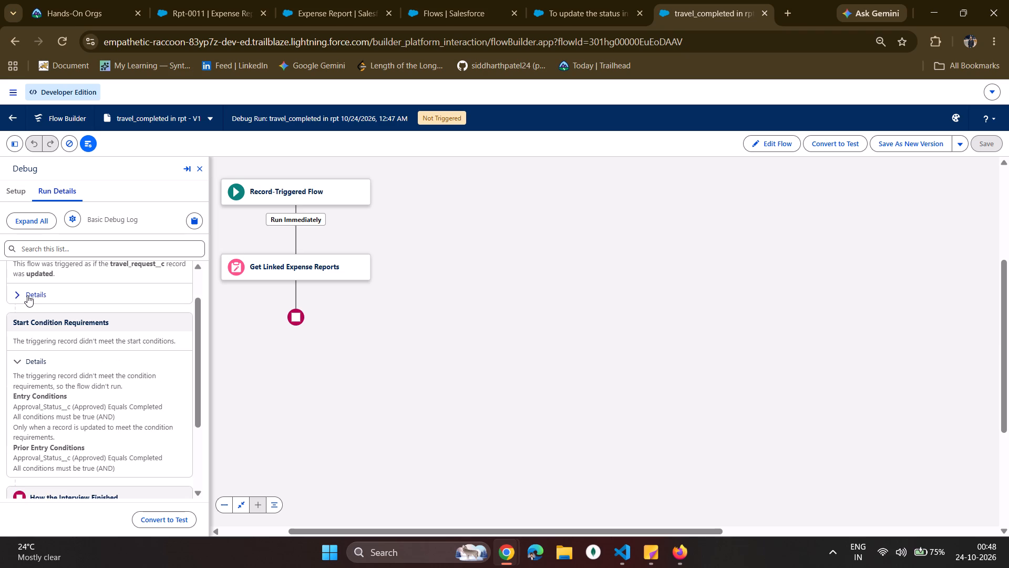
pyautogui.doubleClick(27, 295)
pyautogui.scroll(3, 27, 294)
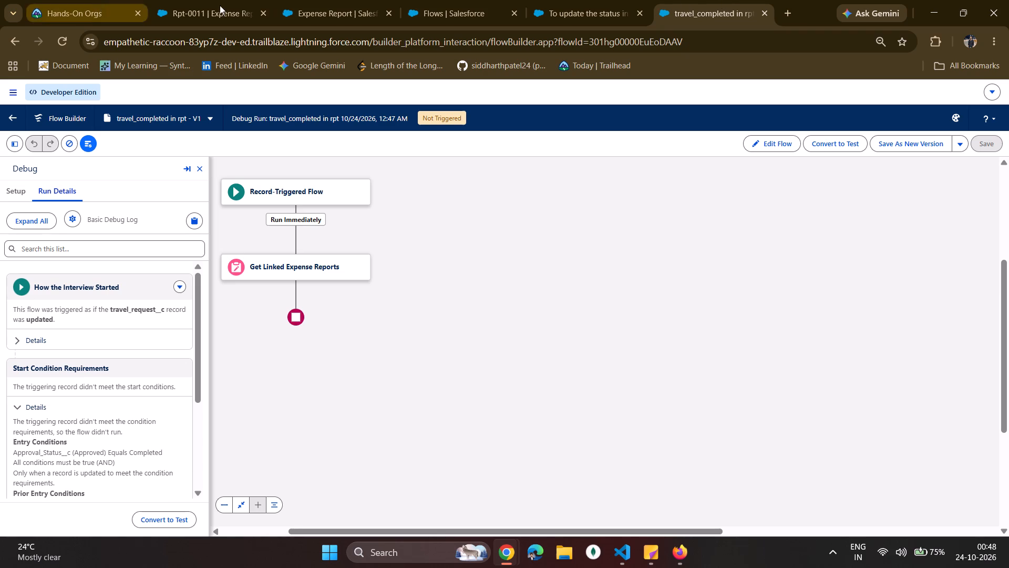
# Open travel request TR-0012 from the Travel Requests list in Wander_Roster_prj and check its approval status.
pyautogui.click(239, 2)
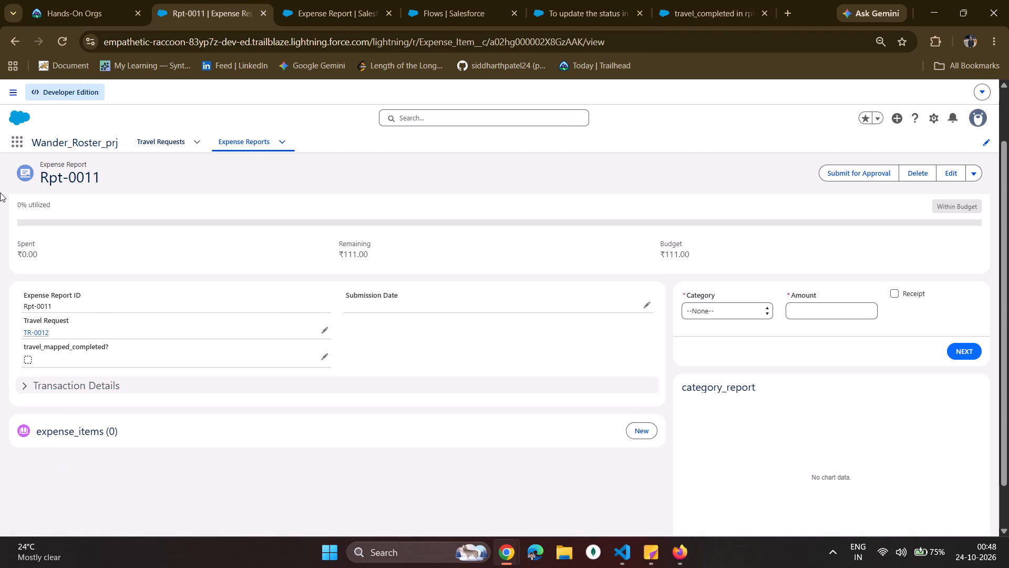
pyautogui.click(160, 143)
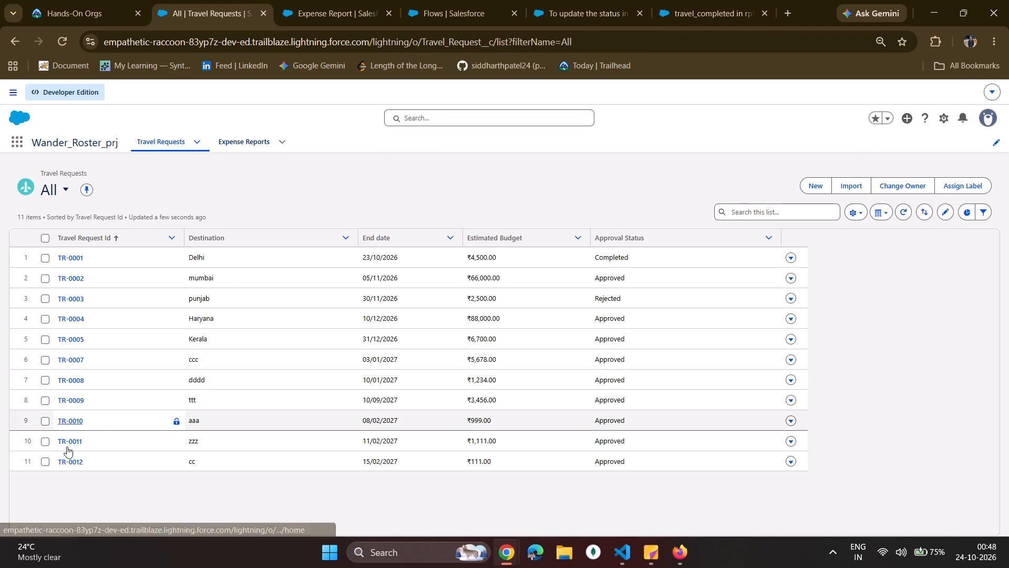
pyautogui.click(75, 465)
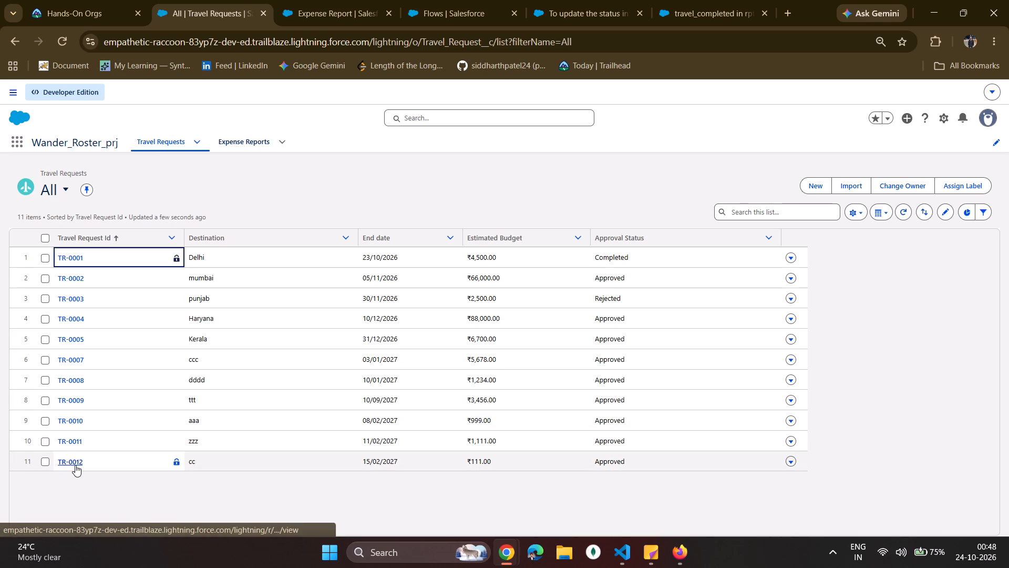
pyautogui.moveTo(29, 217); pyautogui.dragTo(95, 225)
pyautogui.doubleClick(95, 226)
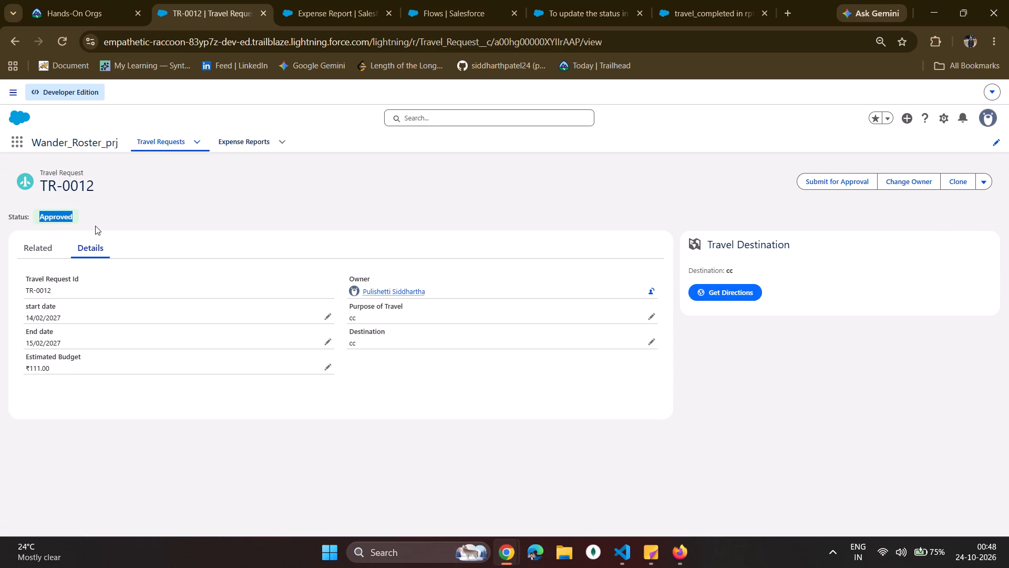
pyautogui.click(74, 222)
pyautogui.doubleClick(64, 221)
pyautogui.click(64, 220)
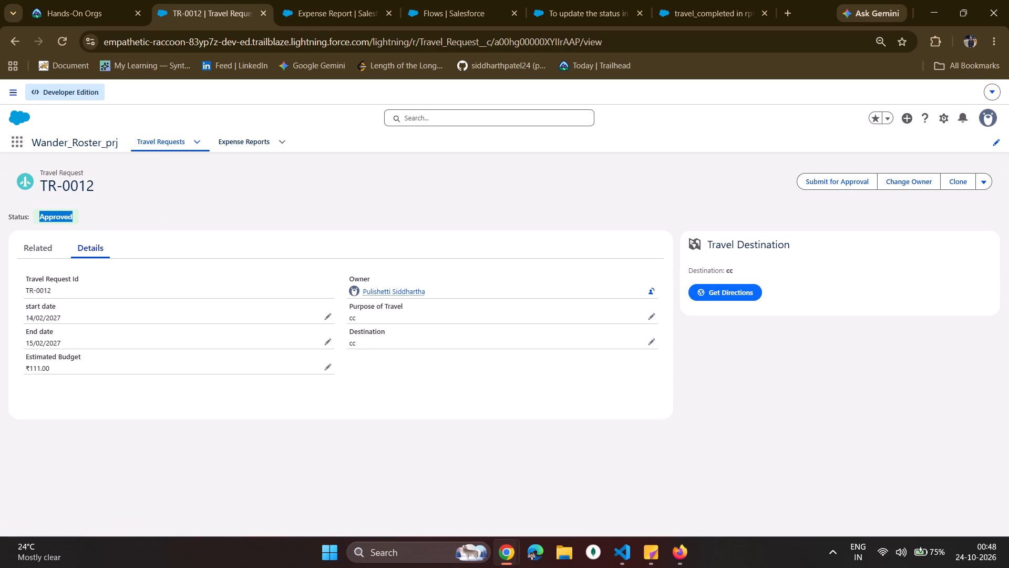
pyautogui.click(64, 220)
pyautogui.click(172, 219)
pyautogui.click(105, 209)
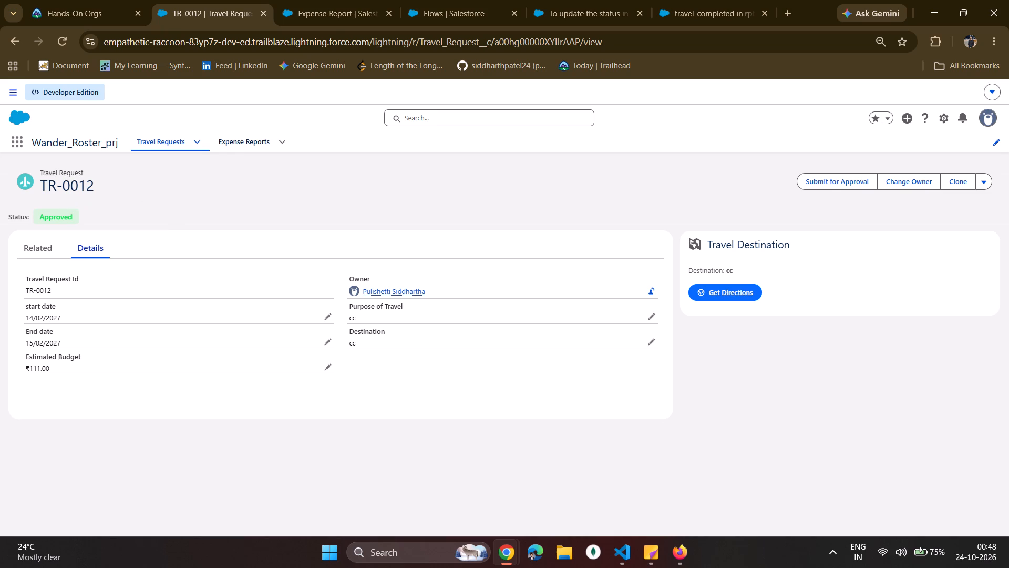
# Check the travel_mapped_completed? field for expense report Rpt-0011 in the Expense Reports list and on its record.
pyautogui.click(224, 147)
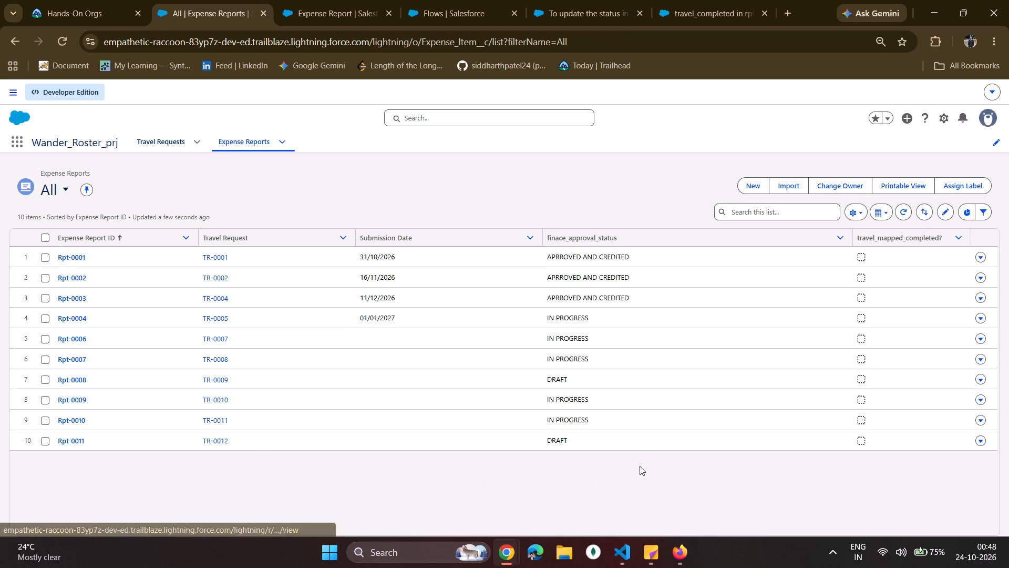
pyautogui.click(865, 444)
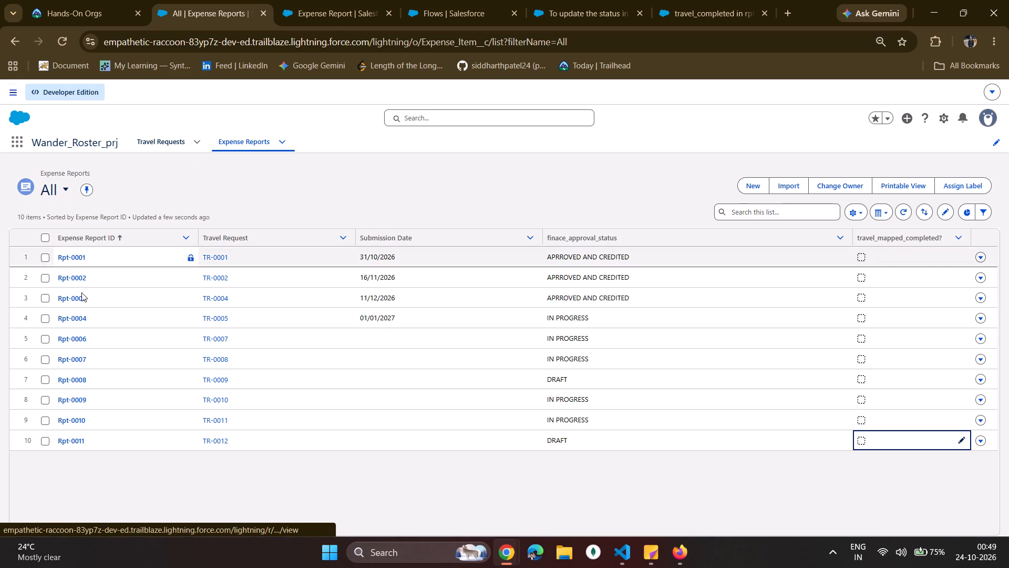
pyautogui.click(74, 437)
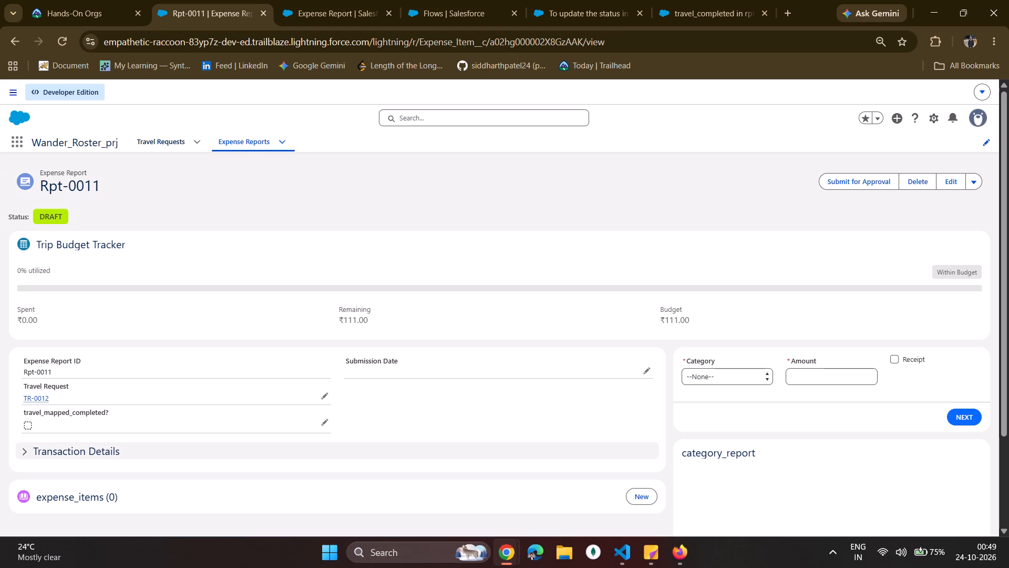
pyautogui.moveTo(41, 175); pyautogui.dragTo(127, 196)
pyautogui.click(127, 197)
pyautogui.scroll(2, 127, 198)
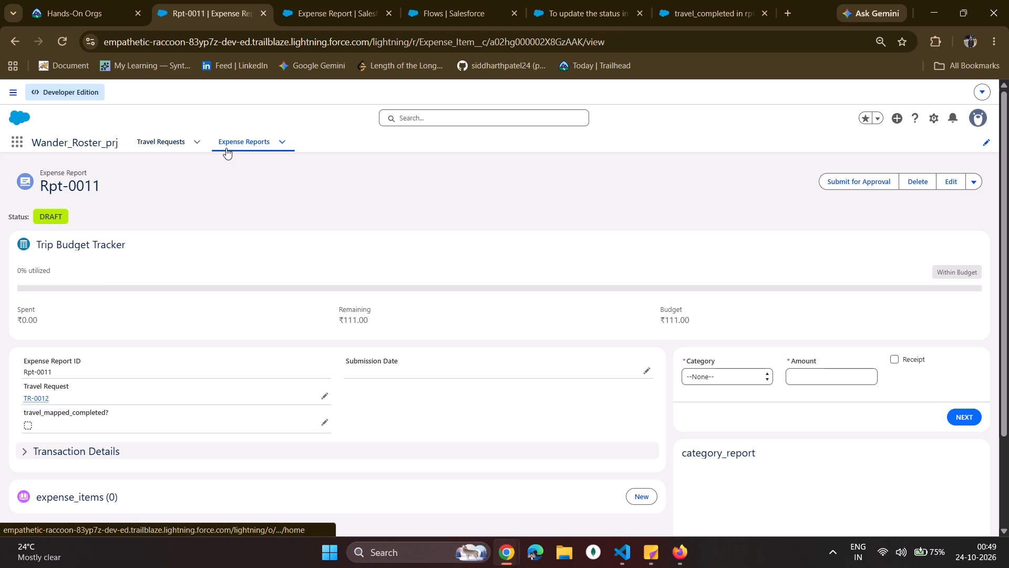
# Reopen expense report Rpt-0011 from the Expense Reports list and check its travel_mapped_completed? field and expense items.
pyautogui.click(226, 147)
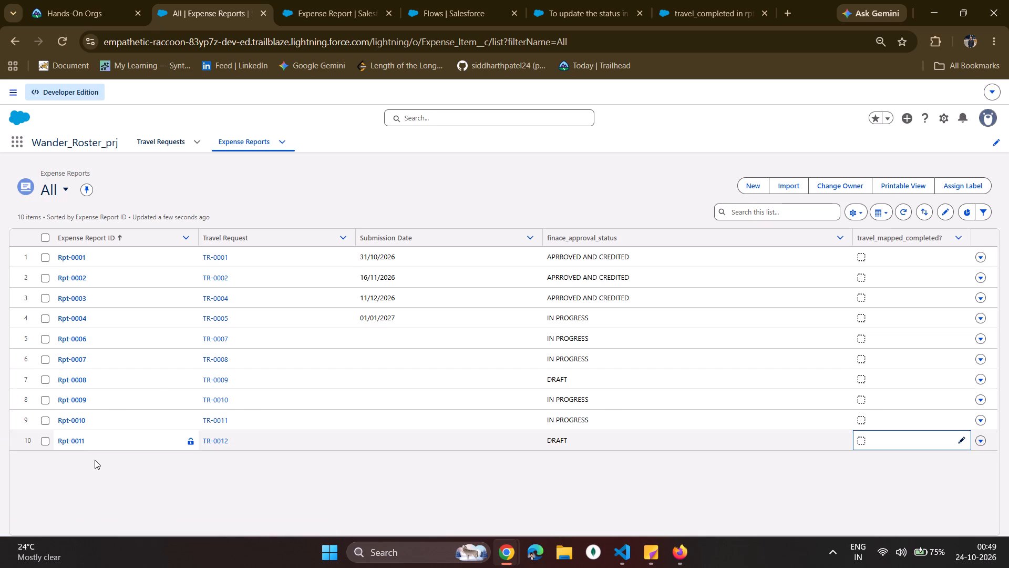
pyautogui.click(79, 439)
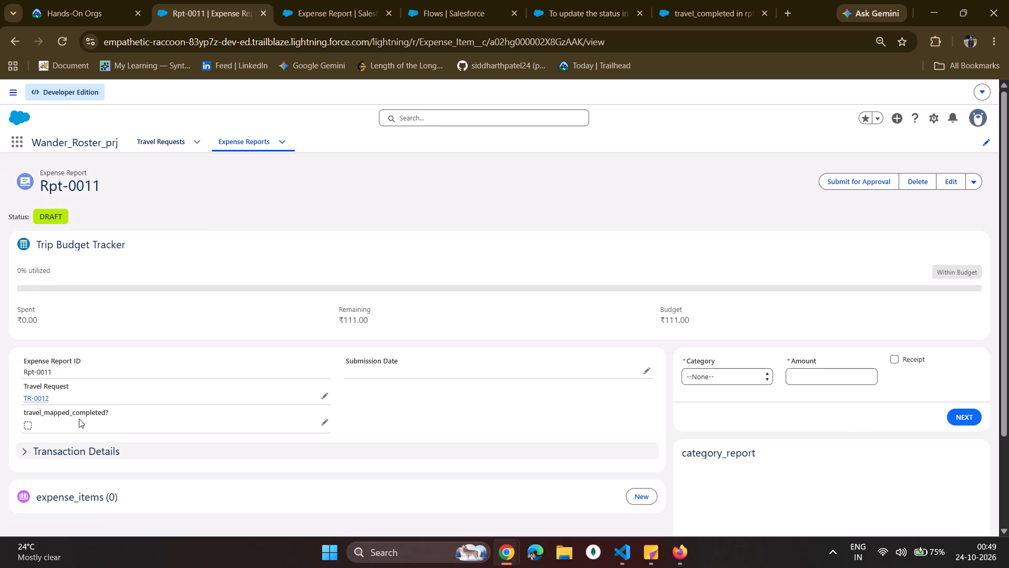
pyautogui.scroll(-4, 83, 393)
pyautogui.scroll(6, 84, 393)
pyautogui.scroll(-5, 84, 392)
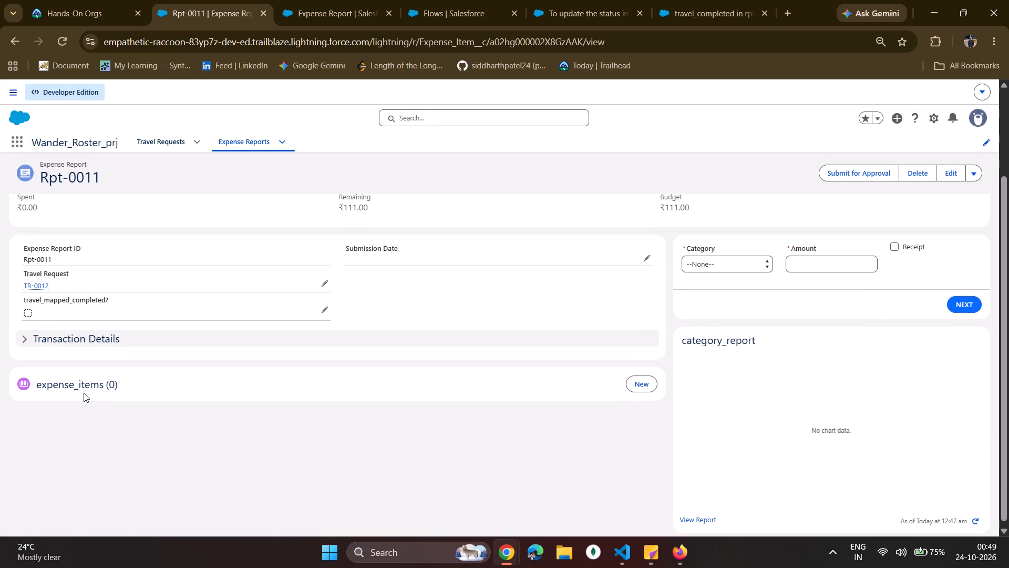
pyautogui.scroll(3, 84, 393)
# Reread the entry and prior entry conditions under Start Condition Requirements in the travel_completed in rpt debug run details.
pyautogui.click(735, 0)
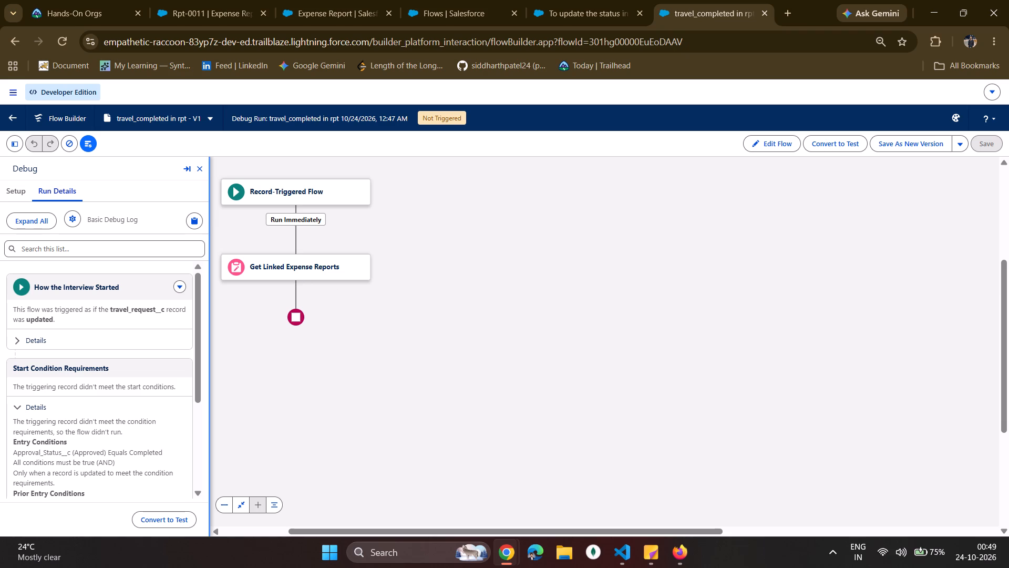
pyautogui.moveTo(244, 231); pyautogui.dragTo(452, 285)
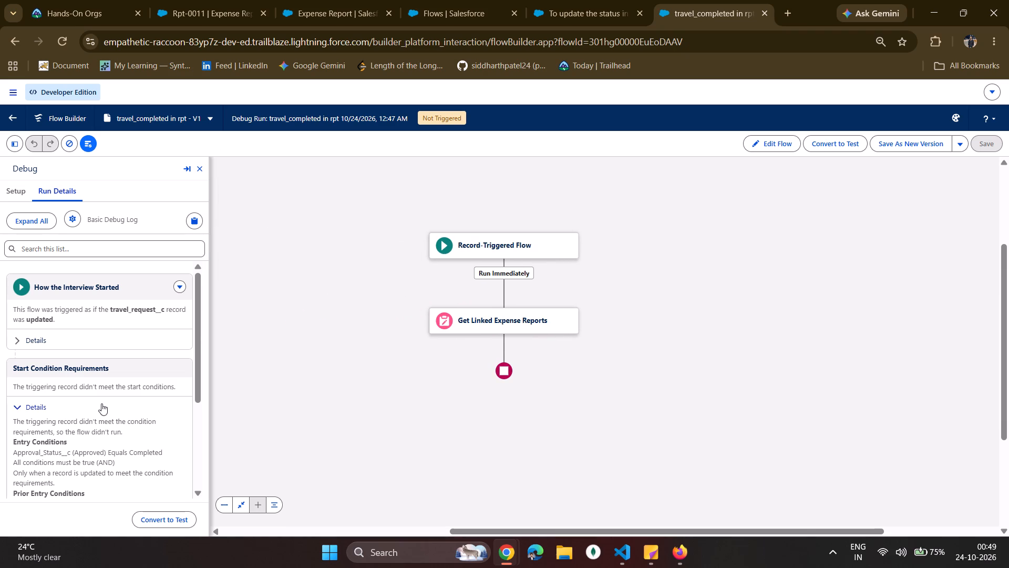
pyautogui.scroll(-6, 101, 403)
pyautogui.scroll(8, 101, 404)
pyautogui.scroll(-2, 97, 374)
pyautogui.scroll(1, 97, 374)
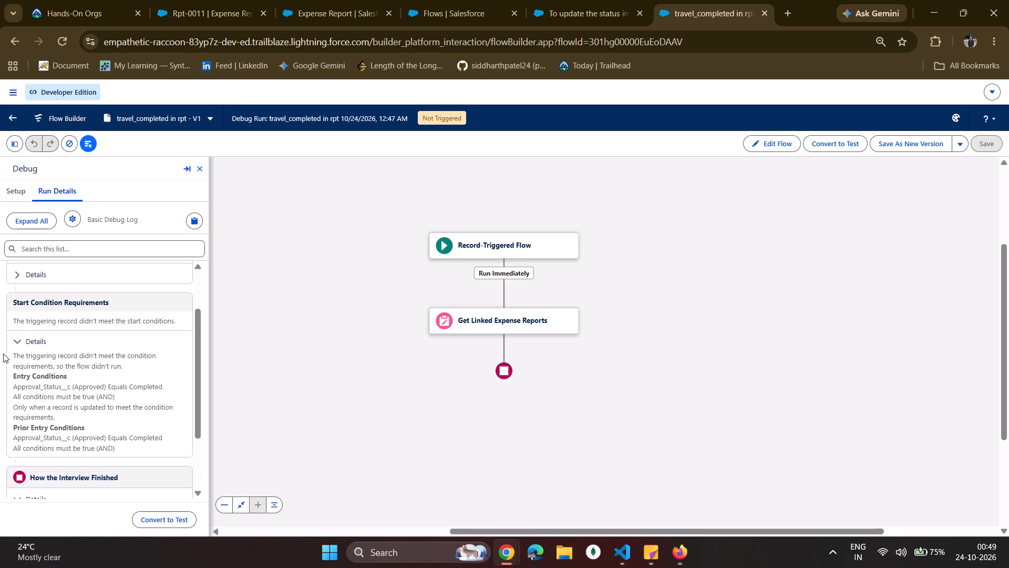
pyautogui.moveTo(7, 353); pyautogui.dragTo(142, 450)
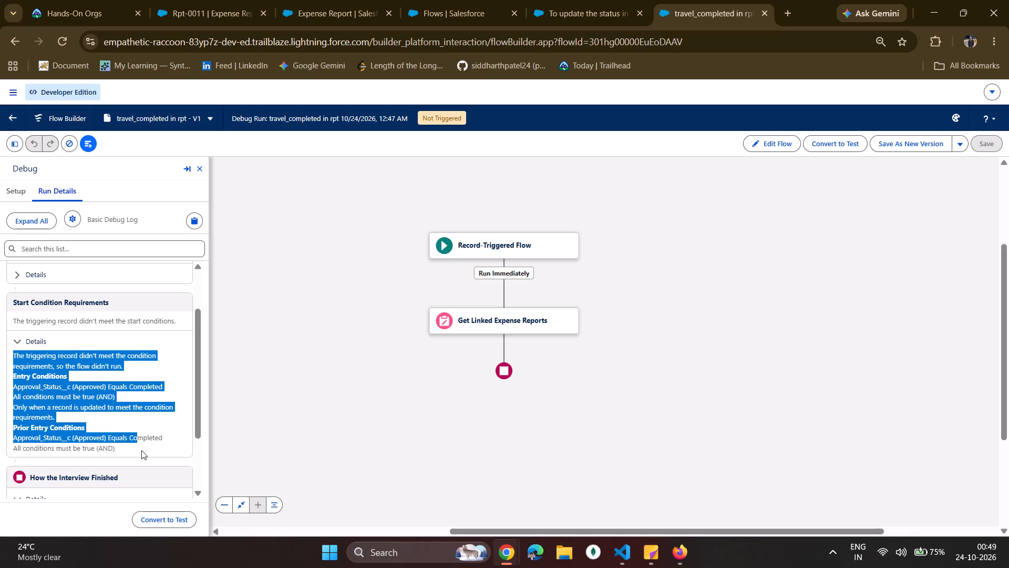
pyautogui.click(141, 450)
pyautogui.moveTo(141, 450); pyautogui.dragTo(0, 363)
pyautogui.click(8, 358)
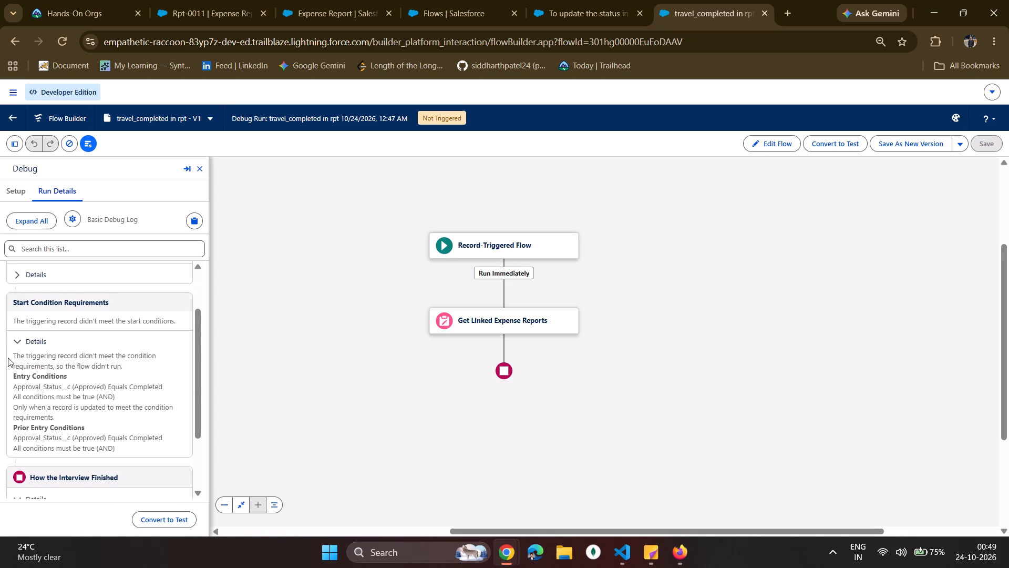
# Review the Get Linked Expense Reports update element, including its record filter and the field value it sets.
pyautogui.click(468, 327)
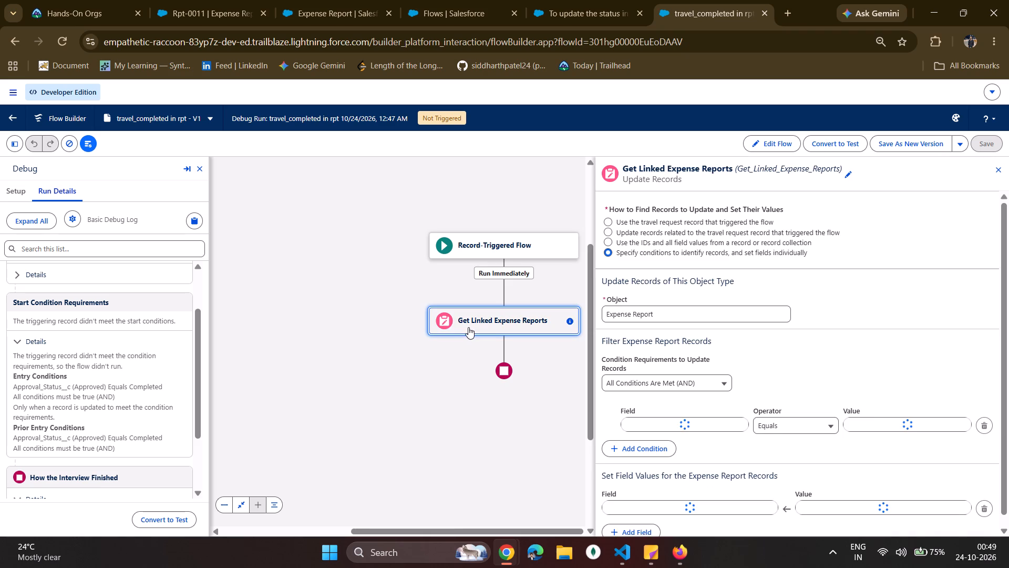
pyautogui.scroll(-4, 727, 418)
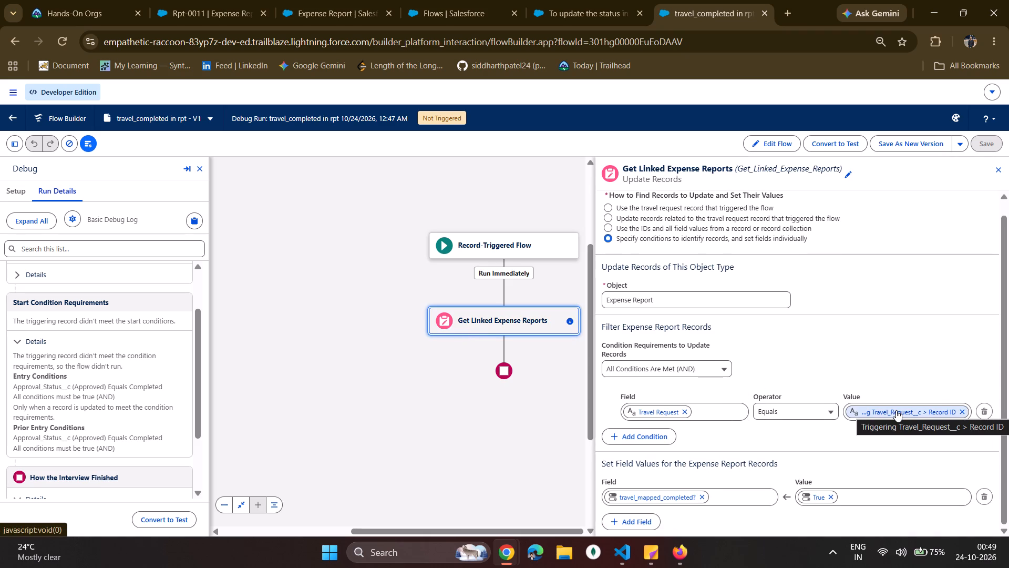
pyautogui.scroll(-4, 643, 459)
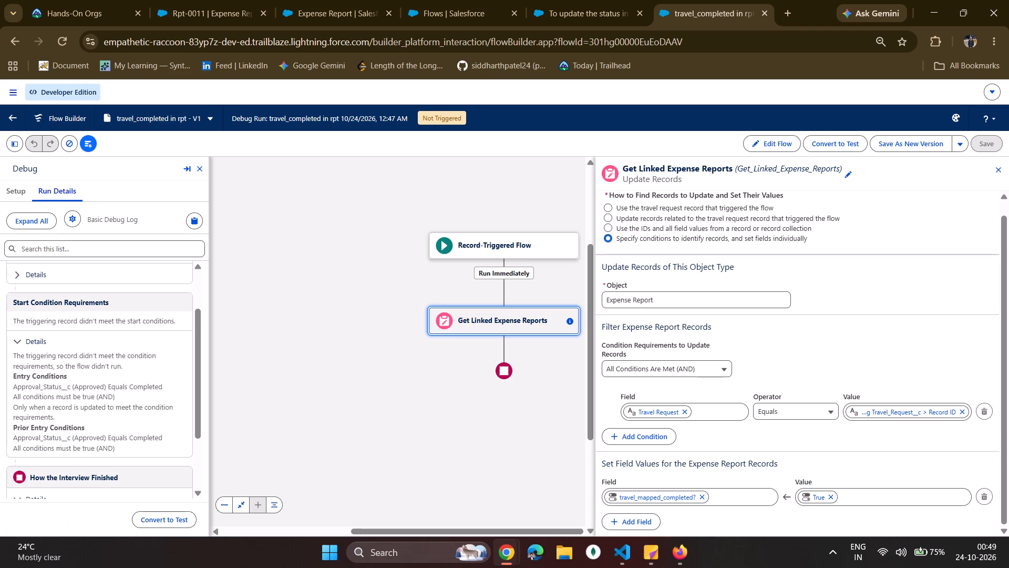
pyautogui.scroll(5, 642, 459)
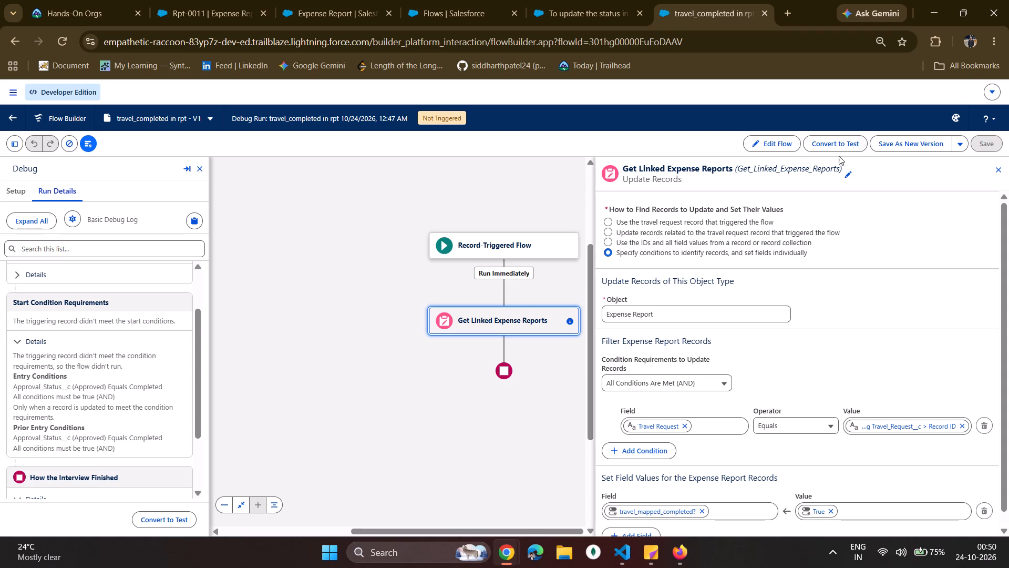
pyautogui.scroll(3, 732, 258)
pyautogui.scroll(-2, 732, 258)
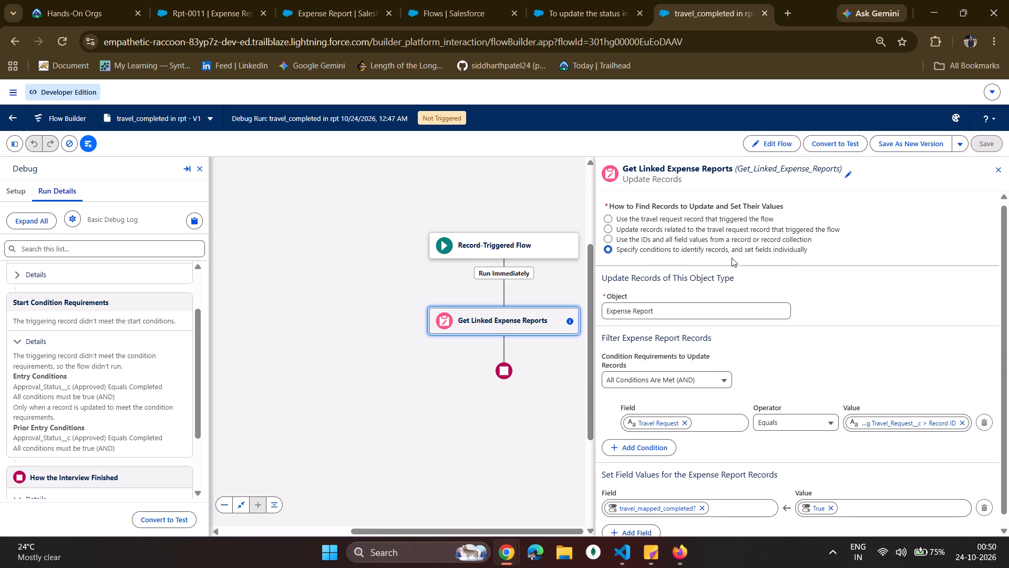
pyautogui.scroll(-2, 732, 258)
pyautogui.scroll(2, 732, 258)
# Review the flow's start configuration, covering the object, trigger option and entry conditions.
pyautogui.click(499, 238)
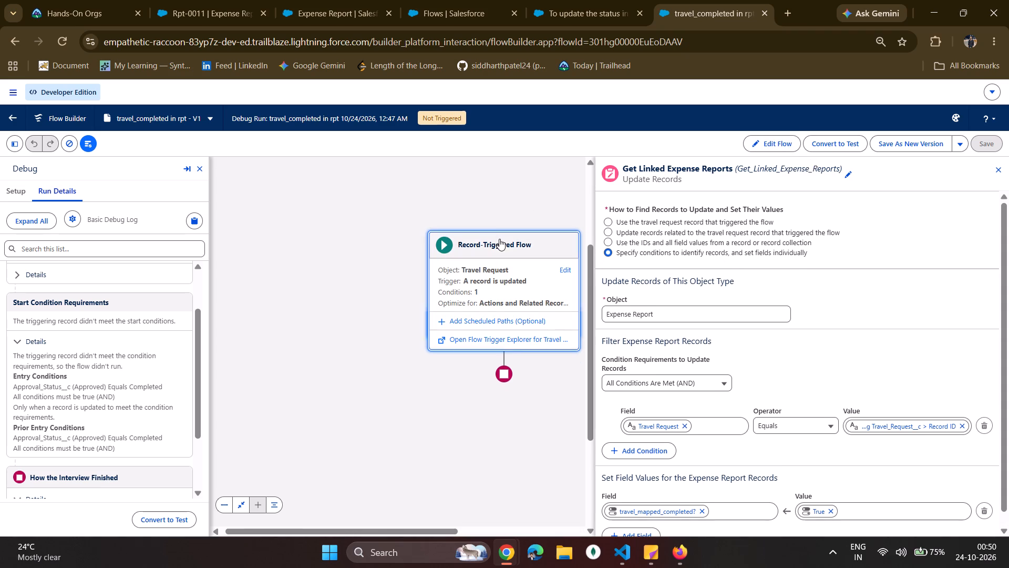
pyautogui.click(514, 284)
pyautogui.scroll(-1, 605, 349)
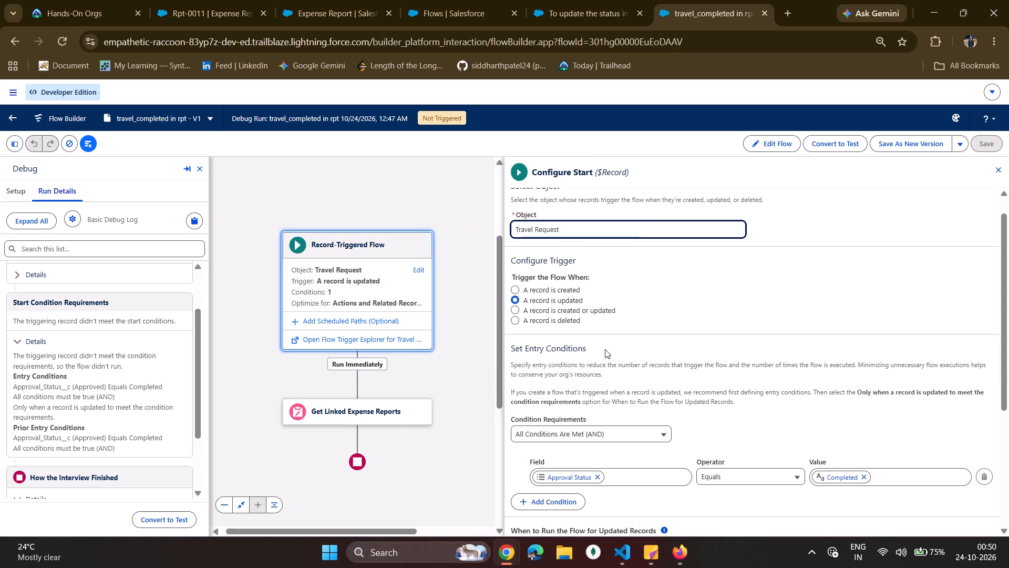
pyautogui.scroll(-1, 605, 349)
pyautogui.scroll(2, 605, 349)
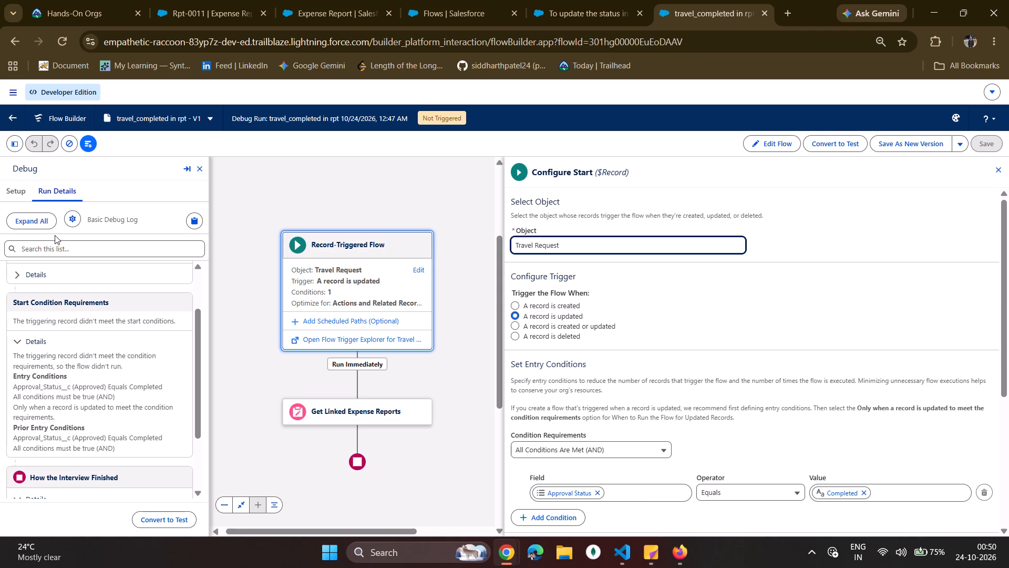
# Save the travel_completed in rpt flow as a new version.
pyautogui.click(916, 141)
pyautogui.click(696, 392)
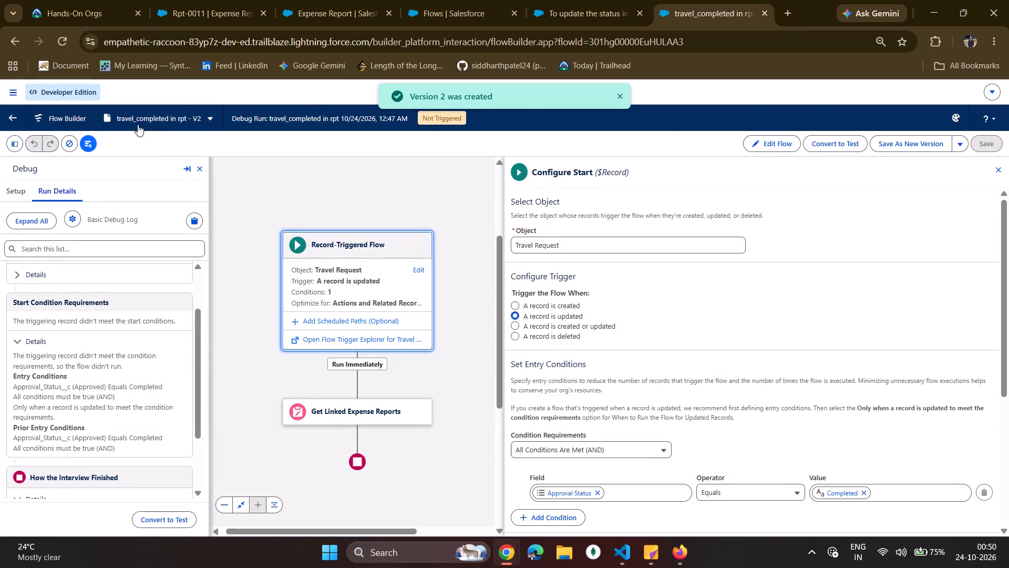
# Check the activation status of the flow's versions, opening Version 1 in its own browser tab and closing it again.
pyautogui.click(155, 116)
pyautogui.doubleClick(173, 163)
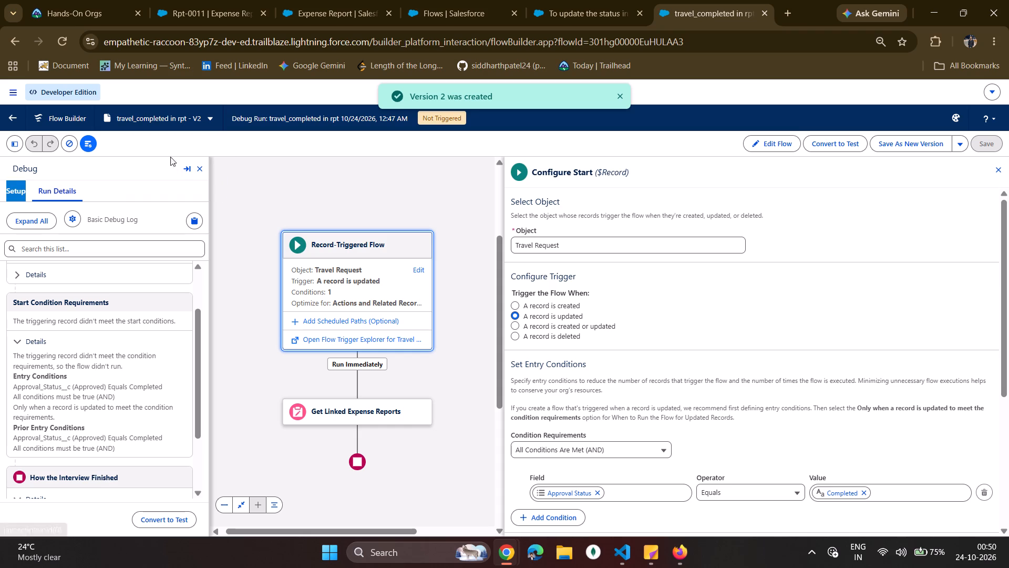
pyautogui.click(165, 122)
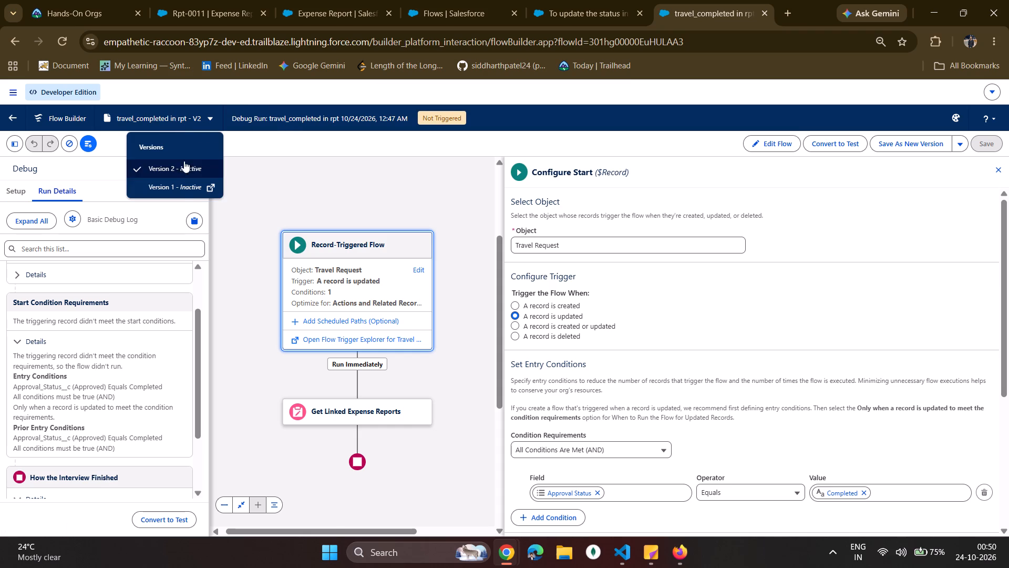
pyautogui.click(183, 185)
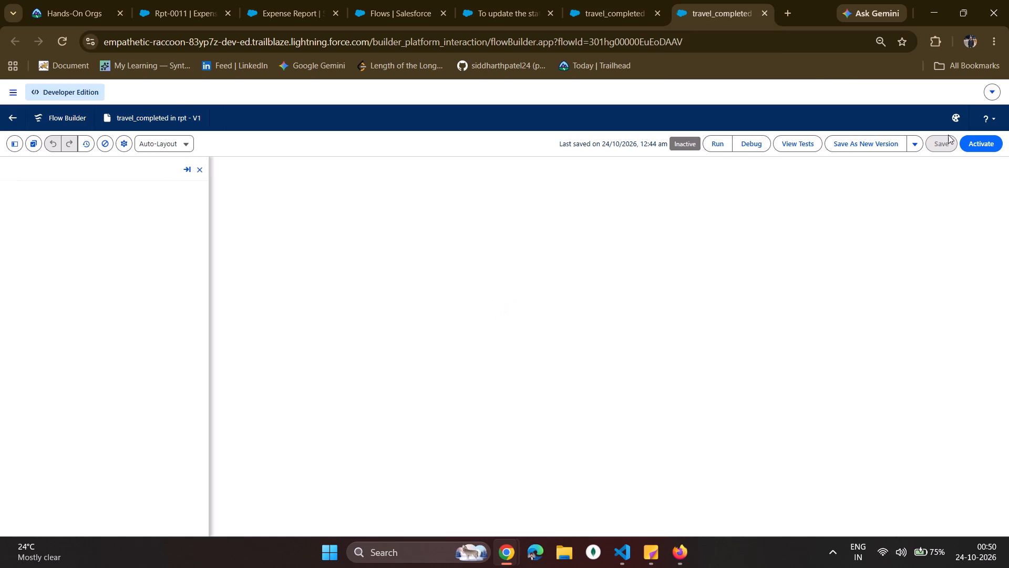
pyautogui.click(764, 15)
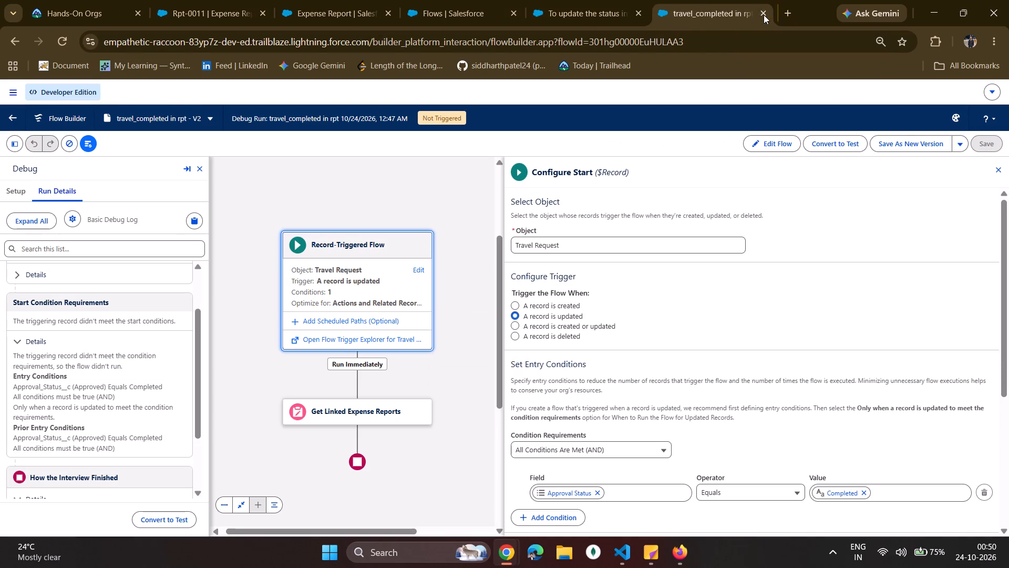
pyautogui.moveTo(340, 297); pyautogui.dragTo(325, 285)
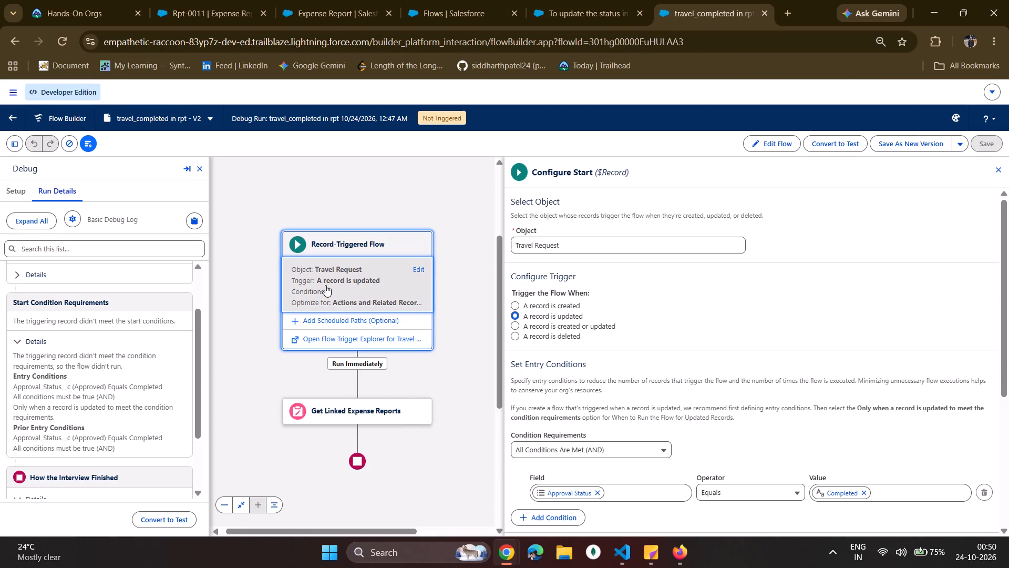
pyautogui.moveTo(325, 285); pyautogui.dragTo(292, 256)
pyautogui.click(205, 119)
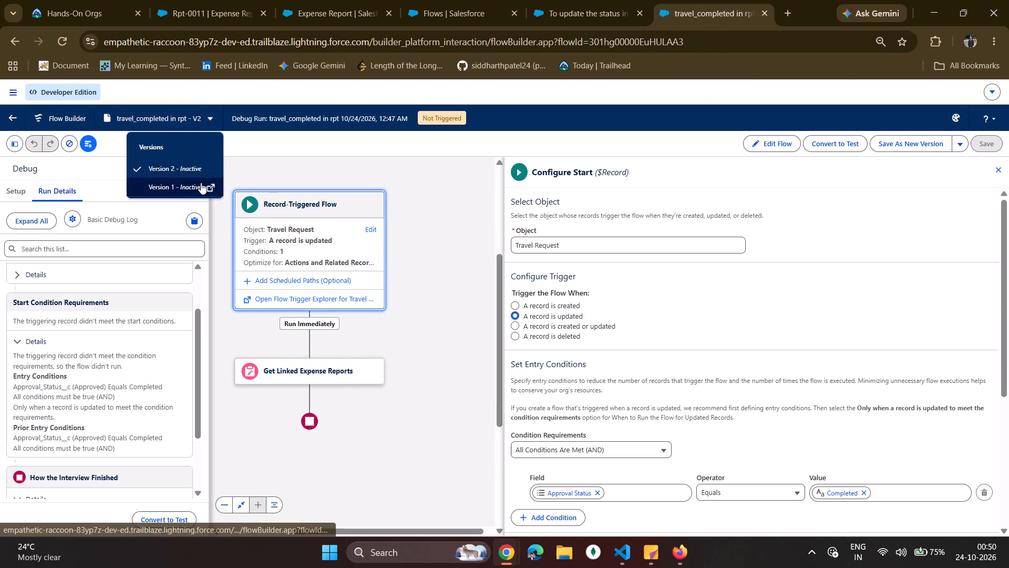
pyautogui.click(198, 174)
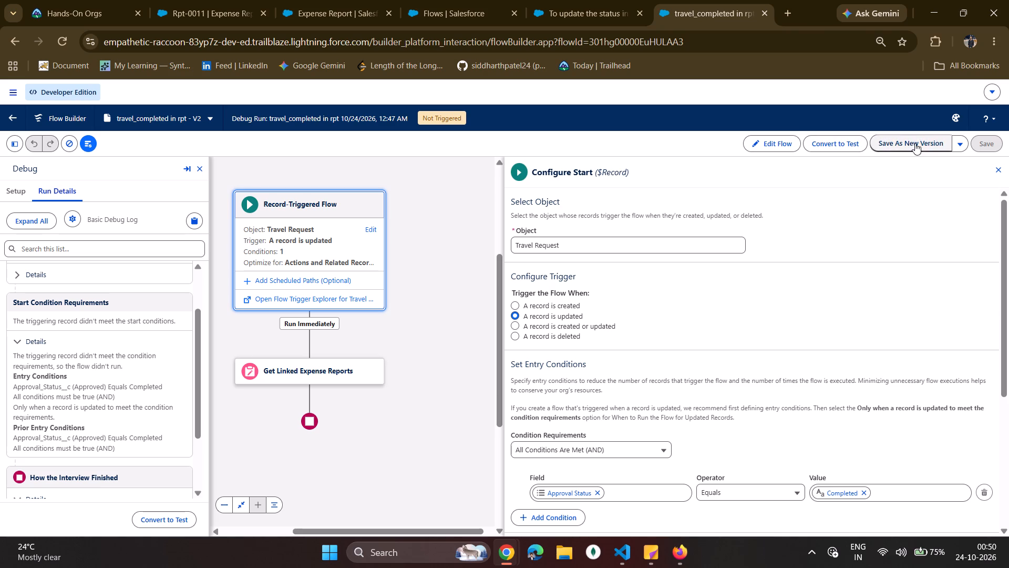
# Save the travel_completed in rpt flow as another new version and check the list of versions.
pyautogui.click(952, 144)
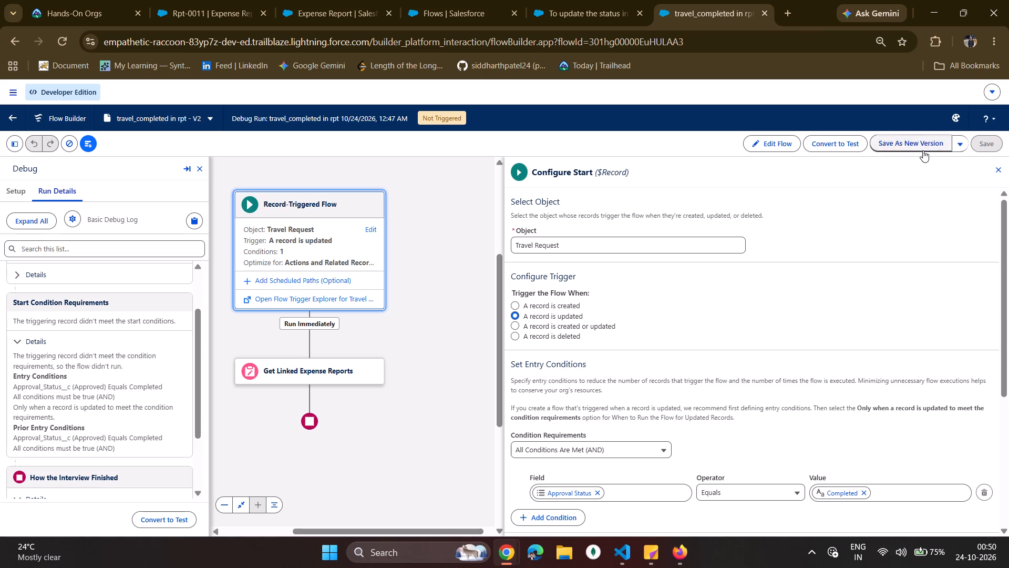
pyautogui.click(923, 150)
pyautogui.click(709, 393)
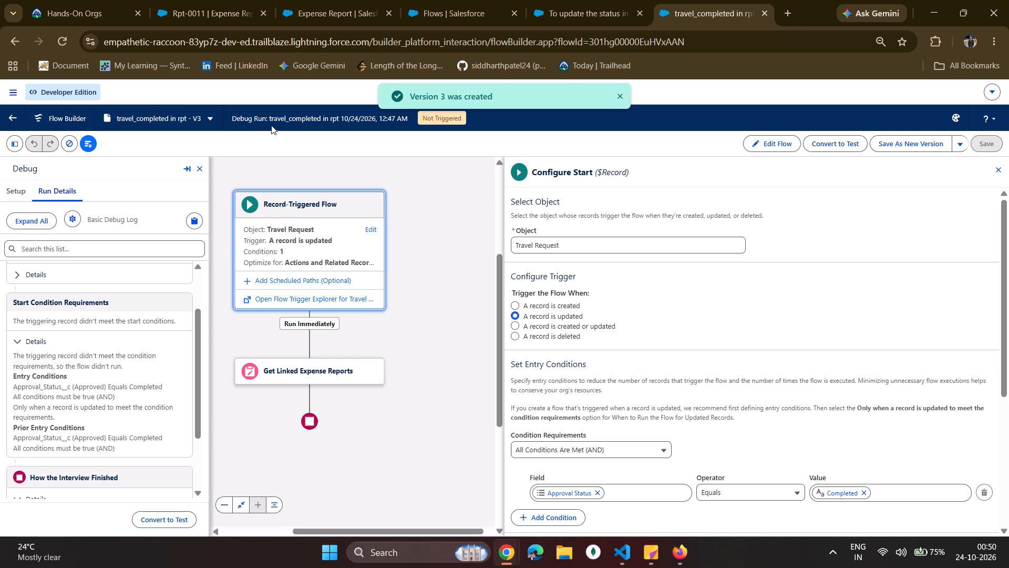
pyautogui.click(182, 124)
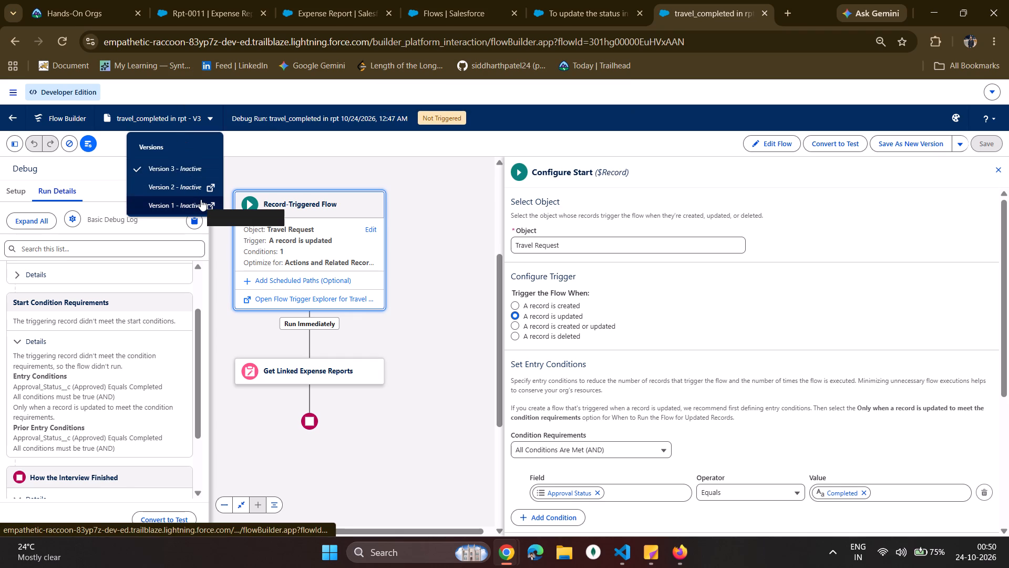
pyautogui.click(180, 171)
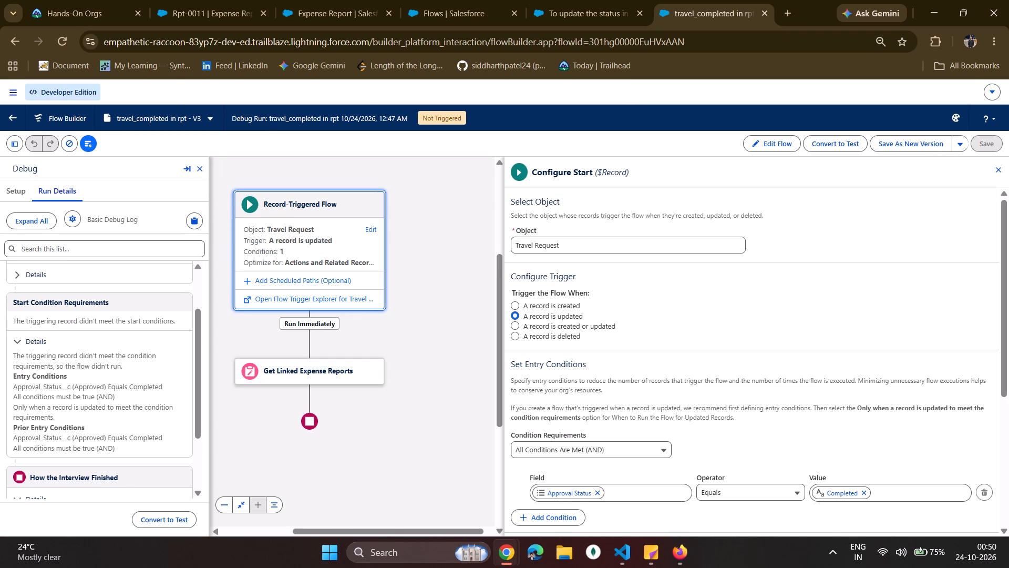
# Leave the flow builder for the travel_completed in rpt flow record, check its status, and close the record.
pyautogui.click(10, 111)
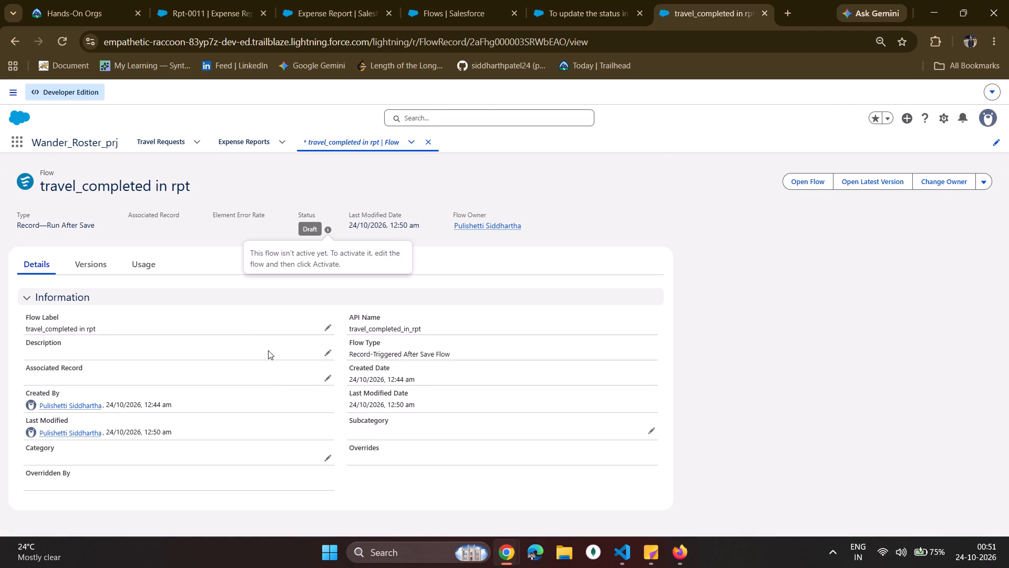
pyautogui.scroll(-3, 268, 350)
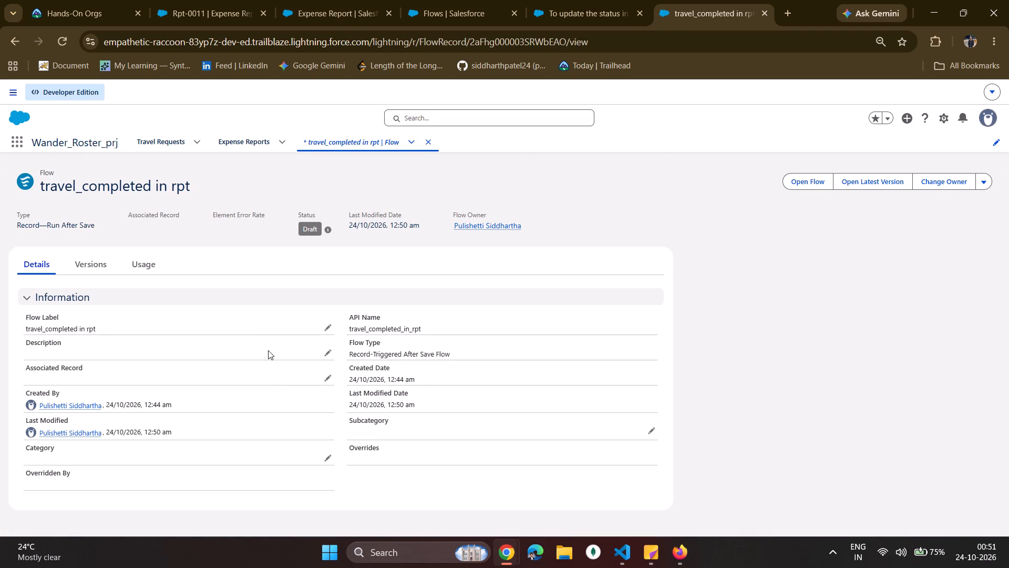
pyautogui.click(434, 141)
# Close the deactivated flow "To update the status in T_id to completed" and leave without saving changes.
pyautogui.click(563, 22)
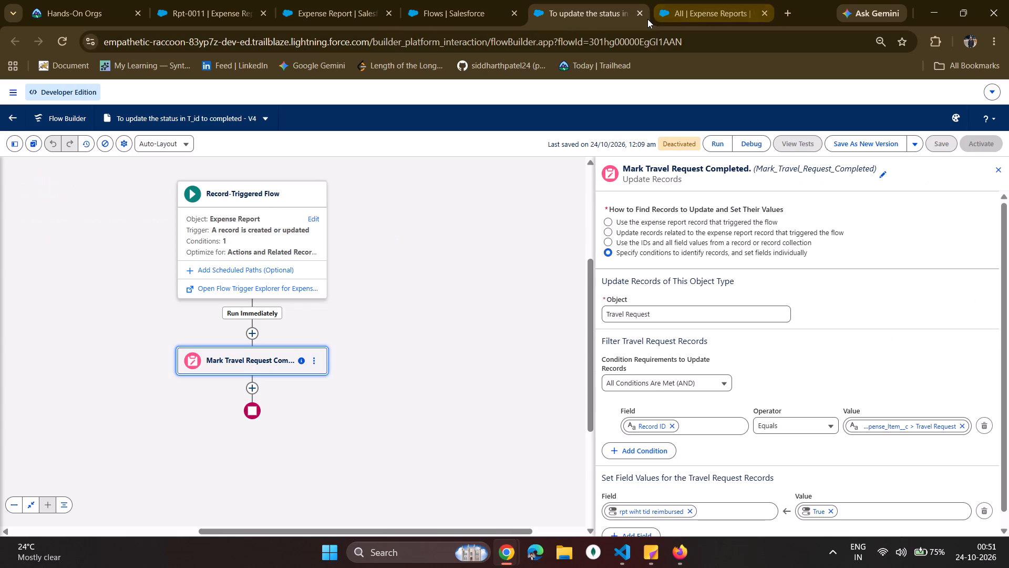
pyautogui.click(640, 13)
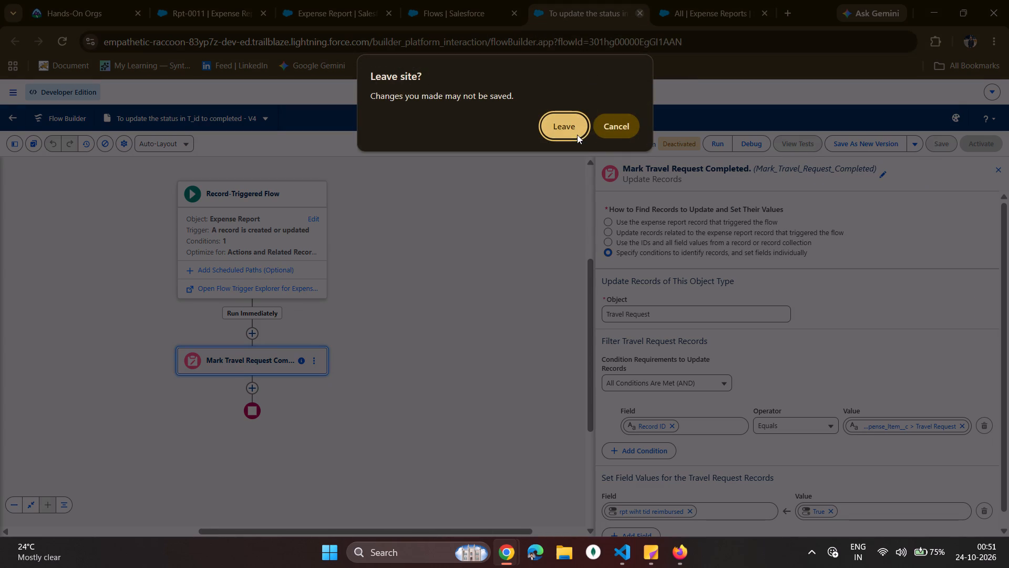
pyautogui.click(562, 127)
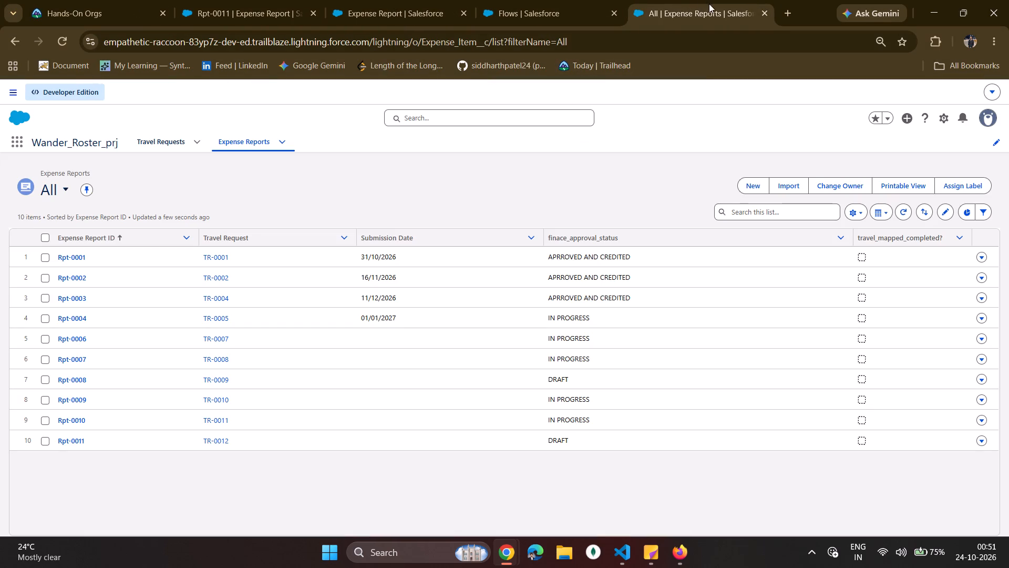
# Close the Expense Reports list and inspect the flows "To update the status in T_id to completed" and "update status to completed".
pyautogui.click(711, 4)
pyautogui.click(763, 13)
pyautogui.click(584, 9)
pyautogui.scroll(-4, 348, 415)
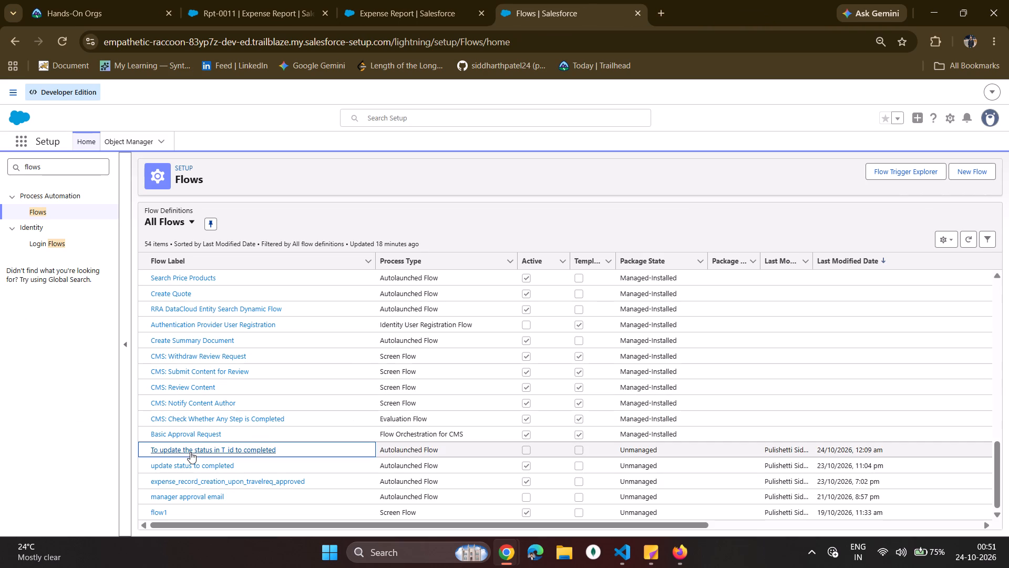
pyautogui.click(190, 452)
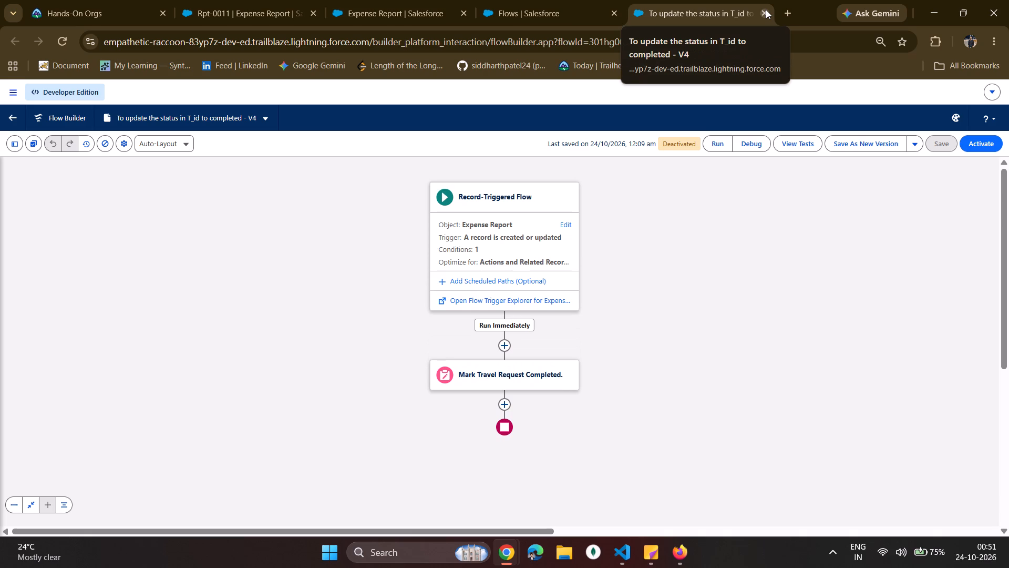
pyautogui.click(766, 9)
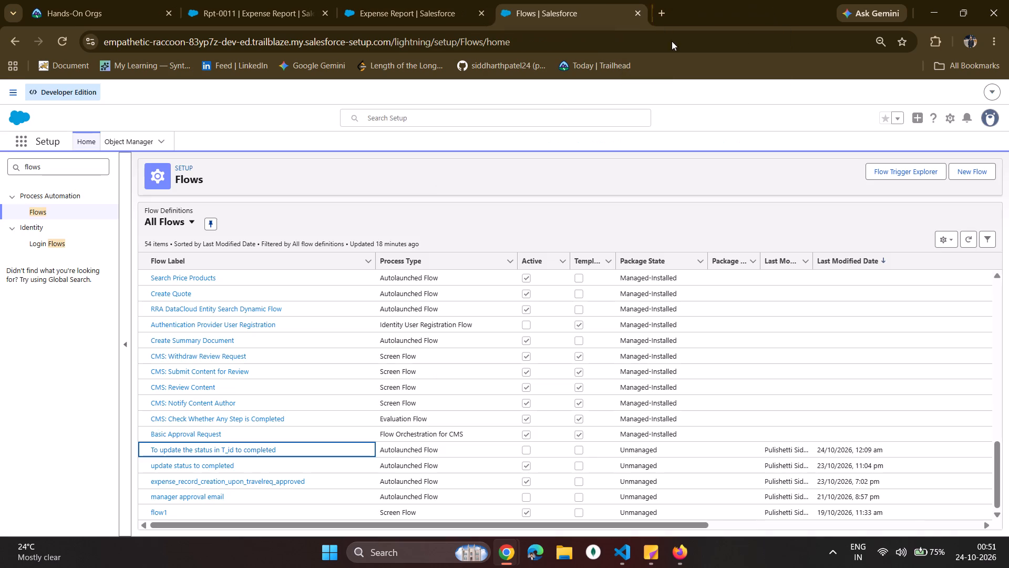
pyautogui.click(202, 467)
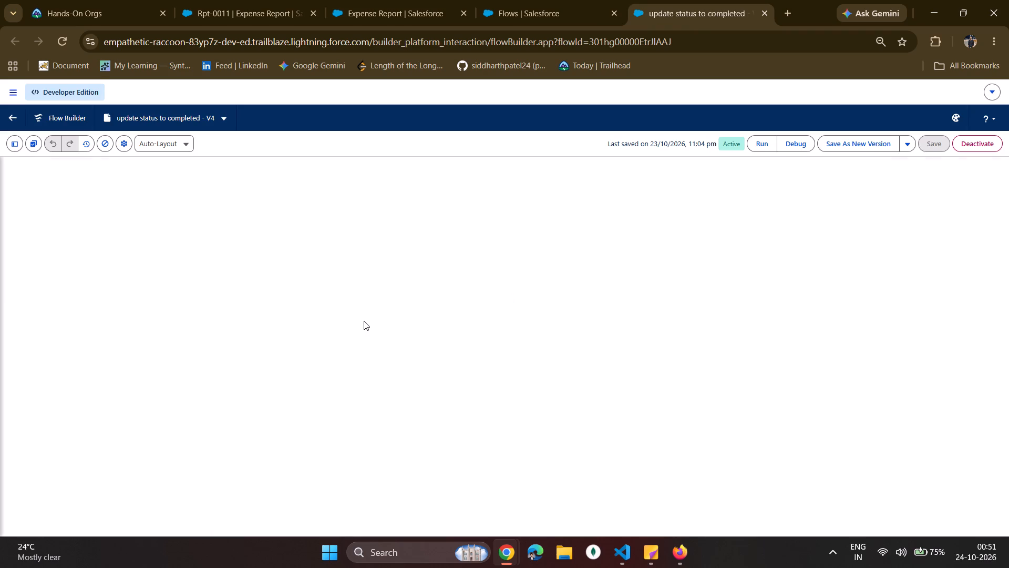
pyautogui.click(769, 13)
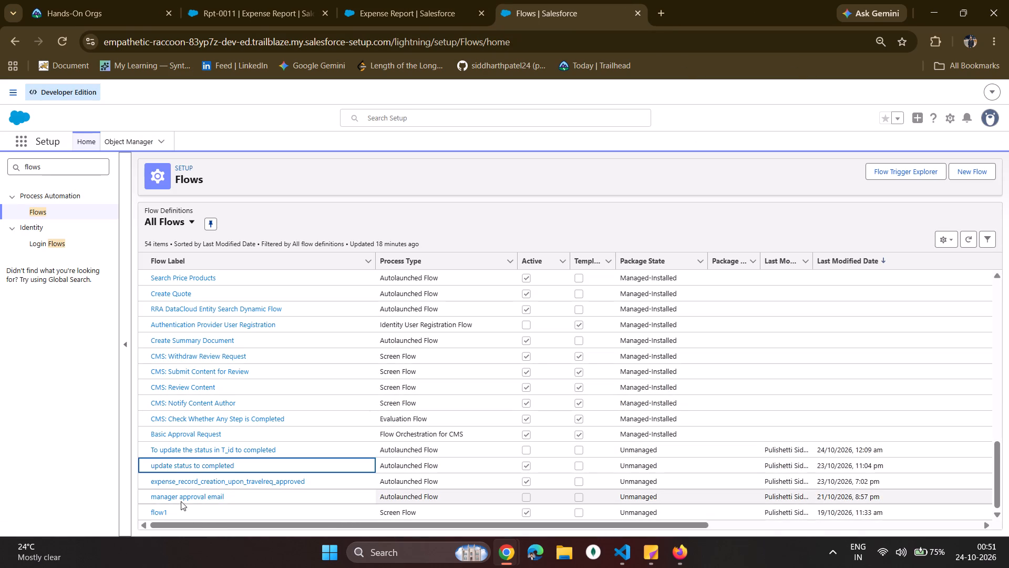
# Look through the list of all flows for the travel_completed in rpt flow, reopening "update status to completed" for a brief check.
pyautogui.scroll(-2, 181, 498)
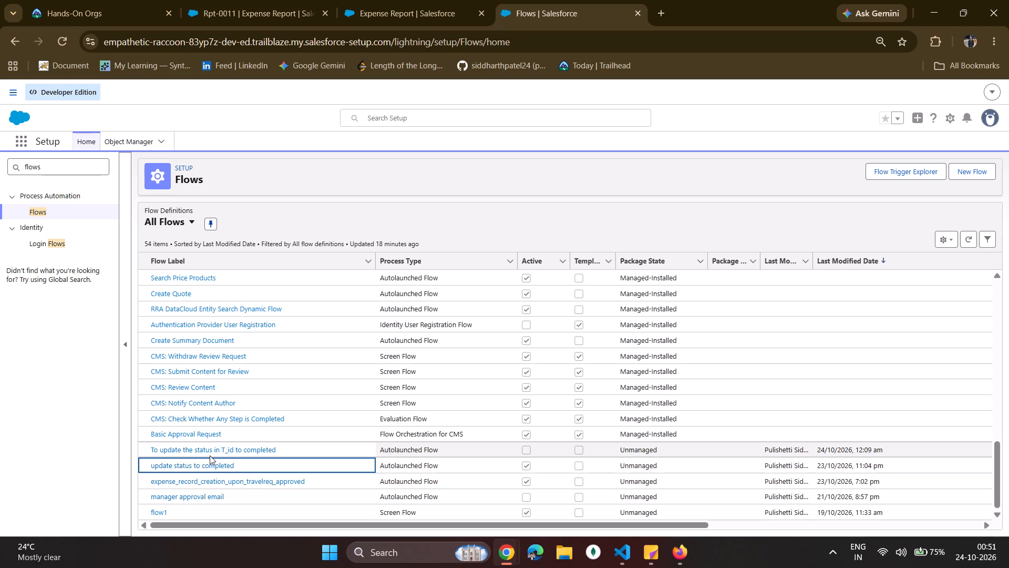
pyautogui.scroll(-4, 210, 455)
pyautogui.scroll(7, 210, 455)
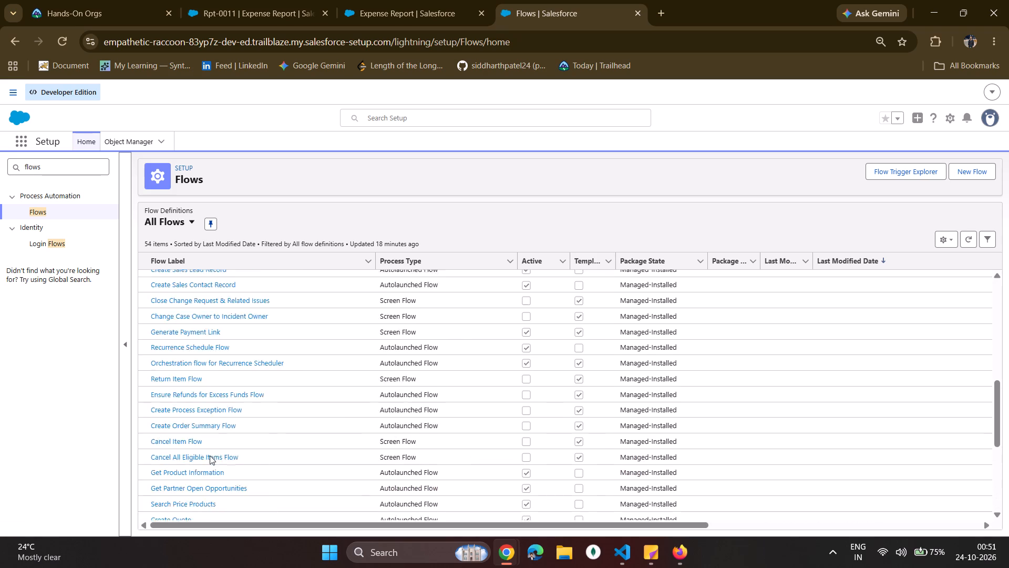
pyautogui.scroll(8, 210, 455)
pyautogui.scroll(-10, 210, 455)
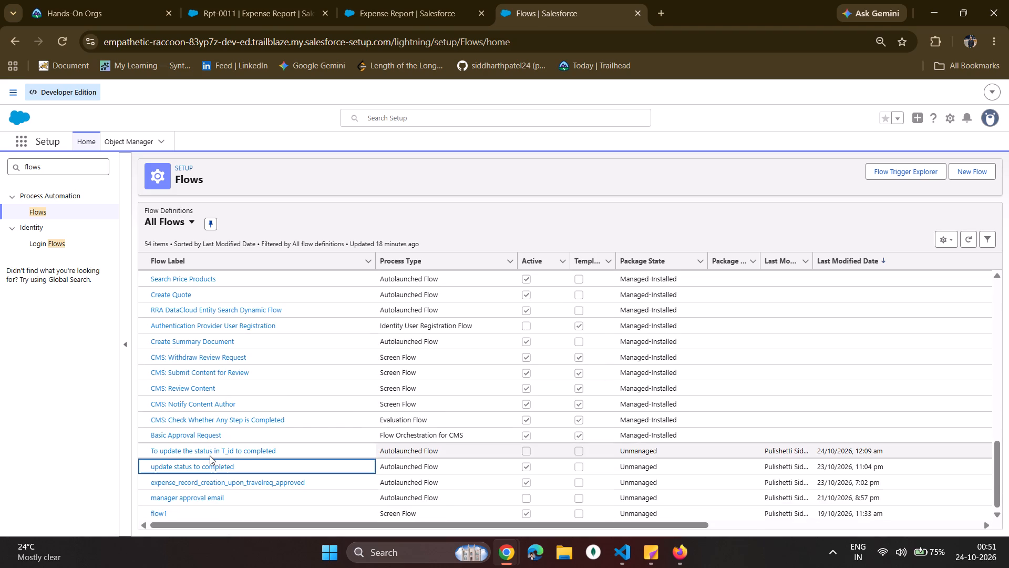
pyautogui.scroll(-5, 210, 455)
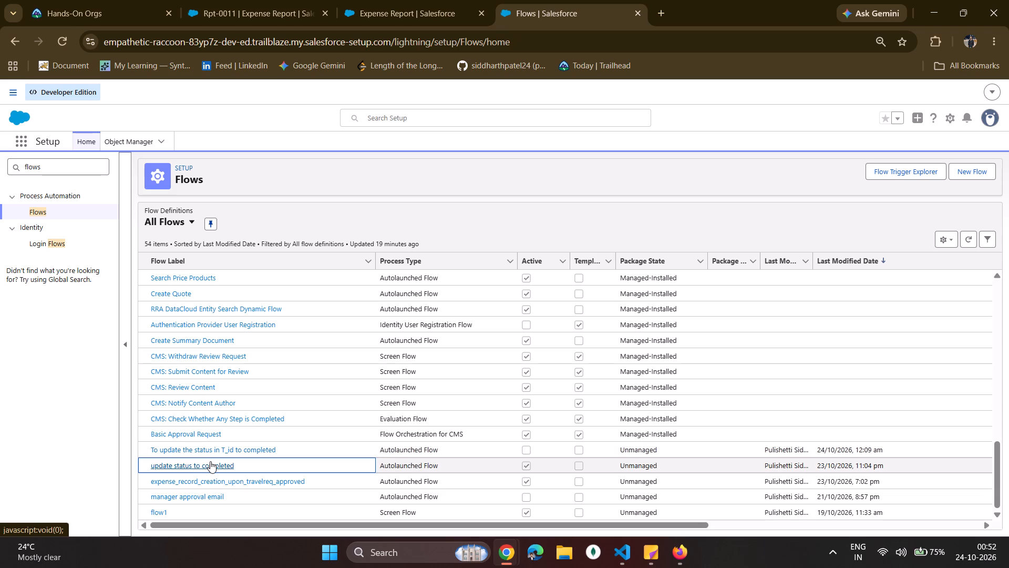
pyautogui.click(210, 461)
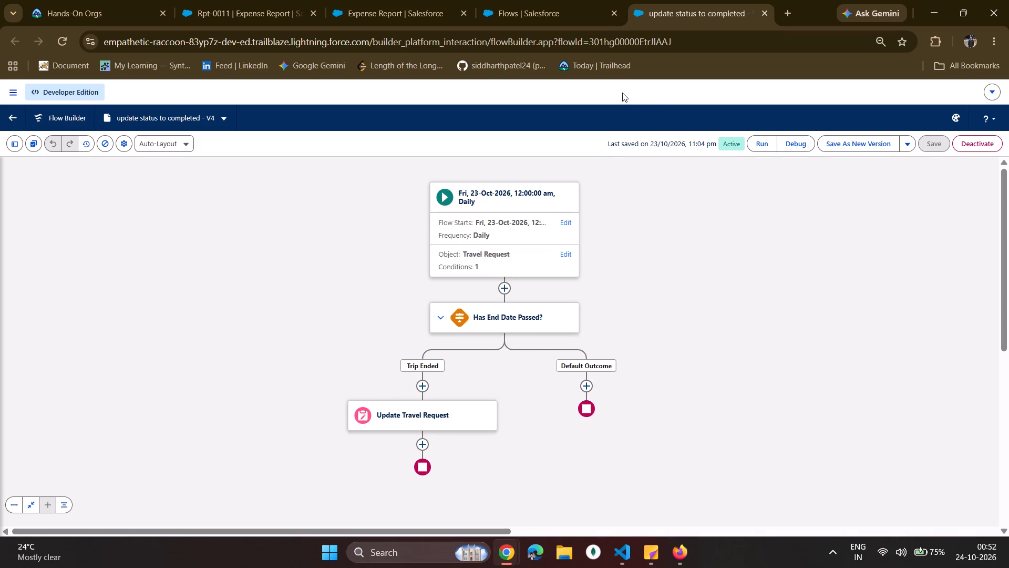
pyautogui.click(766, 8)
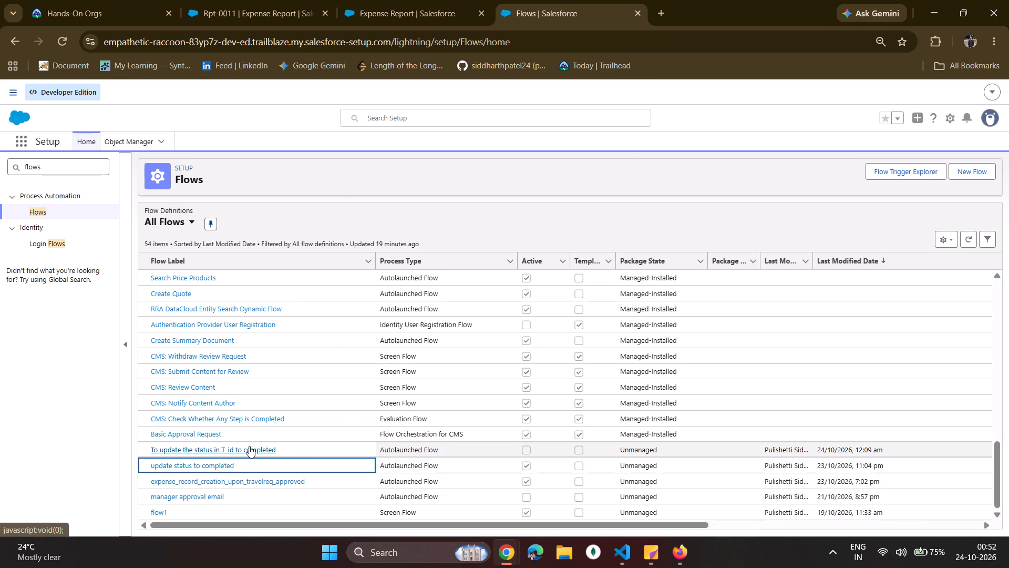
pyautogui.scroll(-4, 251, 490)
pyautogui.scroll(2, 251, 491)
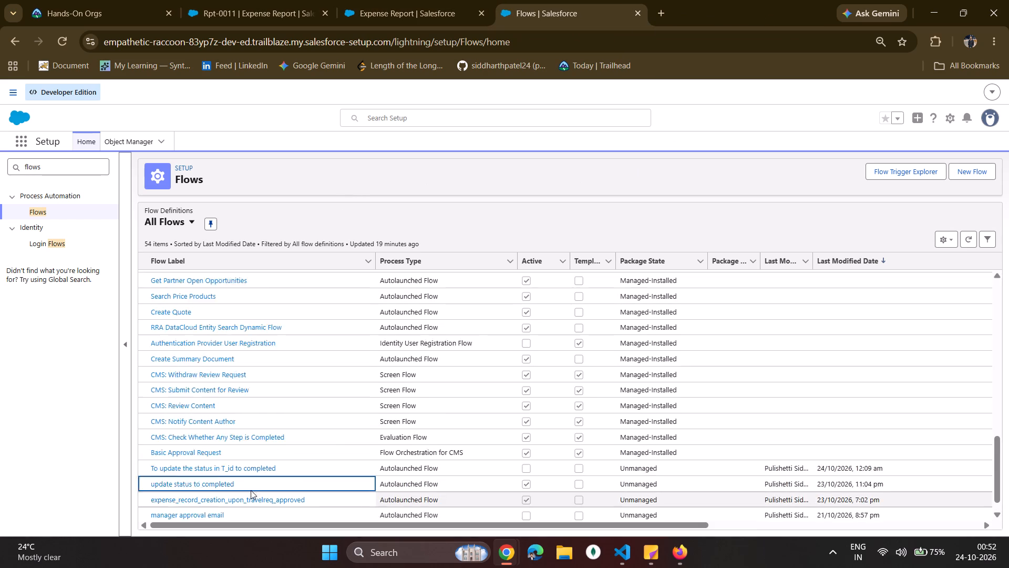
pyautogui.scroll(12, 252, 488)
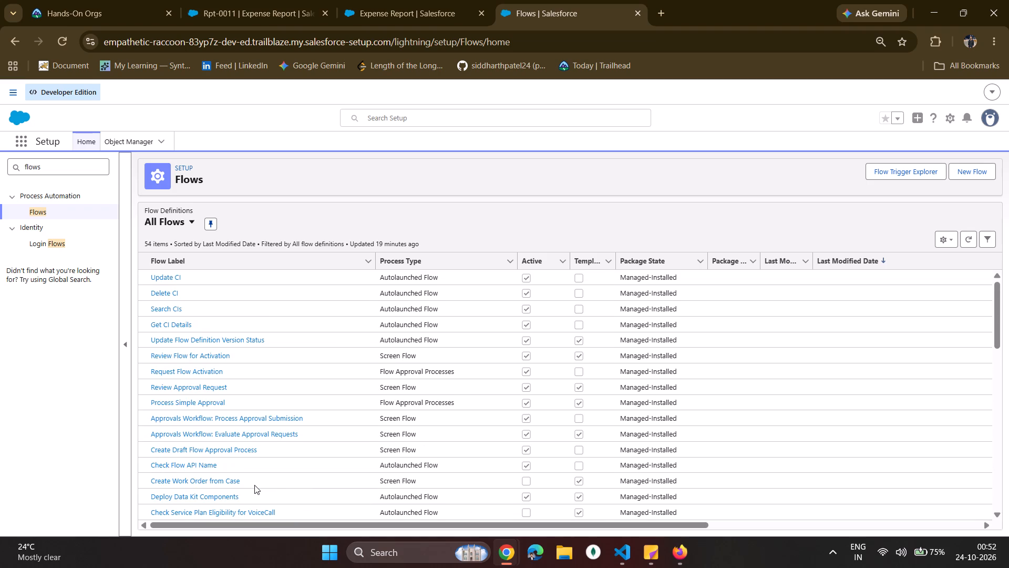
pyautogui.scroll(-12, 254, 485)
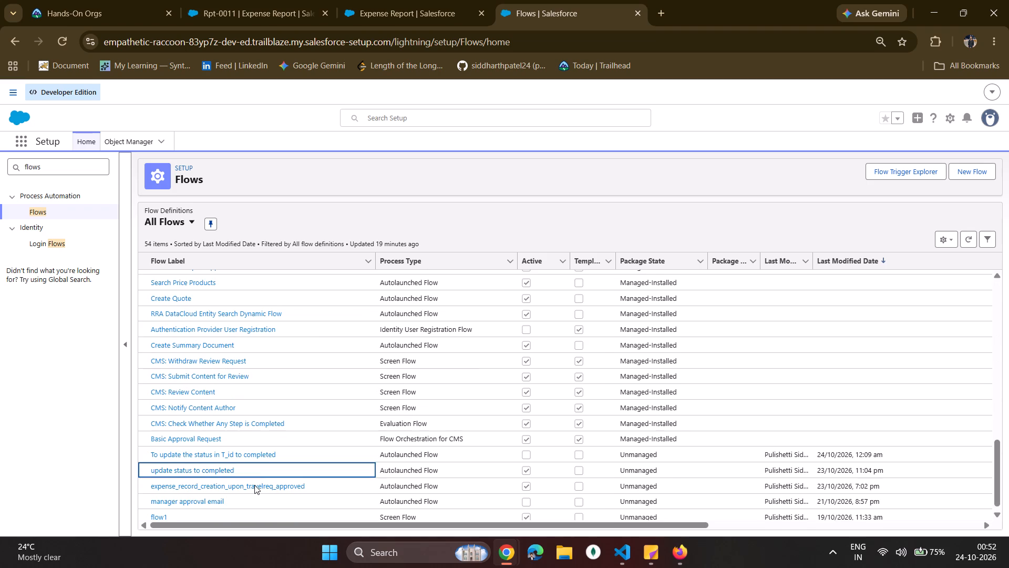
pyautogui.scroll(-6, 254, 485)
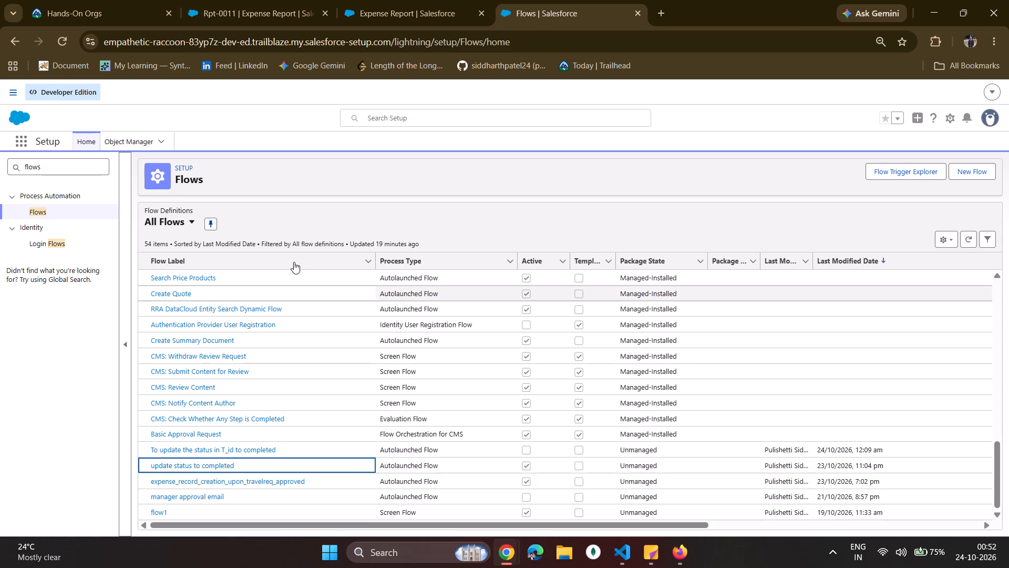
# Reload the flow list, open the travel_completed in rpt flow and activate its Version 3.
pyautogui.click(63, 49)
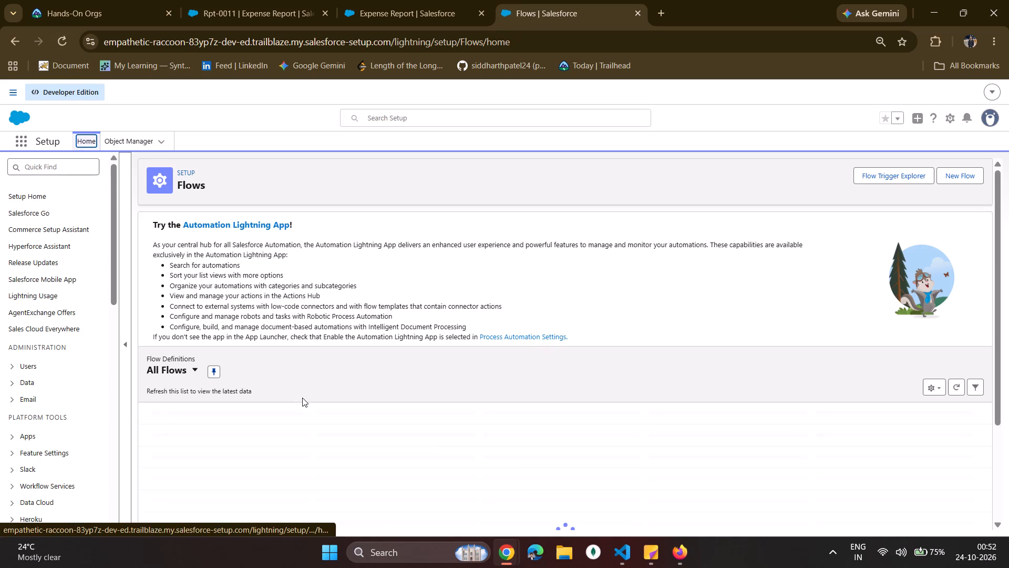
pyautogui.scroll(-7, 253, 437)
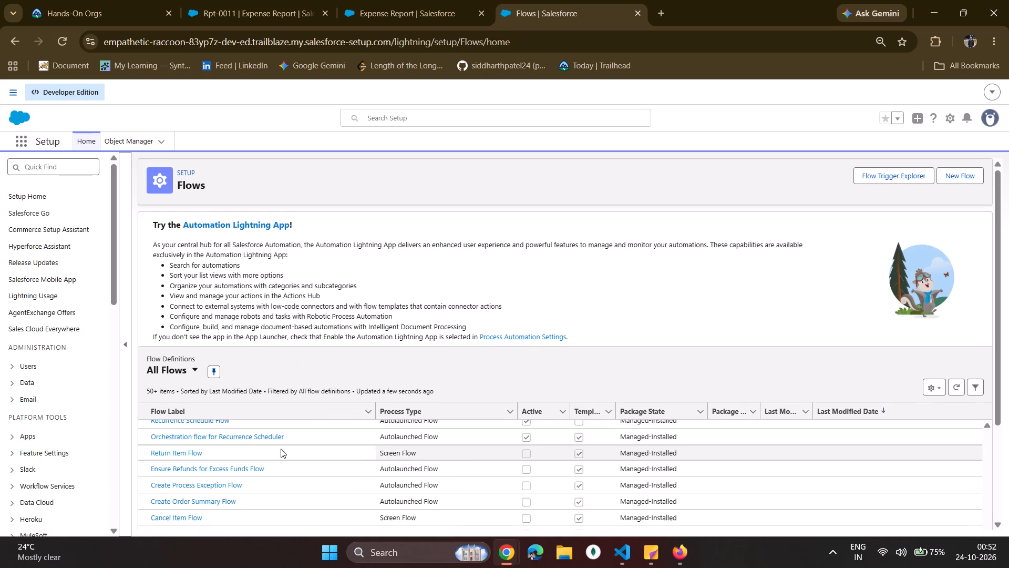
pyautogui.scroll(-5, 306, 403)
pyautogui.scroll(-5, 292, 490)
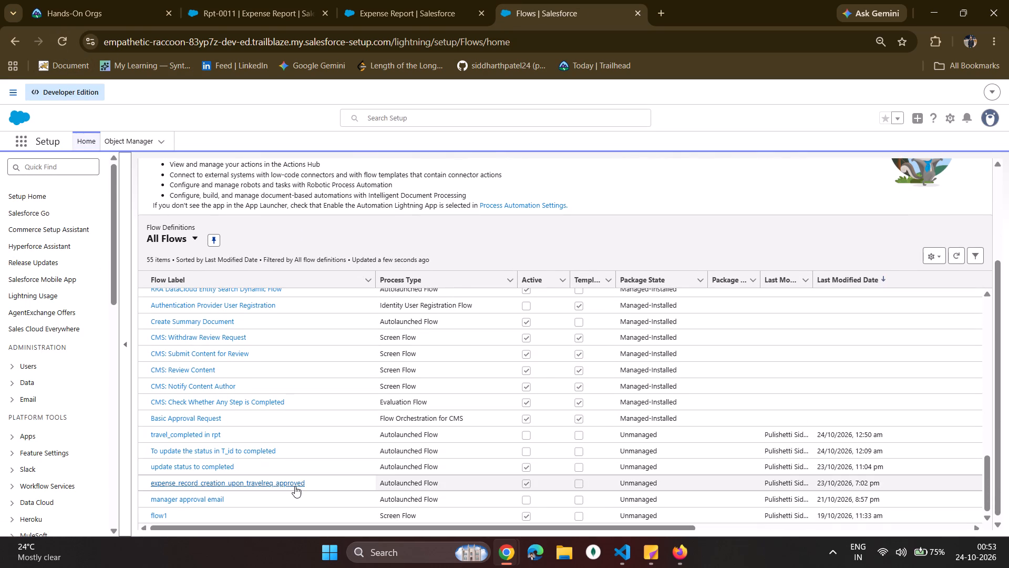
pyautogui.scroll(-3, 295, 486)
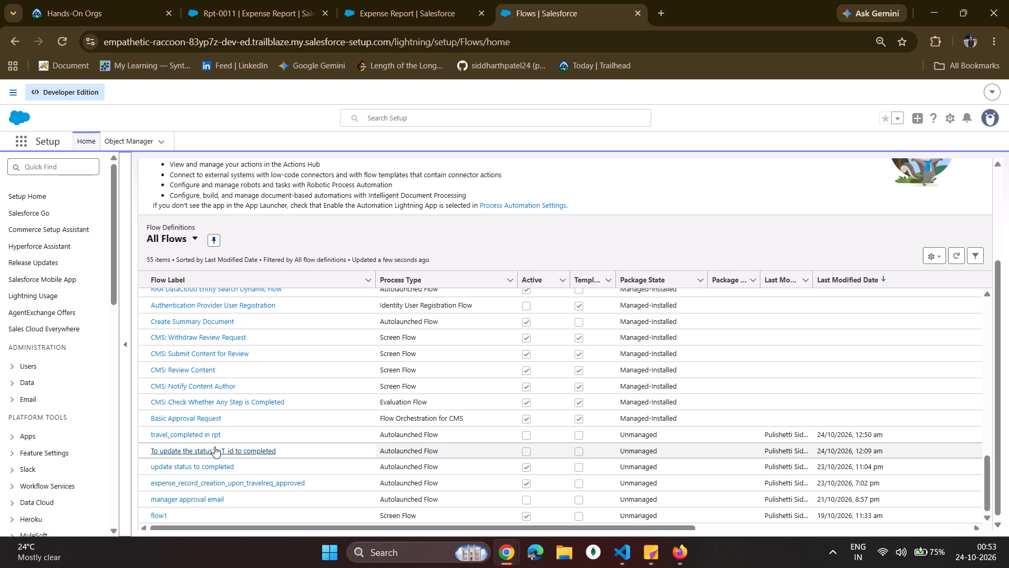
pyautogui.click(212, 437)
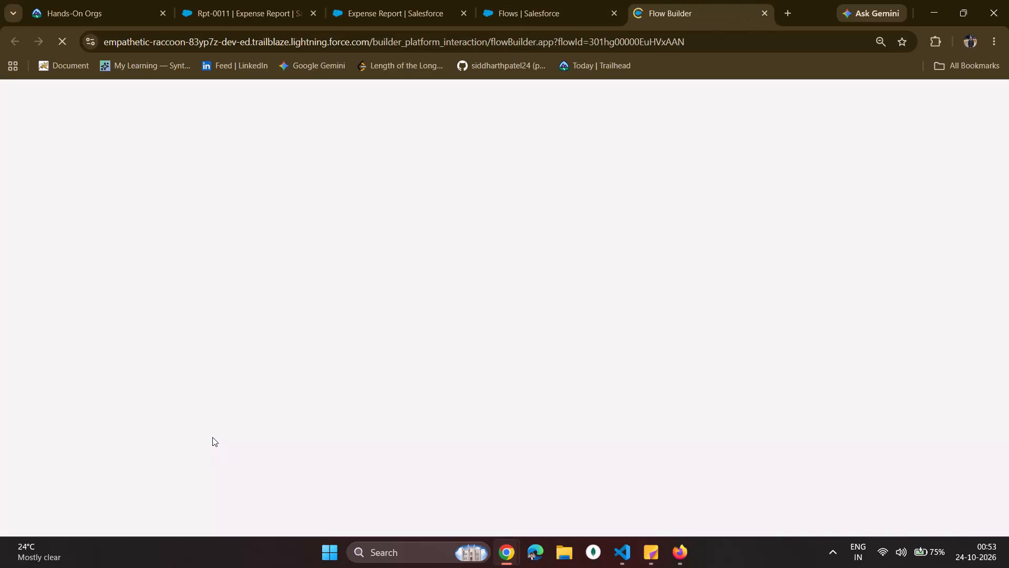
pyautogui.click(558, 0)
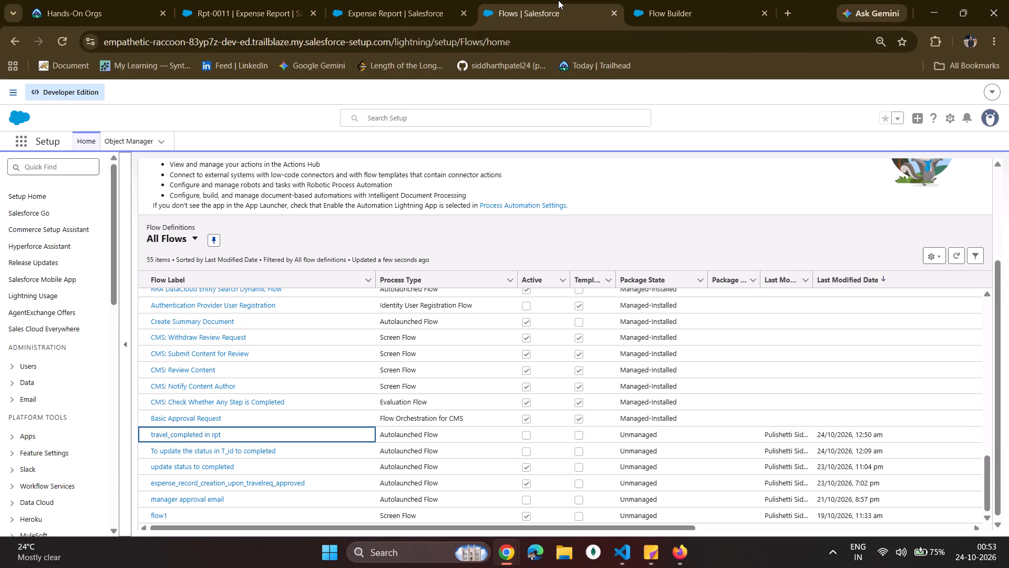
pyautogui.click(650, 4)
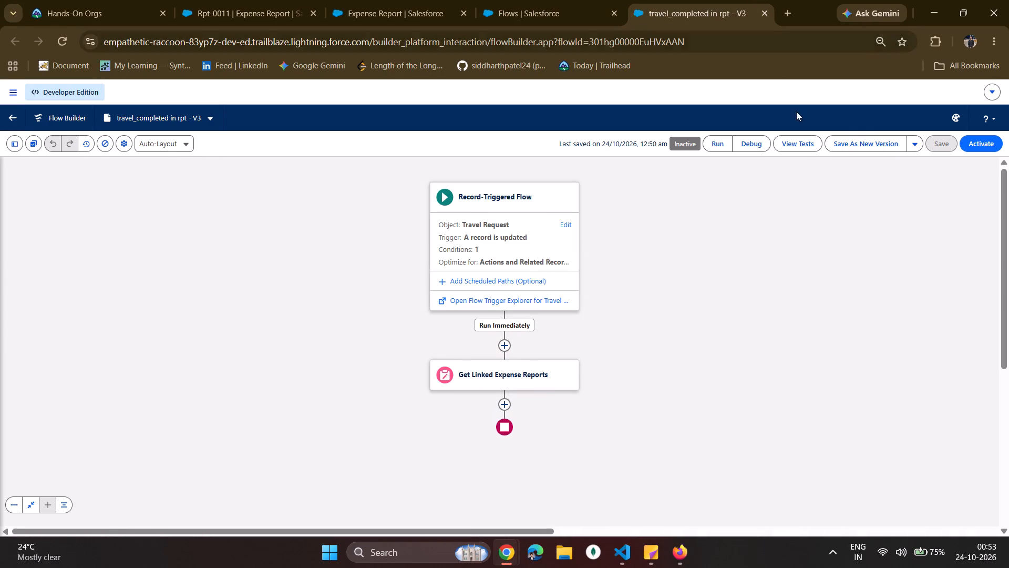
pyautogui.click(211, 117)
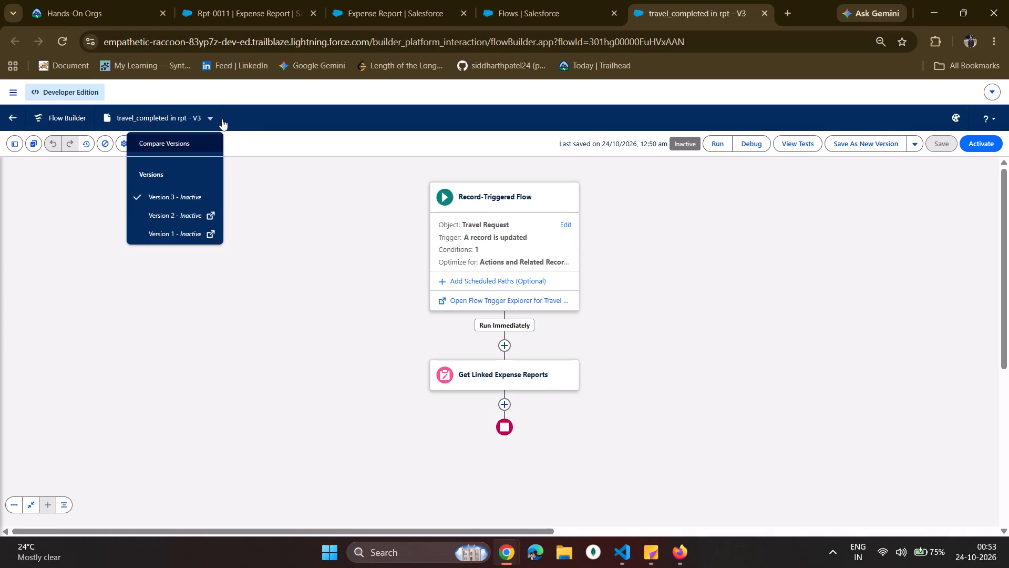
pyautogui.click(975, 147)
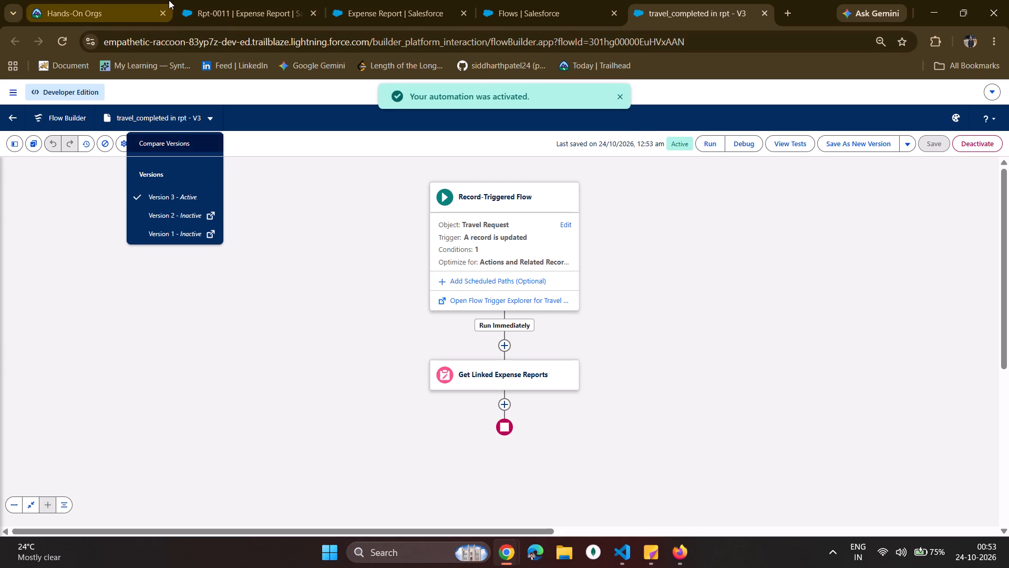
# Go back to the Wander_Roster_prj app and open a freshly reloaded list of all Travel Requests.
pyautogui.click(217, 12)
pyautogui.click(171, 144)
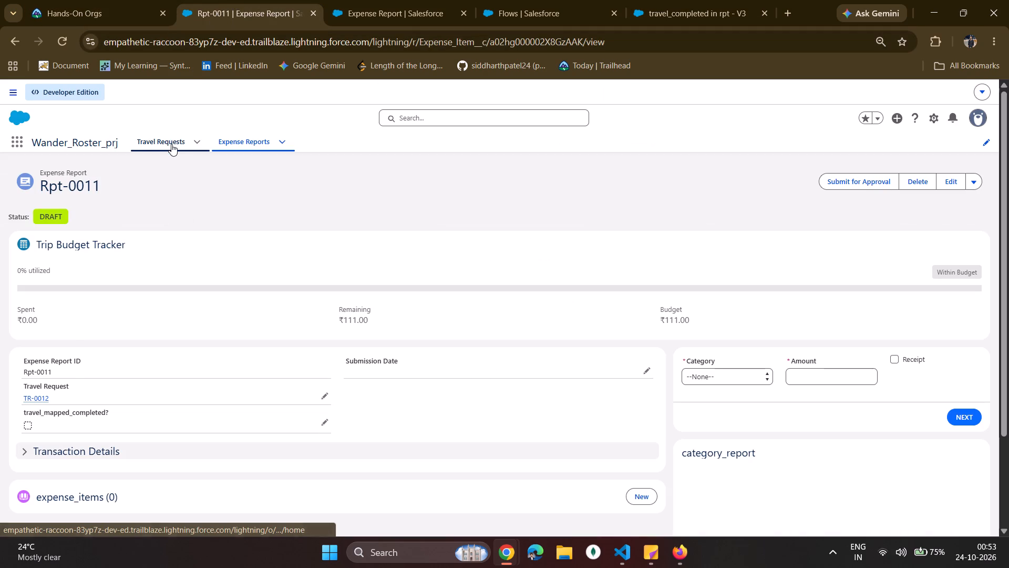
pyautogui.click(171, 145)
pyautogui.click(67, 42)
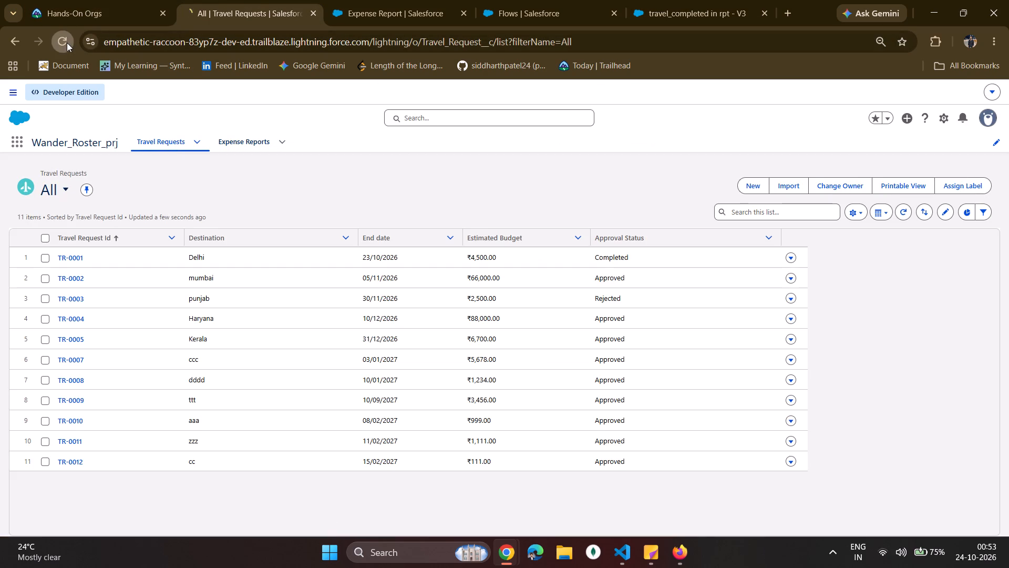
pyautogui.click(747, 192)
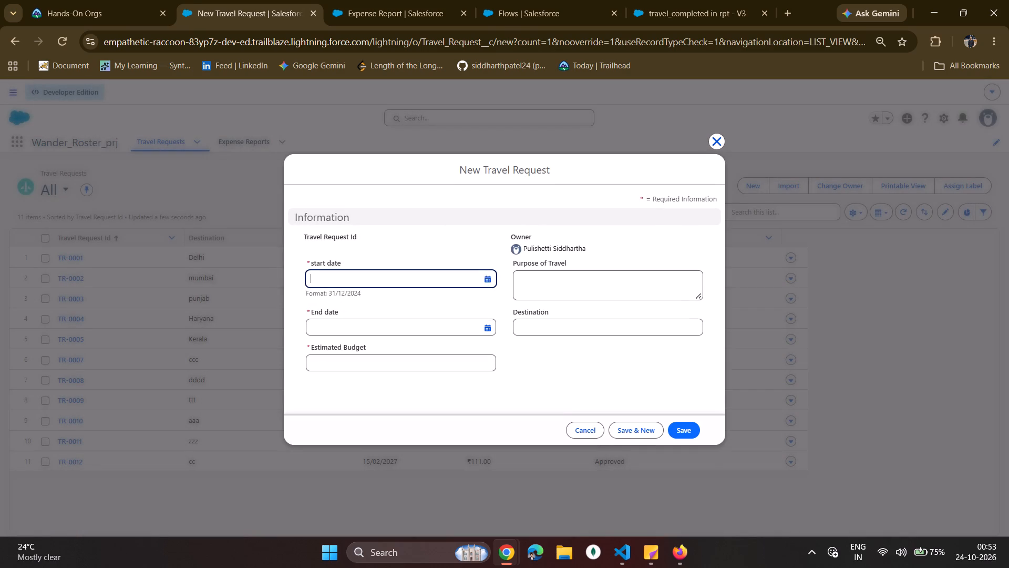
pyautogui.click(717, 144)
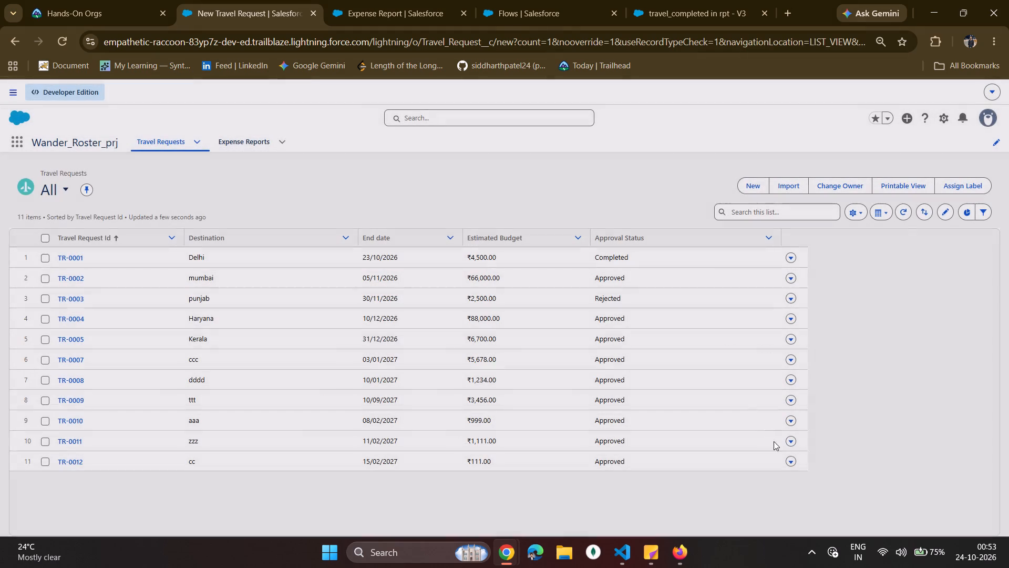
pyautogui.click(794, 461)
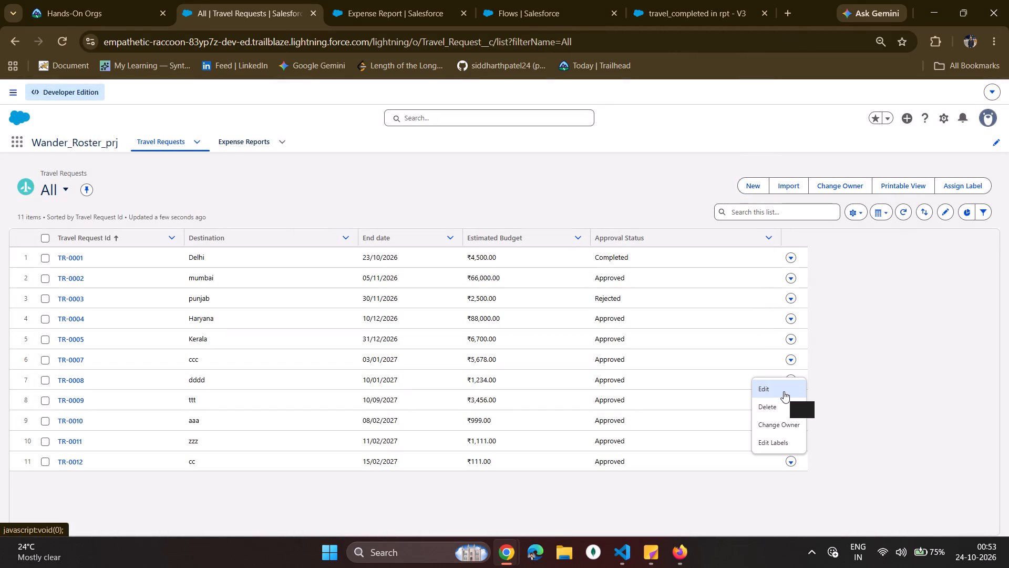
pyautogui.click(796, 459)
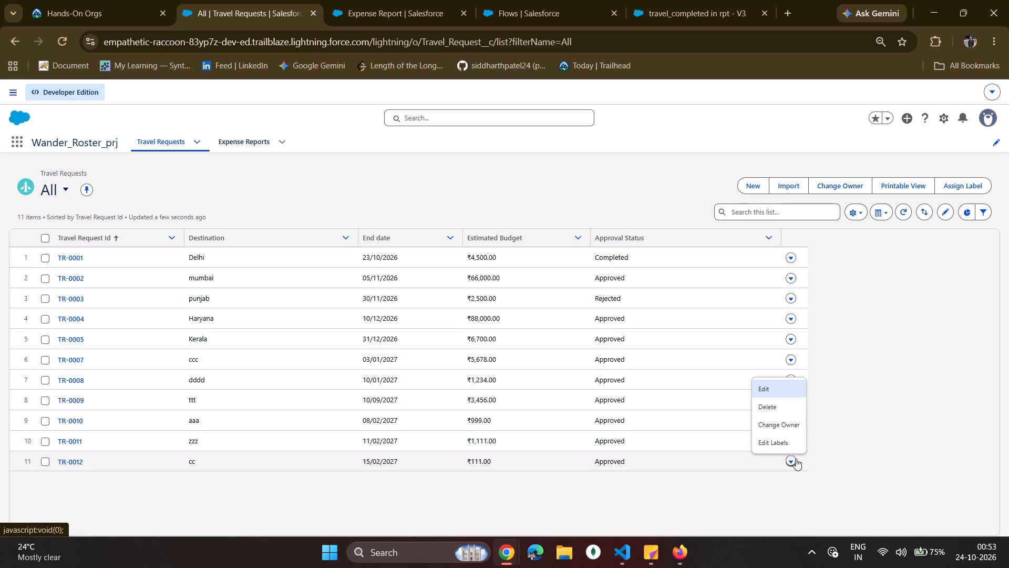
# Clone Travel Request TR-0012 with start date 16/02/2027 and end date 17/02/2027, and save the new request.
pyautogui.click(76, 462)
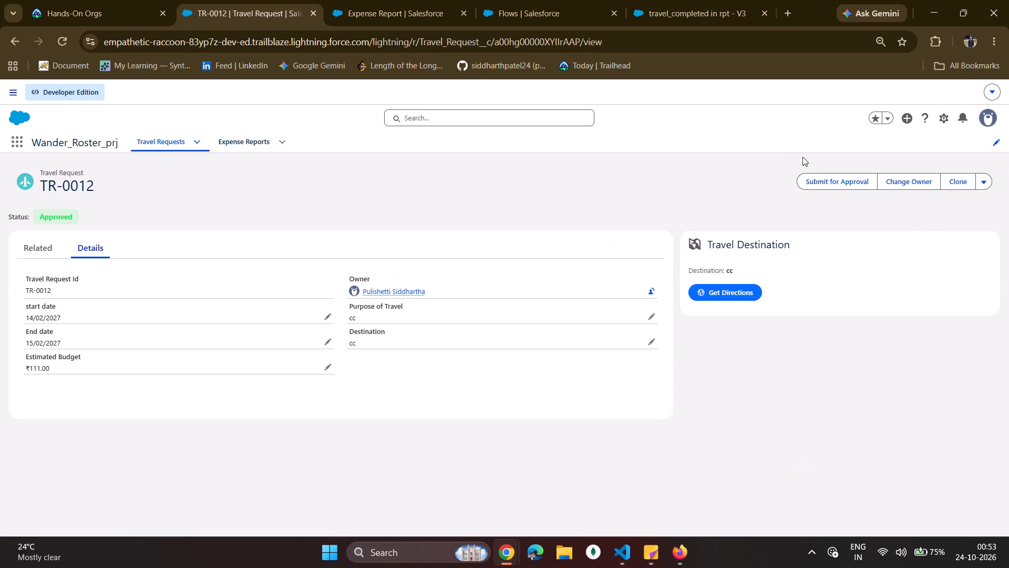
pyautogui.click(952, 182)
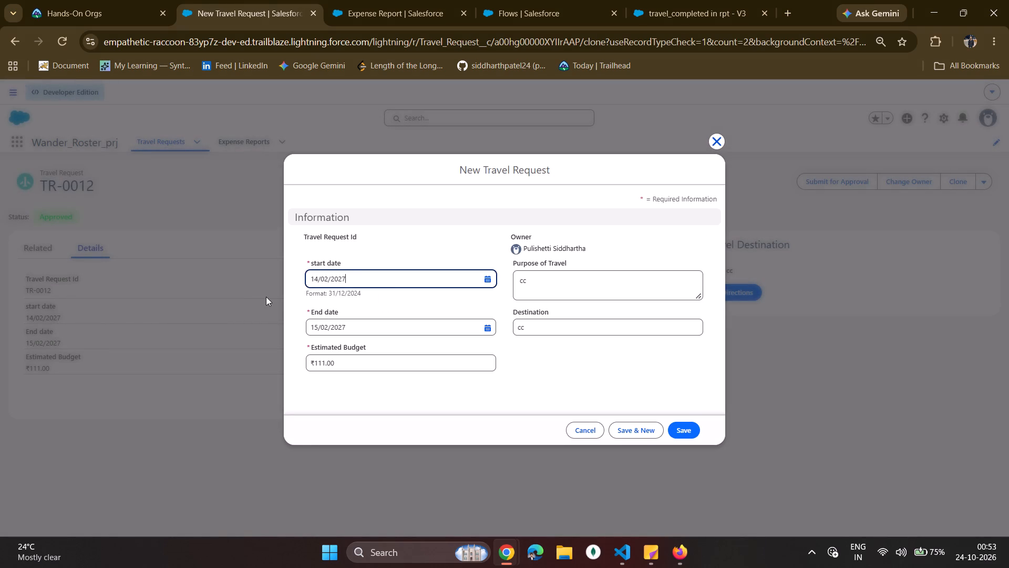
pyautogui.press('Left')
pyautogui.press('Left')
pyautogui.press('Left')
pyautogui.press('Left')
pyautogui.press('Left')
pyautogui.press('Left')
pyautogui.press('Left')
pyautogui.press('Left')
pyautogui.press('BackSpace')
pyautogui.press('6')
pyautogui.click(321, 326)
pyautogui.press('Left')
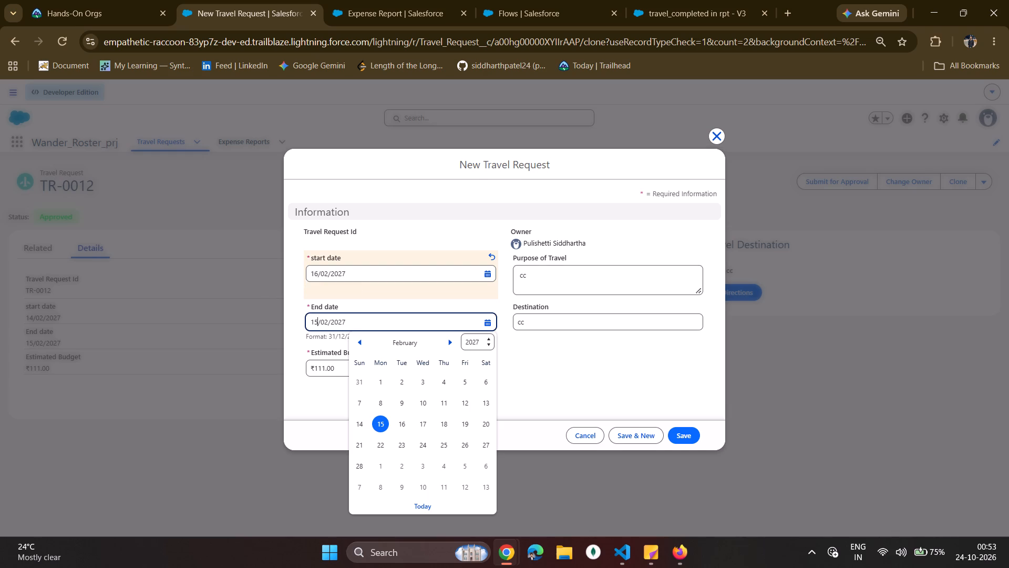
pyautogui.press('BackSpace')
pyautogui.press('7')
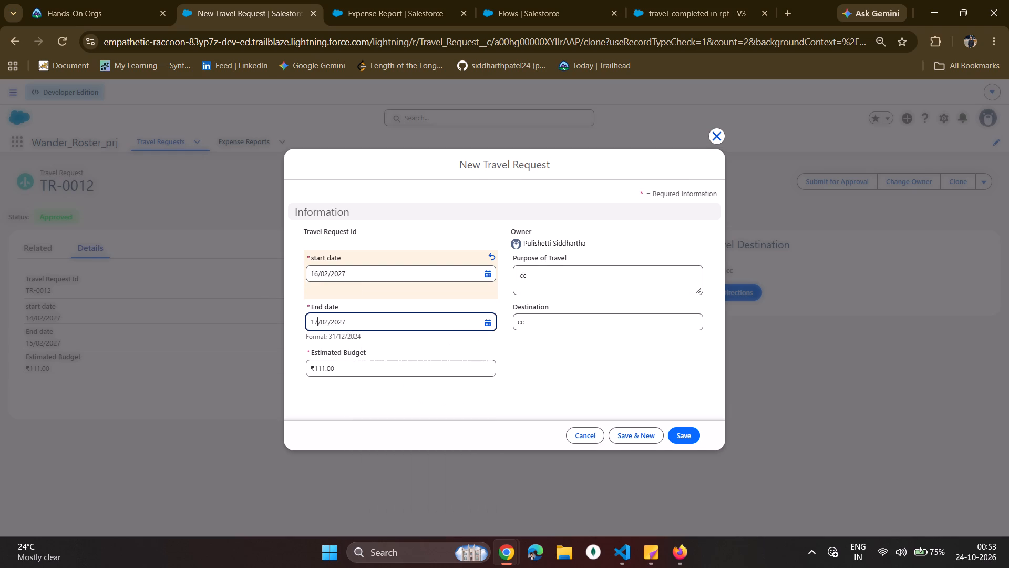
pyautogui.press('Return')
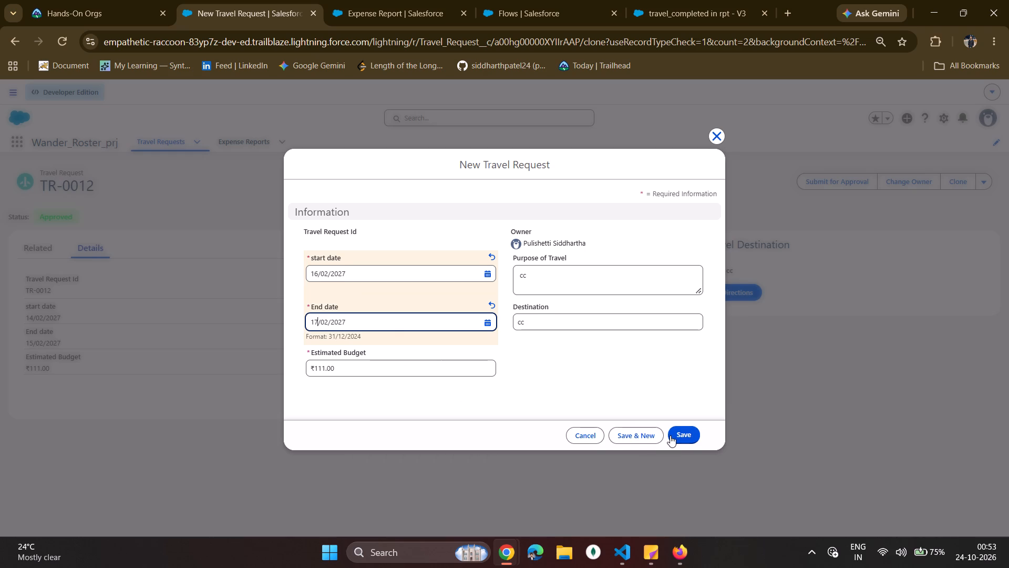
pyautogui.click(670, 435)
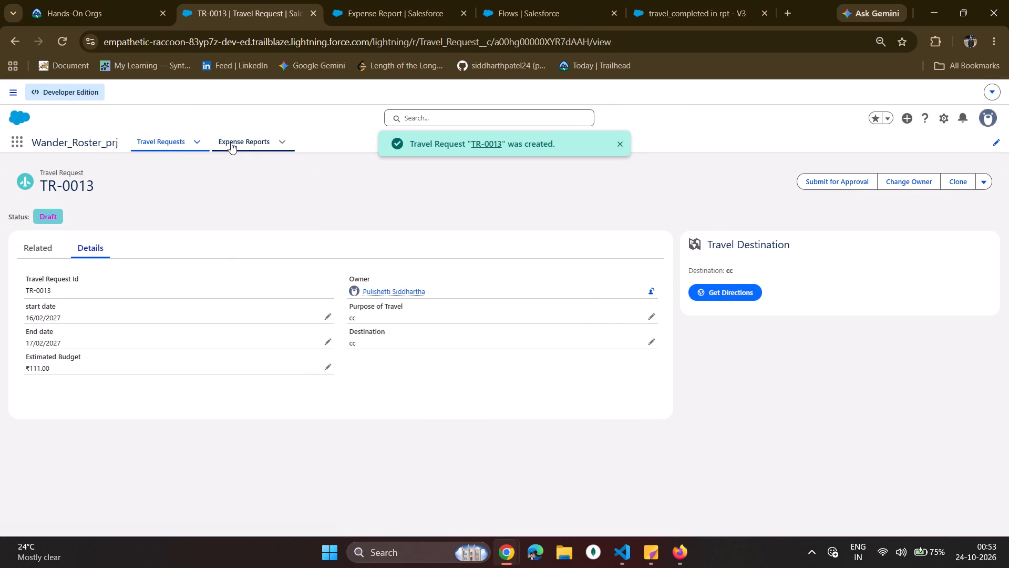
# Submit the newly cloned Travel Request for approval without comments.
pyautogui.click(832, 177)
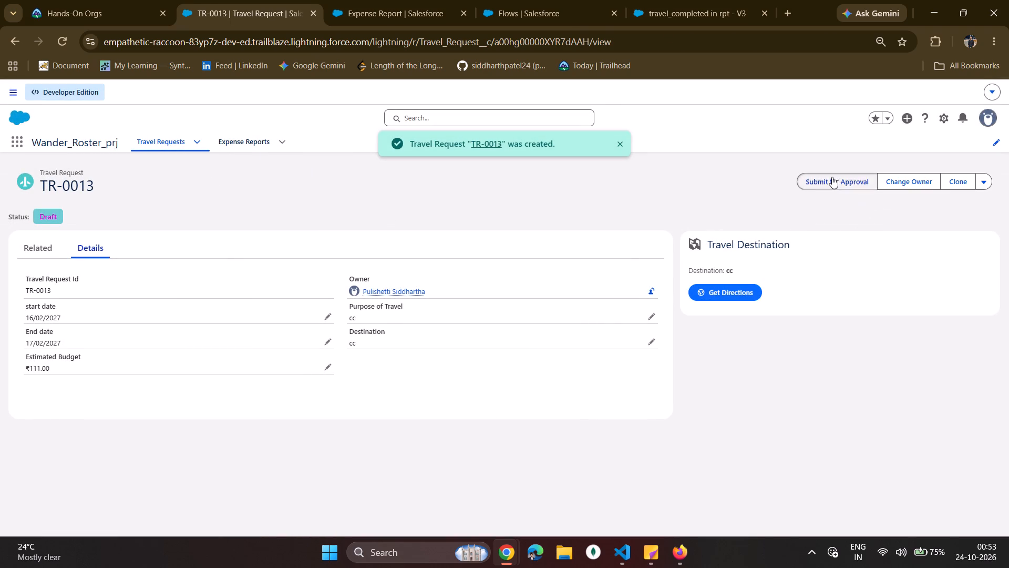
pyautogui.click(655, 392)
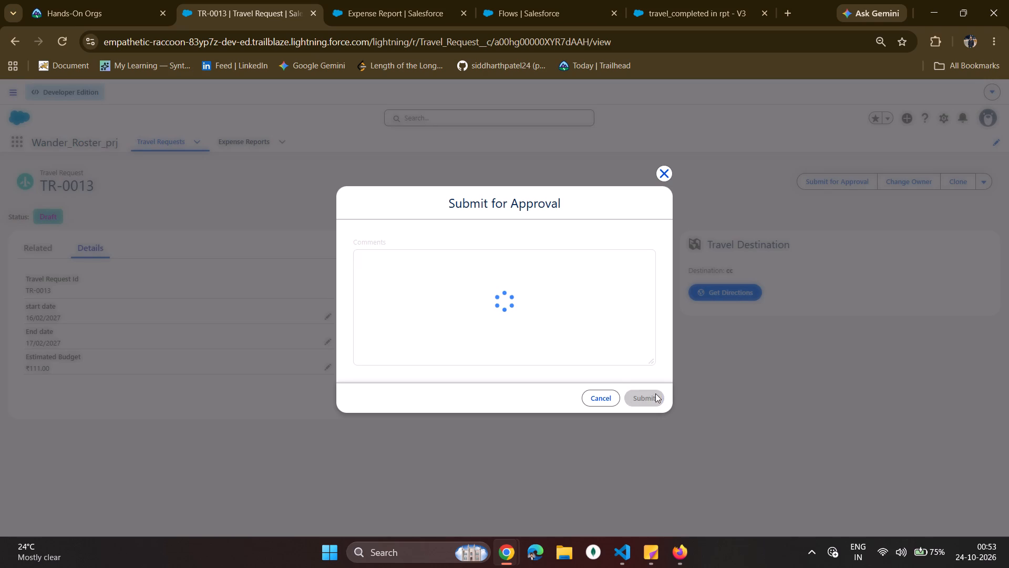
# Switch to the manager's session in Firefox, open the pending approval request for TR-0013 and approve it.
pyautogui.click(691, 562)
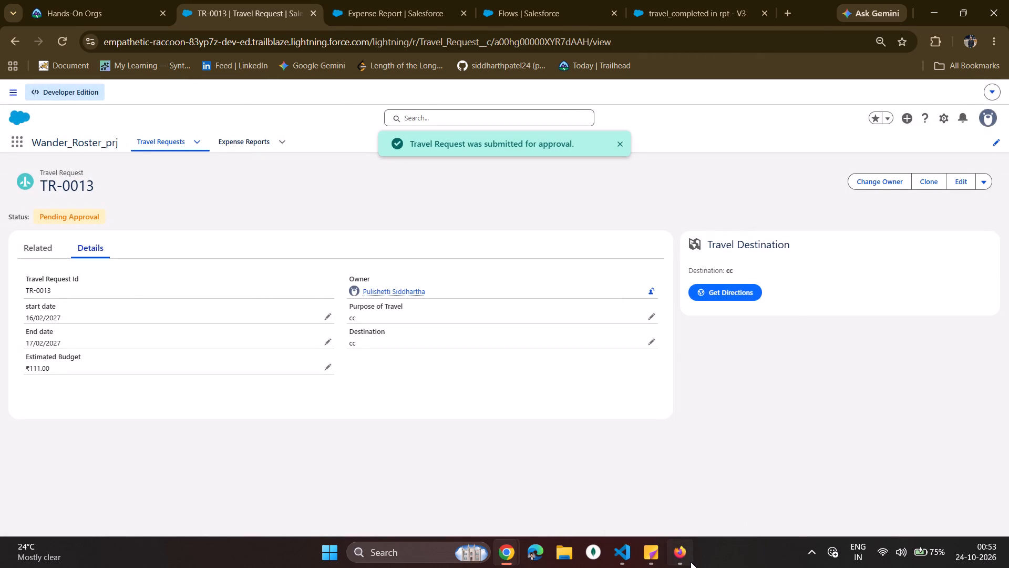
pyautogui.click(284, 108)
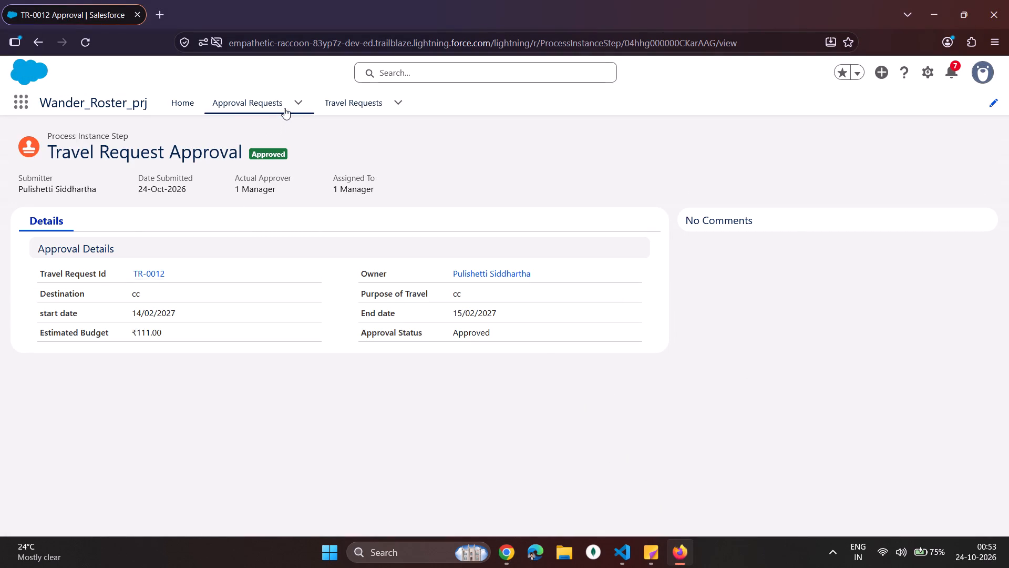
pyautogui.click(82, 231)
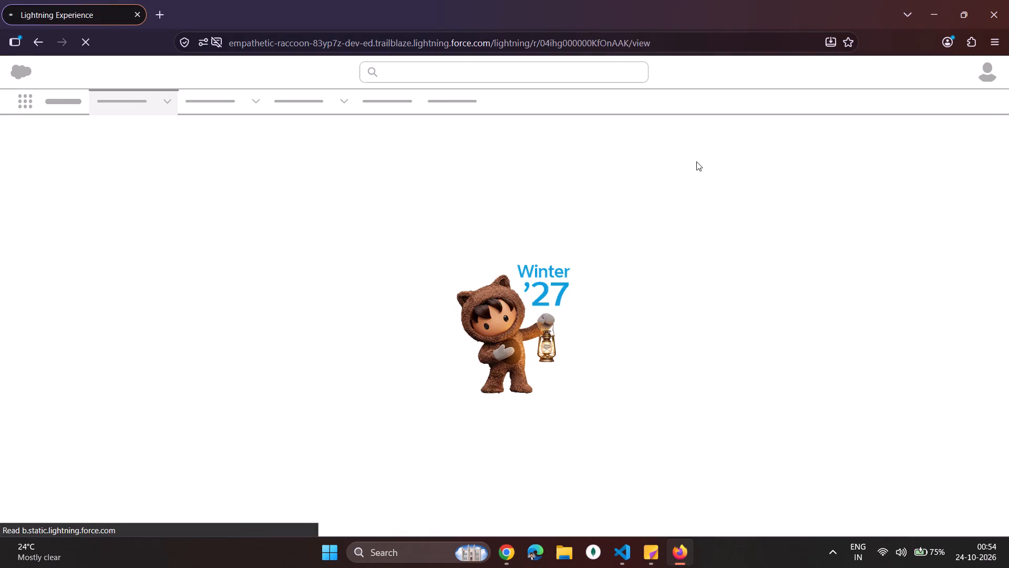
pyautogui.click(857, 146)
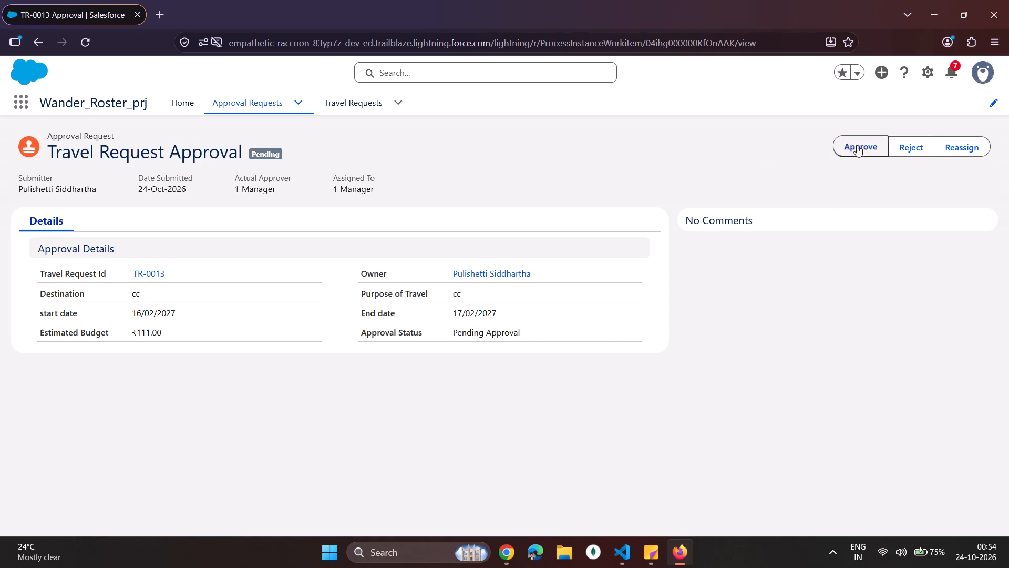
pyautogui.click(671, 403)
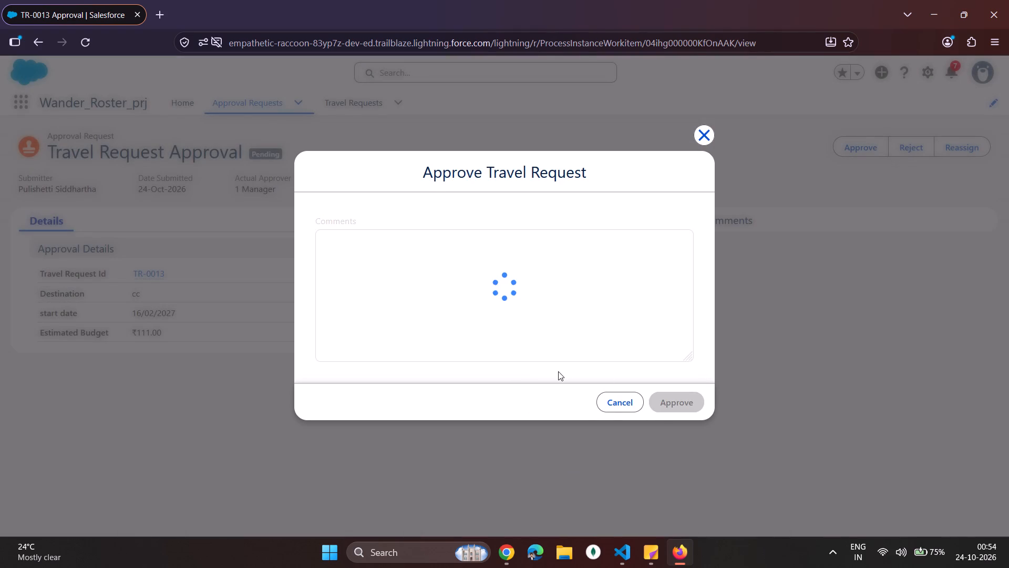
# Return to Chrome and check Travel Request TR-0013 and its linked Expense Report Rpt-0012, including the travel_mapped_completed? field.
pyautogui.hotkey('alt', 'Tab')
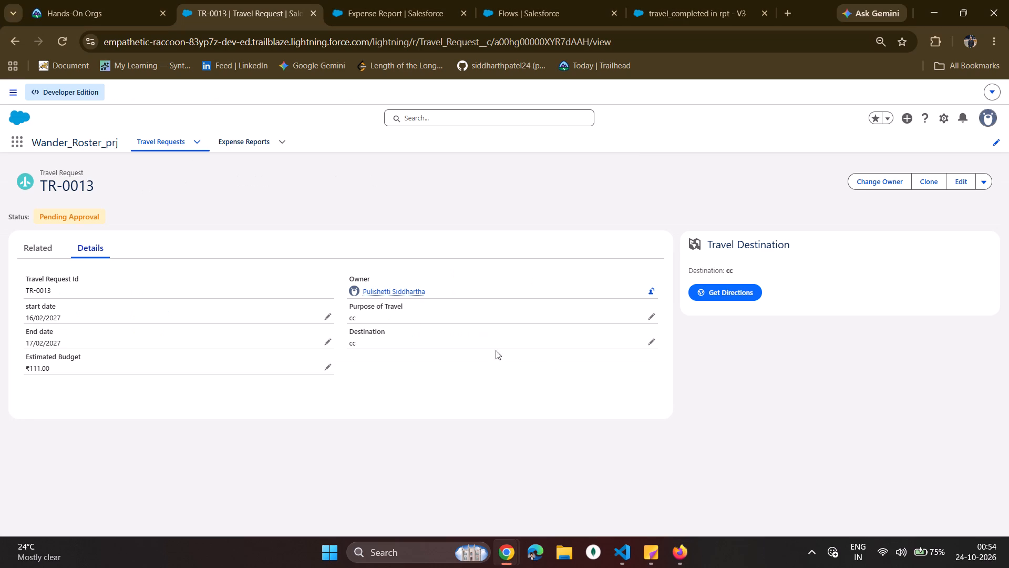
pyautogui.click(168, 145)
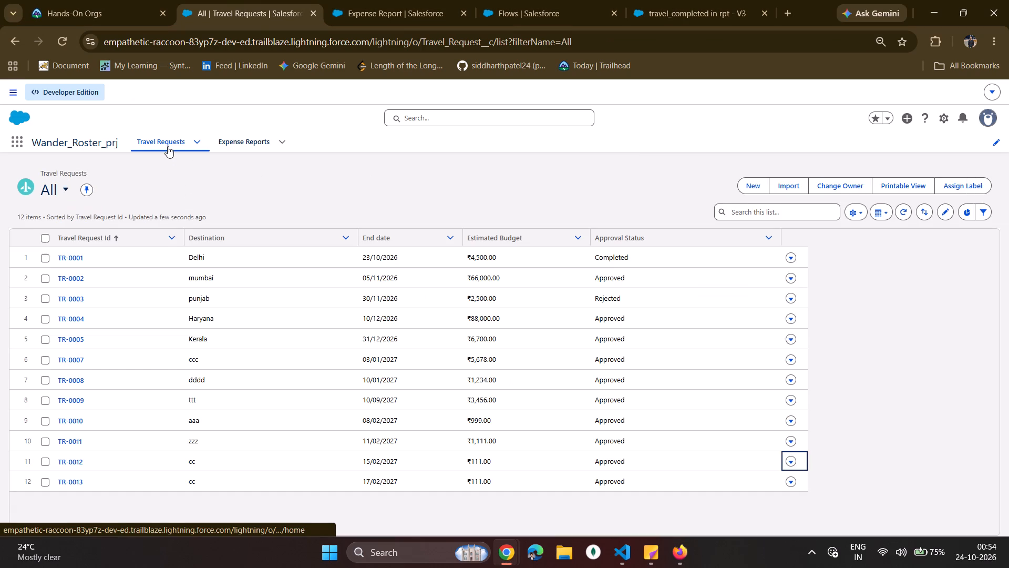
pyautogui.click(71, 482)
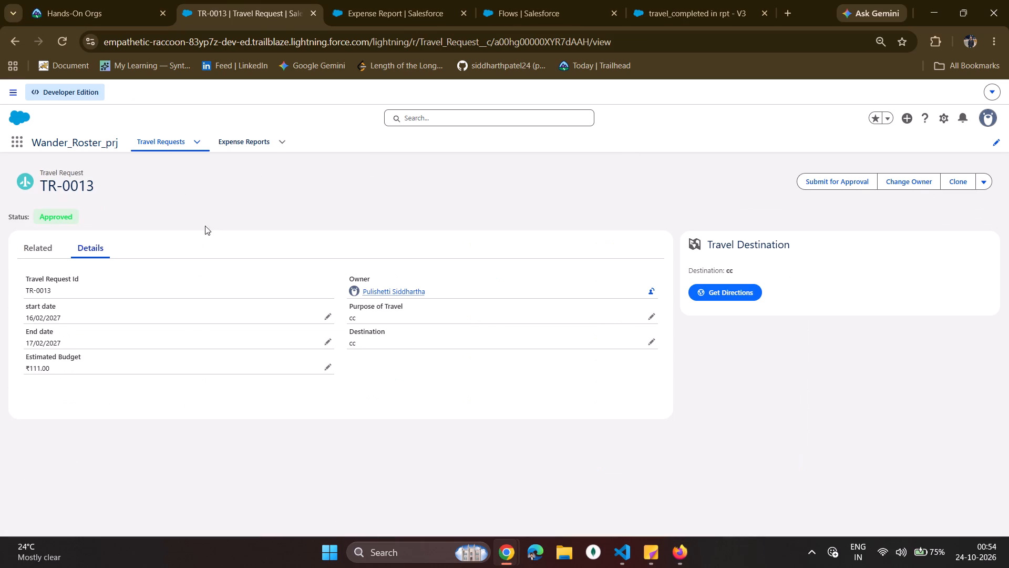
pyautogui.click(265, 135)
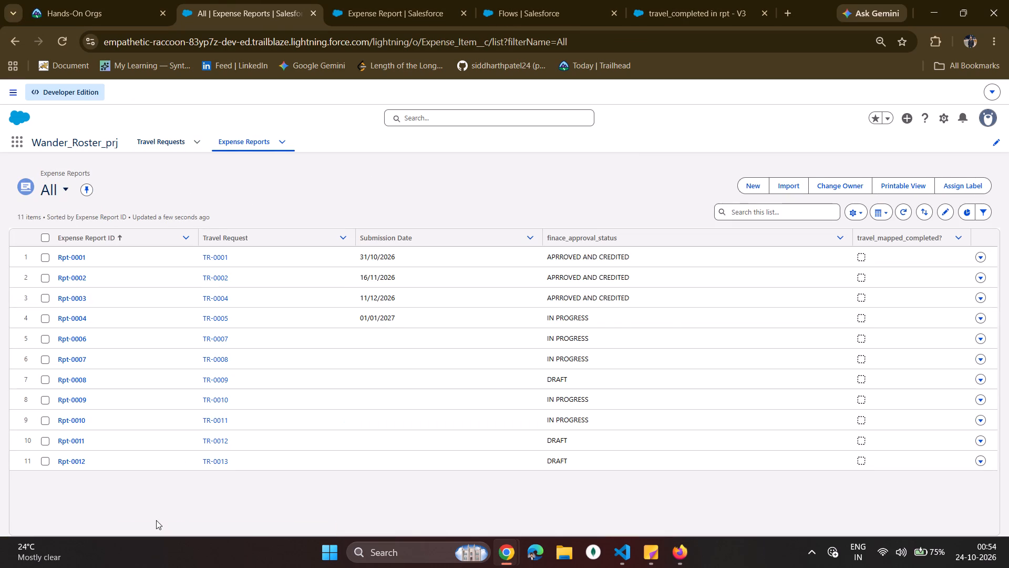
pyautogui.click(210, 464)
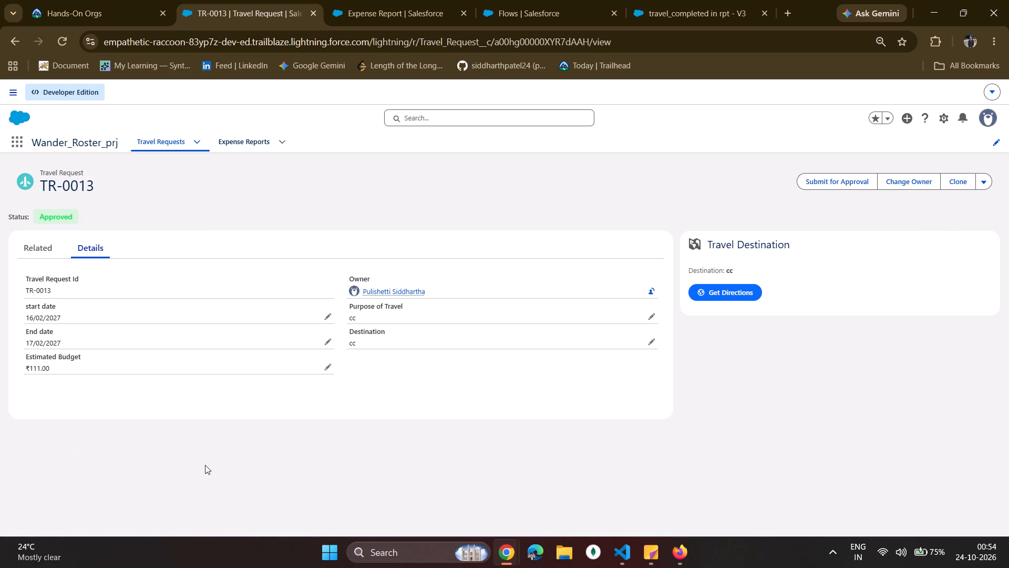
pyautogui.click(239, 135)
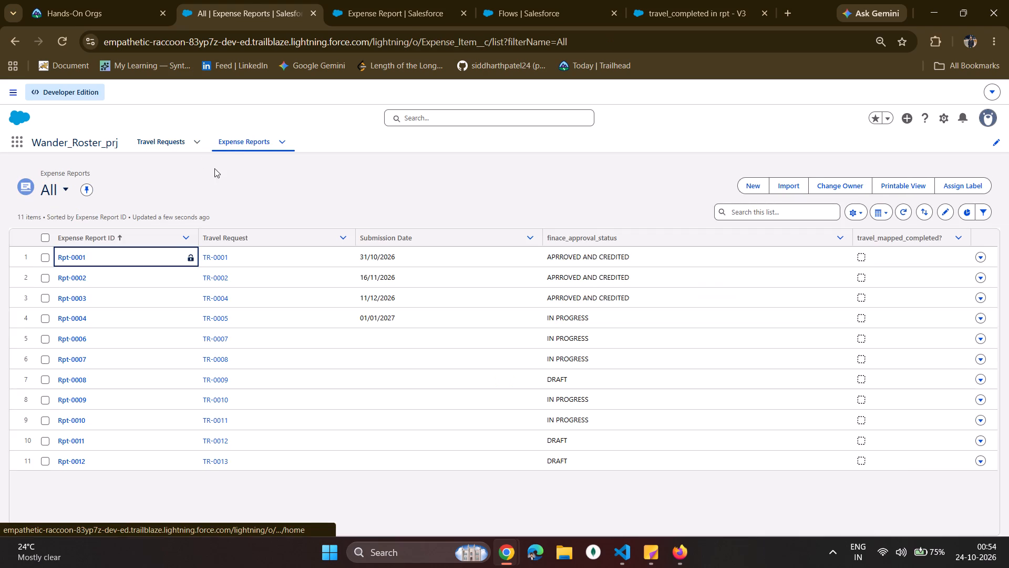
pyautogui.click(69, 463)
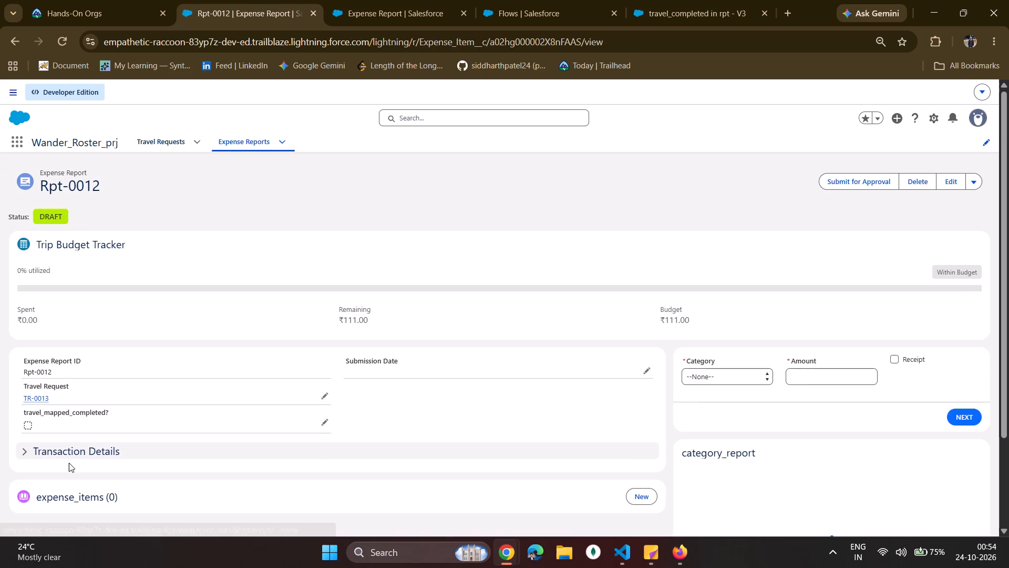
pyautogui.scroll(-3, 135, 389)
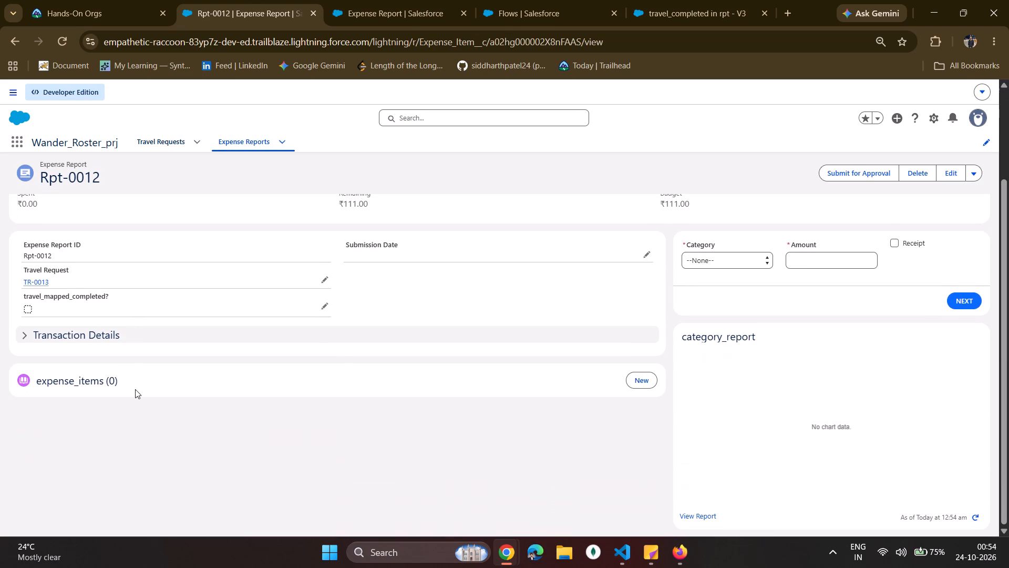
pyautogui.scroll(2, 135, 388)
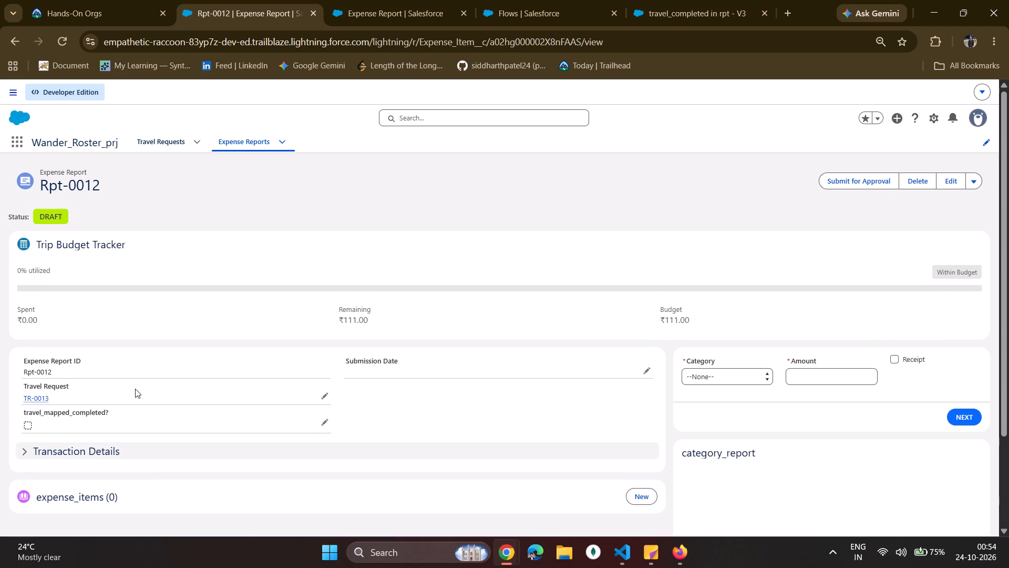
pyautogui.scroll(1, 135, 389)
# Reopen TR-0013 from the Travel Requests list and check its approval status.
pyautogui.click(177, 137)
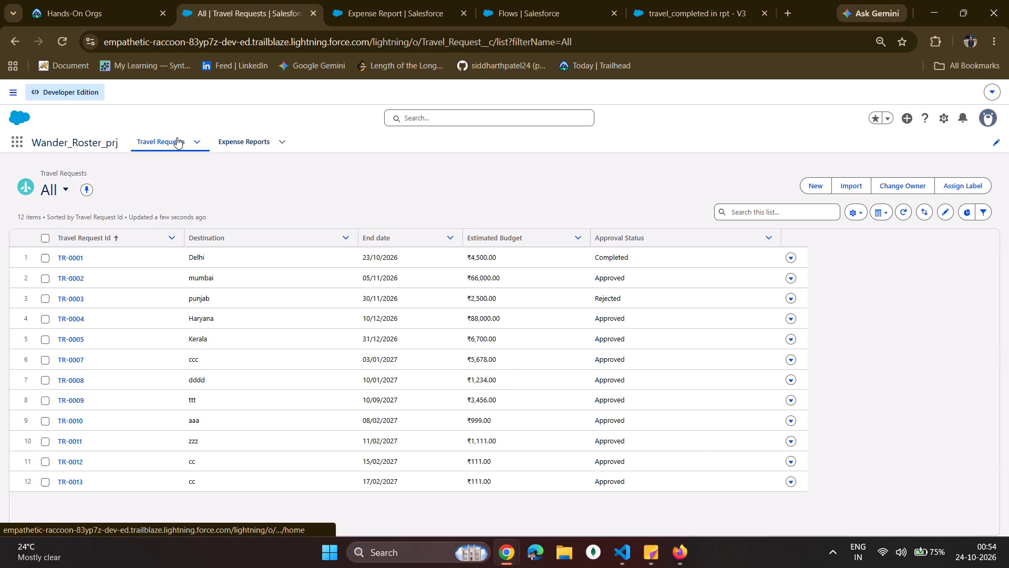
pyautogui.click(74, 482)
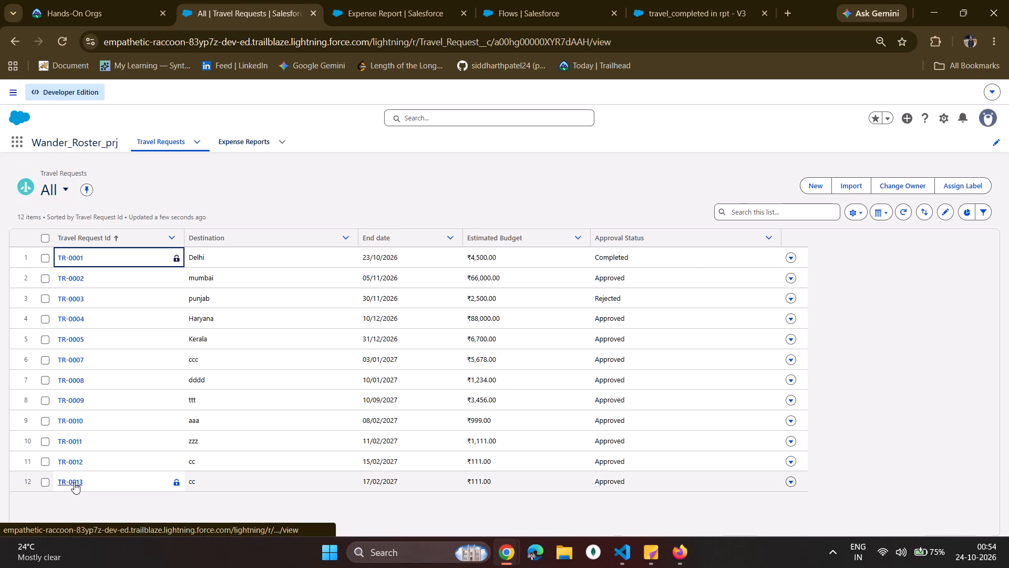
pyautogui.doubleClick(51, 219)
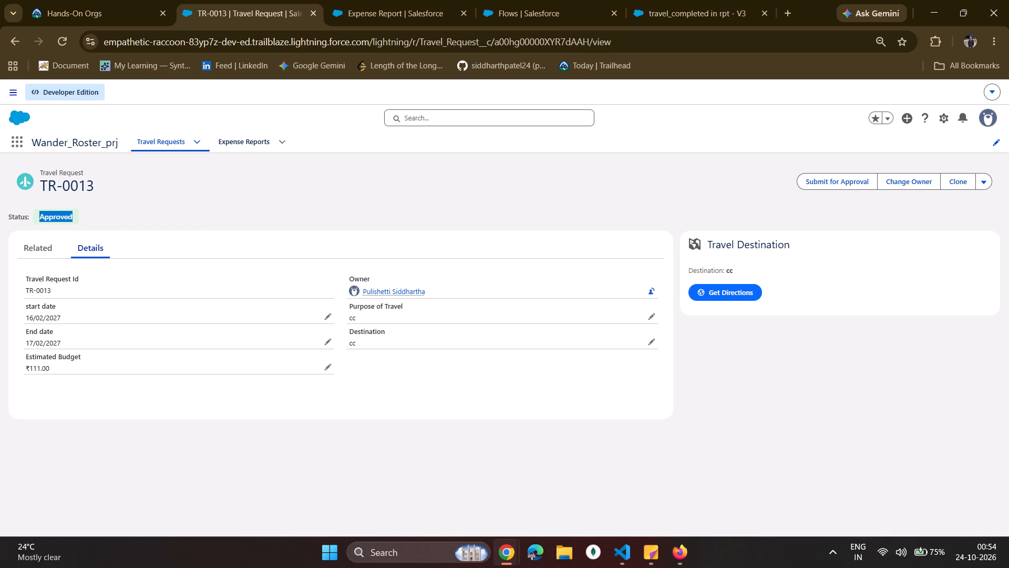
pyautogui.click(51, 219)
pyautogui.click(106, 238)
pyautogui.click(115, 224)
# Glance at the flow list, then review the list of validation rules on the Expense Report object in Setup.
pyautogui.click(541, 0)
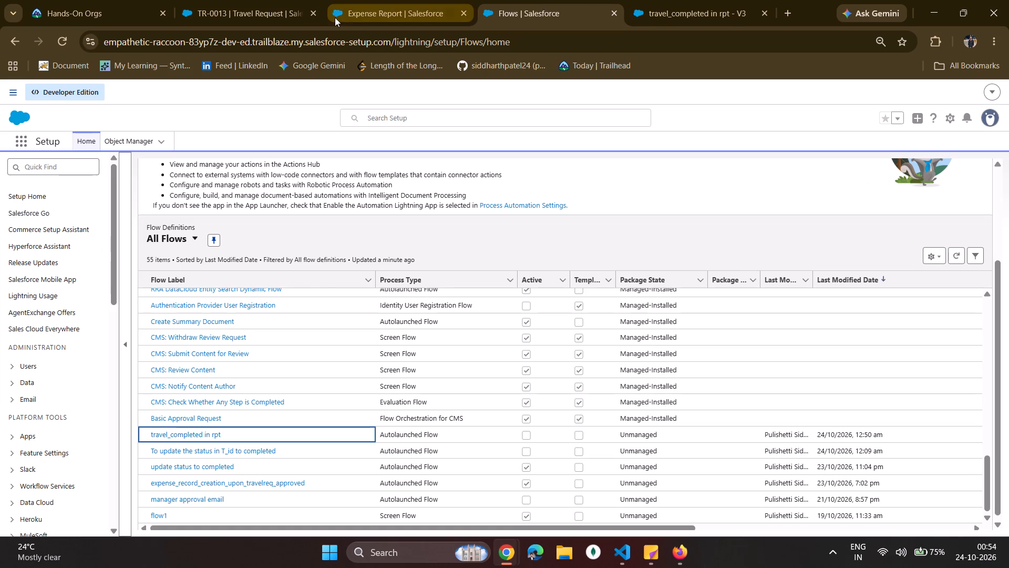
pyautogui.click(356, 7)
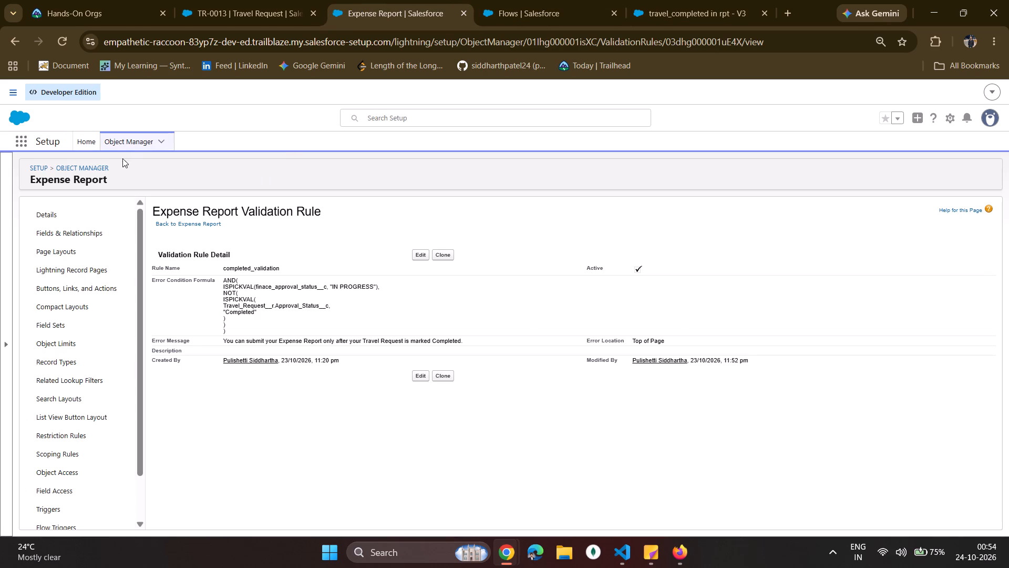
pyautogui.click(9, 362)
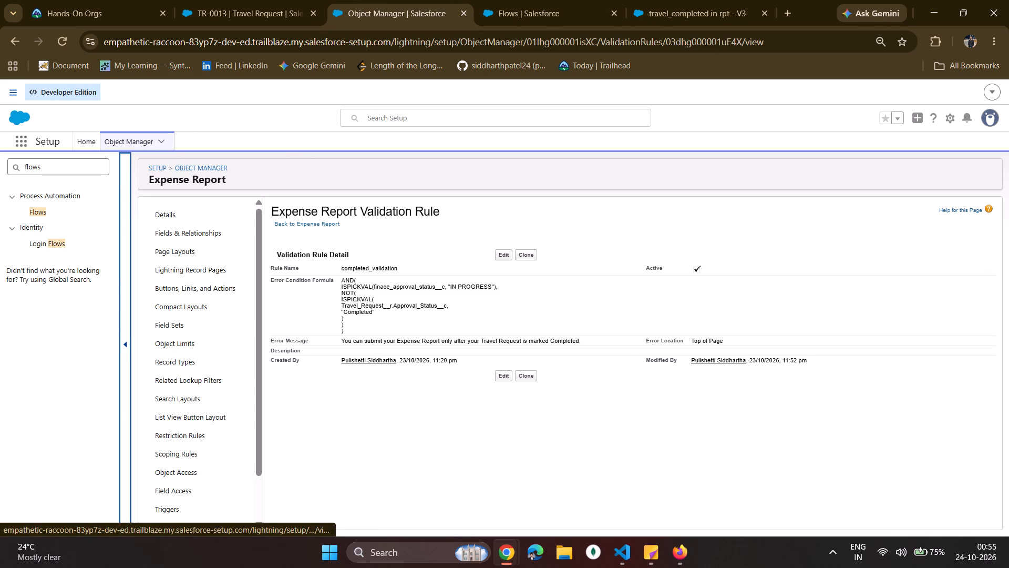
pyautogui.scroll(-1, 202, 307)
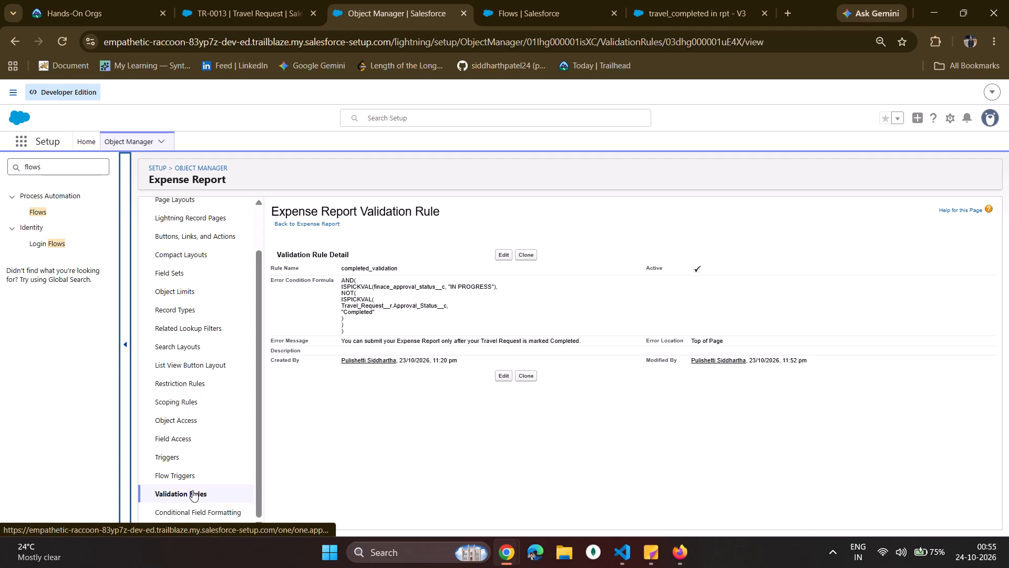
pyautogui.click(192, 490)
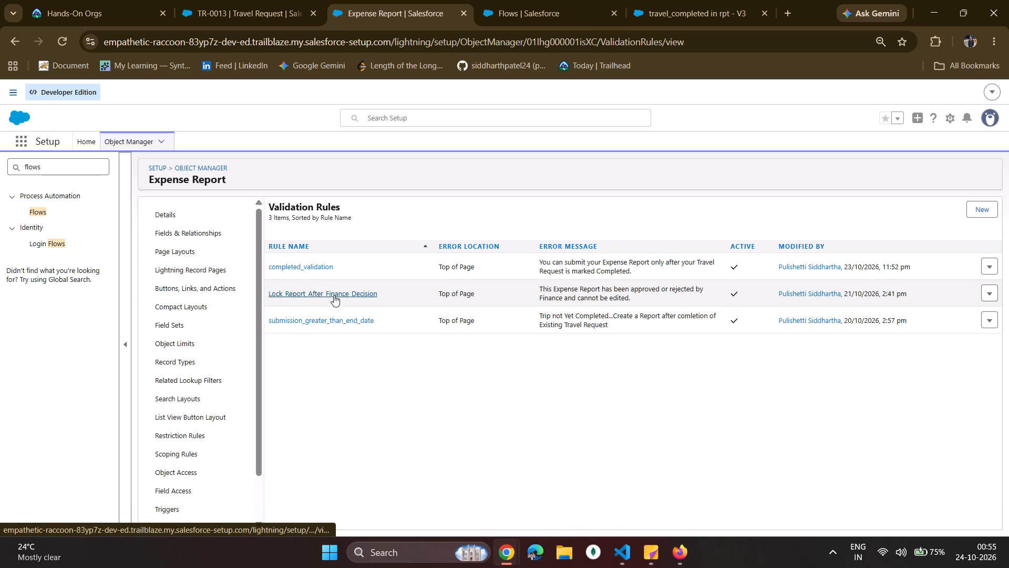
pyautogui.scroll(3, 201, 336)
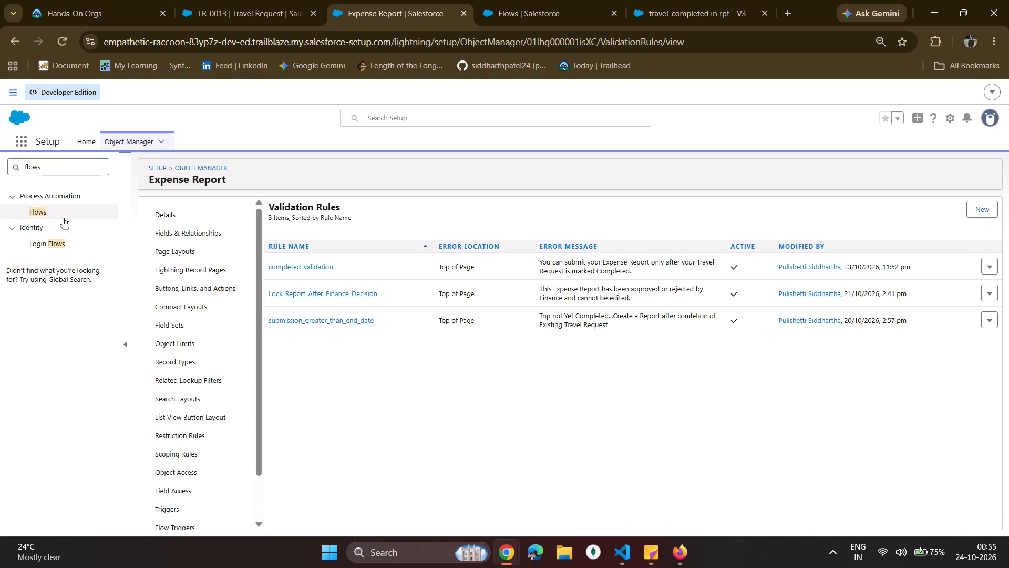
# In Object Manager, deactivate the Travel Request validation rule Prevent_Changes_After_Approval and save it.
pyautogui.click(141, 145)
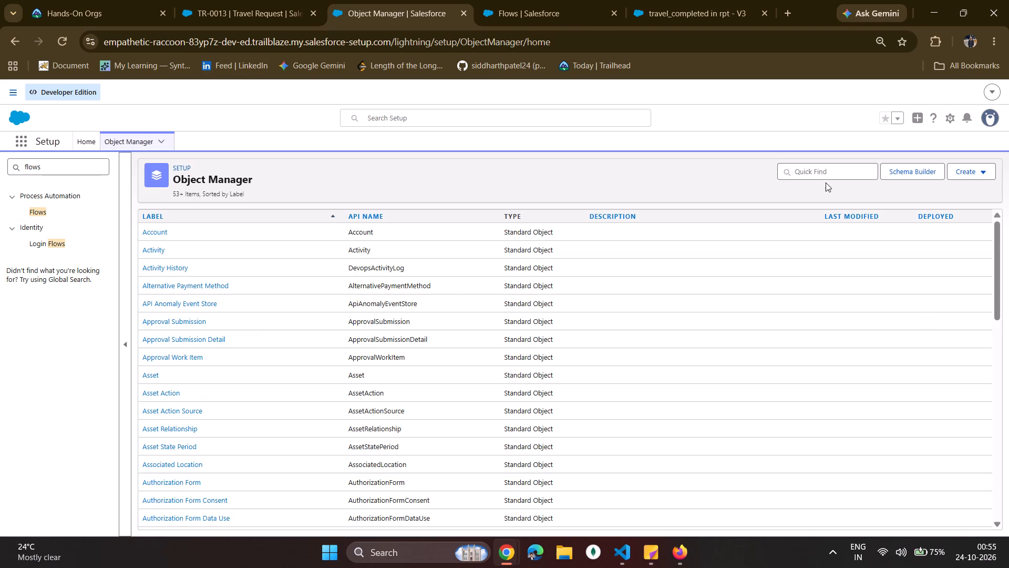
pyautogui.click(824, 178)
pyautogui.press('t')
pyautogui.write('rave')
pyautogui.press('l')
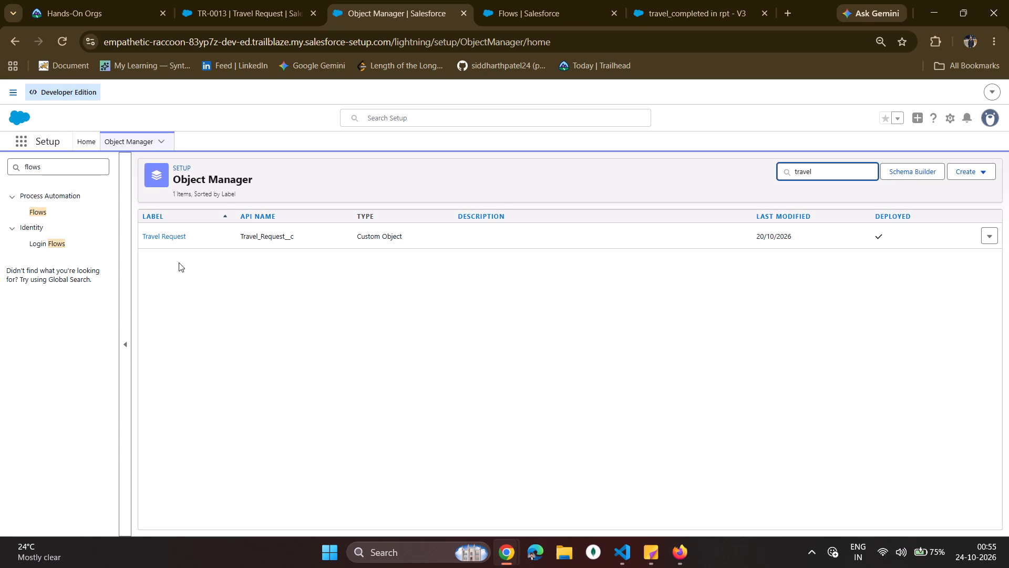
pyautogui.click(173, 235)
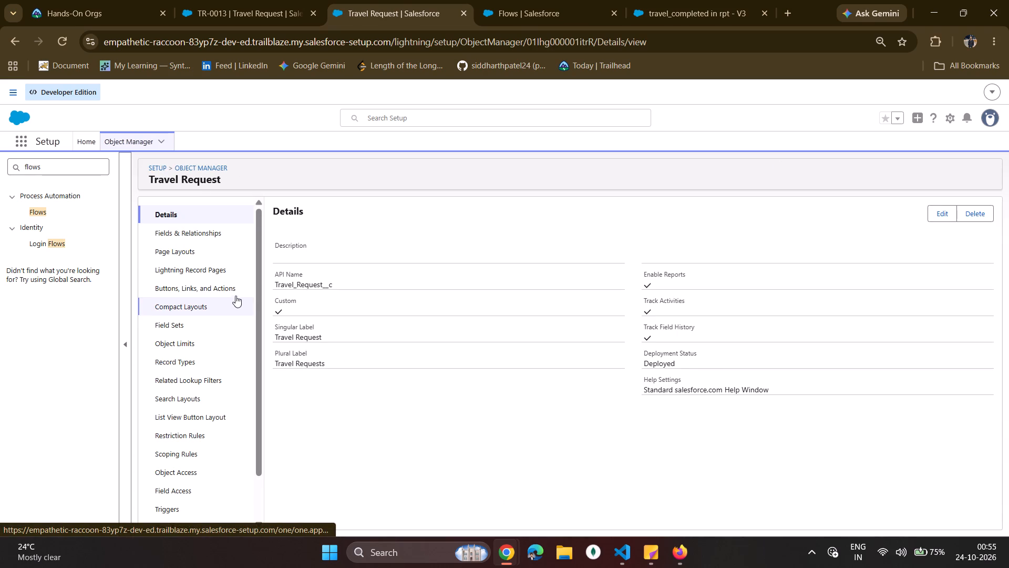
pyautogui.scroll(-2, 235, 293)
pyautogui.scroll(-3, 188, 370)
pyautogui.click(198, 483)
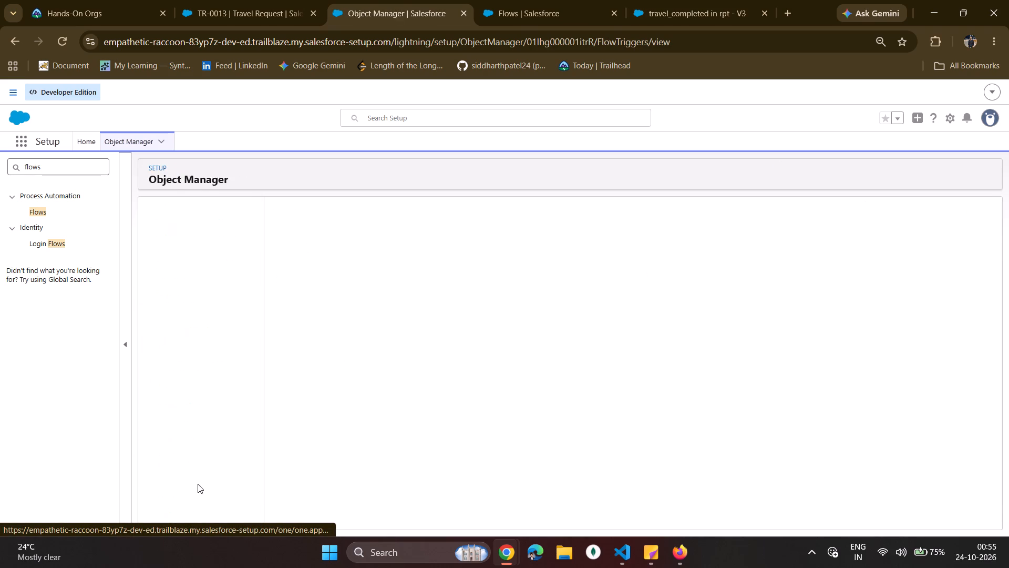
pyautogui.scroll(-5, 171, 403)
pyautogui.click(205, 488)
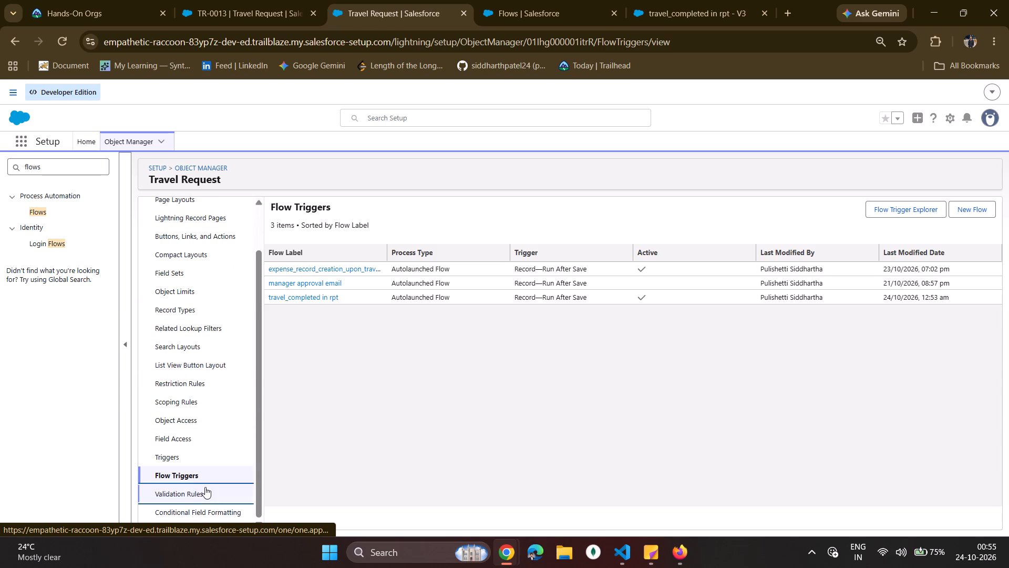
pyautogui.scroll(-5, 495, 304)
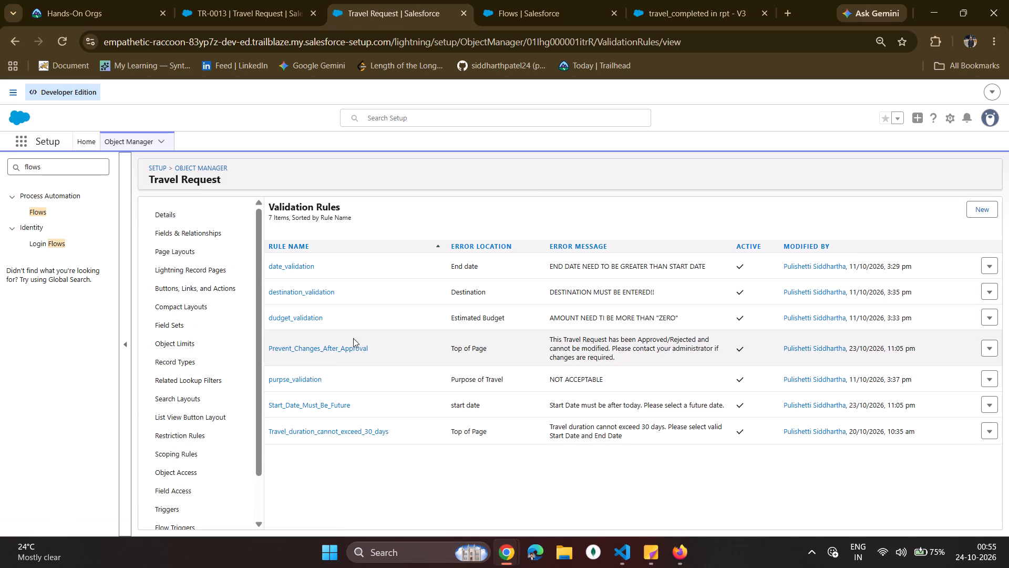
pyautogui.click(337, 349)
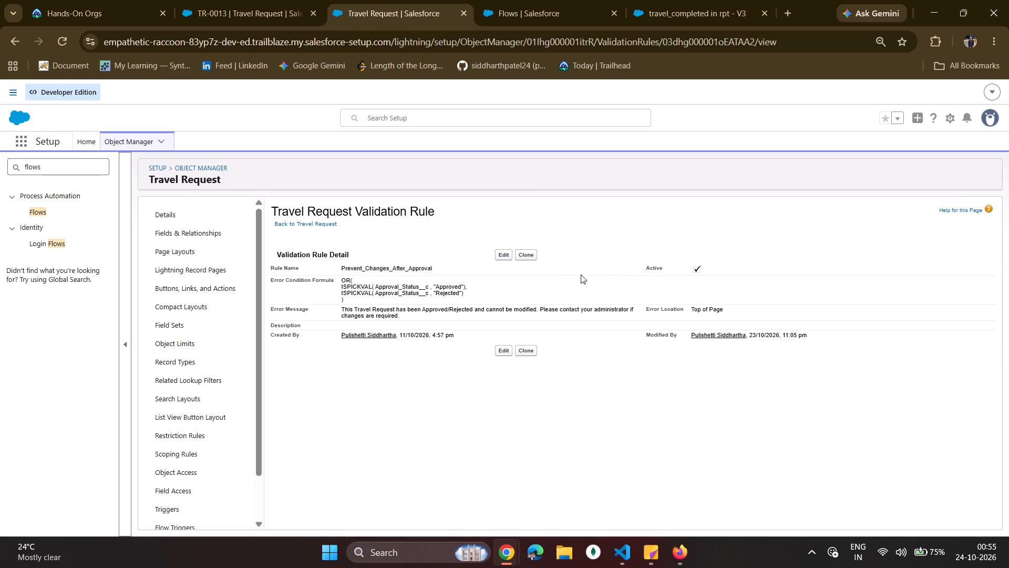
pyautogui.click(509, 259)
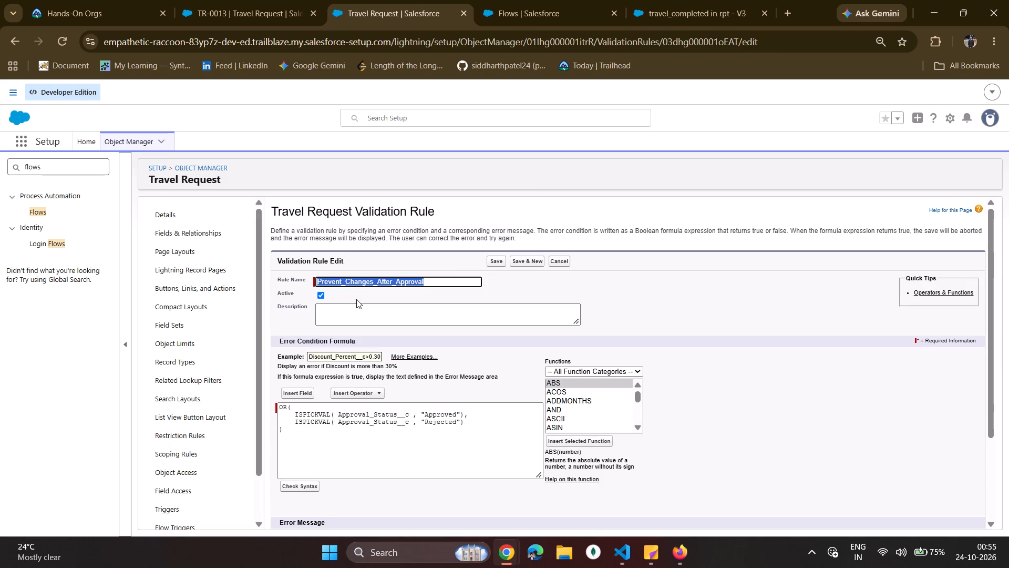
pyautogui.click(323, 294)
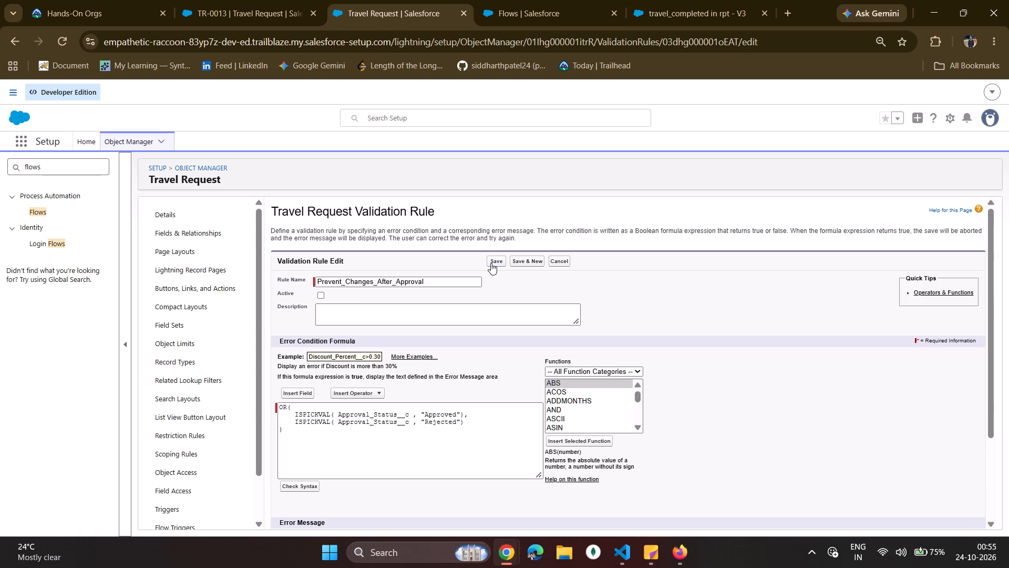
pyautogui.click(491, 262)
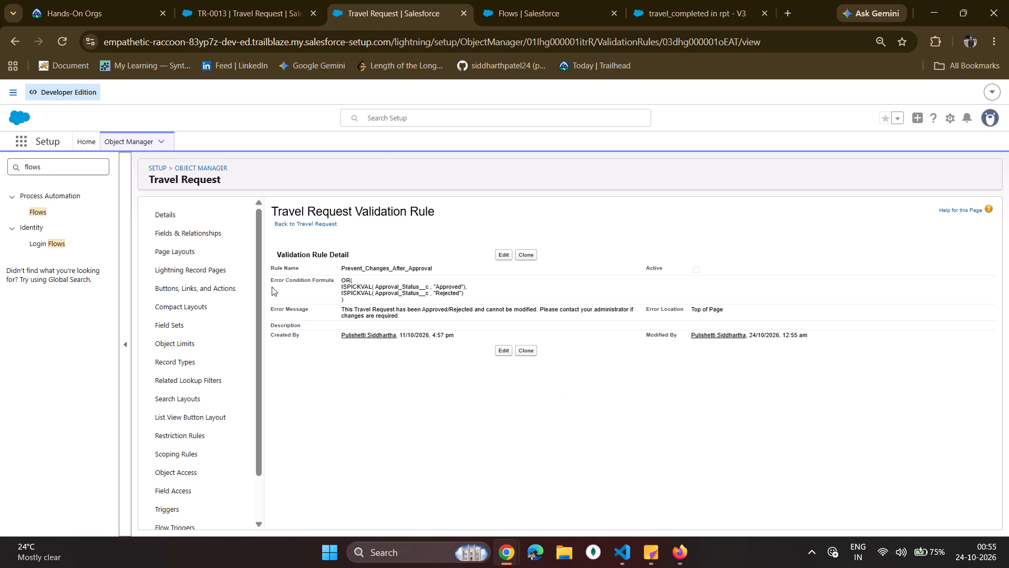
# Add the Approval Status field to the Information section of the Travel Request Layout, above Owner, and save the layout.
pyautogui.scroll(7, 212, 295)
pyautogui.click(198, 220)
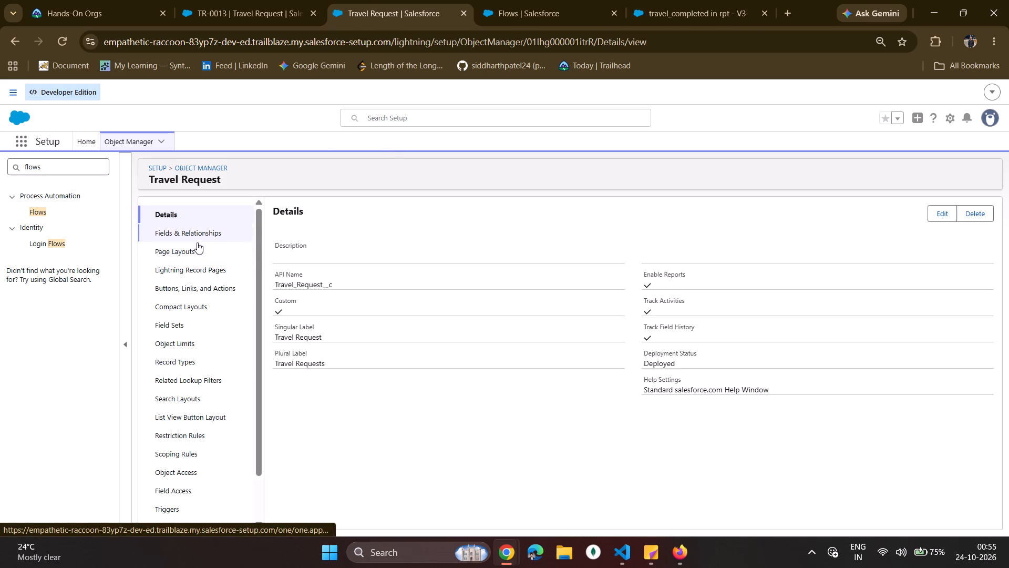
pyautogui.click(197, 242)
pyautogui.click(199, 229)
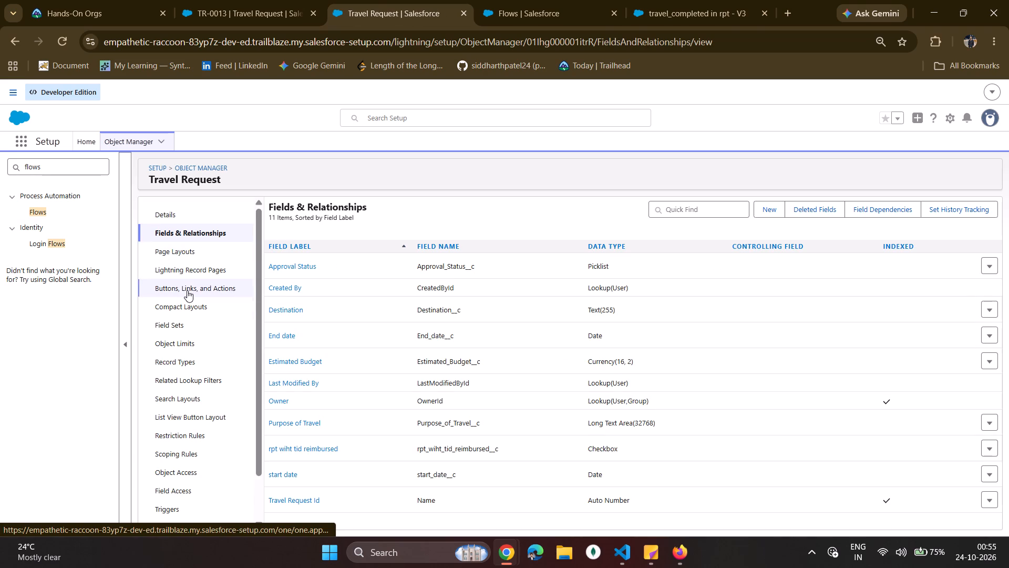
pyautogui.click(194, 260)
pyautogui.click(199, 256)
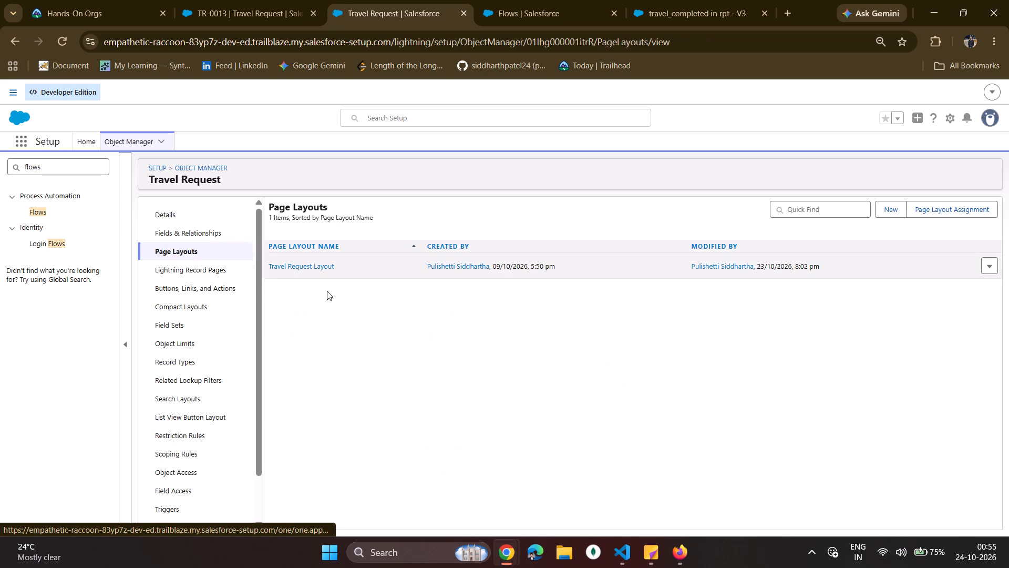
pyautogui.click(295, 269)
pyautogui.scroll(-3, 395, 362)
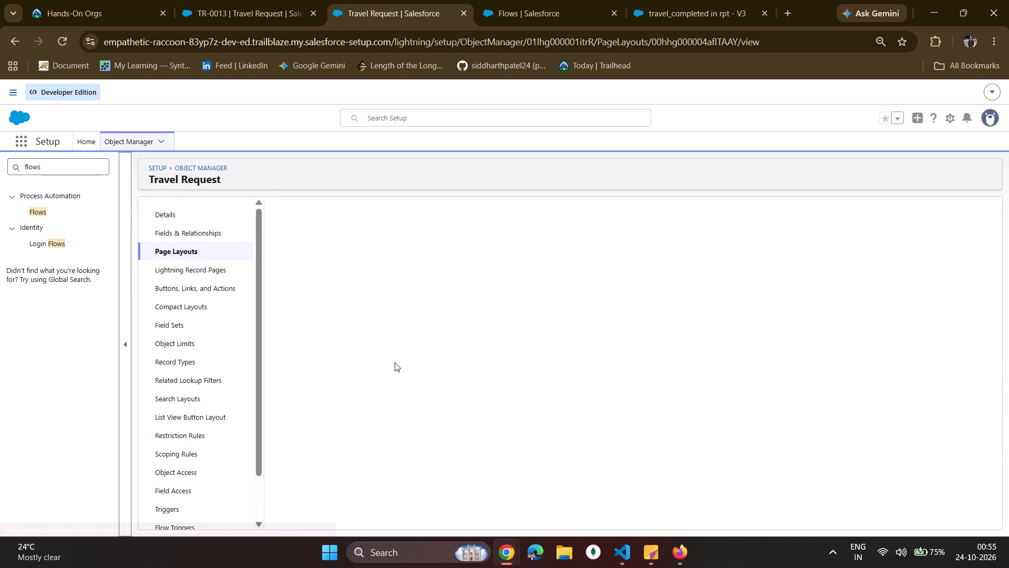
pyautogui.scroll(-5, 395, 362)
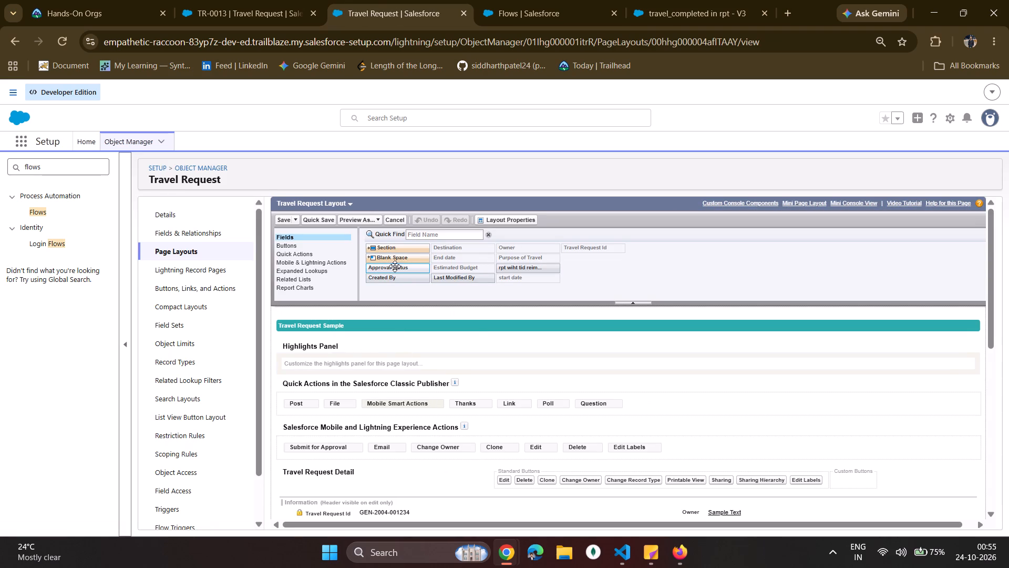
pyautogui.moveTo(395, 266); pyautogui.dragTo(715, 502)
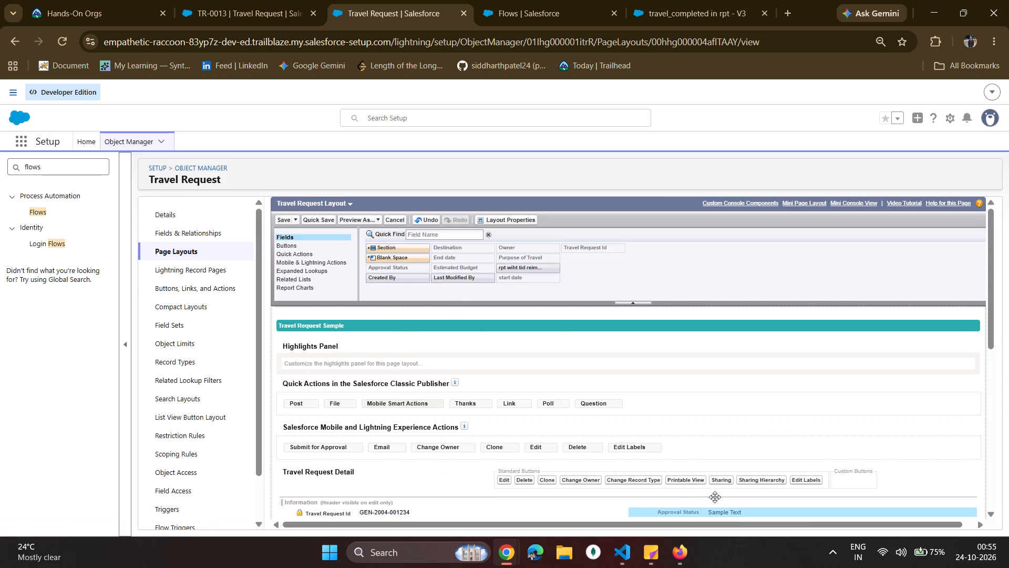
pyautogui.click(284, 218)
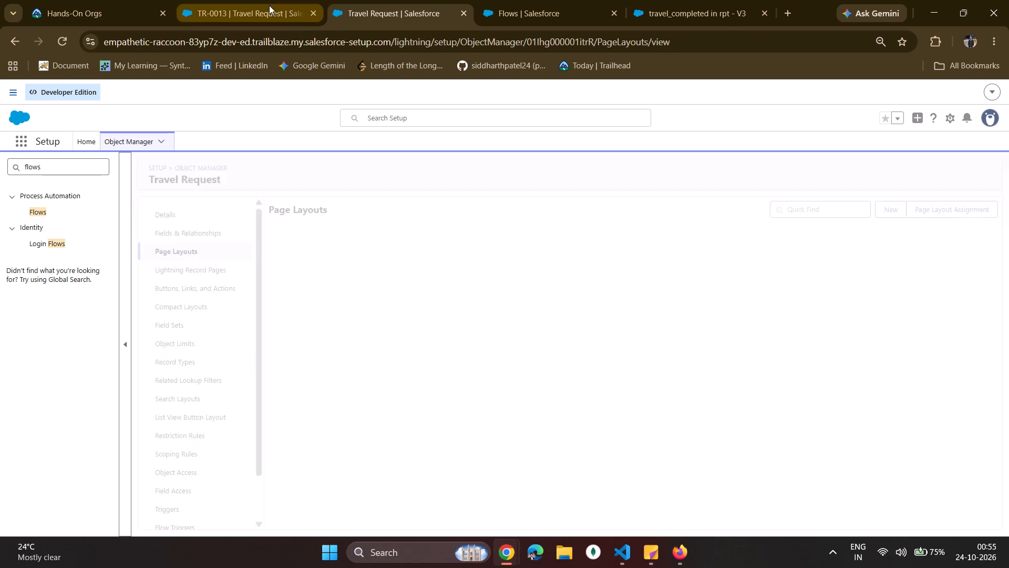
# Return to the TR-0013 record and set the display density to Compact.
pyautogui.click(269, 5)
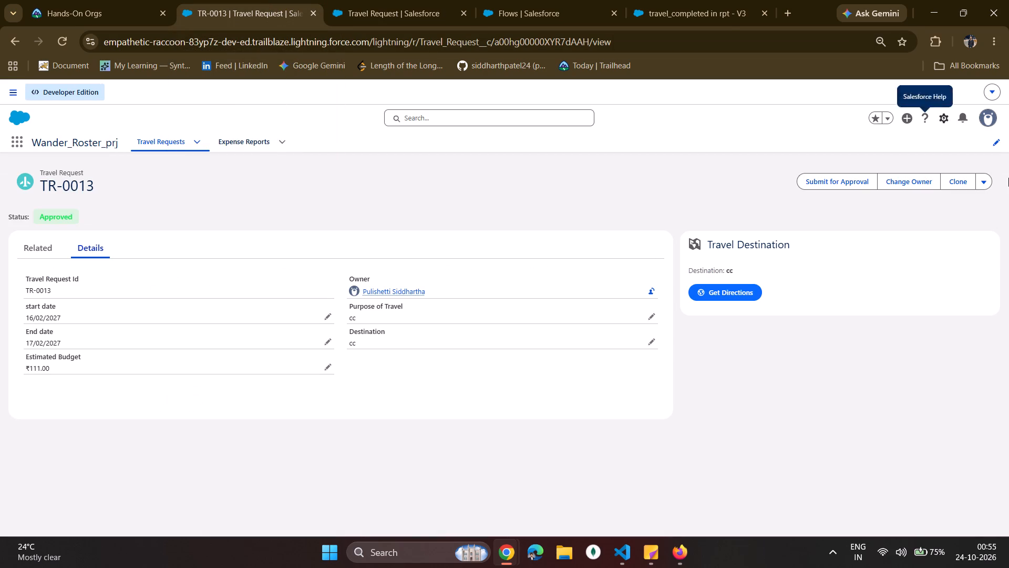
pyautogui.click(990, 124)
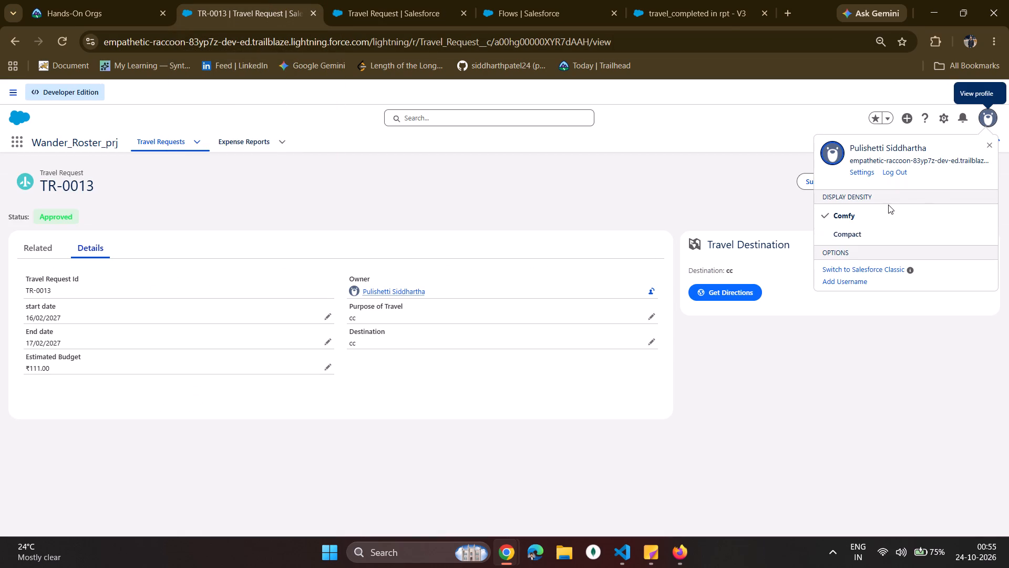
pyautogui.click(877, 234)
pyautogui.click(626, 323)
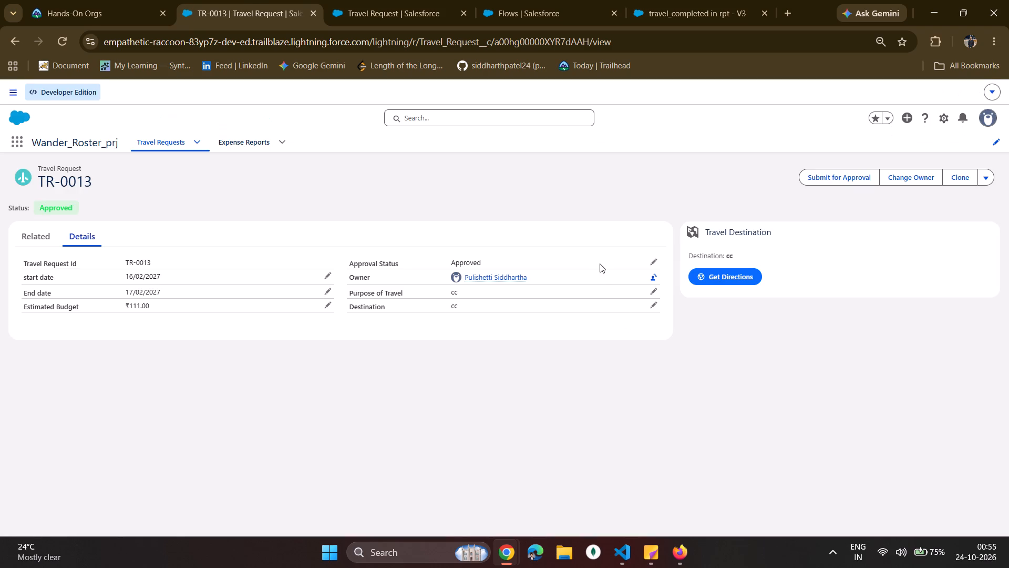
# Try to change the Approval Status of TR-0013 to Completed and save the record.
pyautogui.click(654, 261)
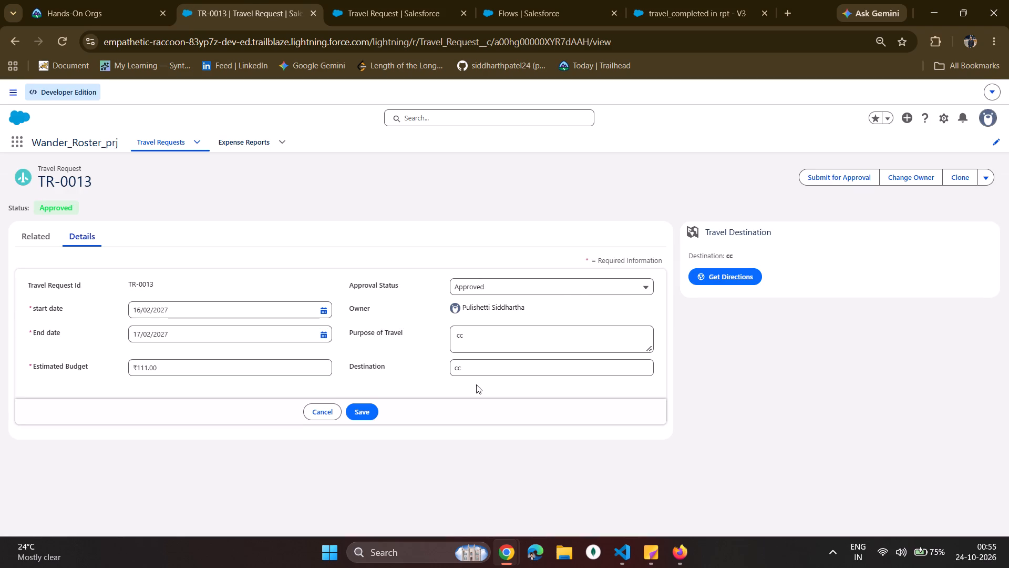
pyautogui.click(580, 279)
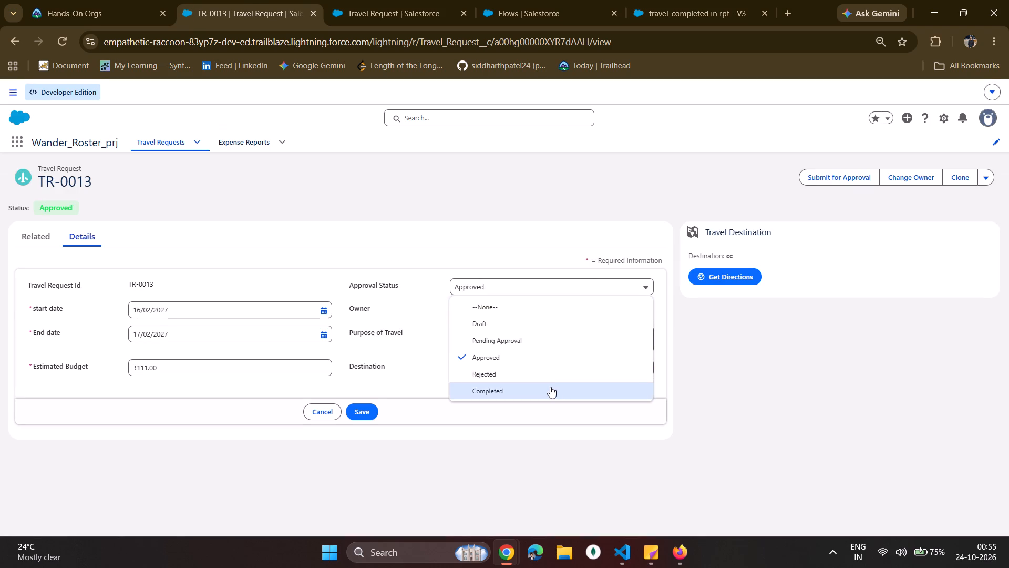
pyautogui.click(550, 387)
pyautogui.click(368, 428)
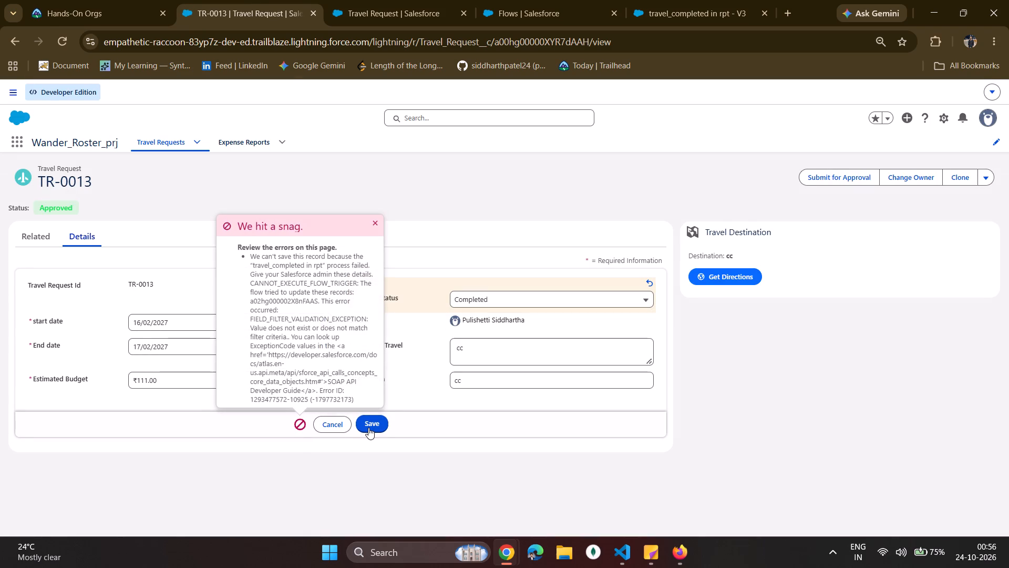
pyautogui.scroll(-5, 308, 338)
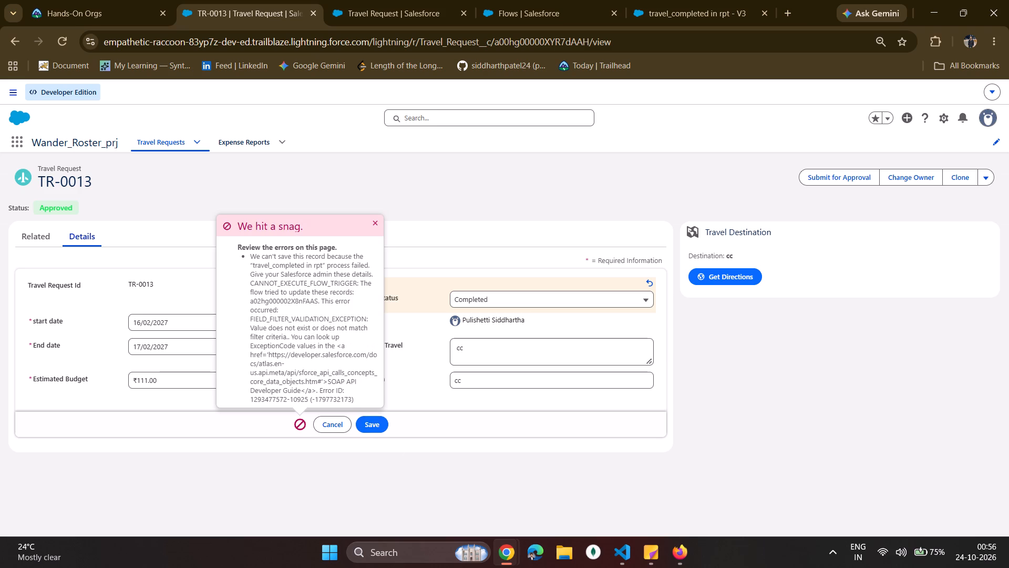
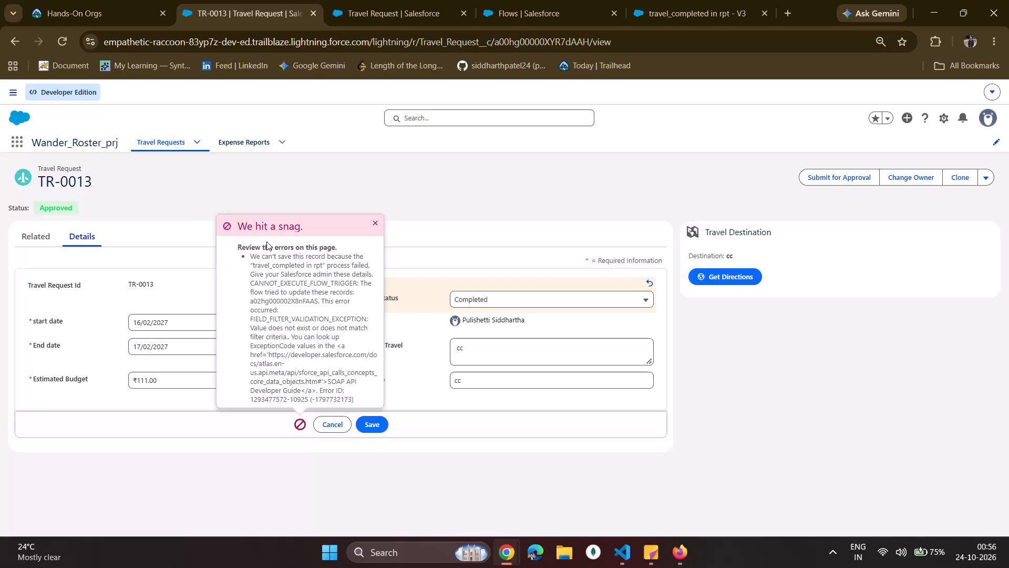
pyautogui.moveTo(231, 246); pyautogui.dragTo(368, 403)
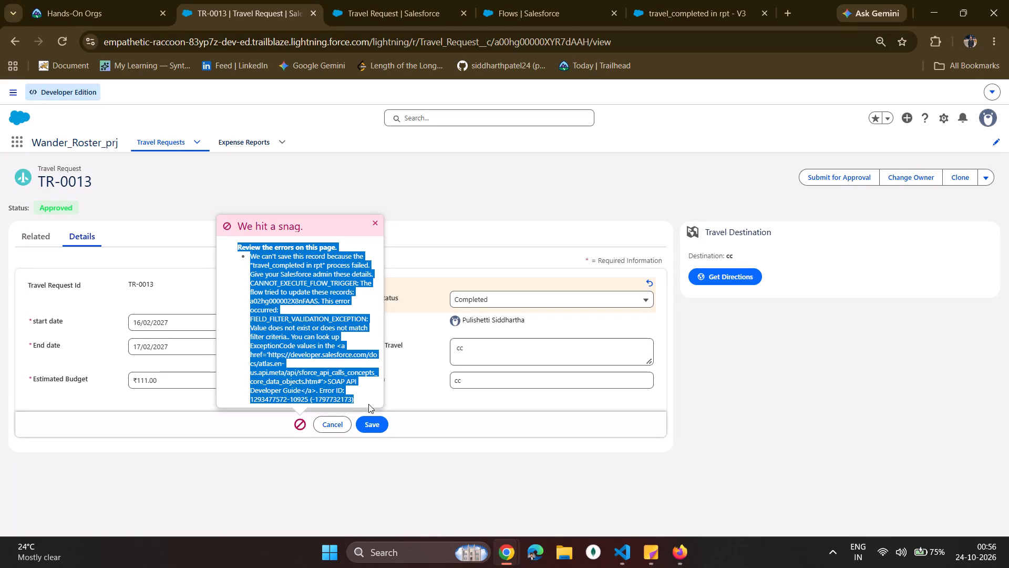
pyautogui.hotkey('ctrl', 'c')
pyautogui.hotkey('alt', 'Tab')
pyautogui.hotkey('alt', 'Tab')
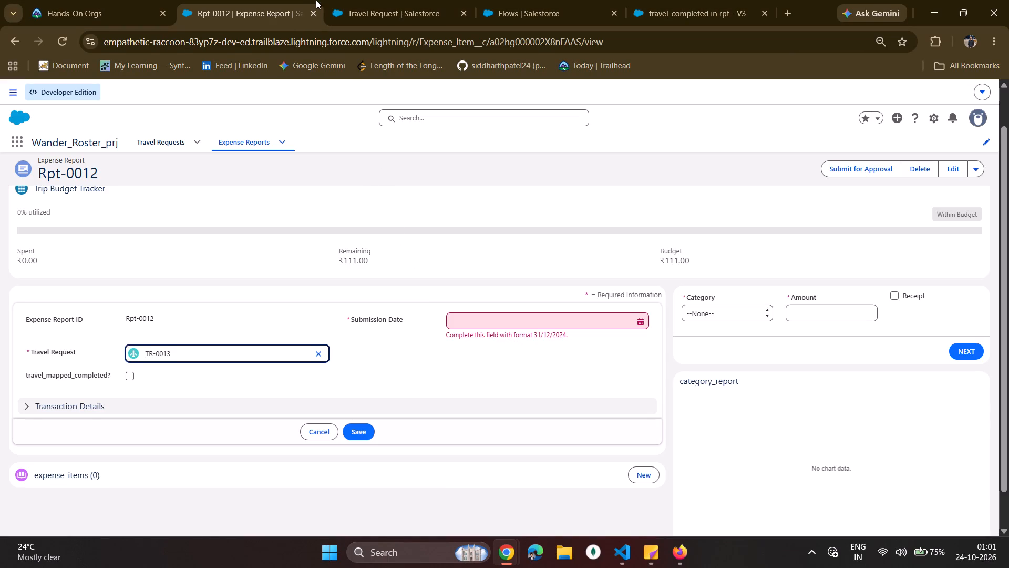
pyautogui.click(504, 12)
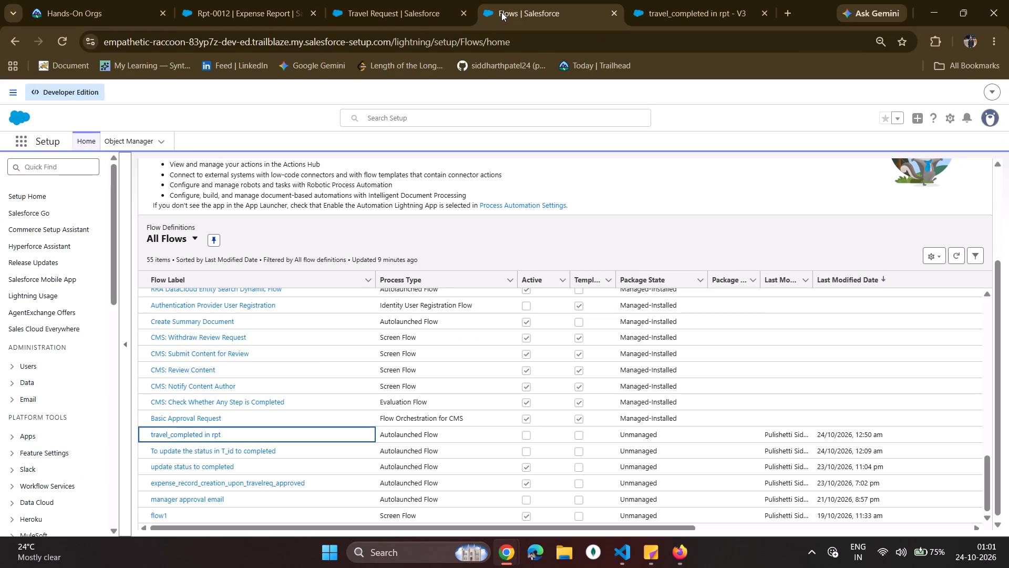
pyautogui.click(431, 8)
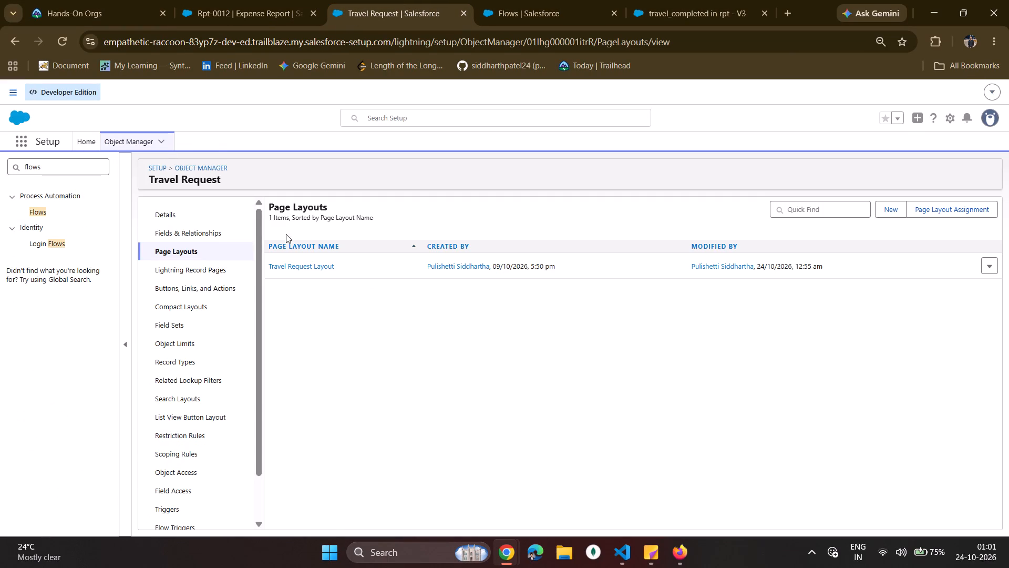
pyautogui.click(193, 171)
pyautogui.click(212, 164)
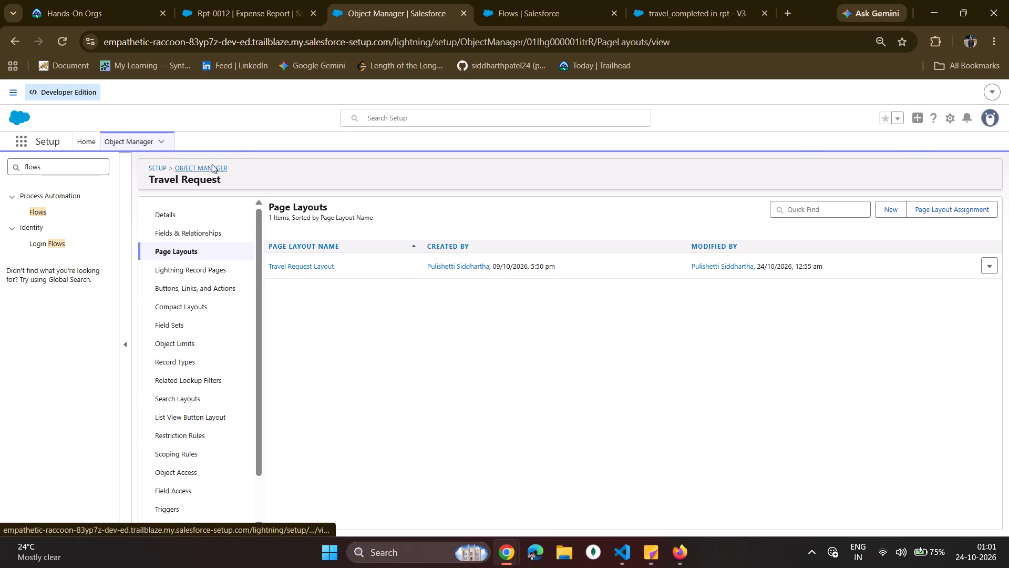
pyautogui.click(779, 171)
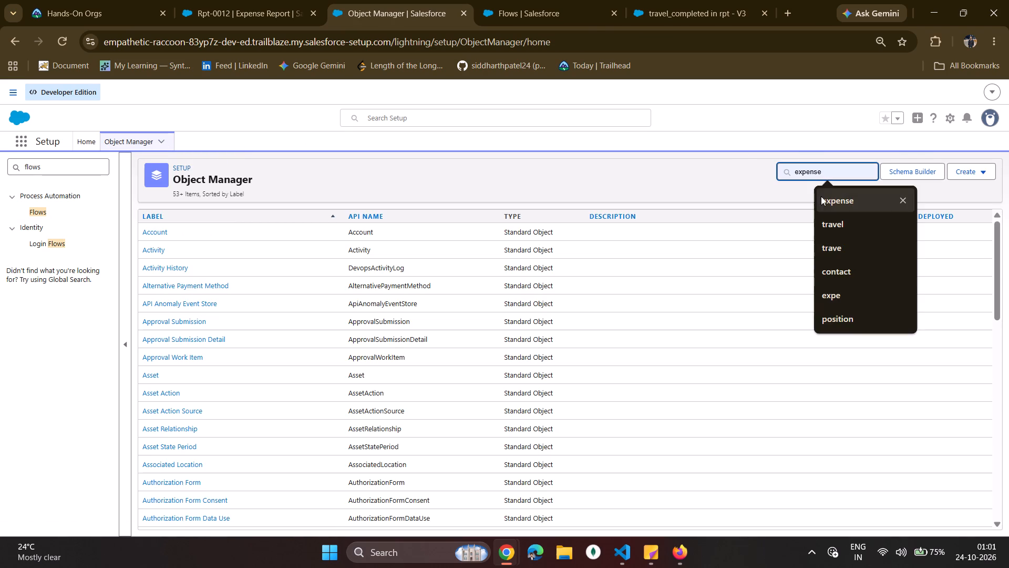
pyautogui.click(821, 196)
pyautogui.click(164, 239)
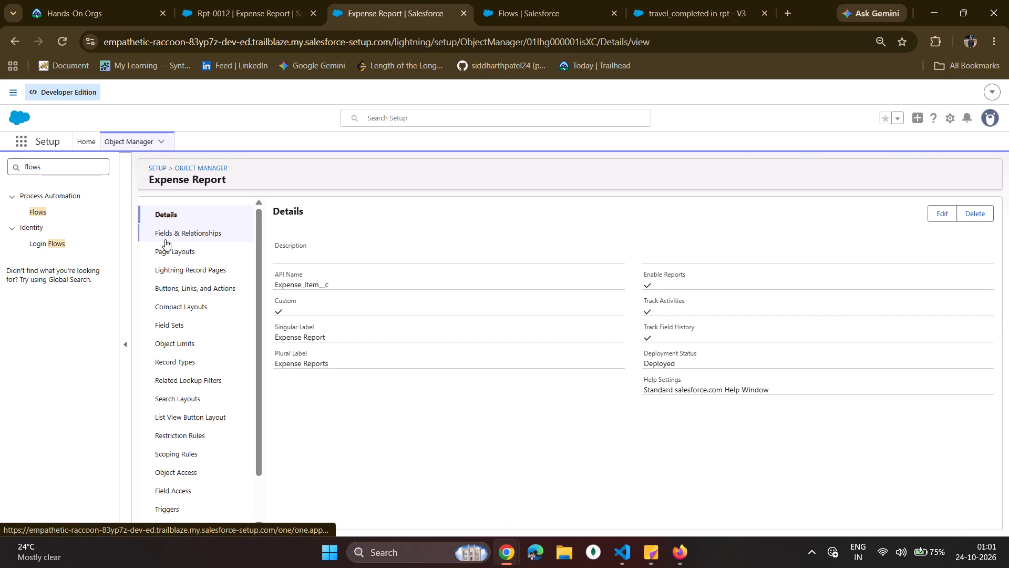
# Open the Travel Request lookup field for editing from the Expense Report object's Fields & Relationships.
pyautogui.scroll(-4, 192, 398)
pyautogui.scroll(-4, 184, 488)
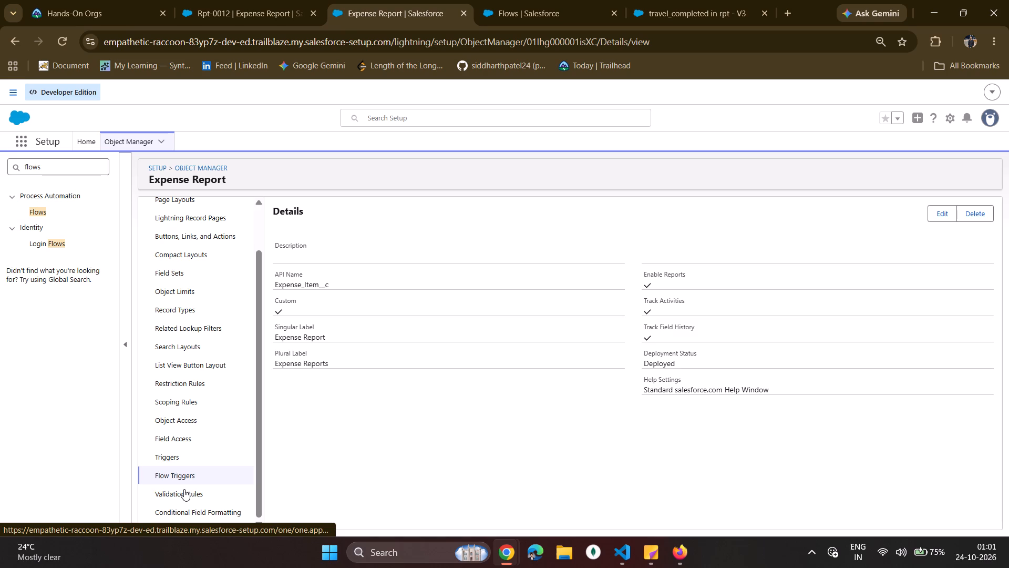
pyautogui.scroll(3, 166, 293)
pyautogui.doubleClick(190, 244)
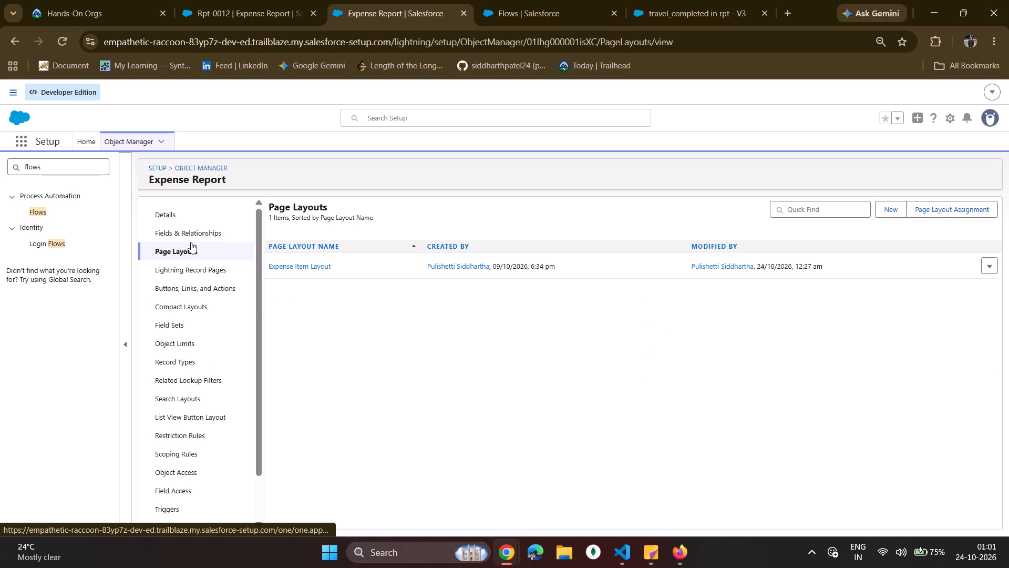
pyautogui.click(191, 240)
pyautogui.scroll(-5, 292, 346)
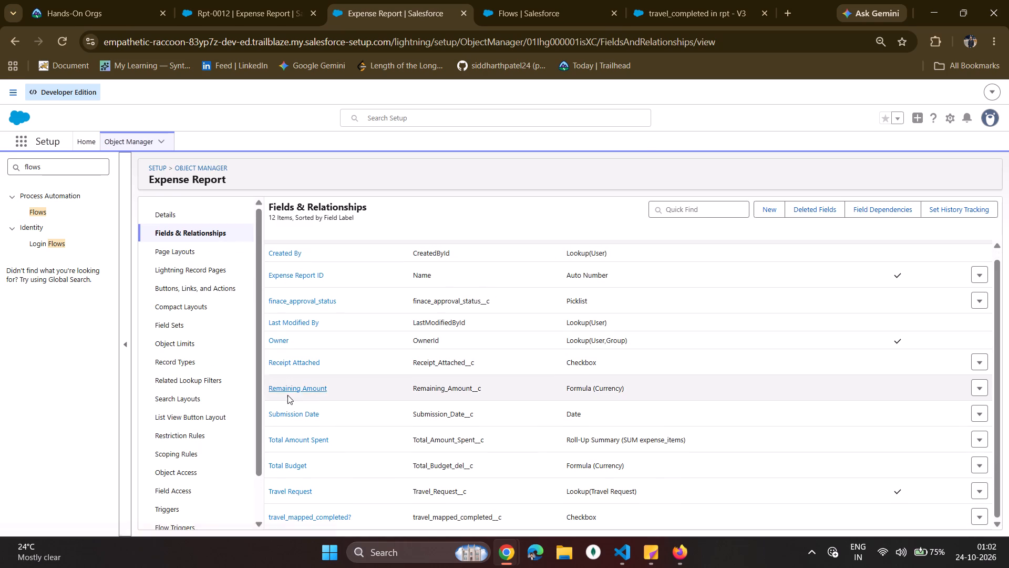
pyautogui.scroll(-4, 430, 388)
pyautogui.click(290, 495)
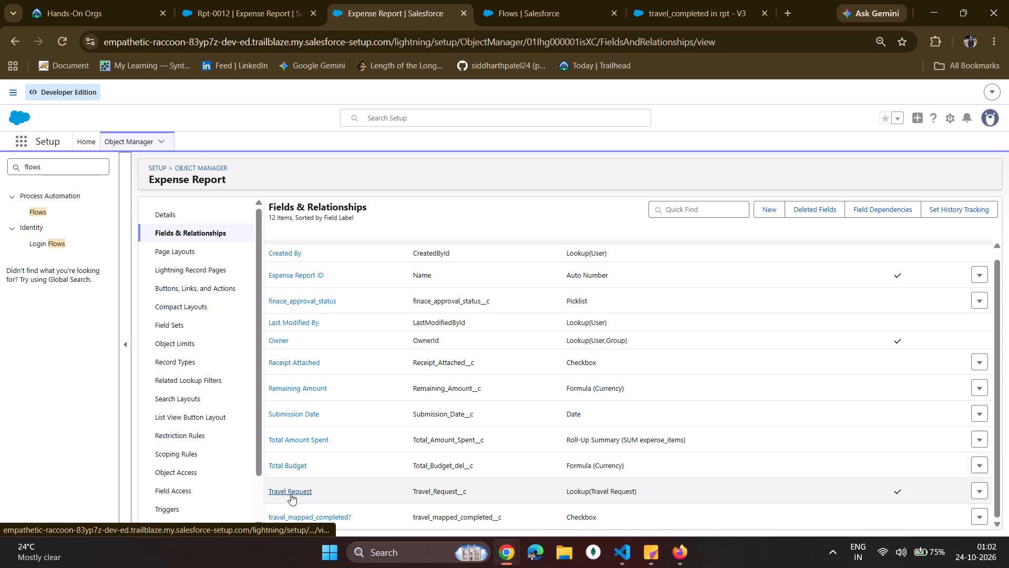
pyautogui.click(981, 498)
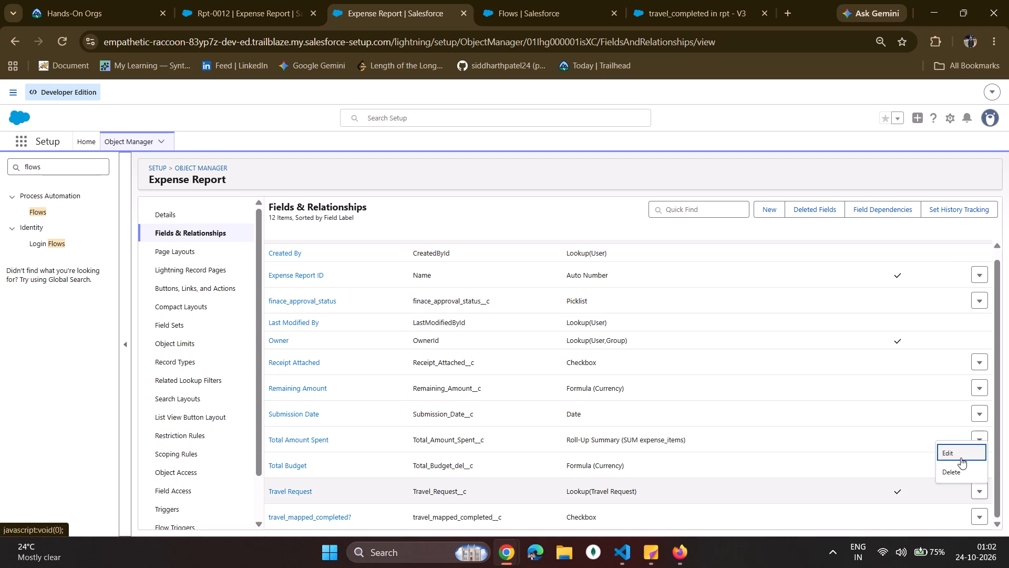
pyautogui.click(961, 458)
# Clear the Approval Status equals Approved and the reimbursement equals False criteria from the Travel Request lookup filter, and save the field.
pyautogui.scroll(-4, 685, 390)
pyautogui.scroll(-6, 644, 445)
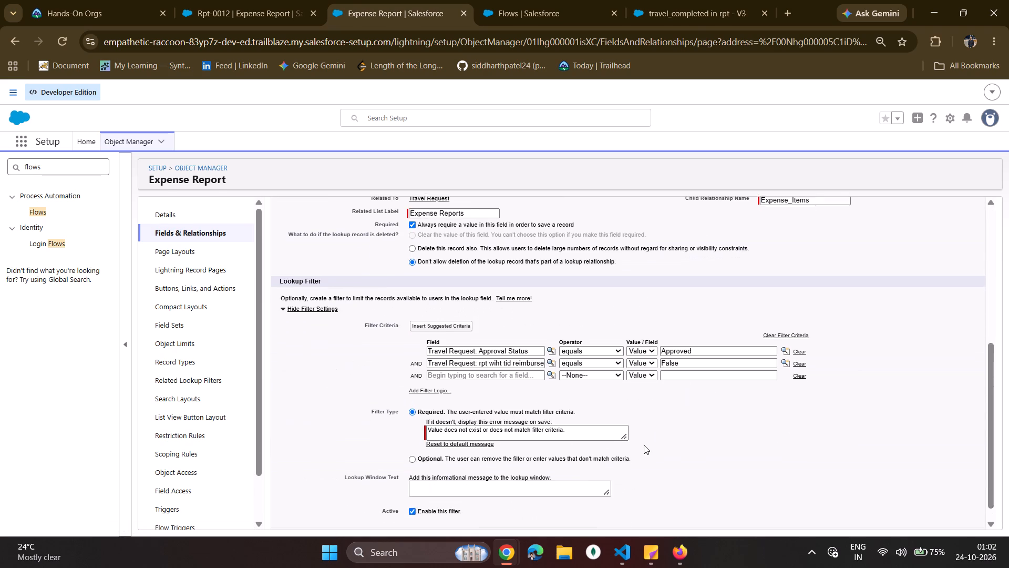
pyautogui.scroll(-4, 610, 461)
pyautogui.scroll(5, 610, 461)
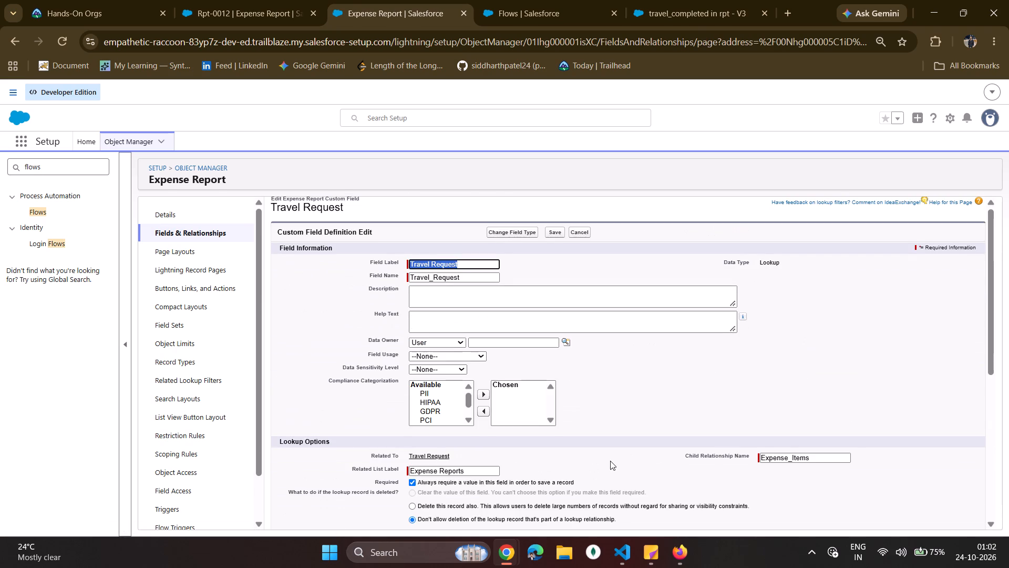
pyautogui.scroll(-4, 610, 461)
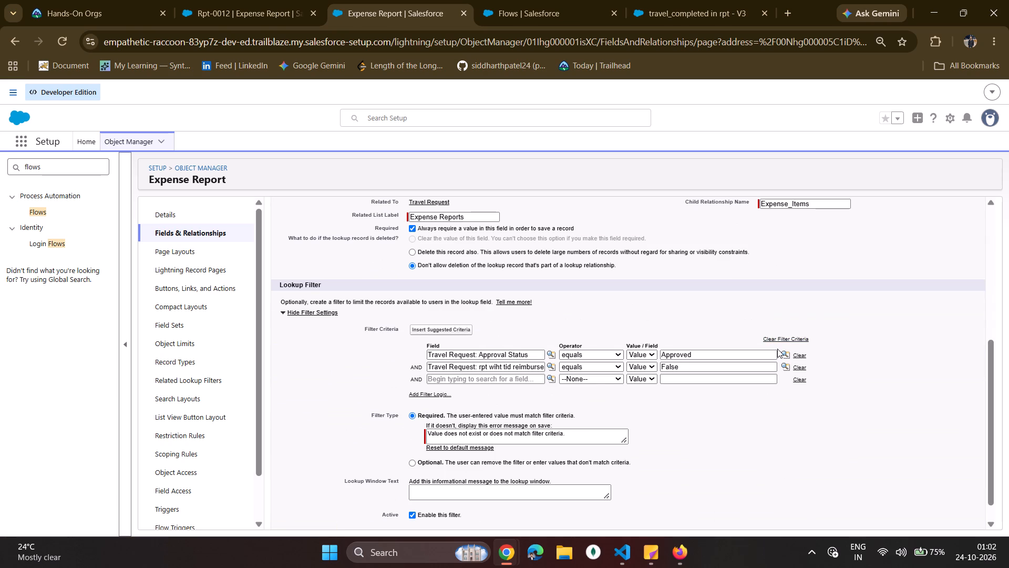
pyautogui.click(794, 354)
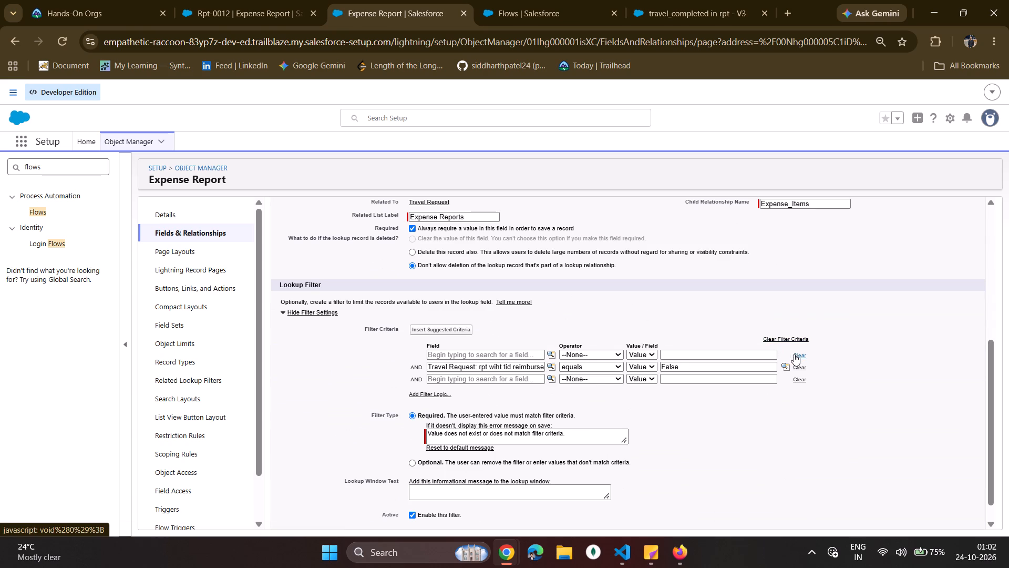
pyautogui.click(800, 366)
pyautogui.scroll(5, 783, 360)
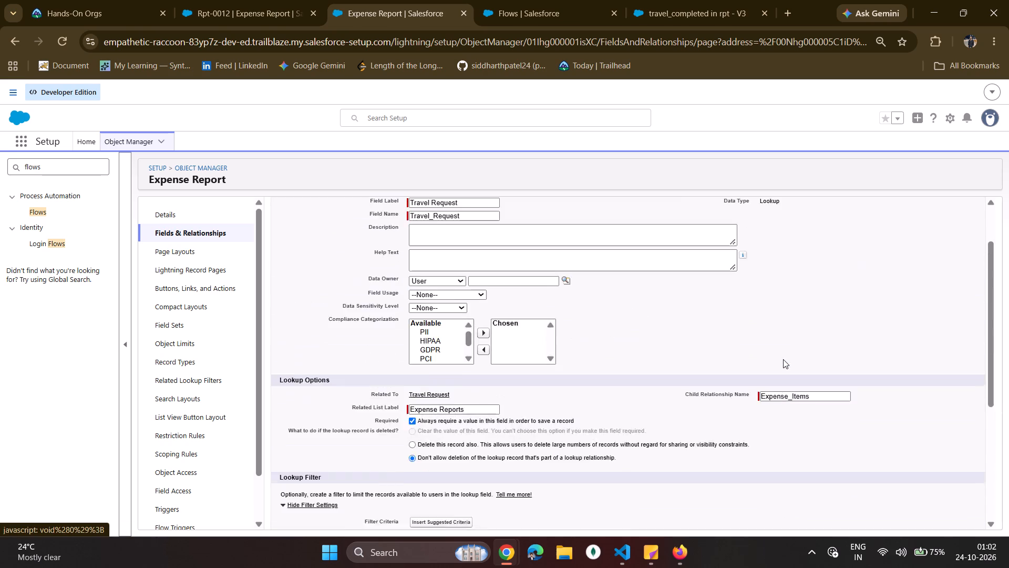
pyautogui.scroll(6, 783, 359)
pyautogui.click(555, 241)
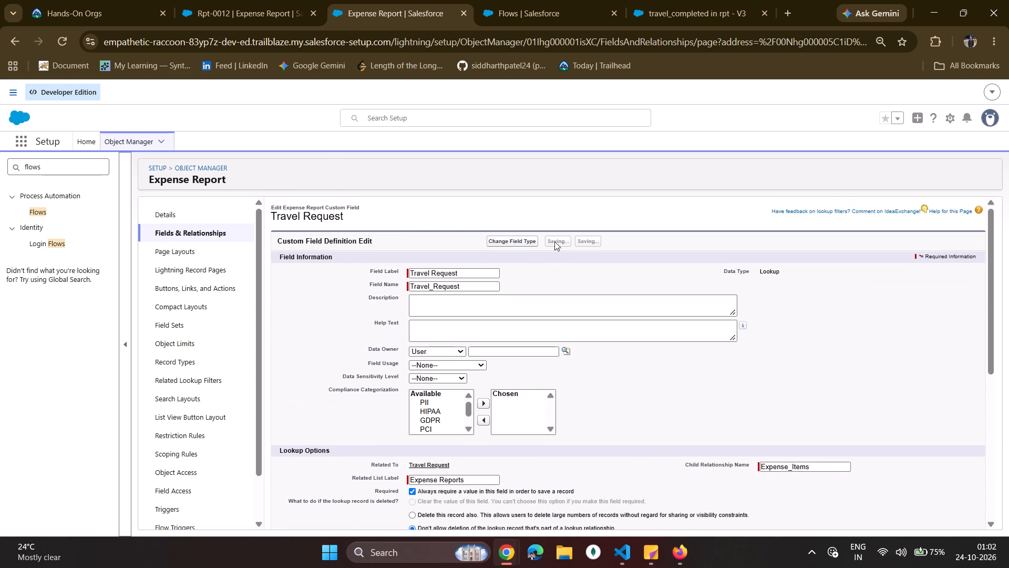
# Return to the Wander_Roster_prj app and open travel request TR-0013 from the Travel Requests list.
pyautogui.click(228, 1)
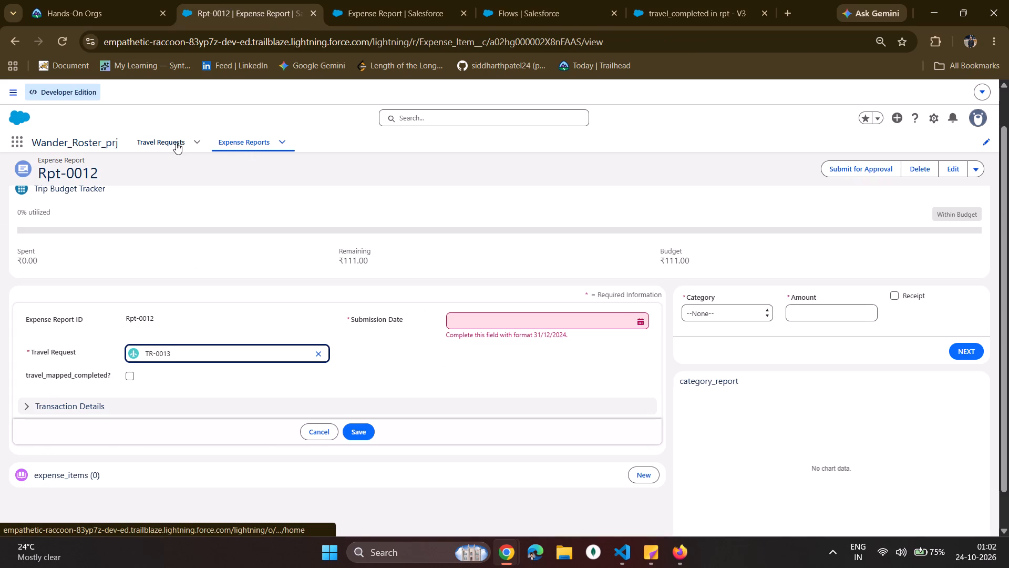
pyautogui.click(151, 144)
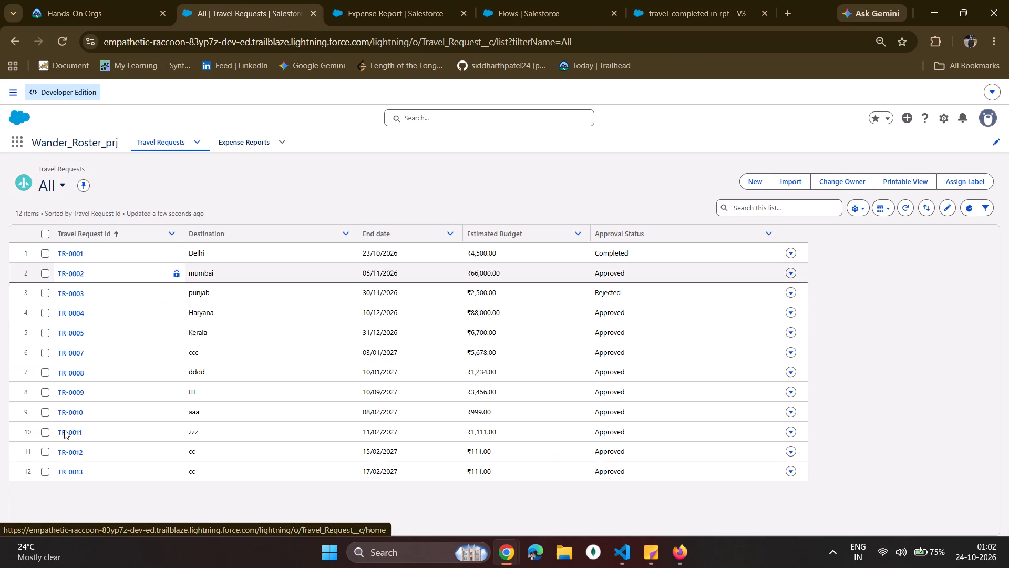
pyautogui.click(69, 475)
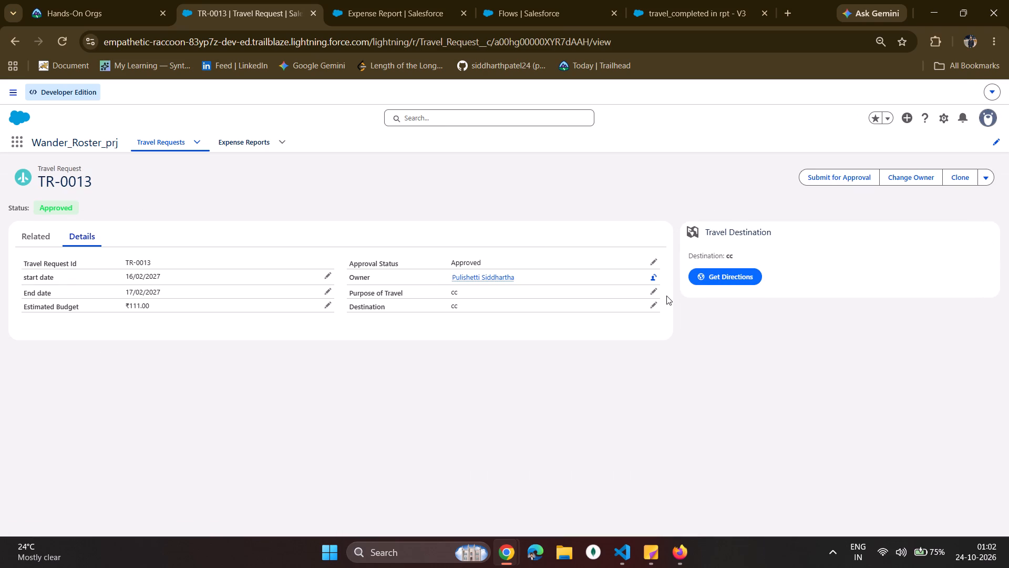
# Set the Approval Status of travel request TR-0013 to Completed and save the record.
pyautogui.click(648, 260)
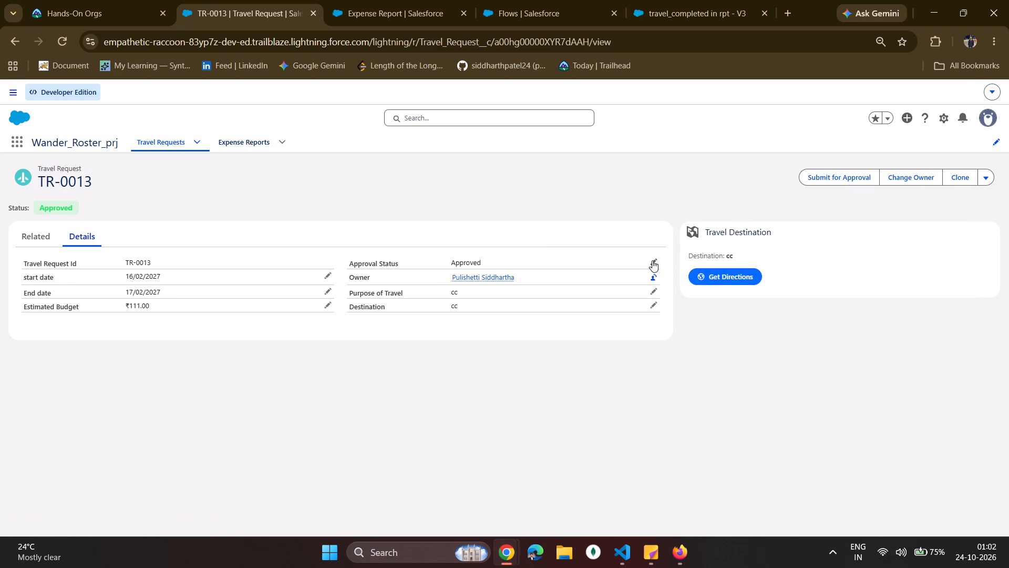
pyautogui.click(652, 260)
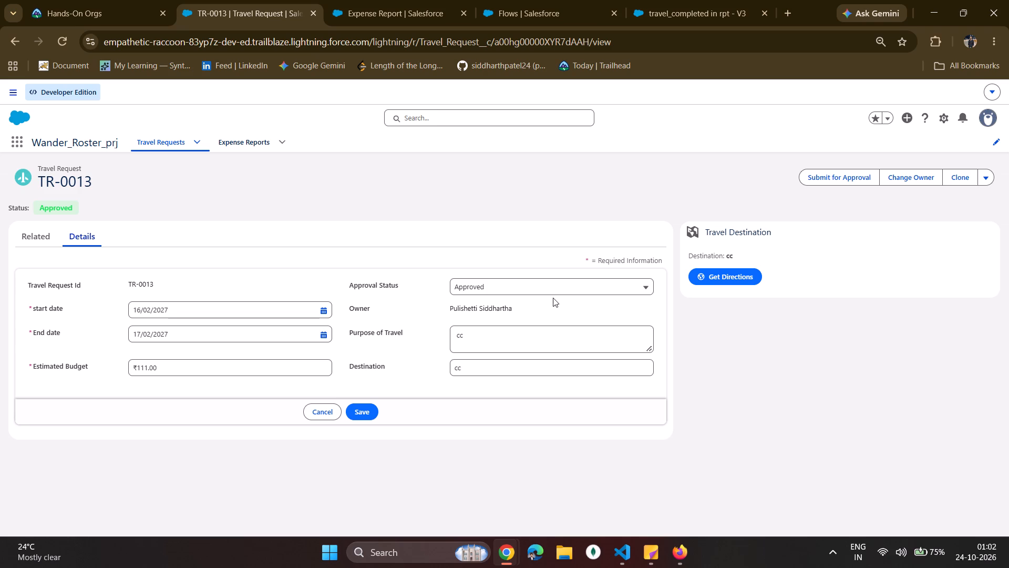
pyautogui.click(557, 288)
pyautogui.click(526, 389)
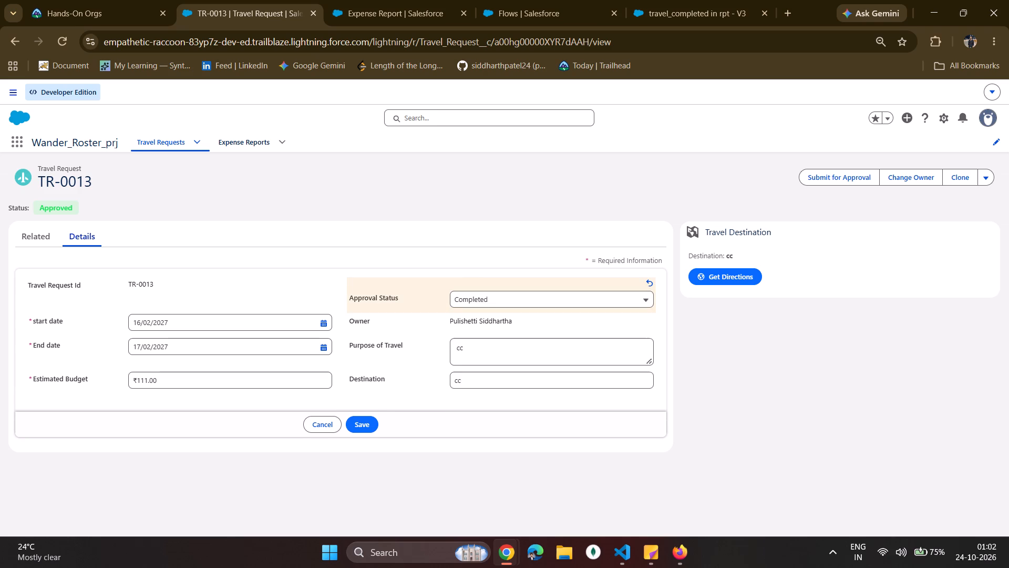
pyautogui.click(356, 426)
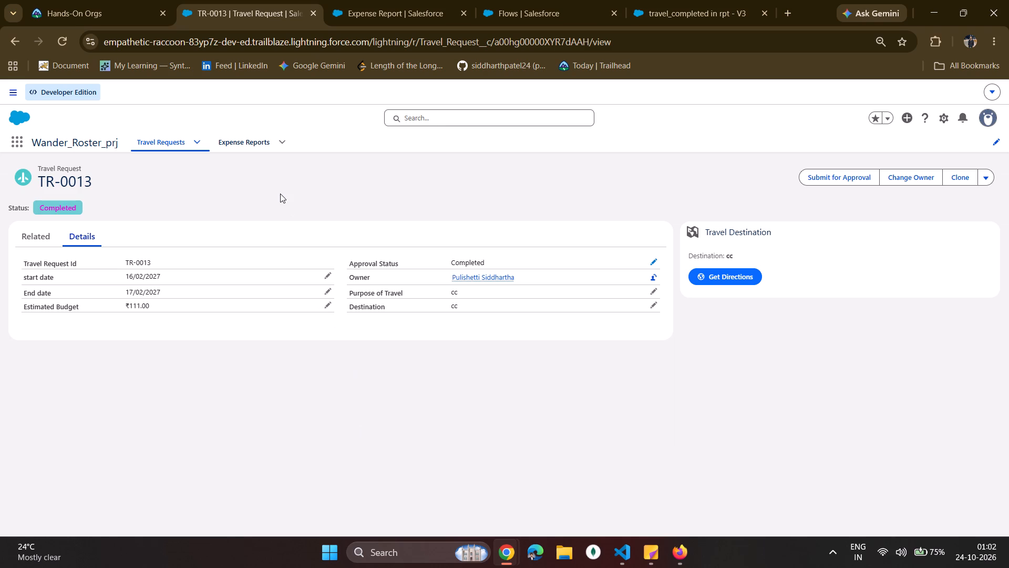
# Check travel_mapped_completed? on expense report Rpt-0012, and compare the Travel Requests and Expense Reports lists.
pyautogui.doubleClick(251, 137)
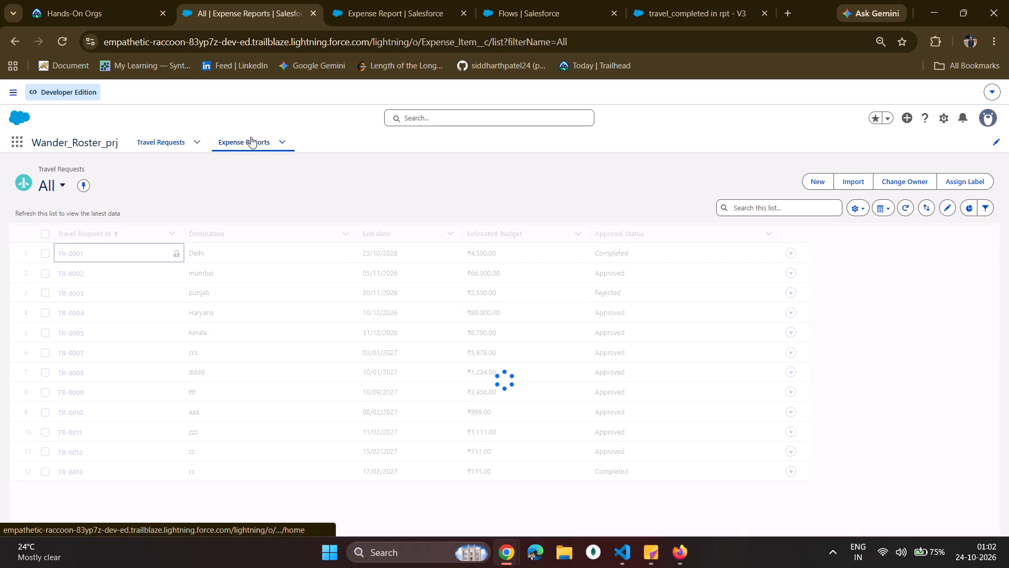
pyautogui.click(66, 451)
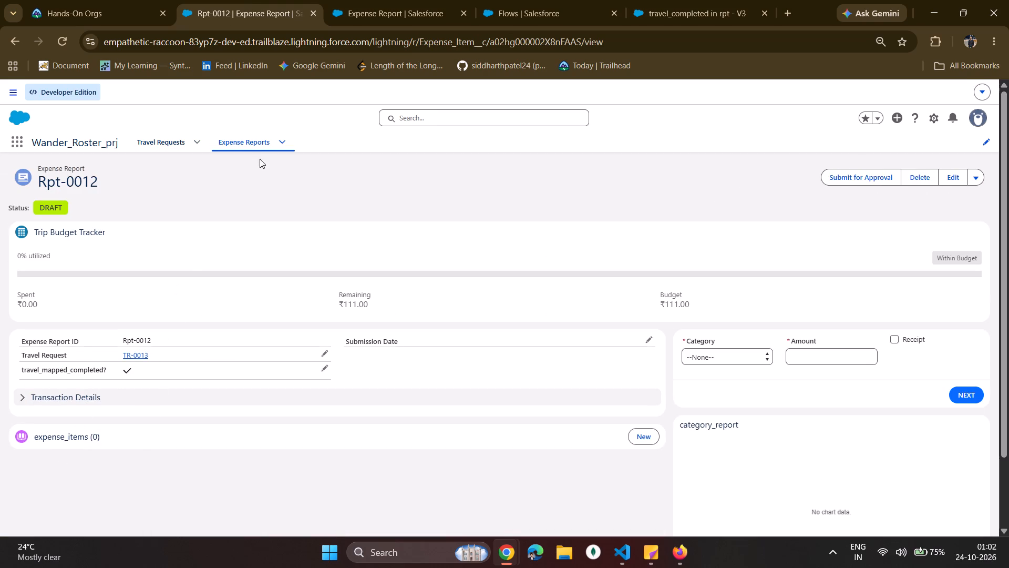
pyautogui.click(183, 136)
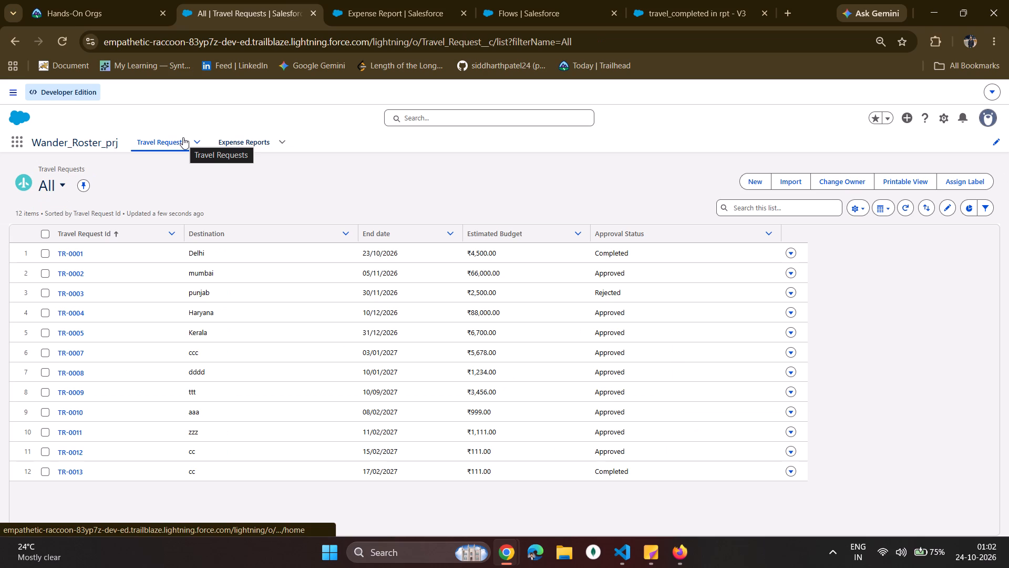
pyautogui.click(222, 149)
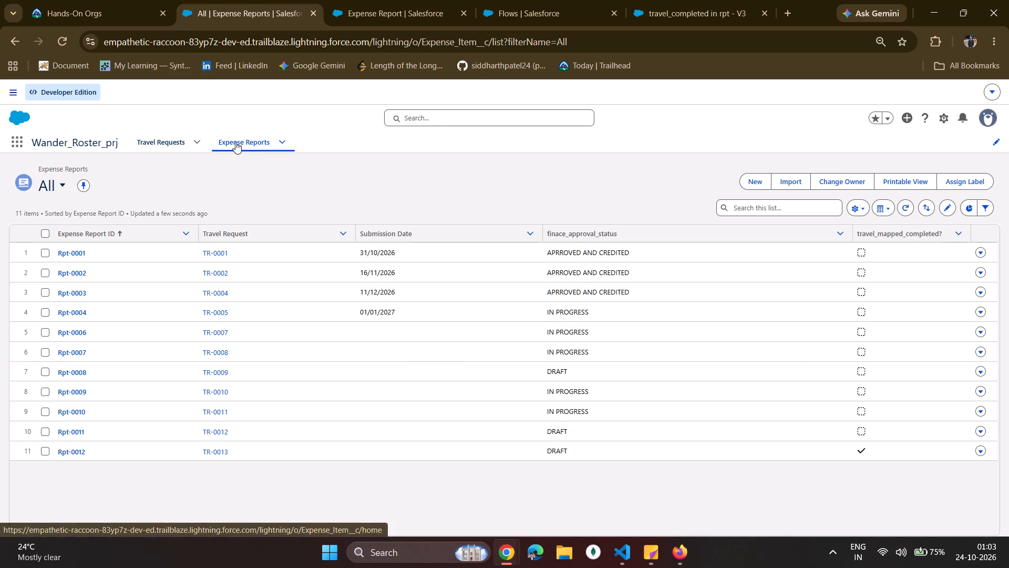
pyautogui.click(235, 142)
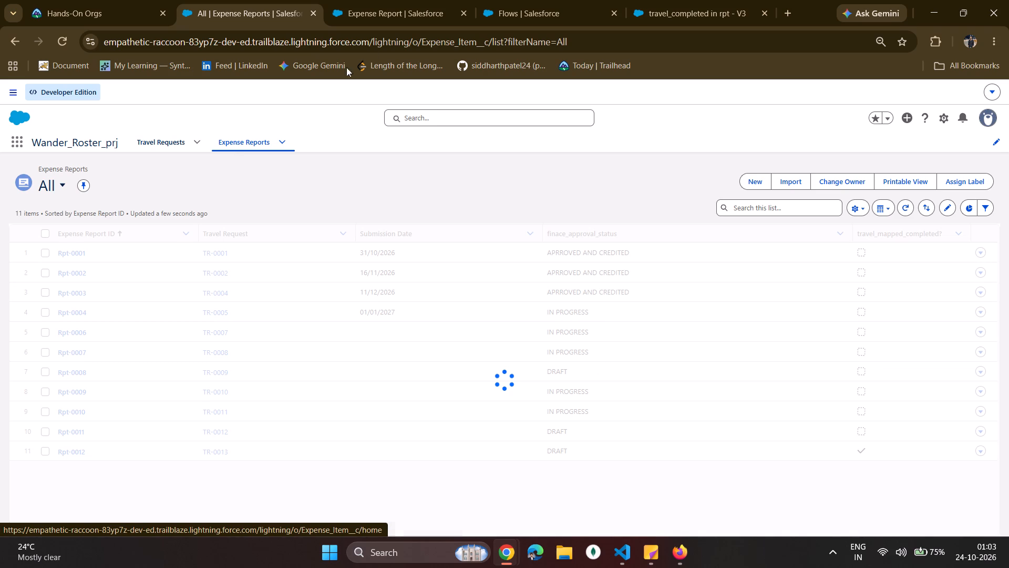
# Switch back to Salesforce Setup, search for "approv", and open the Expense Report approval process finace_approval to review its actions.
pyautogui.click(425, 0)
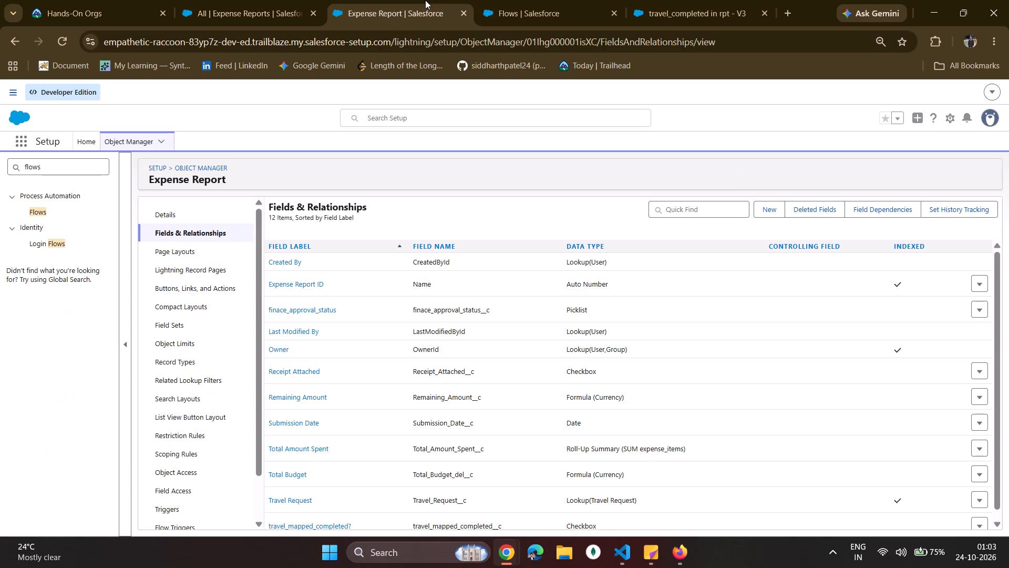
pyautogui.click(48, 170)
pyautogui.moveTo(48, 170); pyautogui.dragTo(13, 168)
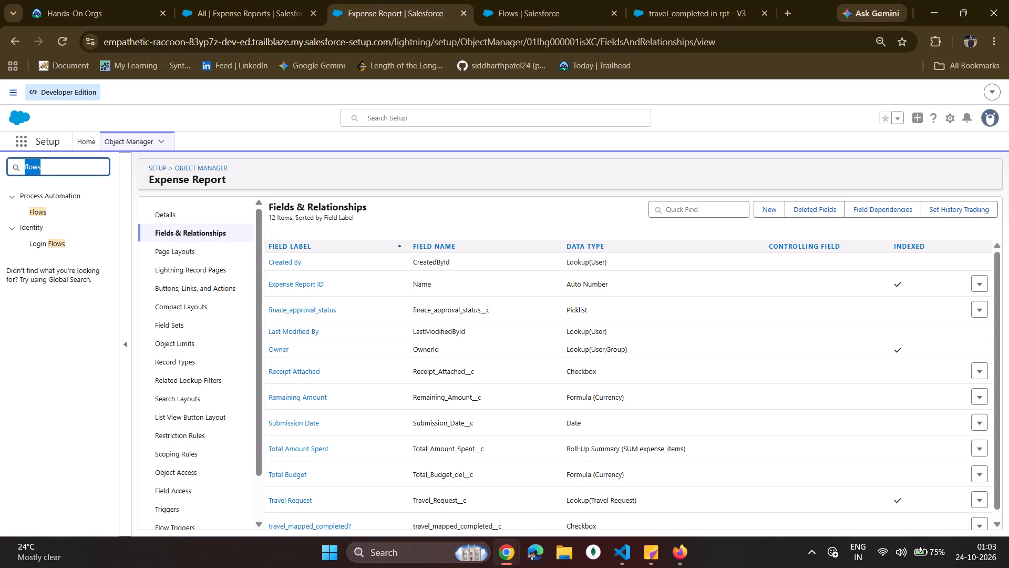
pyautogui.write('approv')
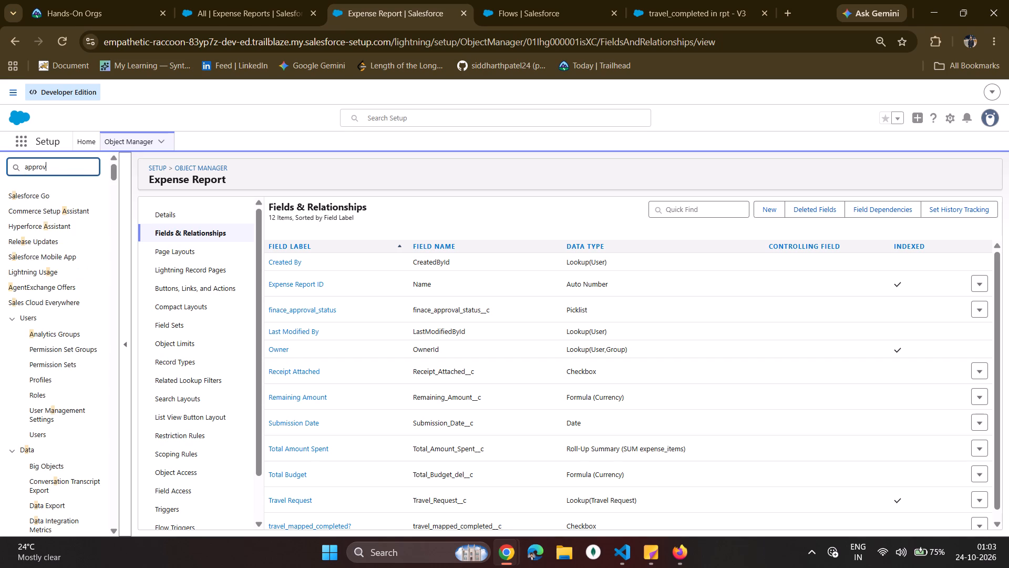
pyautogui.click(33, 339)
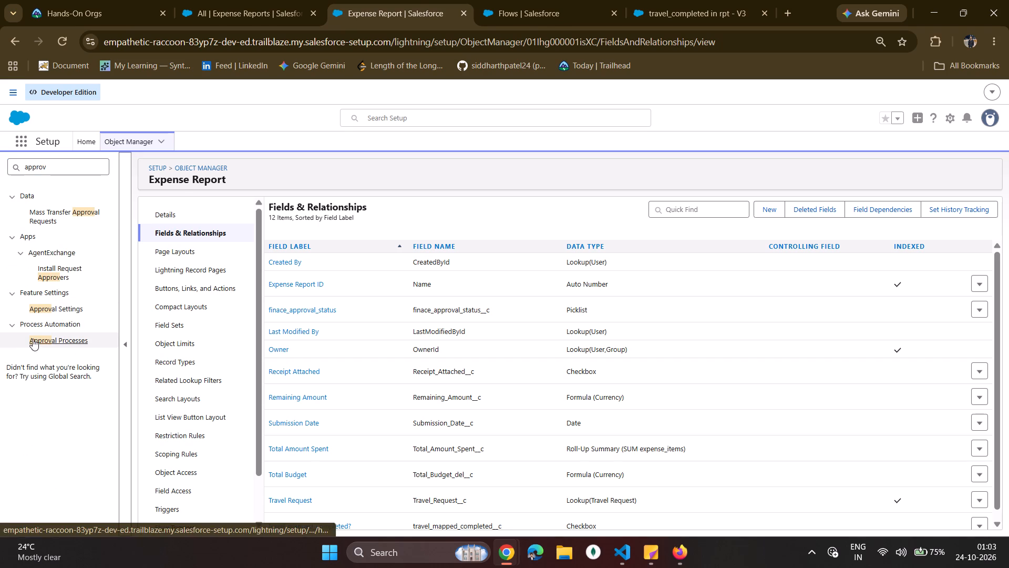
pyautogui.scroll(-4, 561, 412)
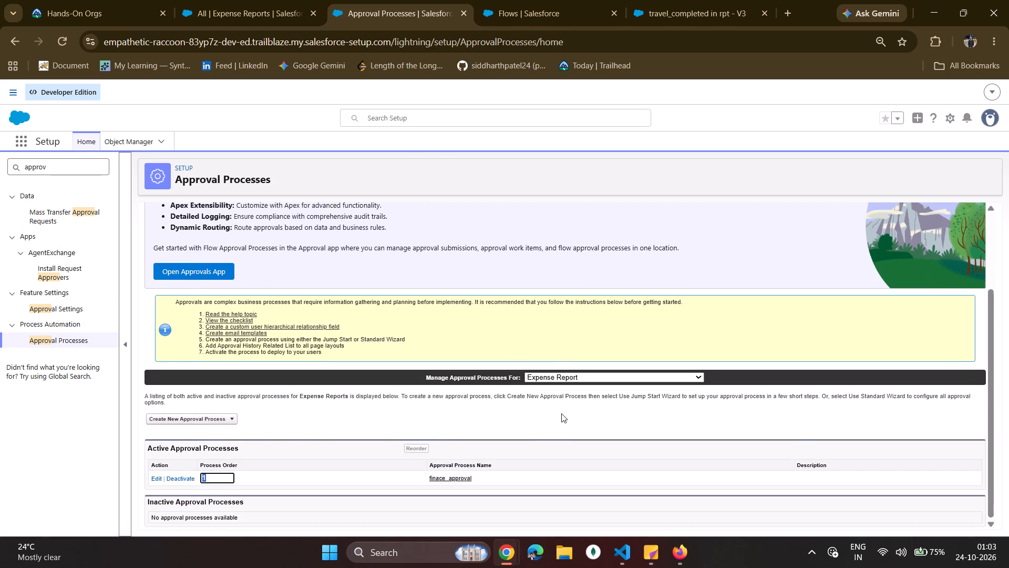
pyautogui.click(448, 475)
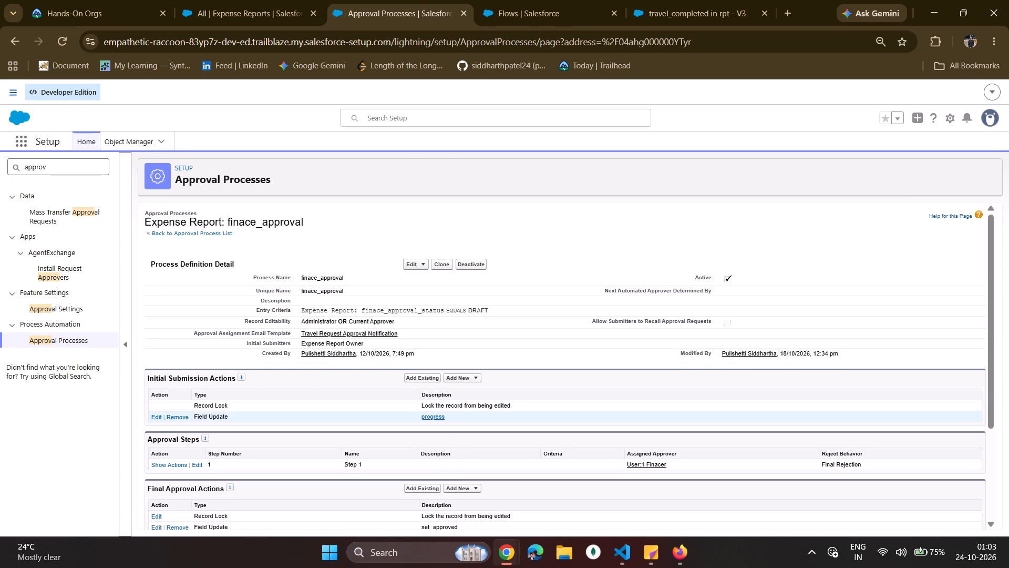
pyautogui.scroll(-8, 432, 402)
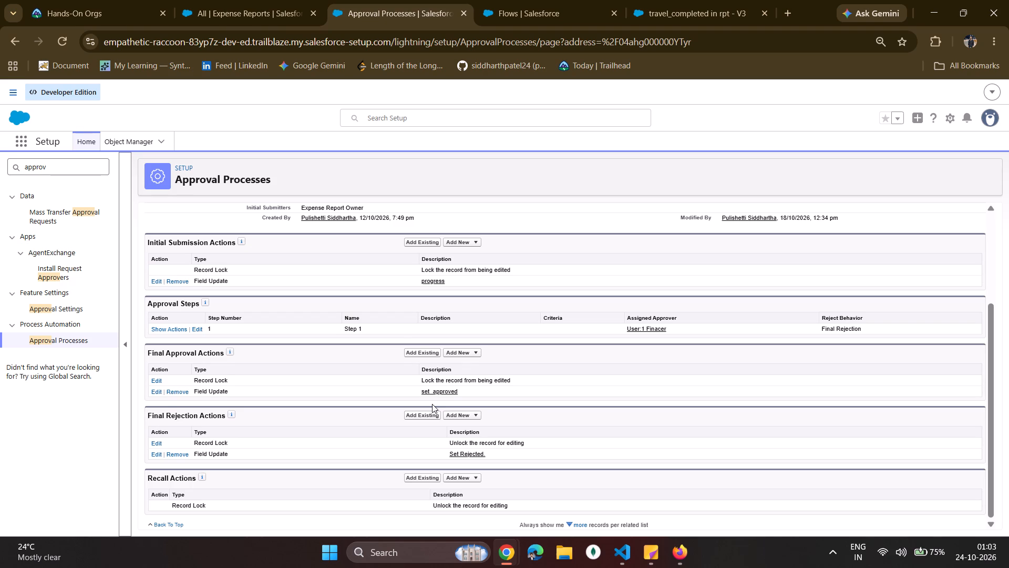
pyautogui.scroll(5, 432, 404)
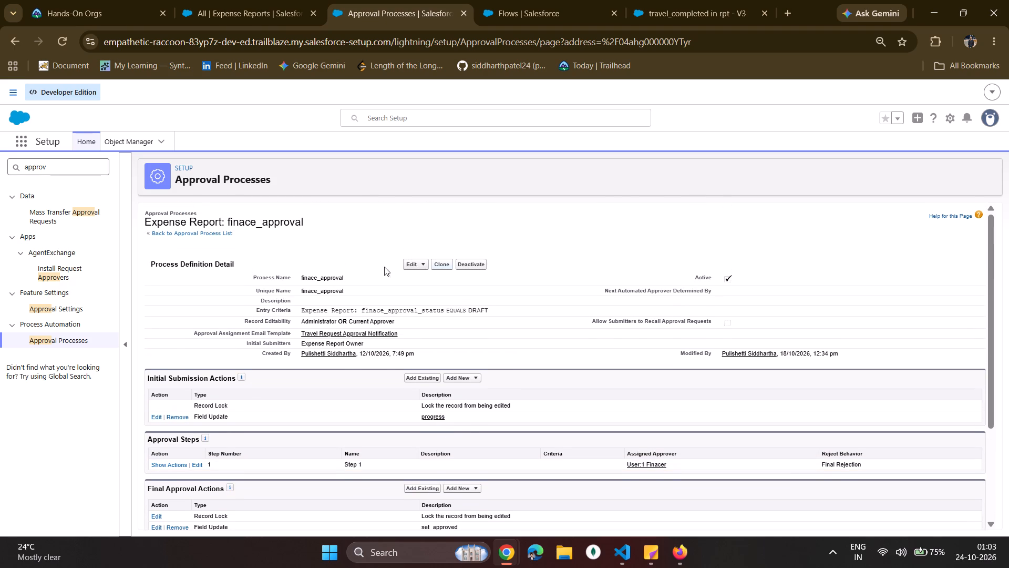
# Add the entry criterion Expense Report: travel_mapped_completed? equals True to the finace_approval process and save it.
pyautogui.click(406, 259)
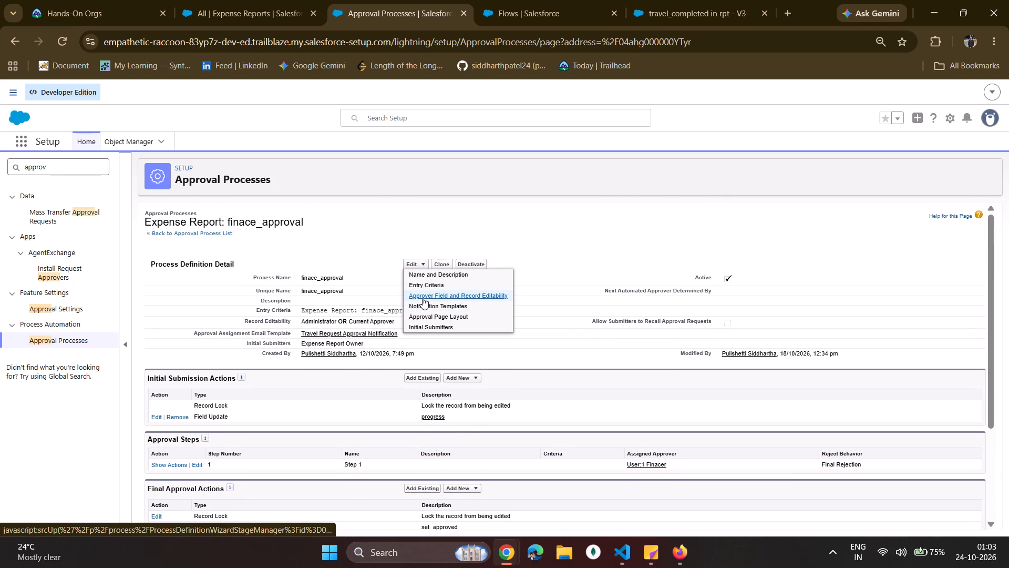
pyautogui.click(424, 286)
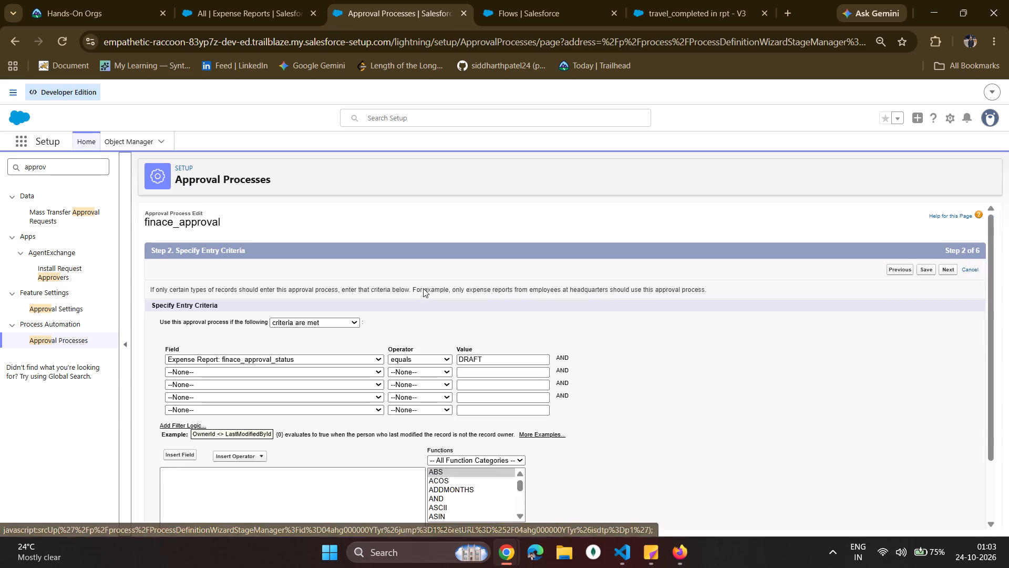
pyautogui.scroll(-1, 271, 391)
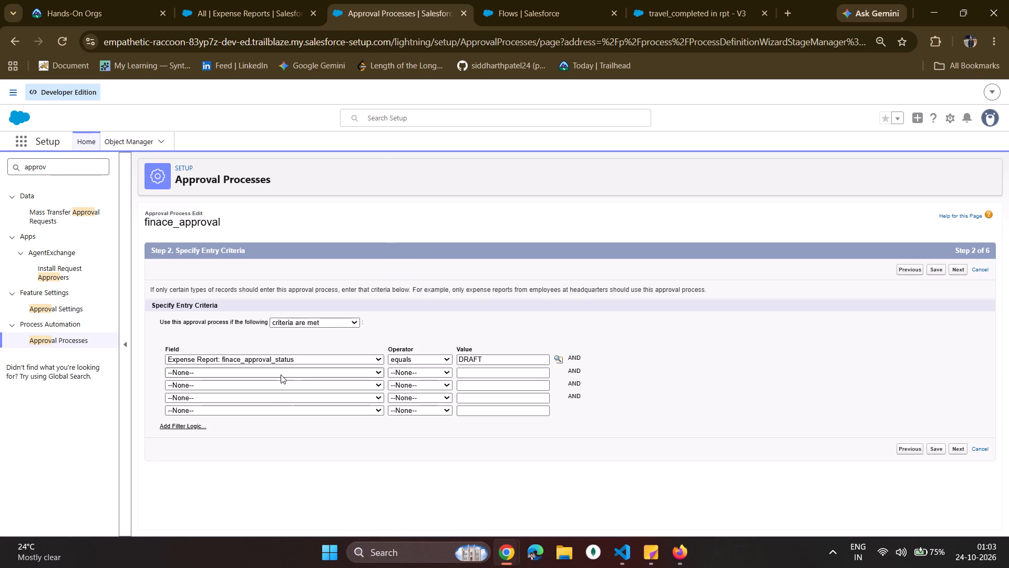
pyautogui.click(281, 371)
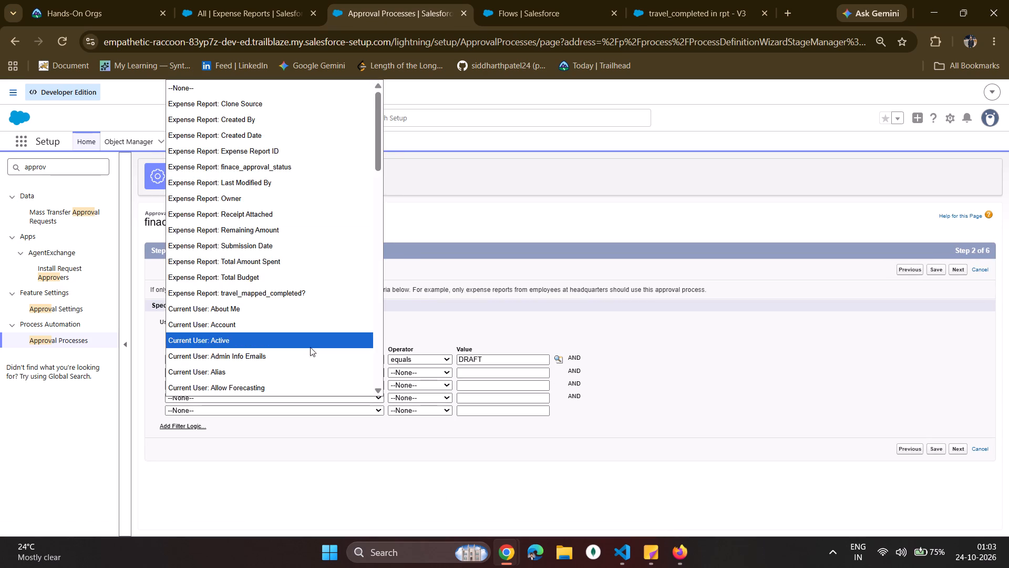
pyautogui.scroll(-10, 322, 320)
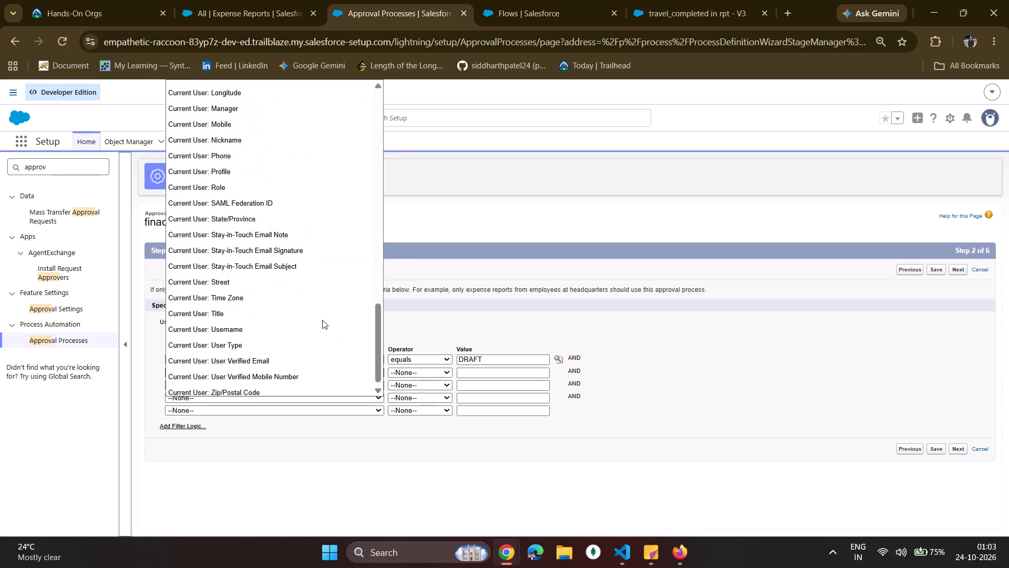
pyautogui.scroll(12, 322, 320)
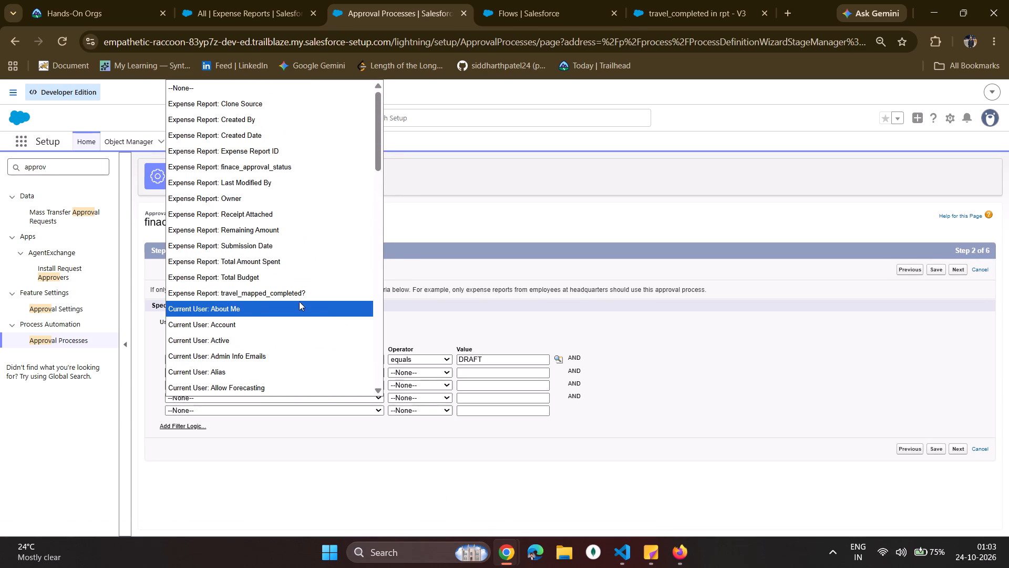
pyautogui.click(300, 294)
pyautogui.click(415, 374)
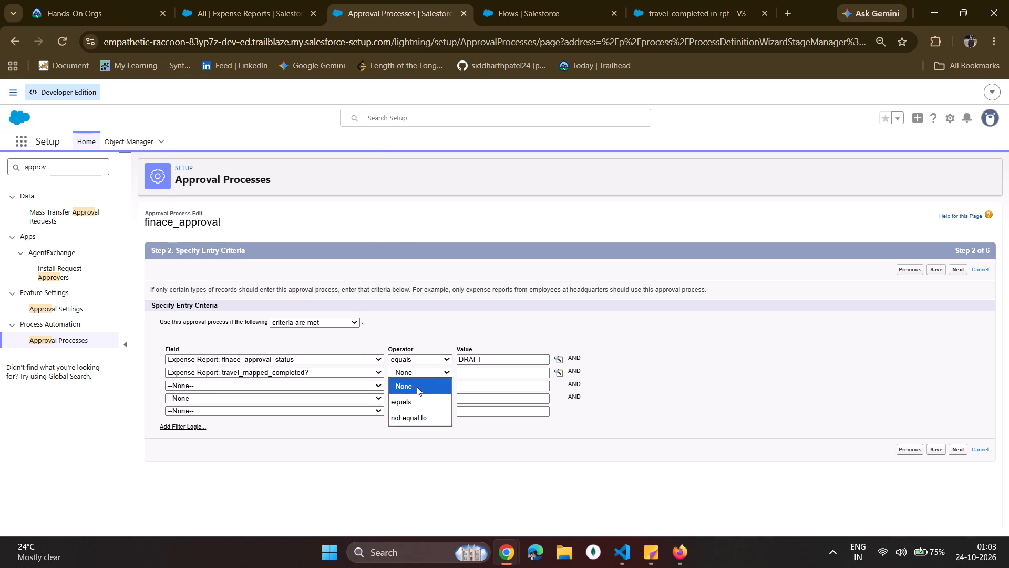
pyautogui.click(417, 398)
pyautogui.click(473, 378)
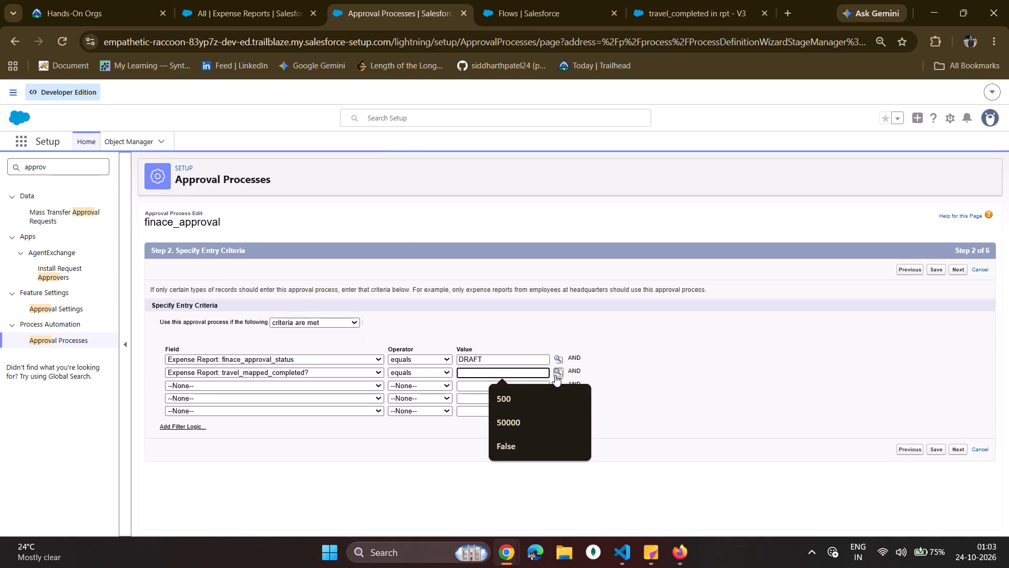
pyautogui.click(555, 374)
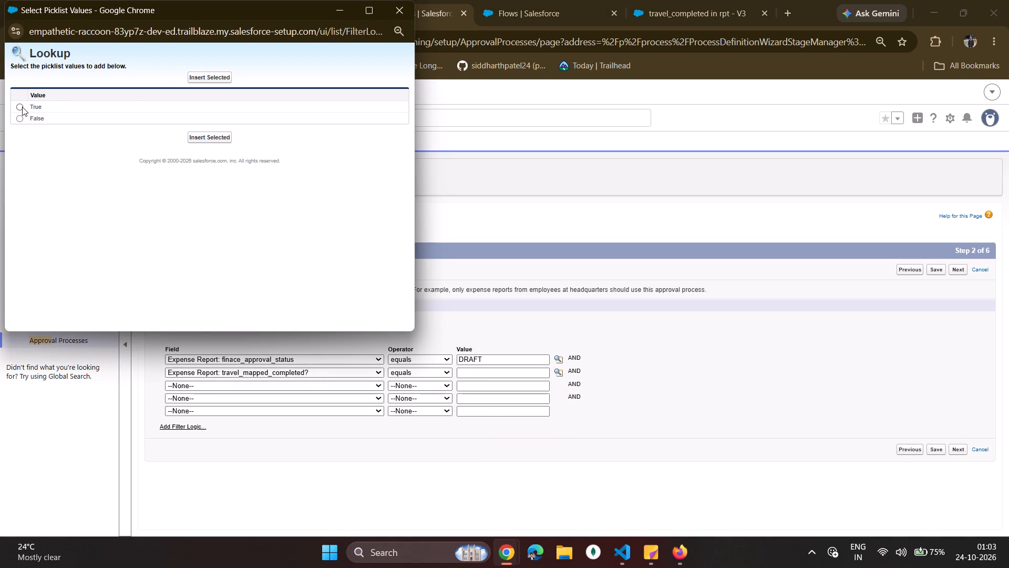
pyautogui.click(20, 107)
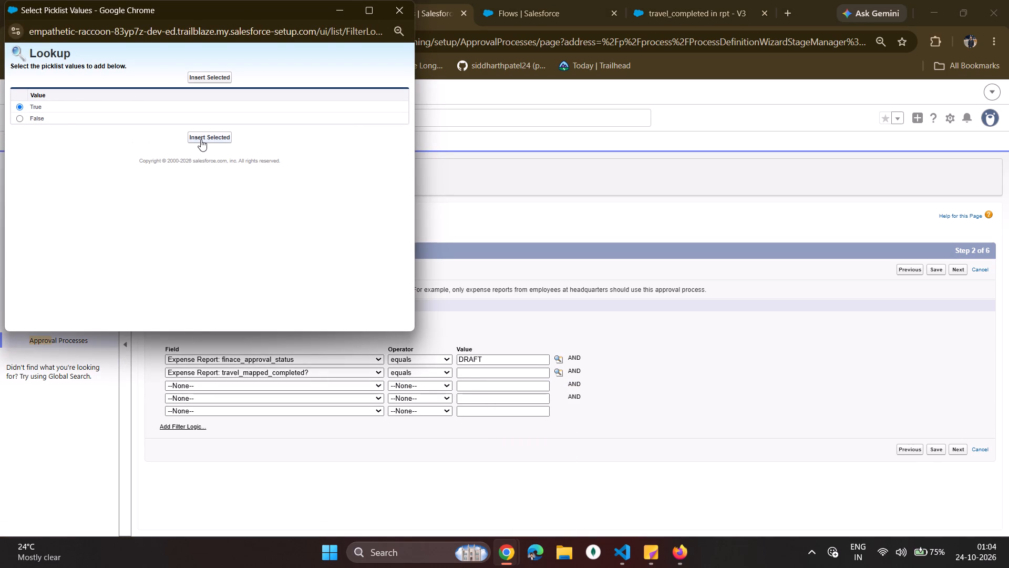
pyautogui.click(201, 139)
pyautogui.scroll(-2, 333, 386)
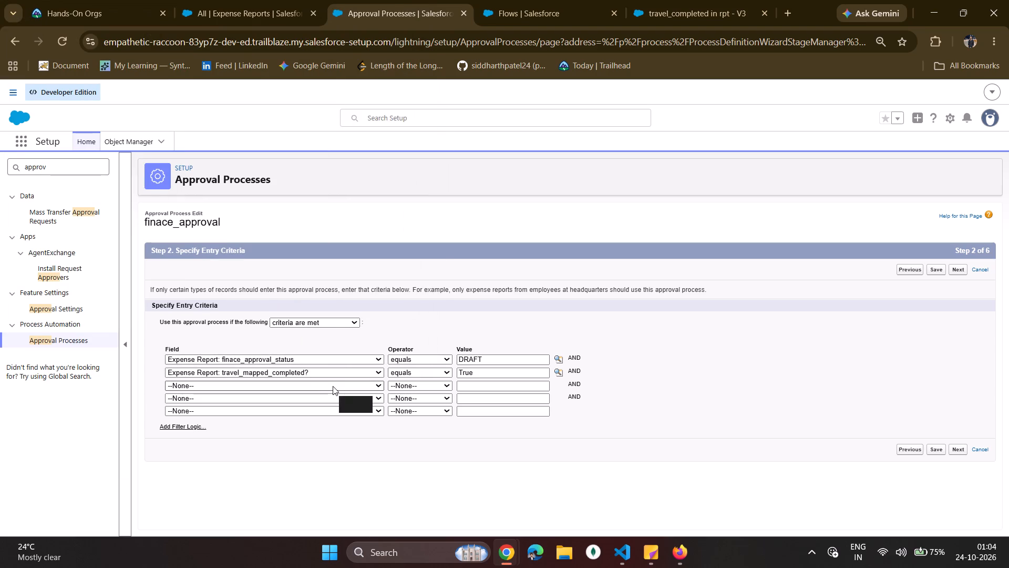
pyautogui.click(942, 446)
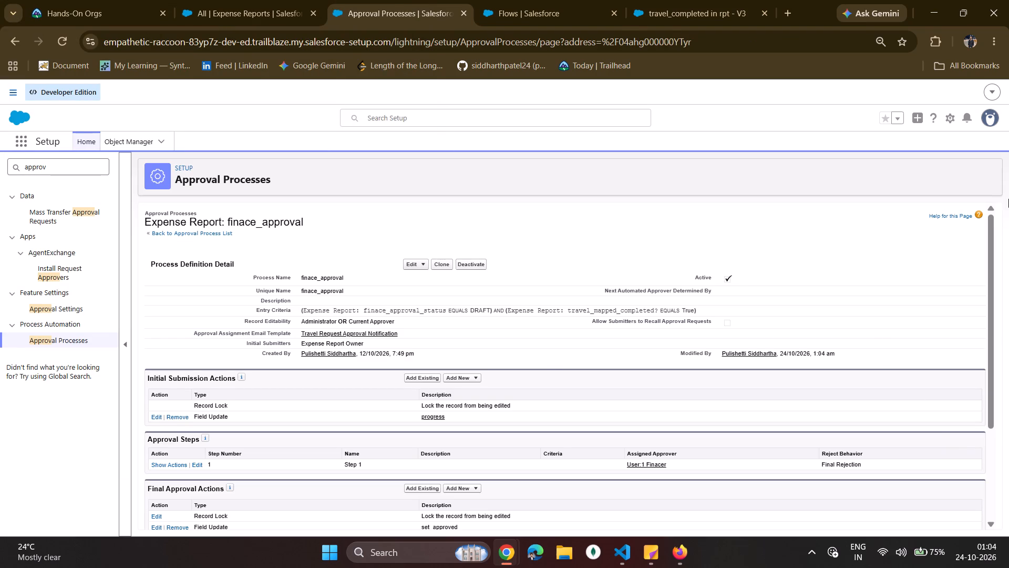
# Return to the Wander_Roster_prj app, refresh the Expense Reports list, and open expense report Rpt-0012.
pyautogui.click(228, 16)
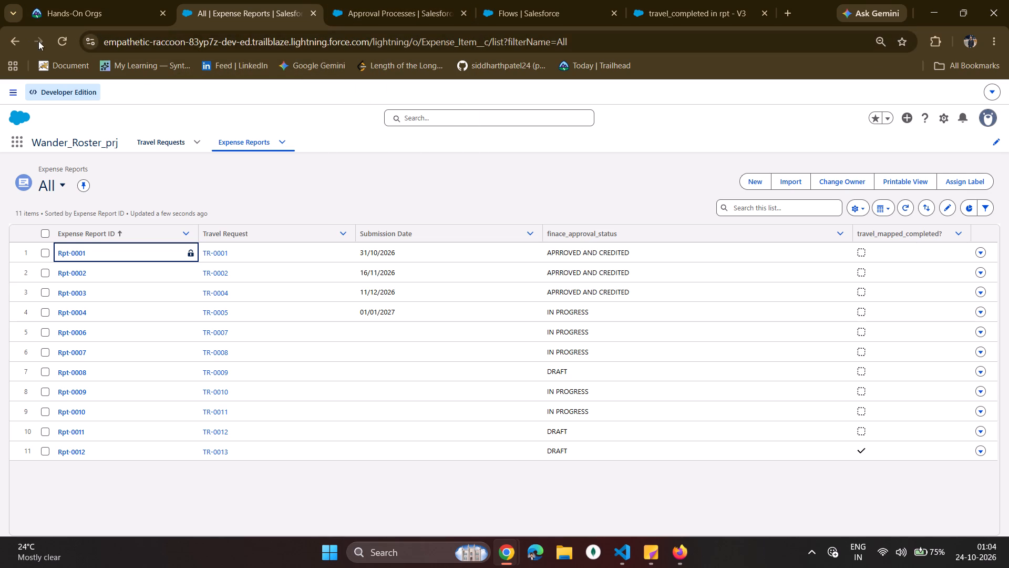
pyautogui.click(56, 46)
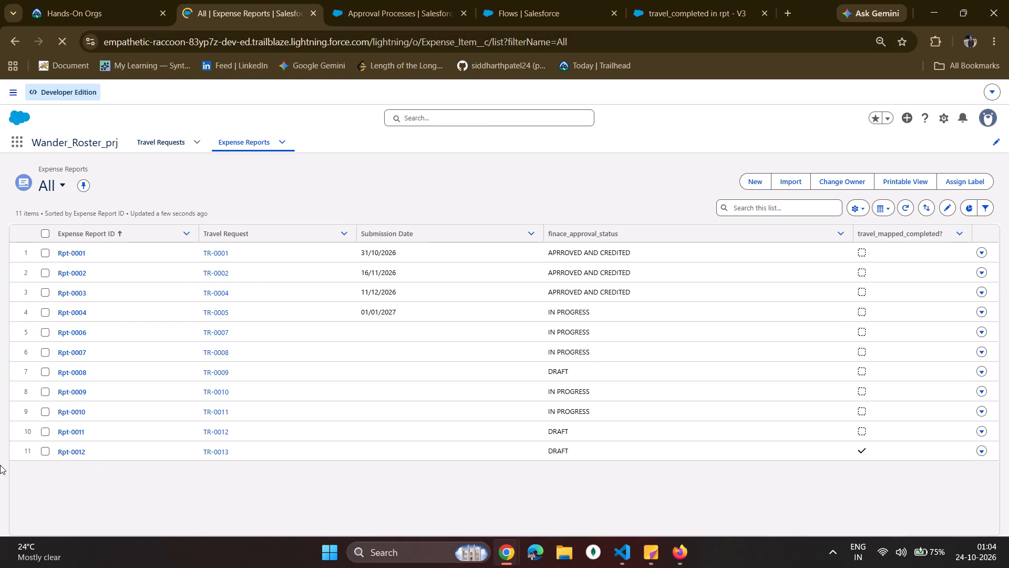
pyautogui.click(77, 452)
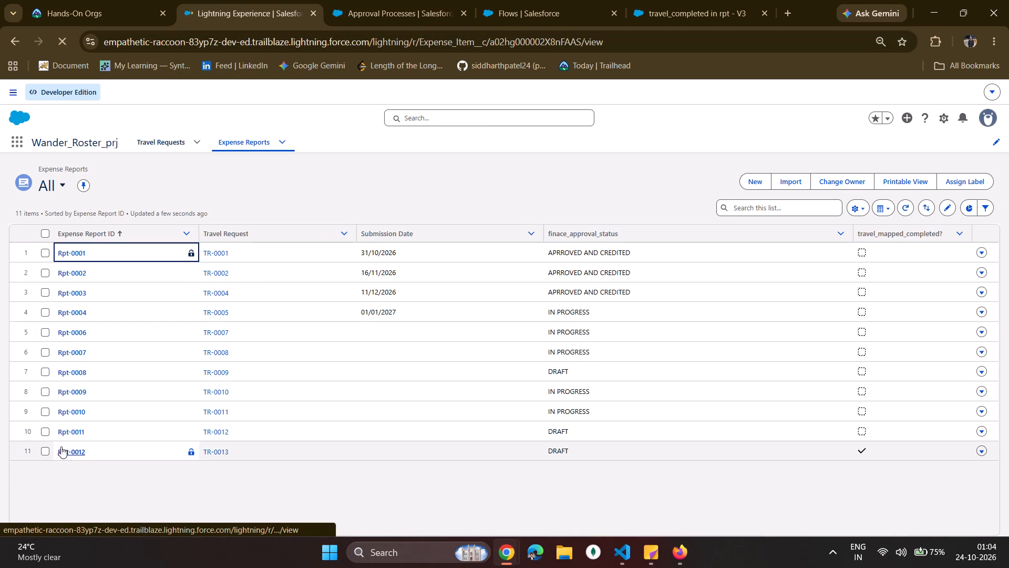
pyautogui.click(61, 448)
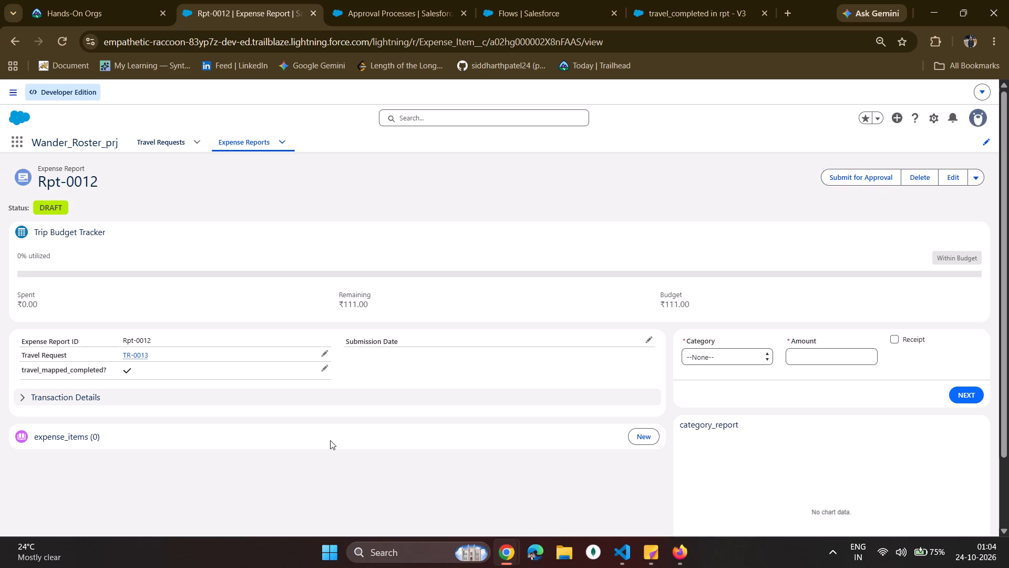
# Clear travel_mapped_completed? on expense report Rpt-0012, set its Submission Date to 25/02/2027, and save the record.
pyautogui.click(326, 368)
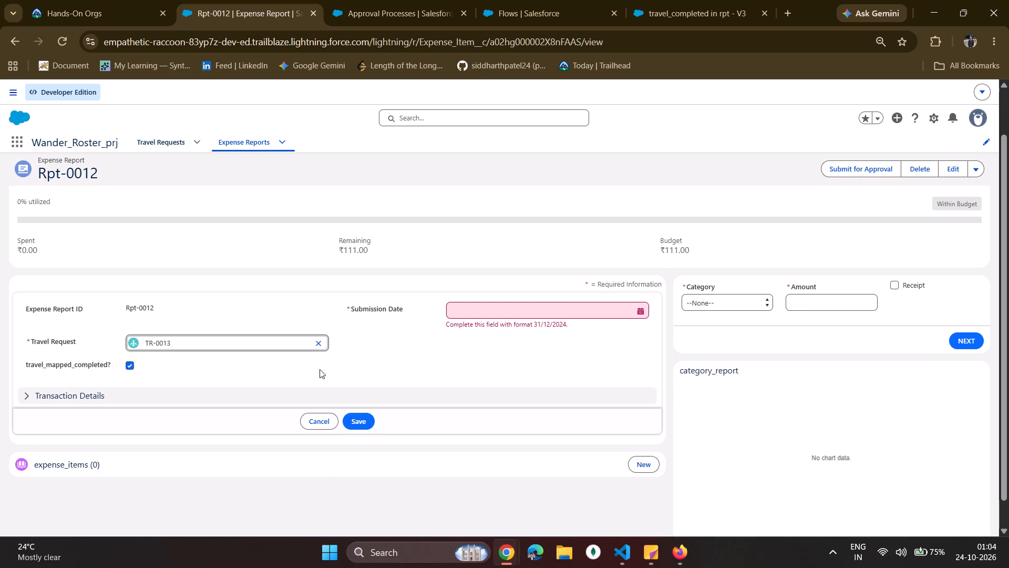
pyautogui.click(126, 363)
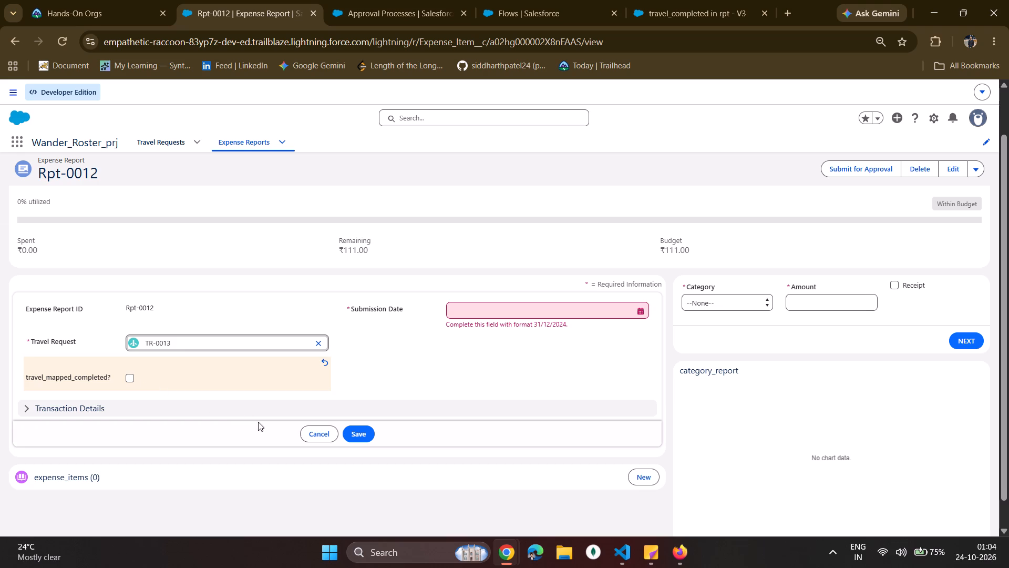
pyautogui.click(350, 430)
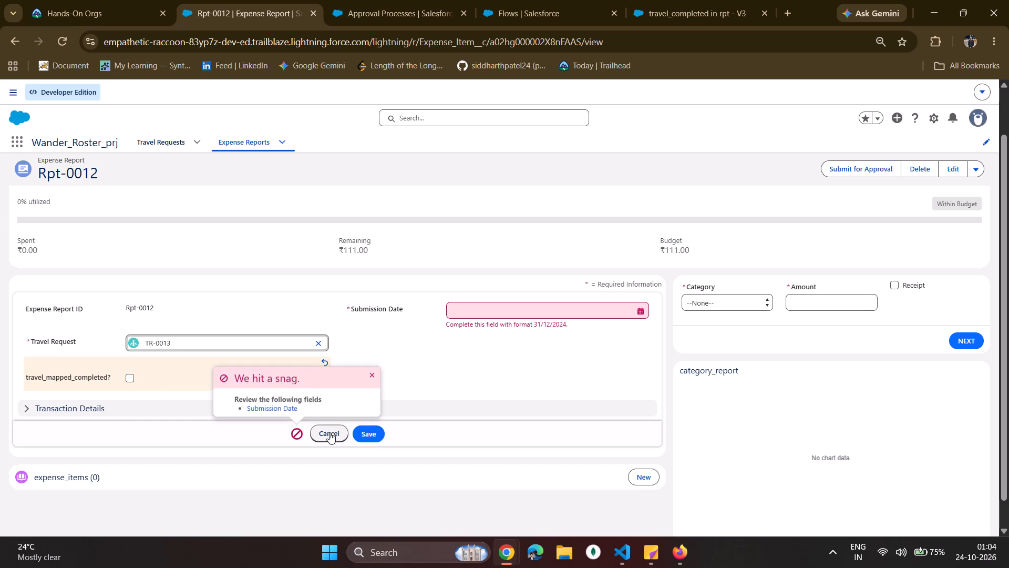
pyautogui.click(558, 314)
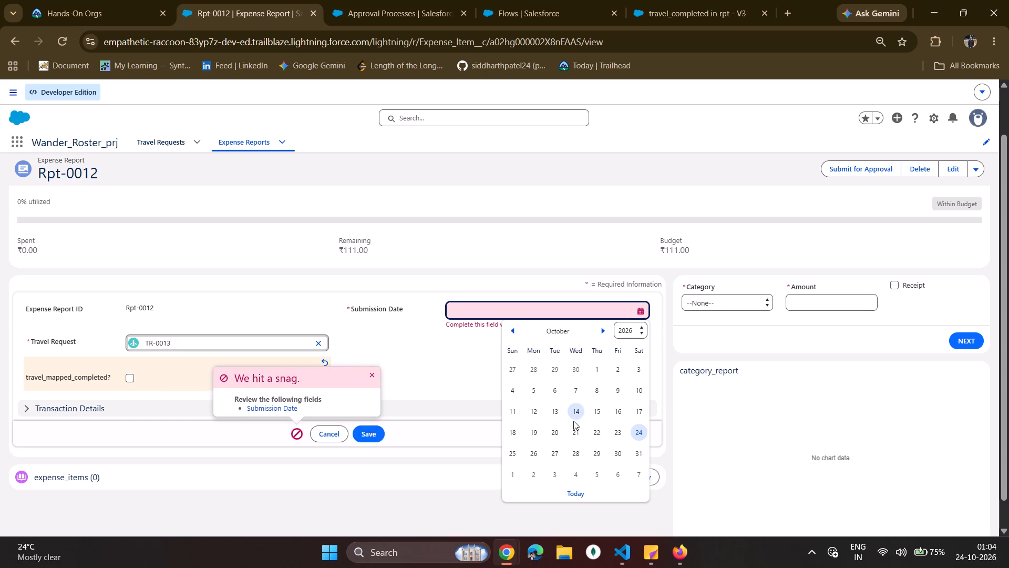
pyautogui.click(632, 434)
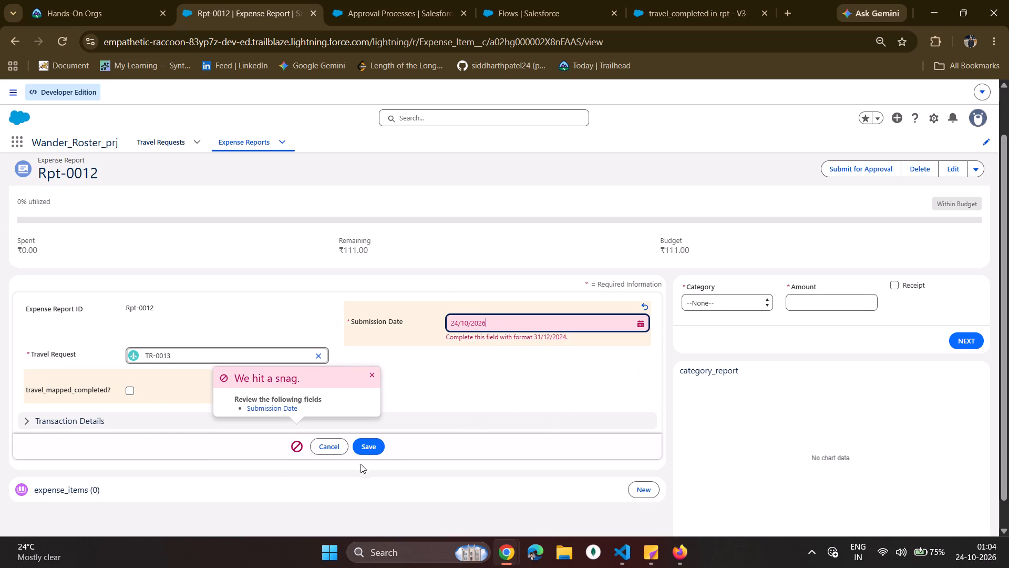
pyautogui.click(367, 455)
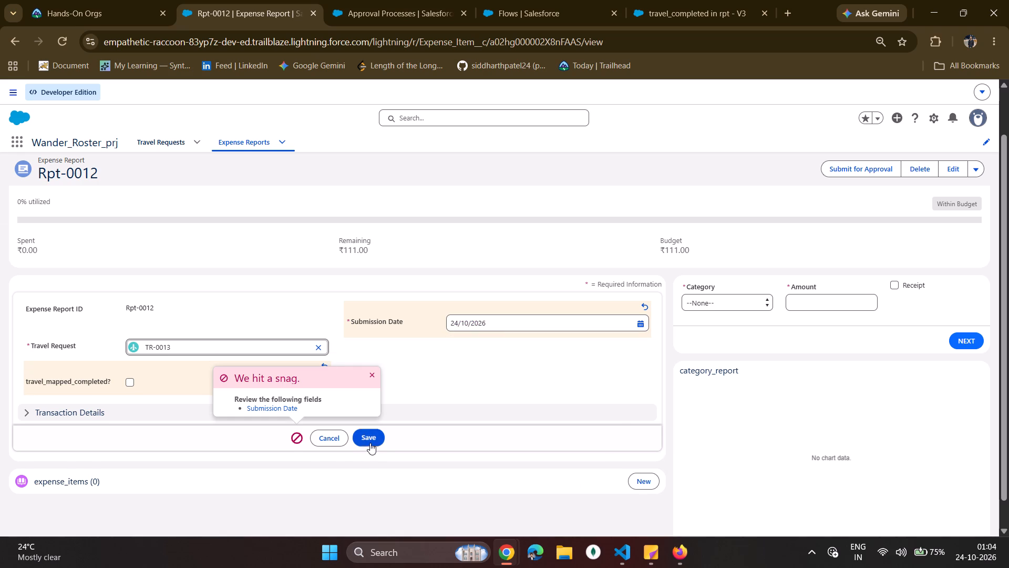
pyautogui.click(370, 443)
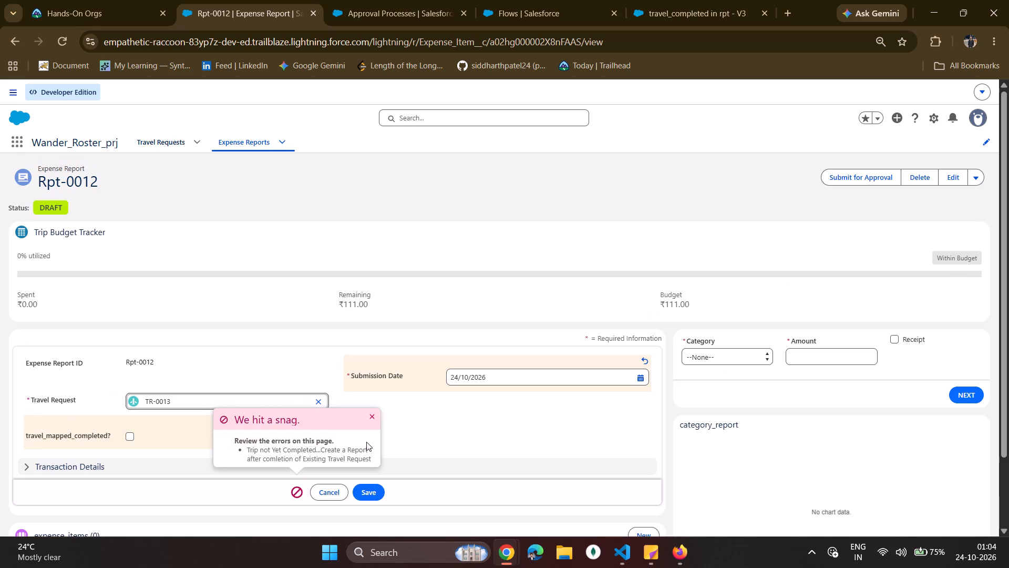
pyautogui.click(644, 375)
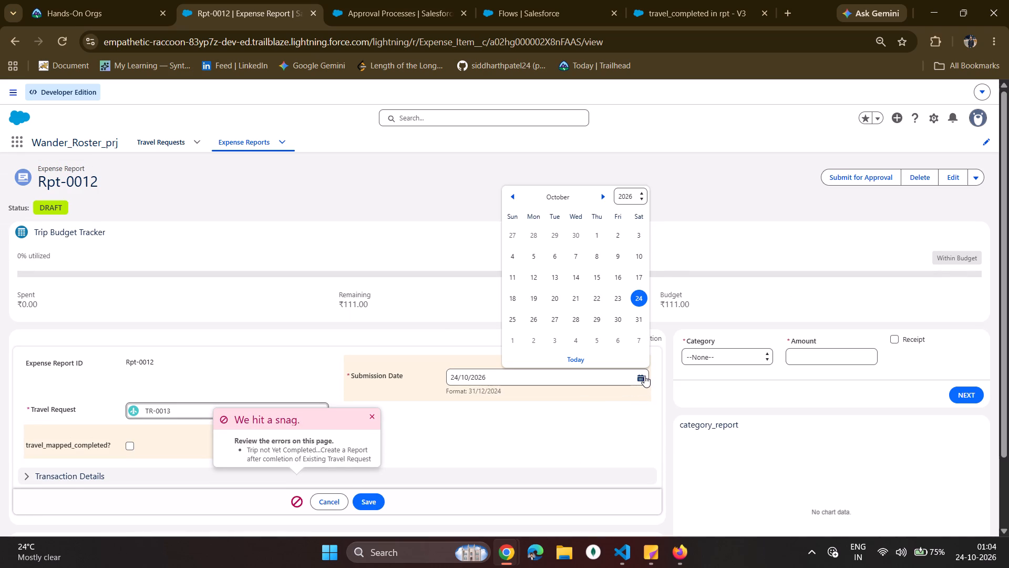
pyautogui.tripleClick(605, 197)
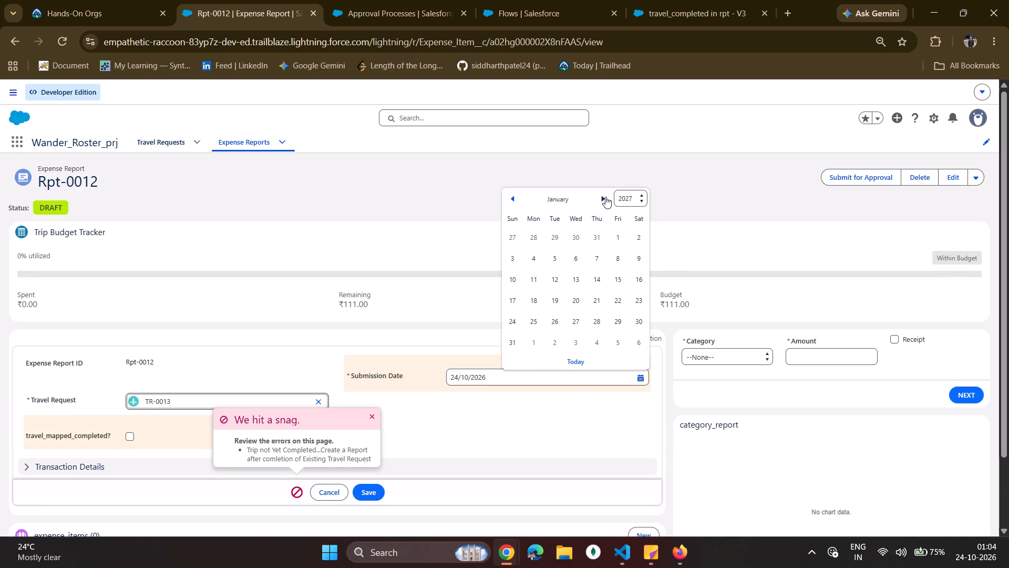
pyautogui.click(605, 197)
pyautogui.click(595, 293)
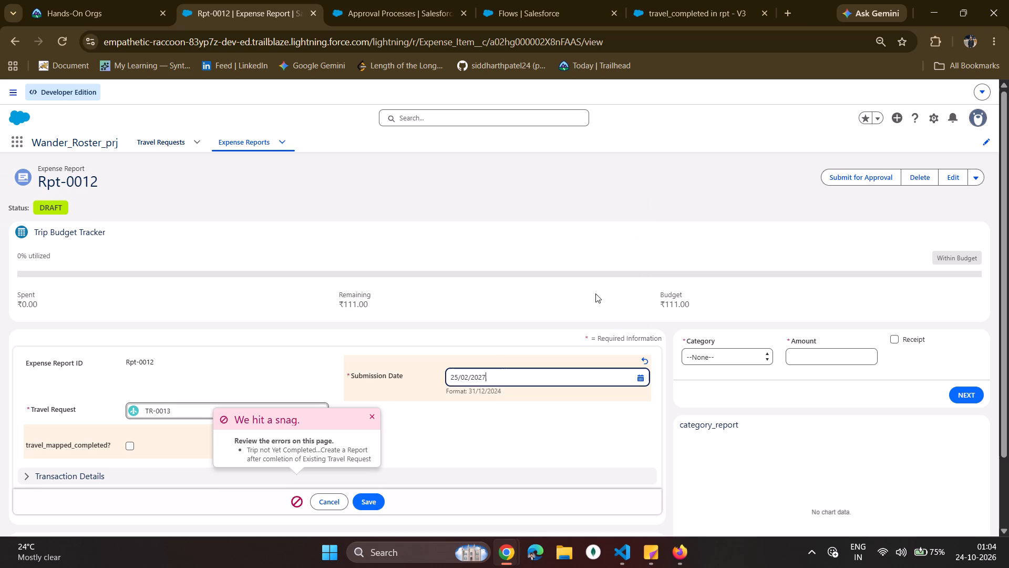
pyautogui.click(363, 498)
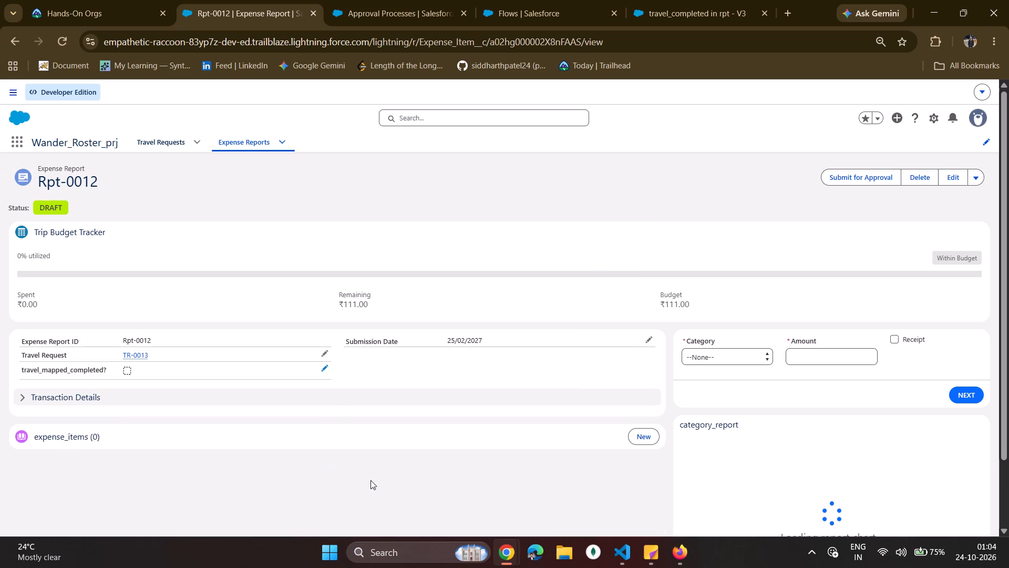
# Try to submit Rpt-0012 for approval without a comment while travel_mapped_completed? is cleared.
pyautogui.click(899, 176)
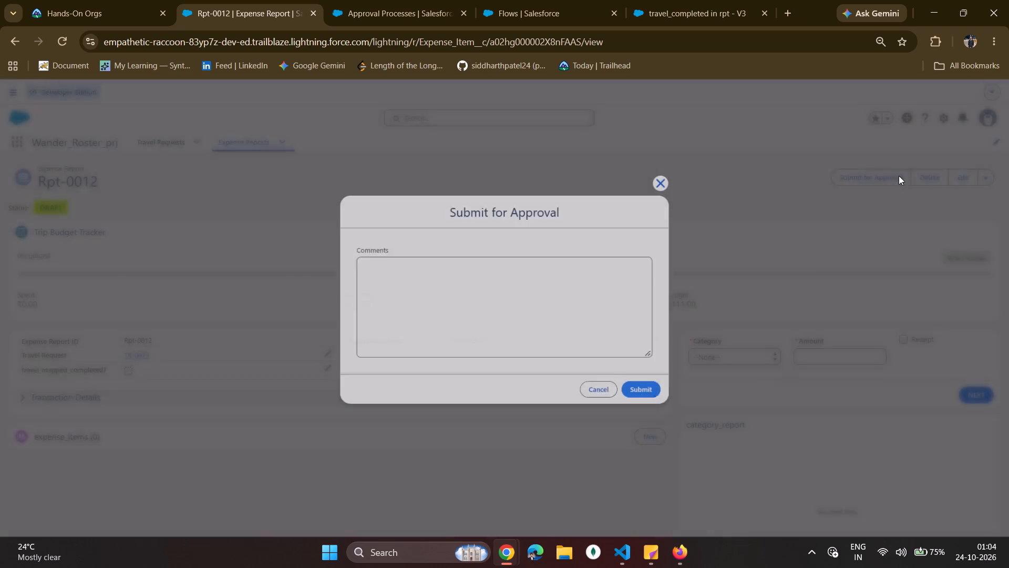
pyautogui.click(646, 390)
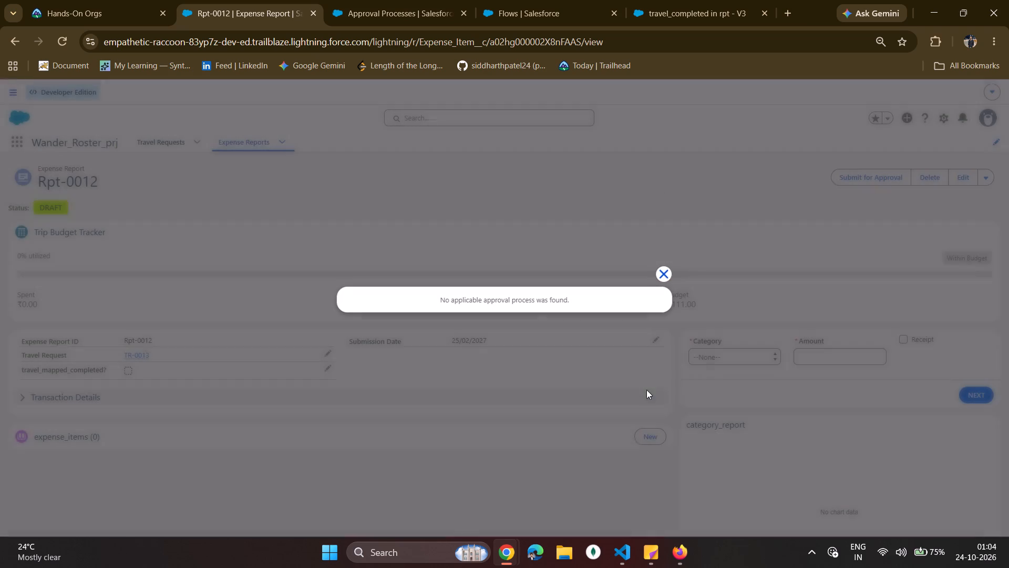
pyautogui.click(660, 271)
# Select travel_mapped_completed? on Rpt-0012 again and save the record.
pyautogui.click(323, 365)
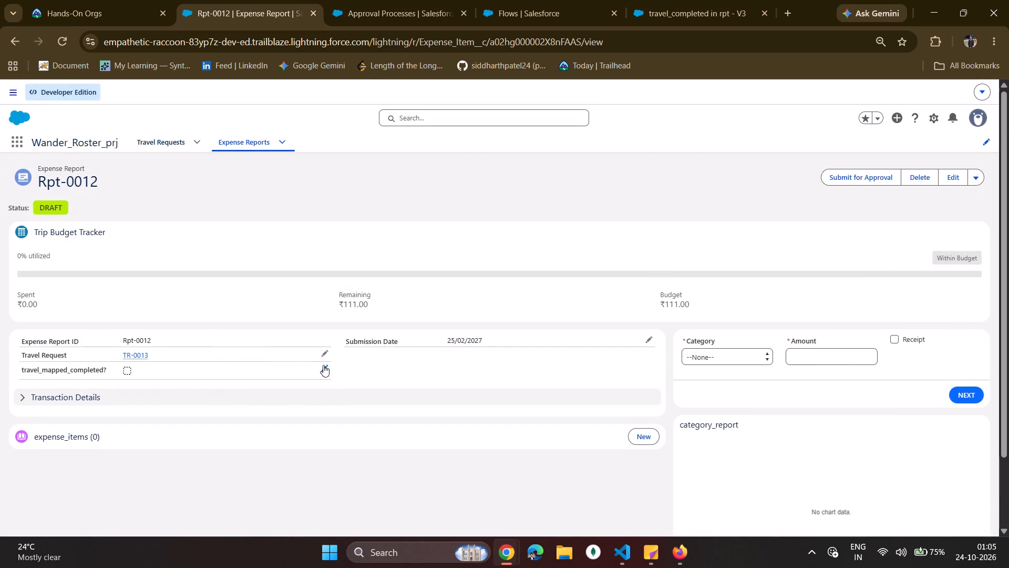
pyautogui.click(119, 366)
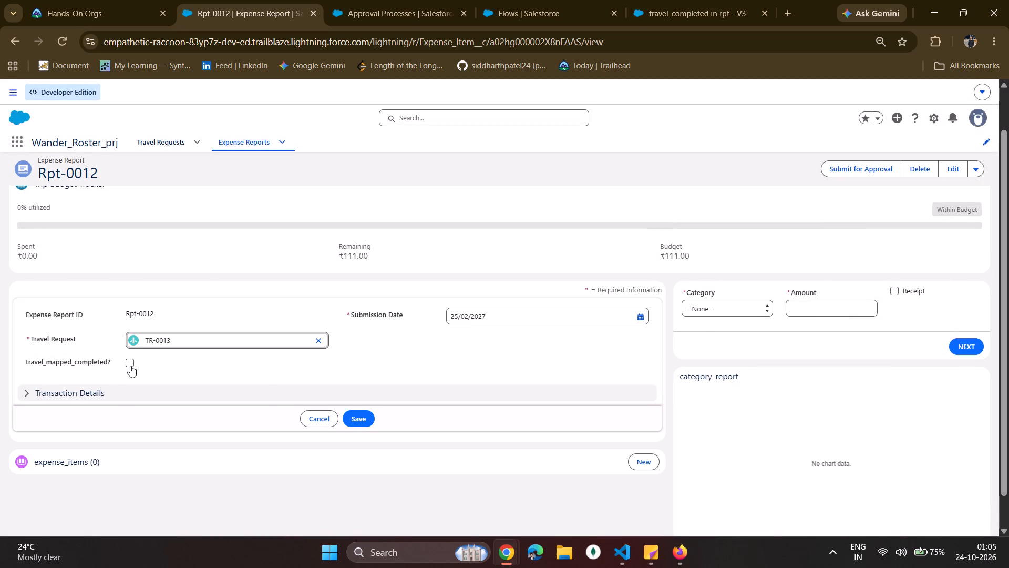
pyautogui.click(130, 366)
pyautogui.click(356, 428)
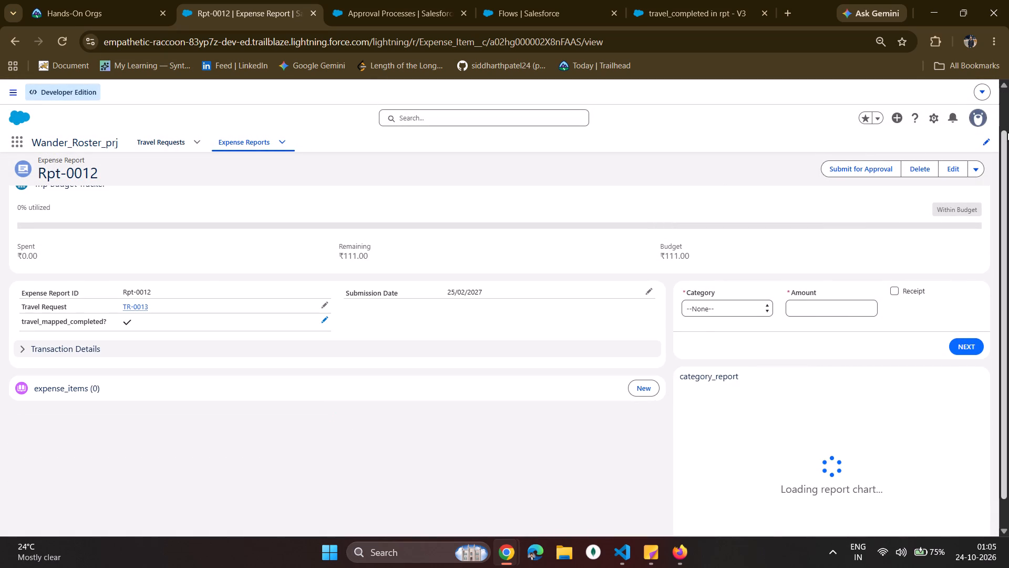
# Submit expense report Rpt-0012 for approval without a comment and check its status.
pyautogui.click(844, 177)
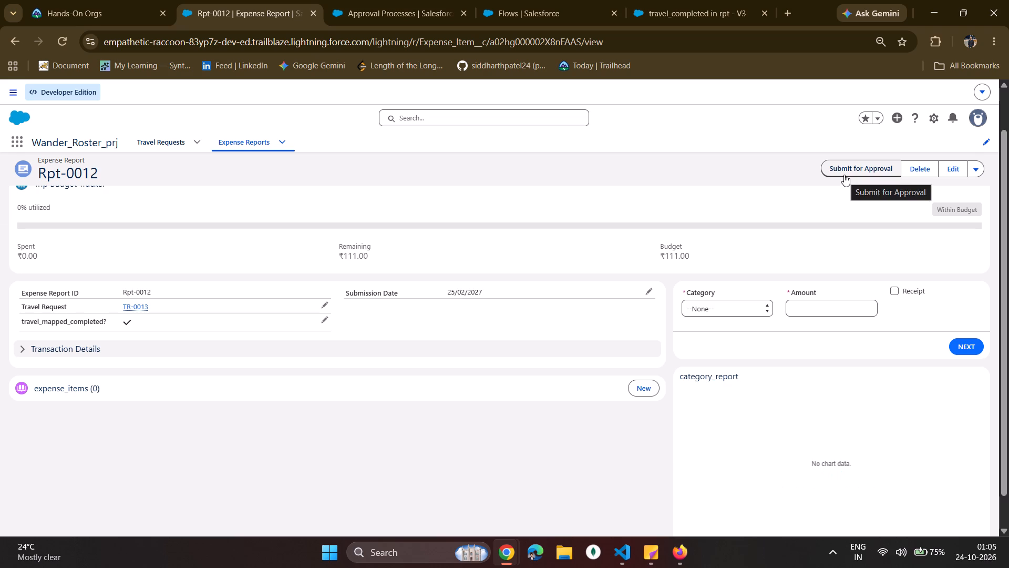
pyautogui.click(844, 175)
pyautogui.click(639, 387)
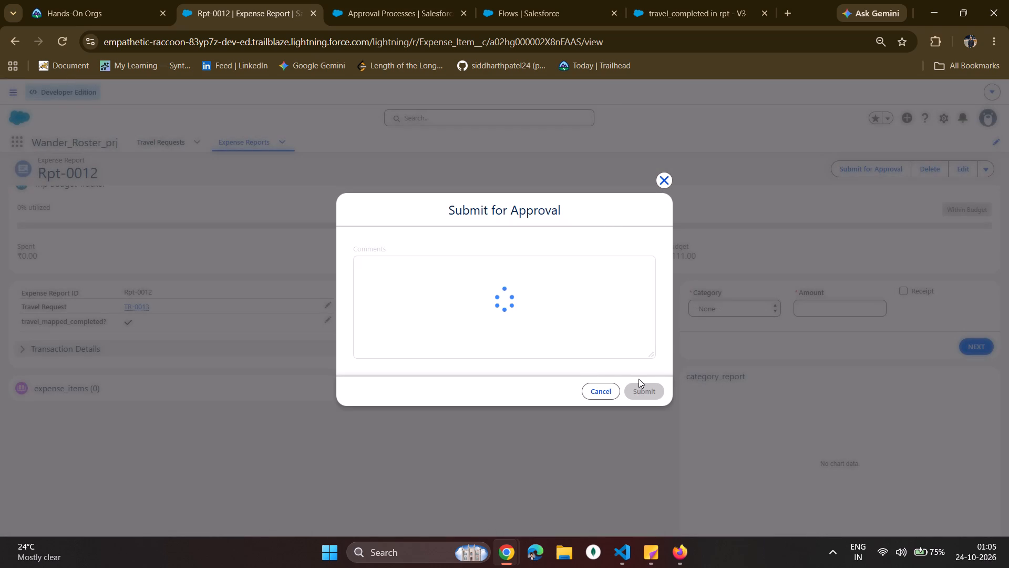
pyautogui.click(615, 135)
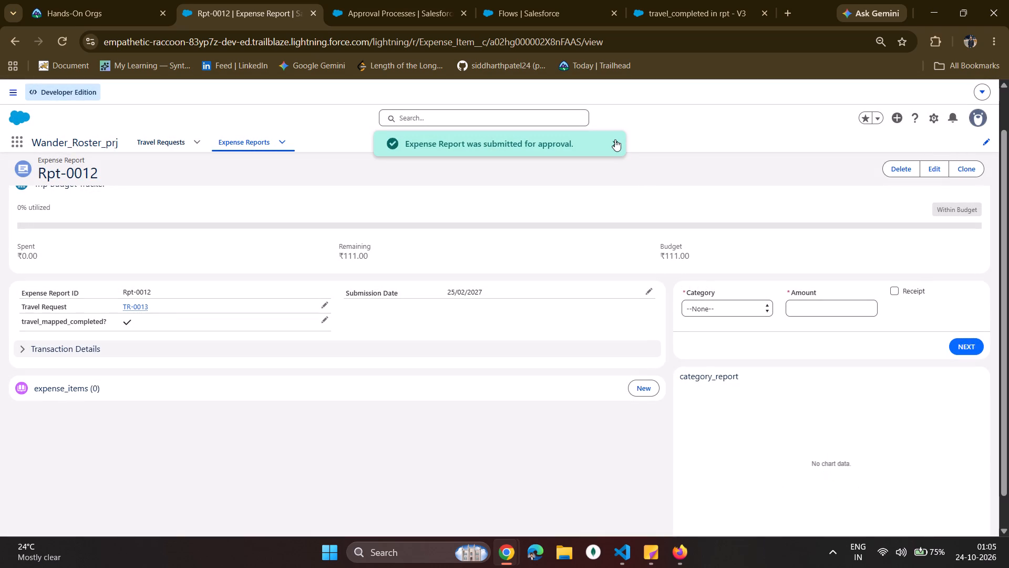
pyautogui.click(615, 139)
pyautogui.scroll(3, 416, 309)
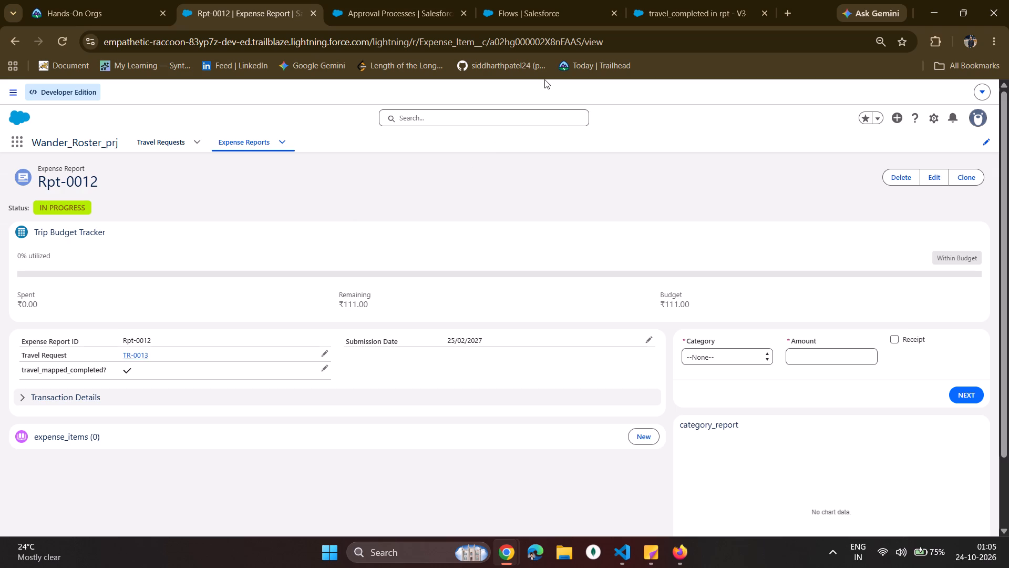
# Switch back to Salesforce Setup, search Object Manager for "expense", and open the Expense Report object.
pyautogui.click(513, 16)
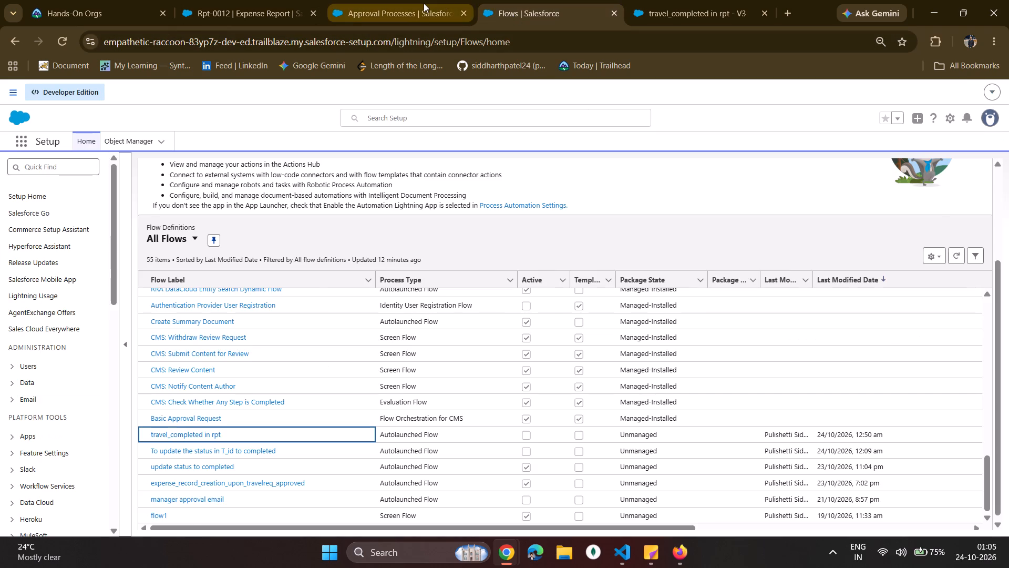
pyautogui.click(424, 3)
pyautogui.moveTo(65, 169); pyautogui.dragTo(0, 150)
pyautogui.press('BackSpace')
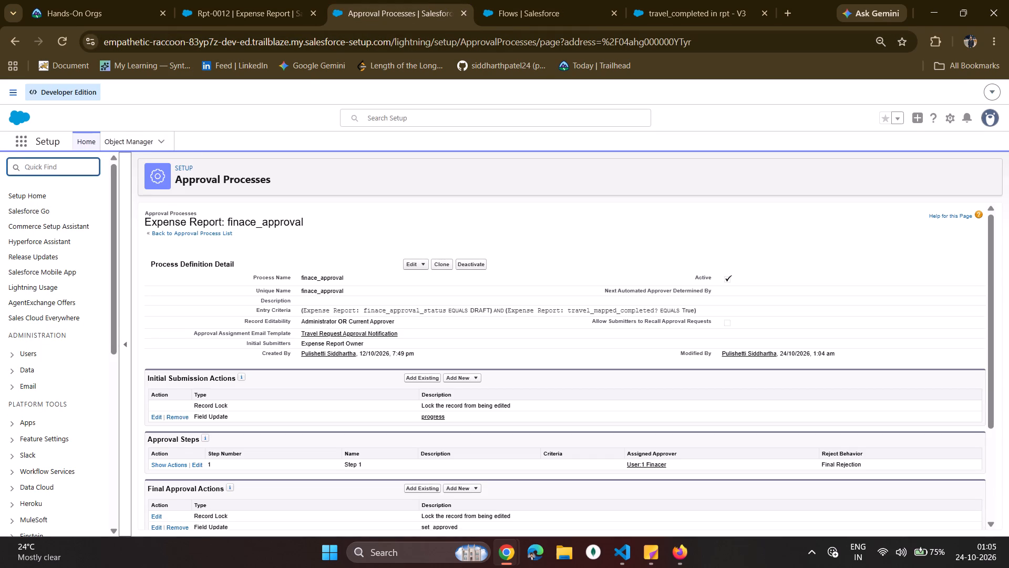
pyautogui.click(122, 144)
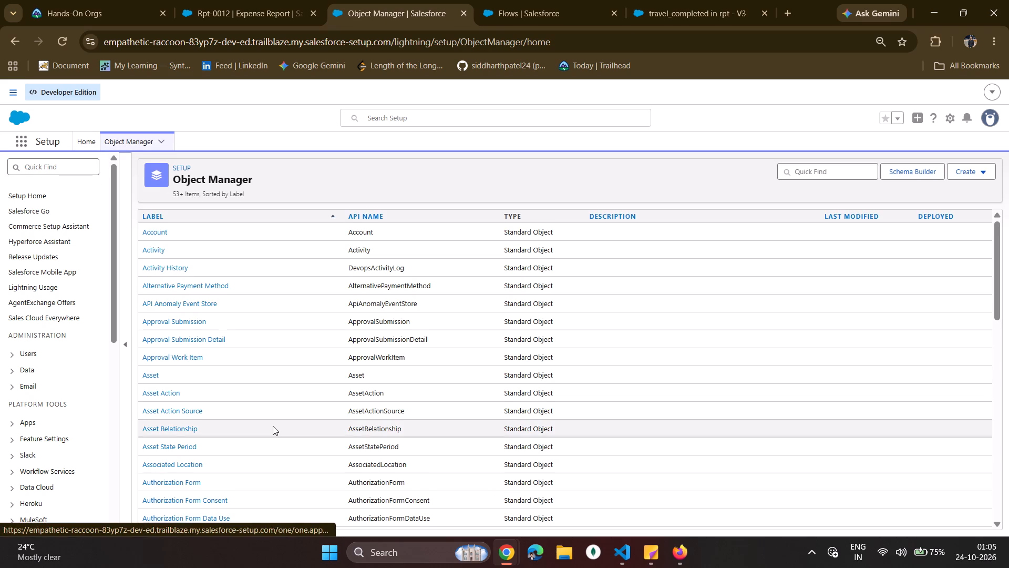
pyautogui.scroll(-18, 273, 425)
pyautogui.scroll(-4, 273, 425)
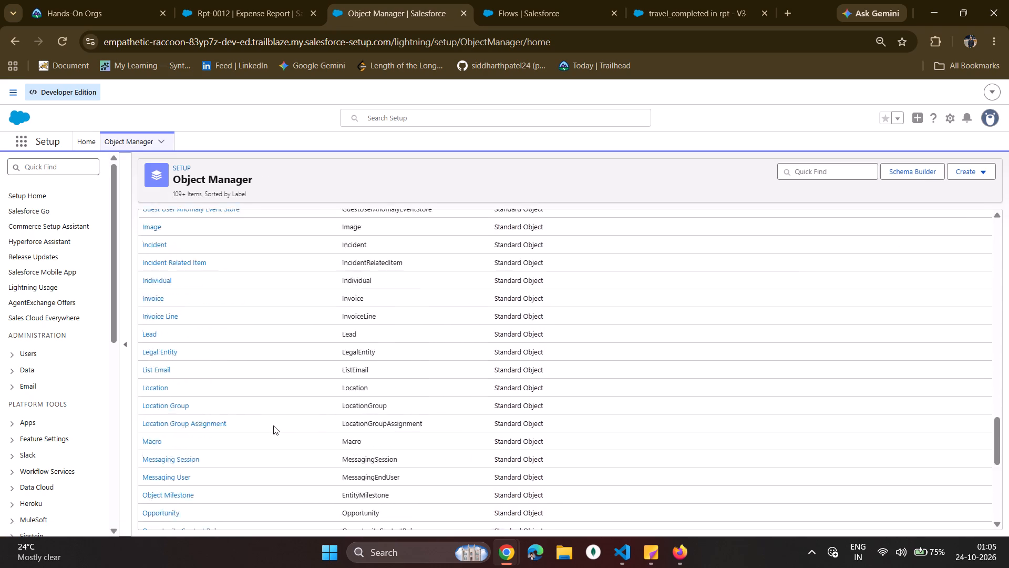
pyautogui.scroll(-10, 273, 425)
pyautogui.scroll(-15, 273, 424)
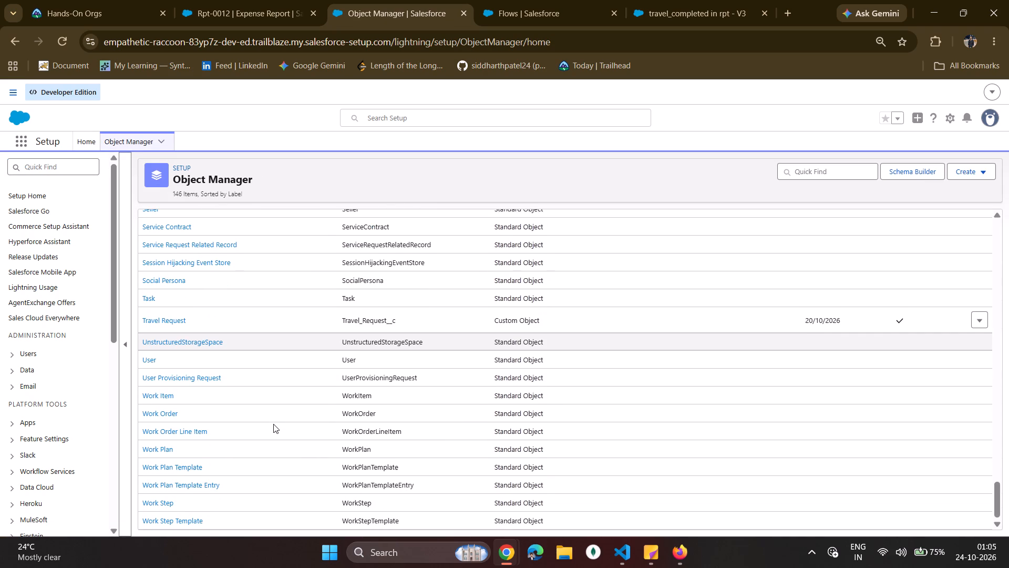
pyautogui.scroll(-2, 273, 424)
pyautogui.scroll(16, 187, 419)
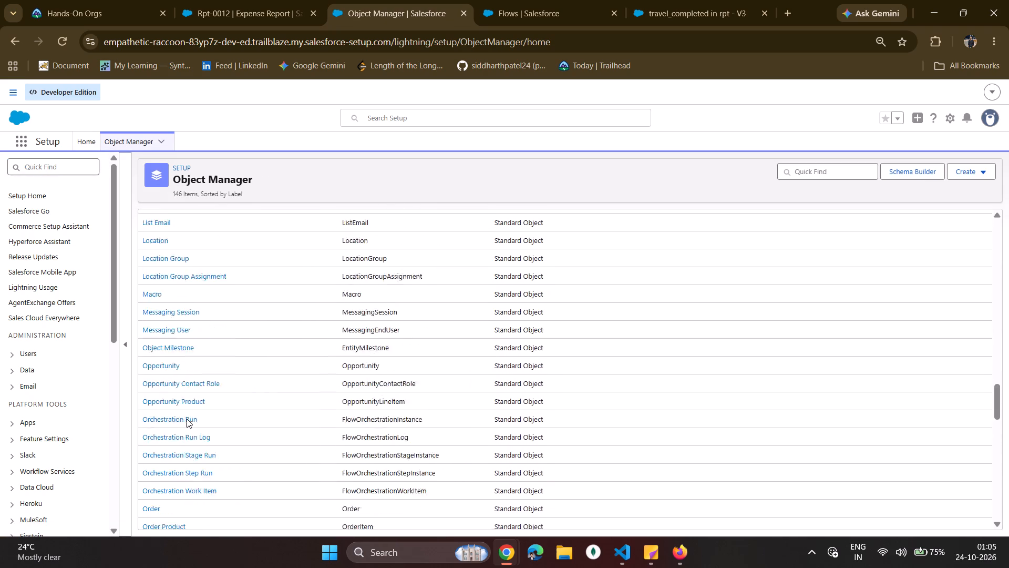
pyautogui.scroll(4, 187, 419)
pyautogui.click(805, 177)
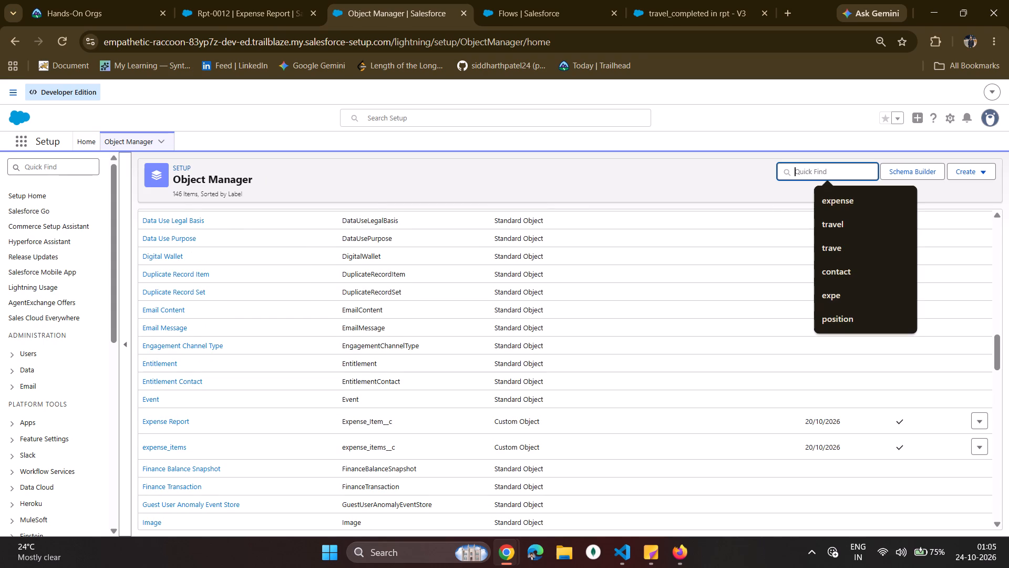
pyautogui.click(844, 199)
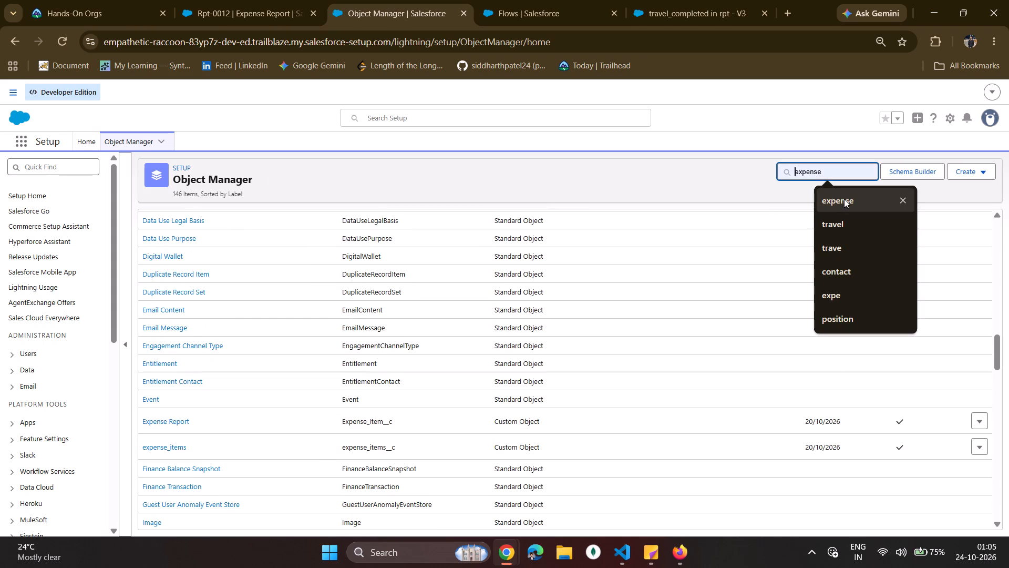
pyautogui.click(177, 234)
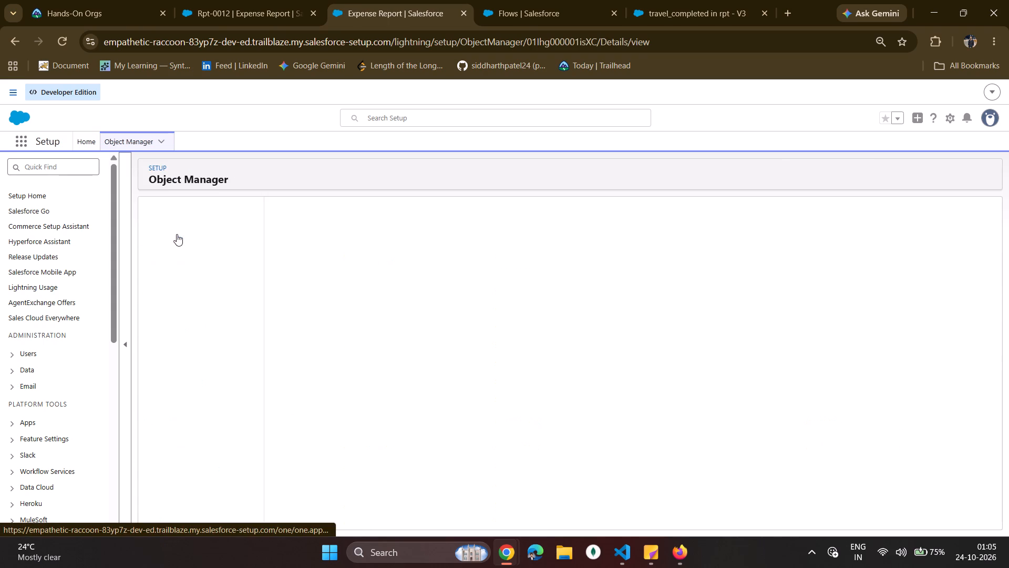
# Open the Expense Item Layout page layout of the Expense Report object for editing.
pyautogui.scroll(-1, 277, 326)
pyautogui.scroll(-7, 193, 402)
pyautogui.scroll(6, 208, 307)
pyautogui.click(203, 231)
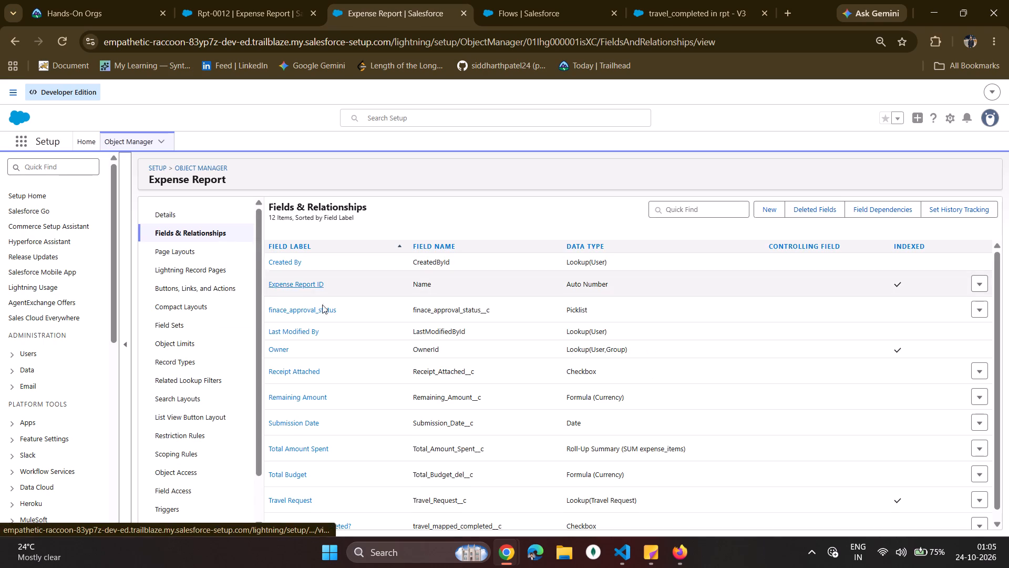
pyautogui.scroll(-4, 352, 341)
pyautogui.click(178, 250)
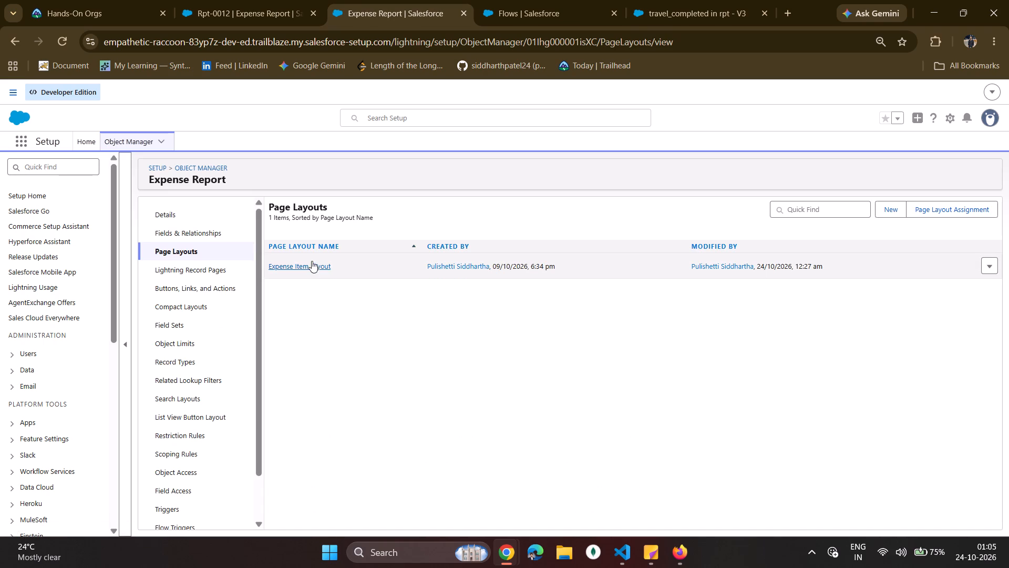
pyautogui.click(312, 259)
pyautogui.click(309, 268)
# Remove the travel_mapped_completed? field from the layout's Information section and save the page layout.
pyautogui.scroll(-5, 419, 357)
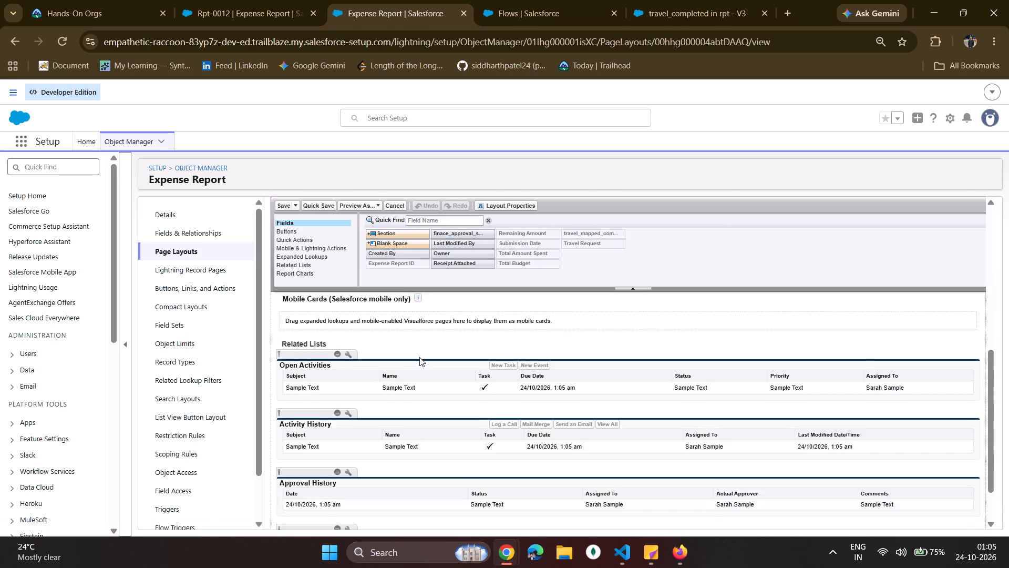
pyautogui.scroll(-12, 419, 357)
pyautogui.scroll(2, 419, 358)
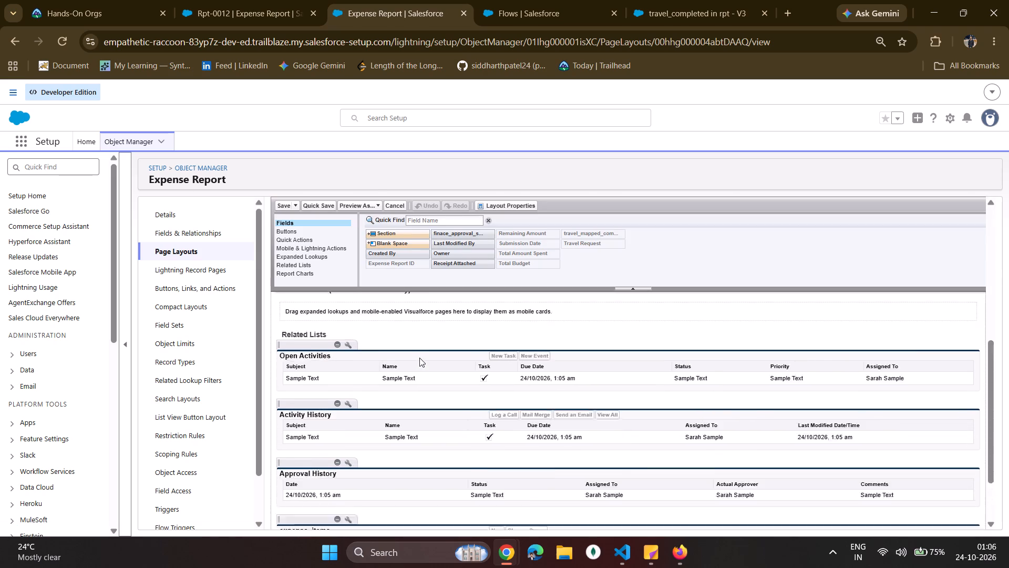
pyautogui.scroll(9, 419, 358)
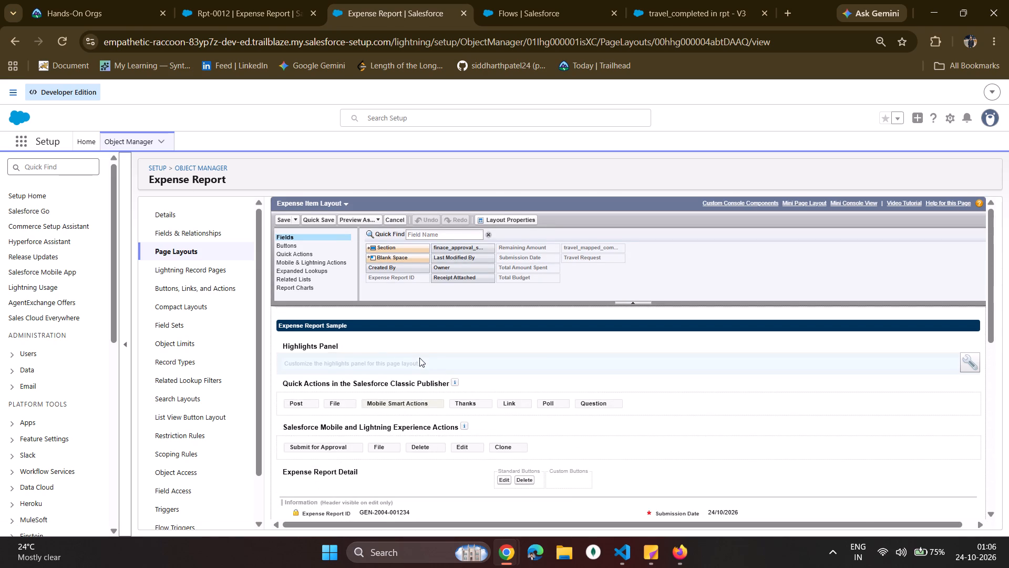
pyautogui.scroll(-6, 419, 358)
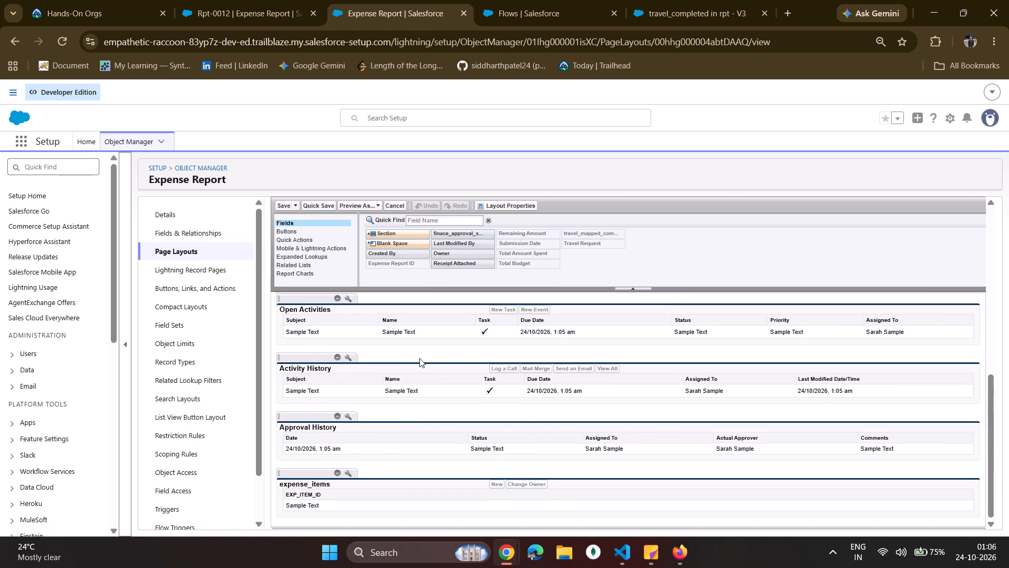
pyautogui.scroll(3, 419, 358)
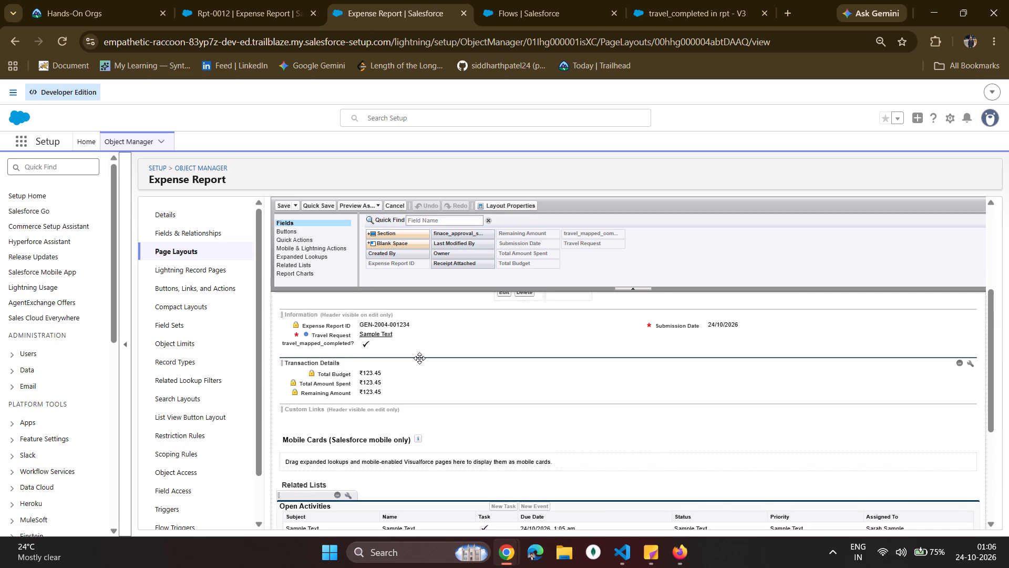
pyautogui.moveTo(350, 347); pyautogui.dragTo(430, 264)
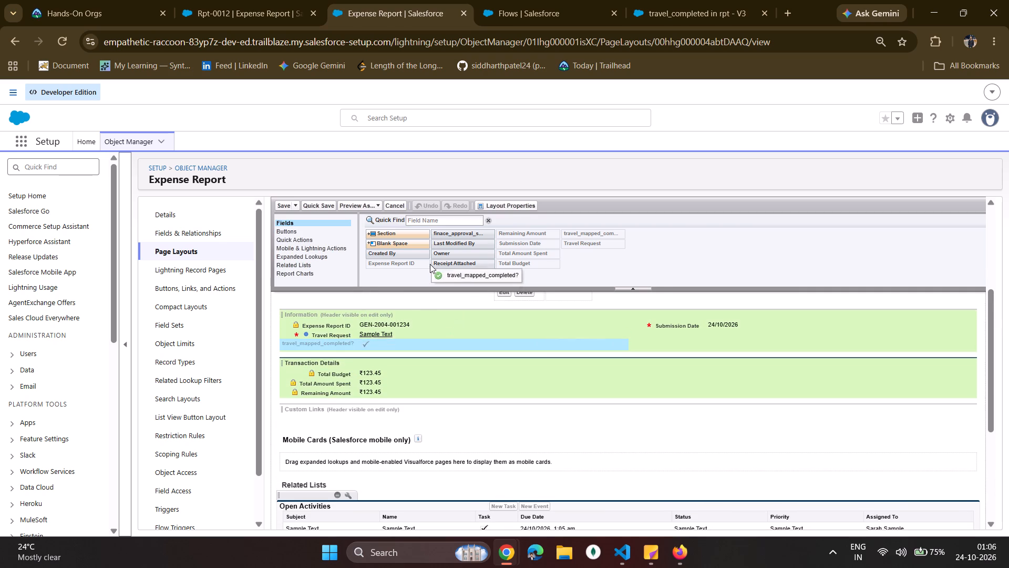
pyautogui.moveTo(430, 264); pyautogui.dragTo(437, 253)
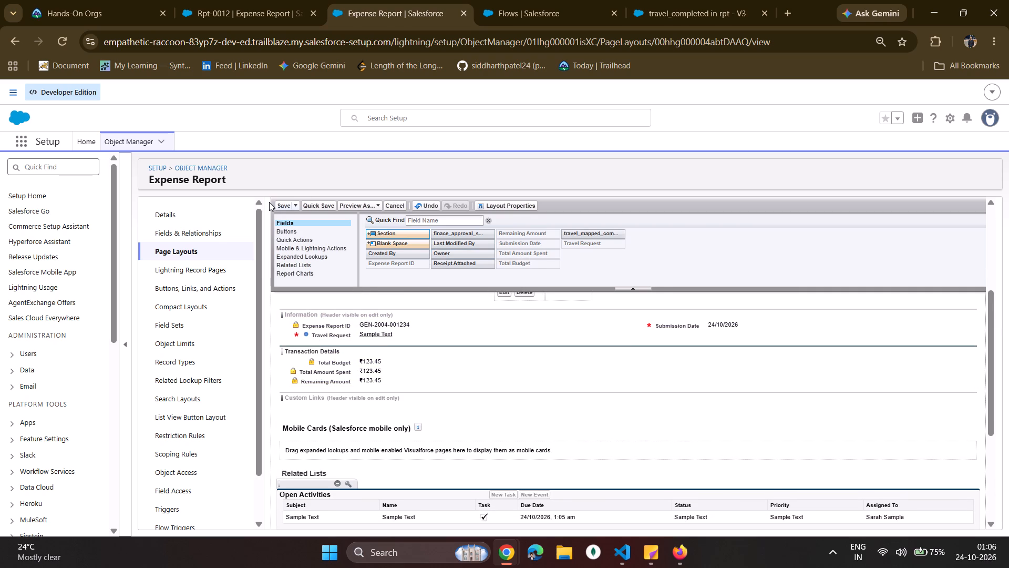
pyautogui.click(280, 202)
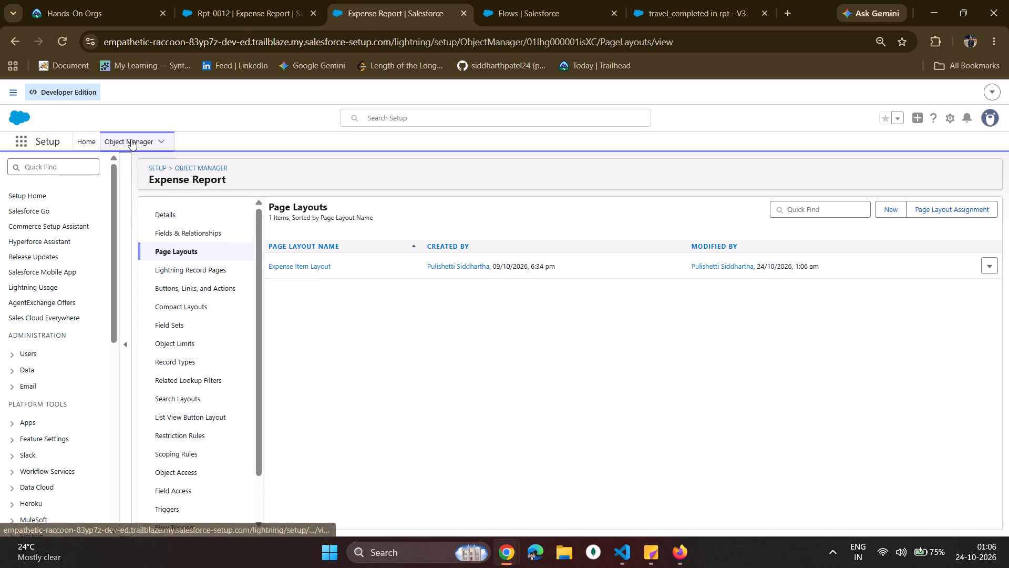
# Switch back to the Wander_Roster_prj app and open the Travel Requests list.
pyautogui.click(239, 17)
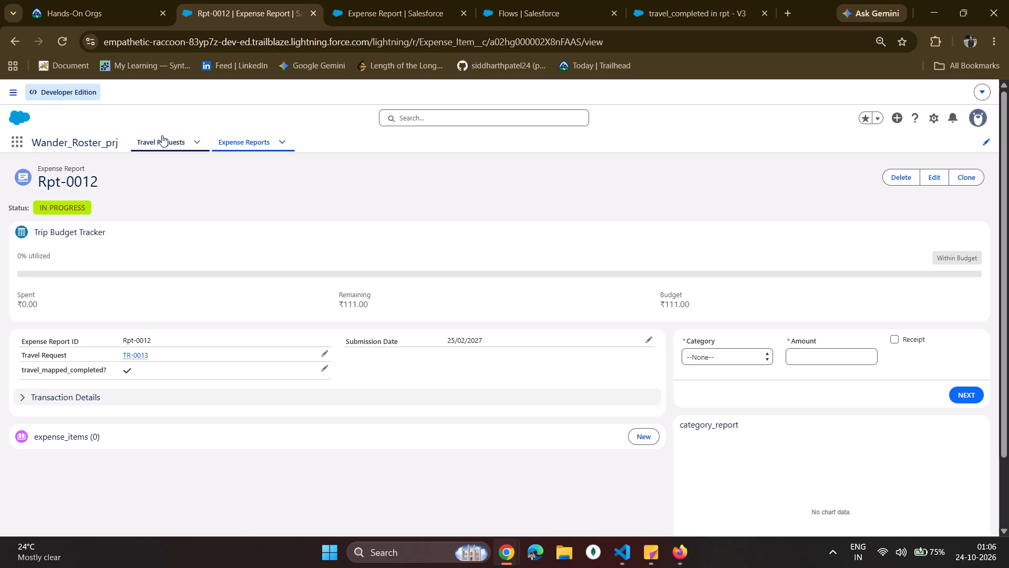
pyautogui.click(159, 135)
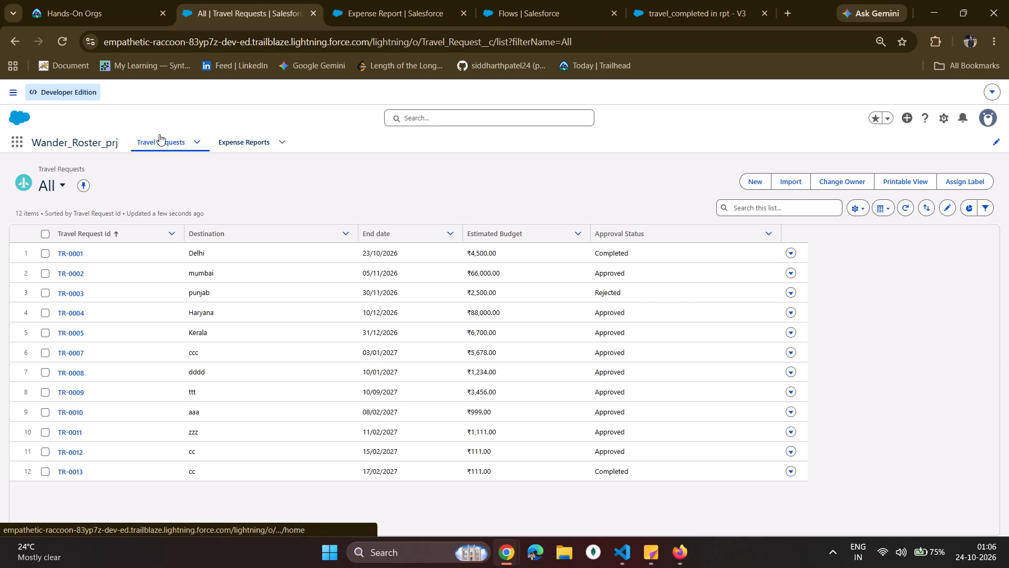